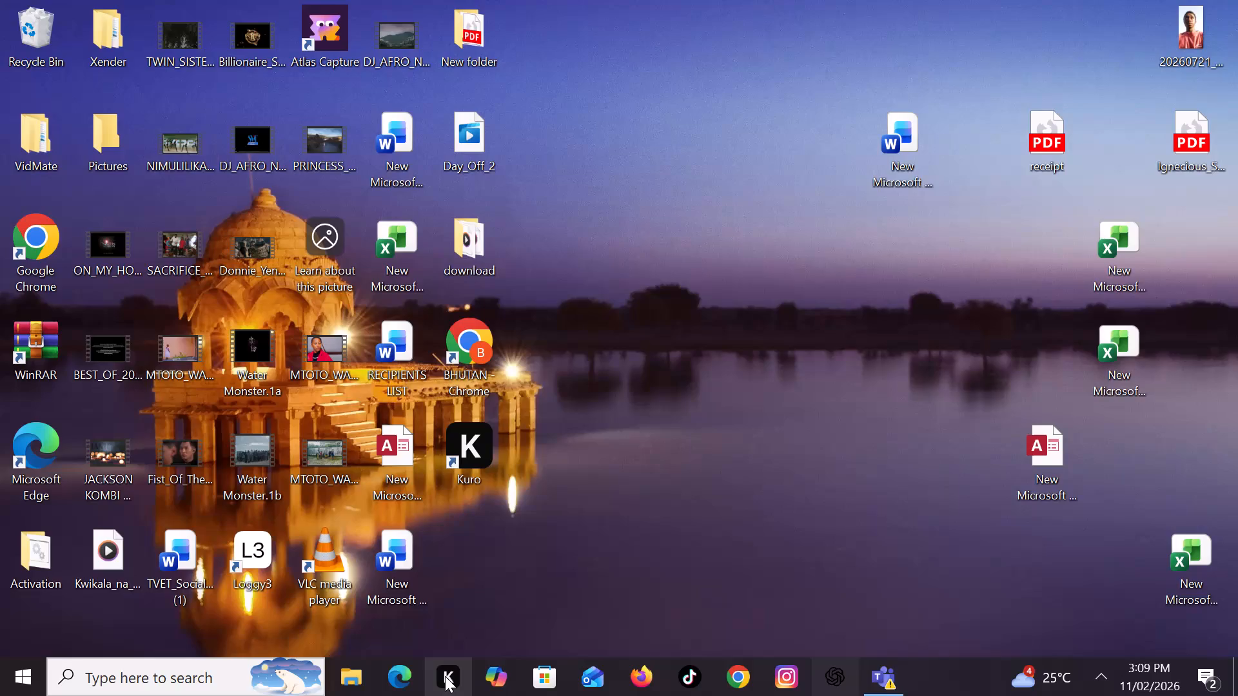
Launch the Kuro application.
{"action": "double_click", "coordinate": [445, 676]}
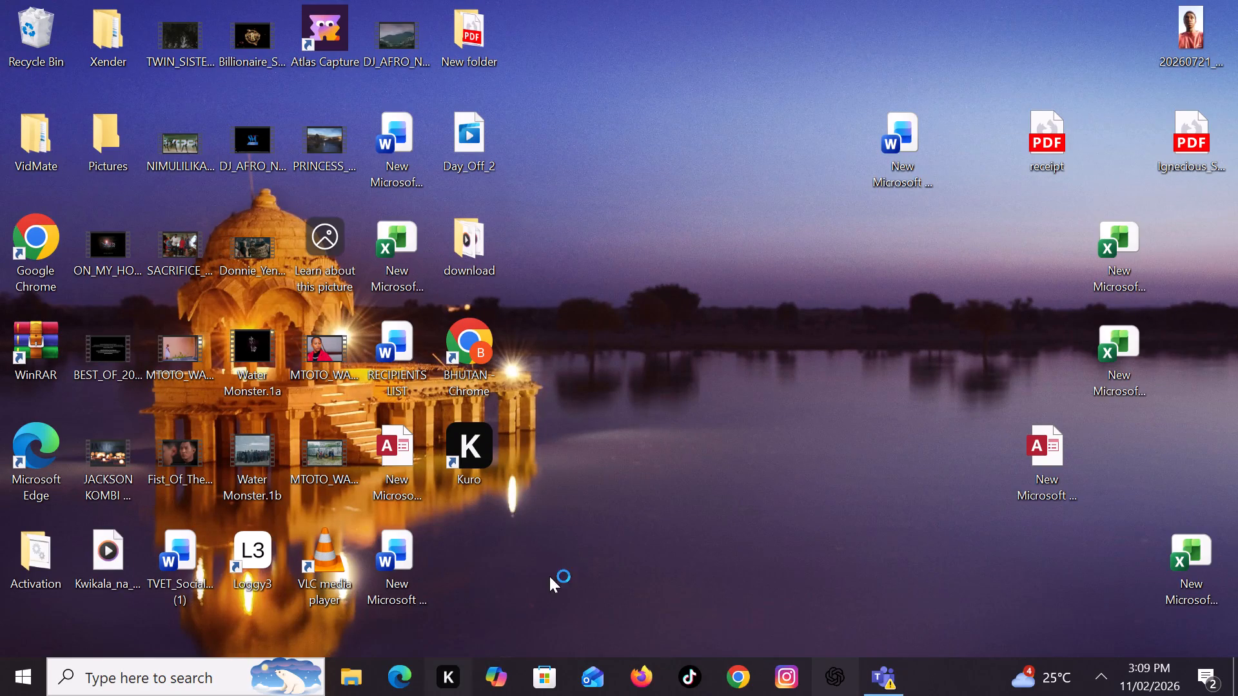
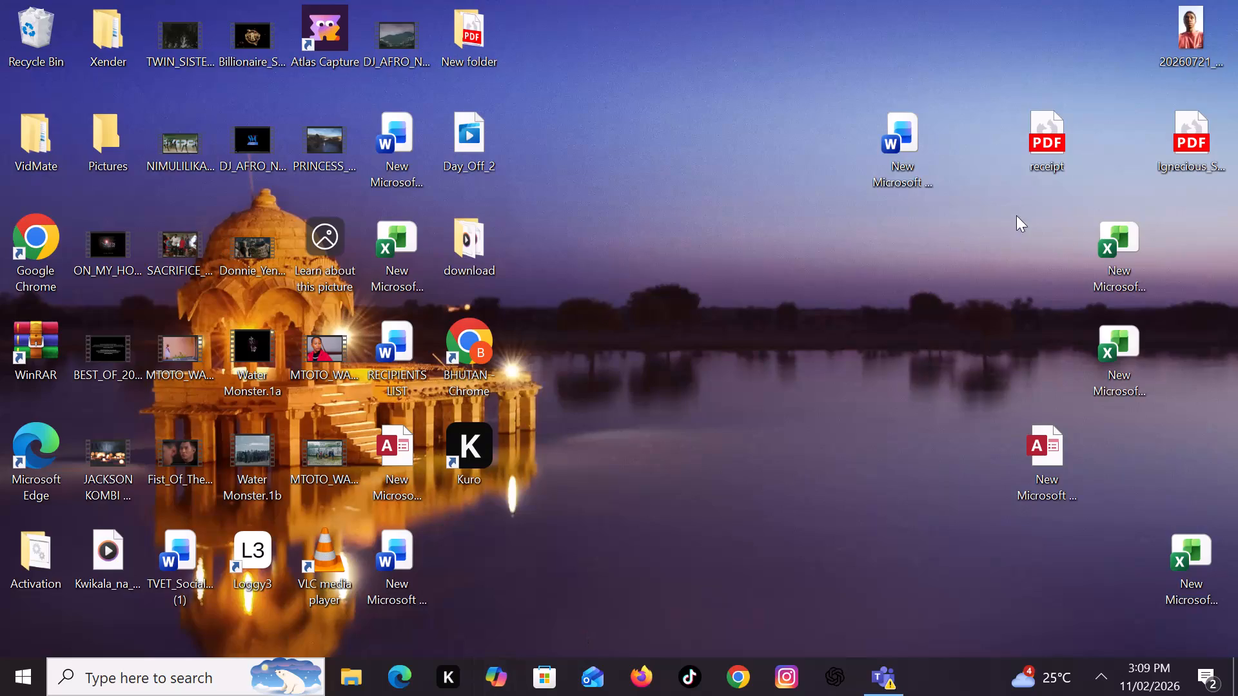
Bring up the choices of new item types that can be created on the Windows desktop.
{"action": "right_click", "coordinate": [714, 498]}
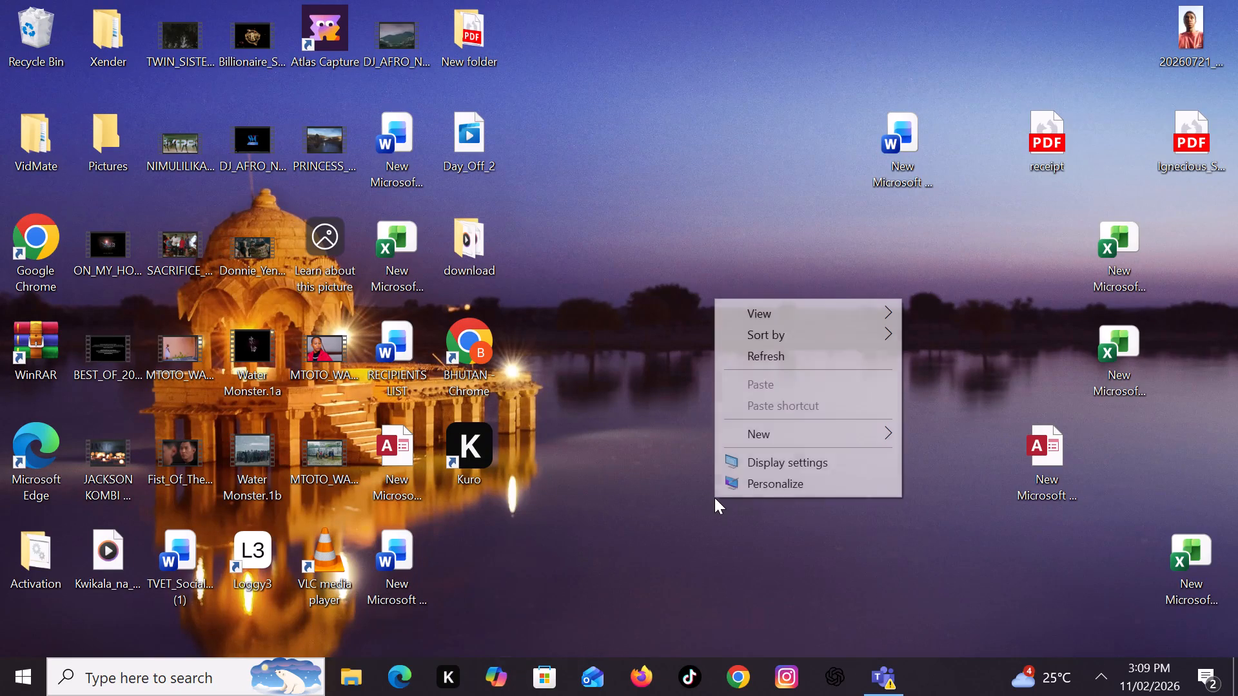
{"action": "left_click", "coordinate": [761, 436]}
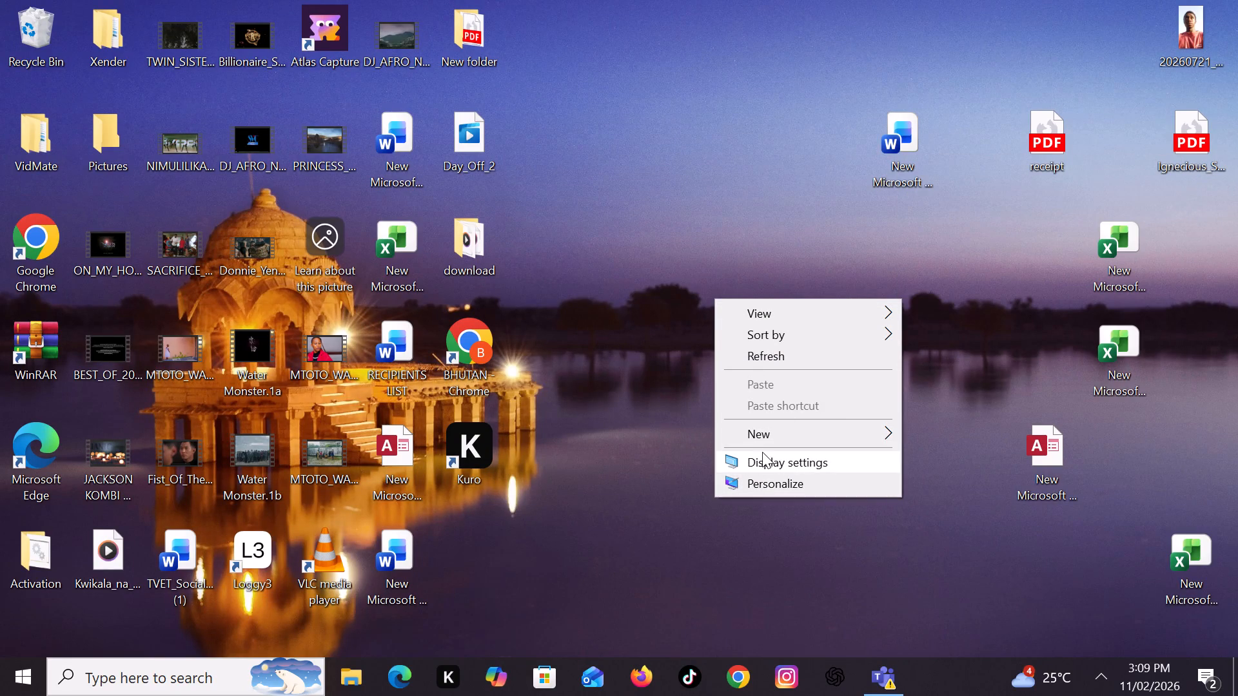
{"action": "left_click", "coordinate": [762, 429]}
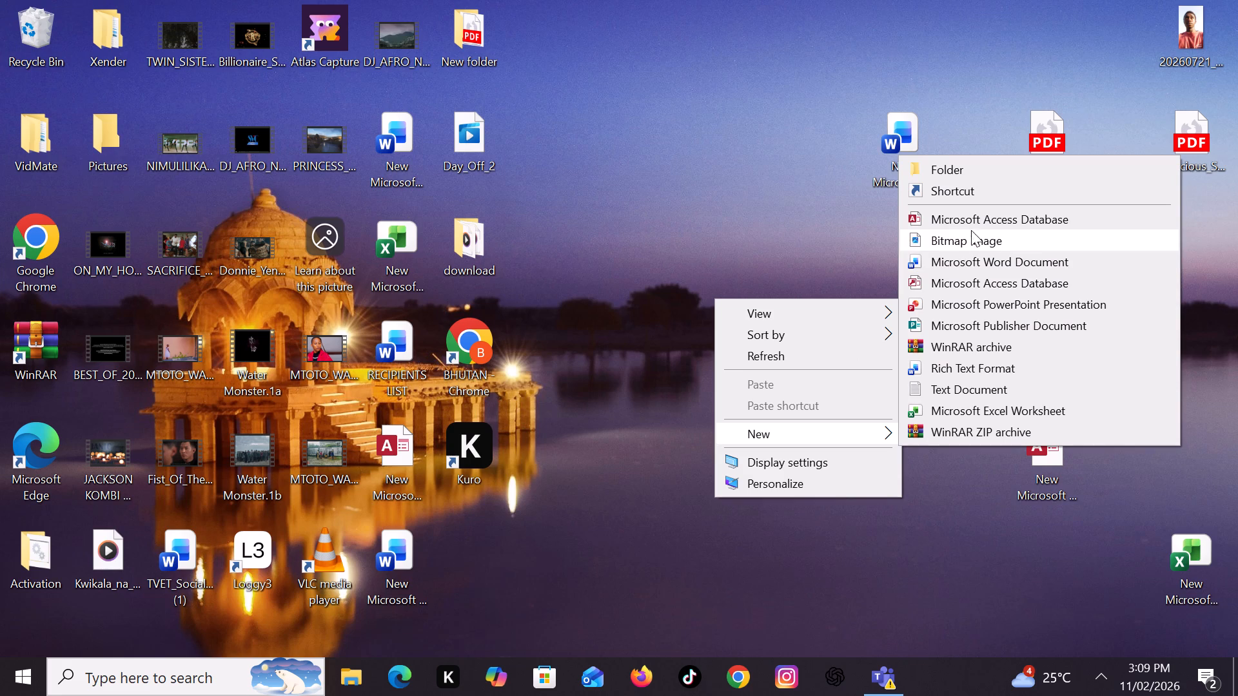
Create a new Microsoft Access database file on the desktop and name it "database".
{"action": "left_click", "coordinate": [979, 213]}
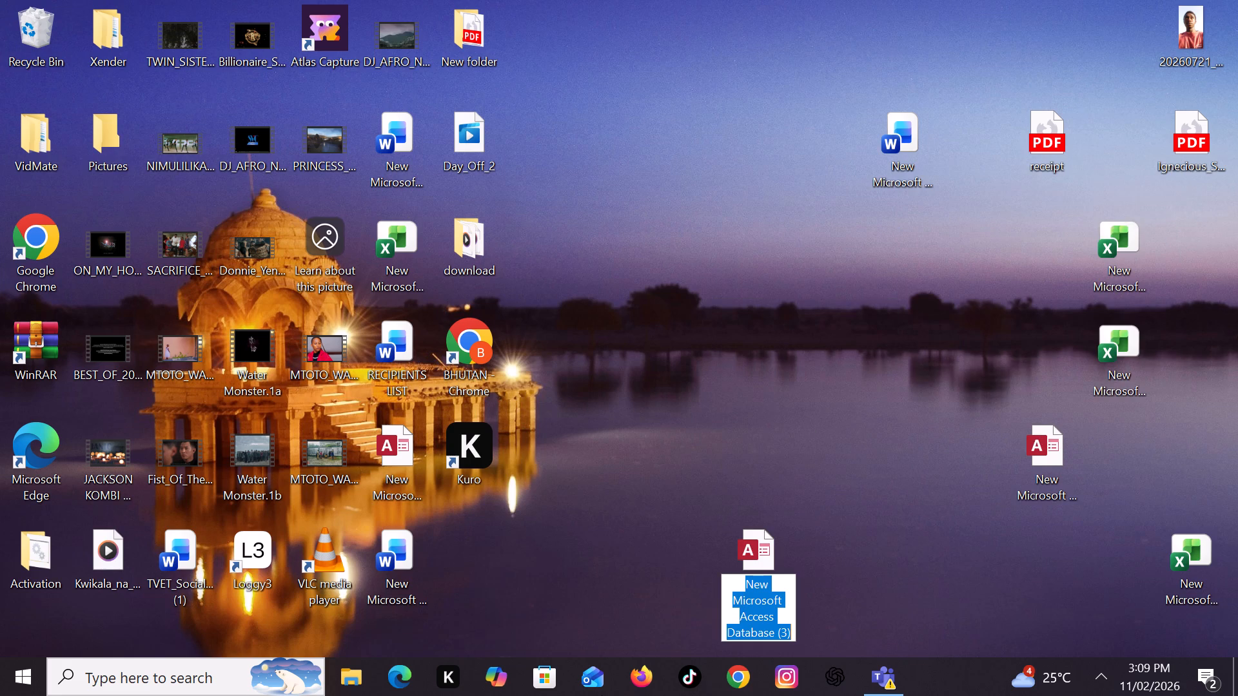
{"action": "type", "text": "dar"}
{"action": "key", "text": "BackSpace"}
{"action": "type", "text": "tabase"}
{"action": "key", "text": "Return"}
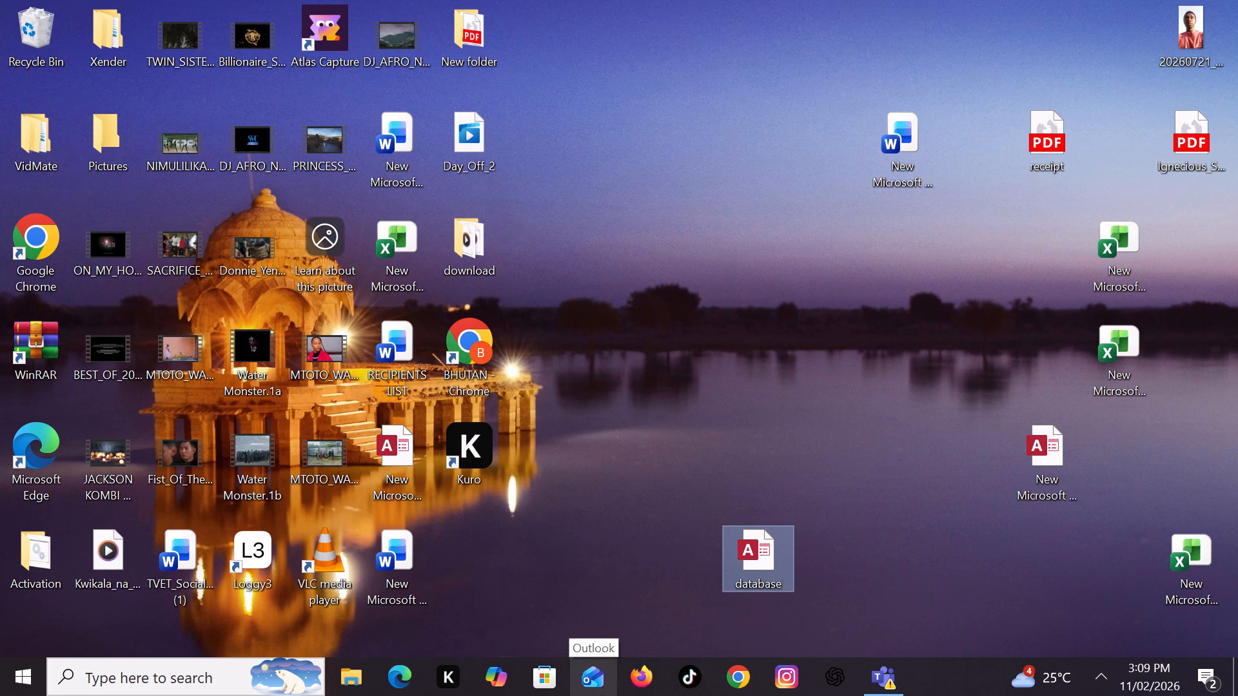
Open the "database" file in Access and enable its disabled active content.
{"action": "double_click", "coordinate": [776, 539]}
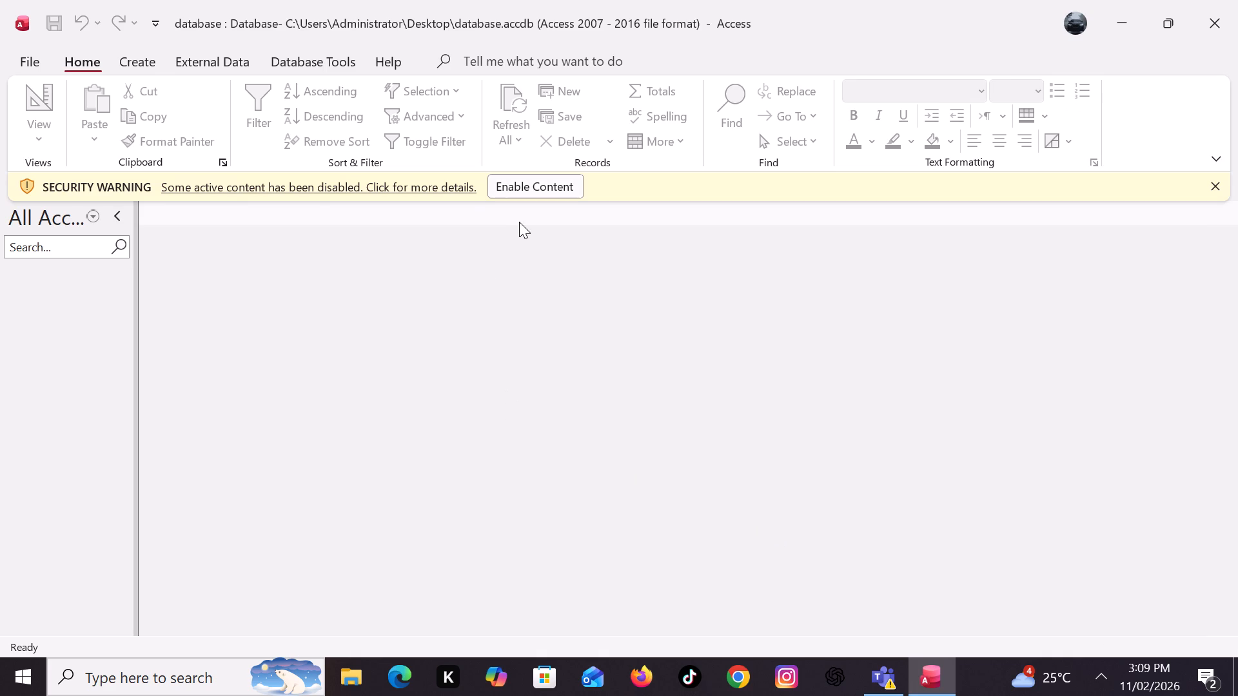
{"action": "left_click", "coordinate": [535, 183]}
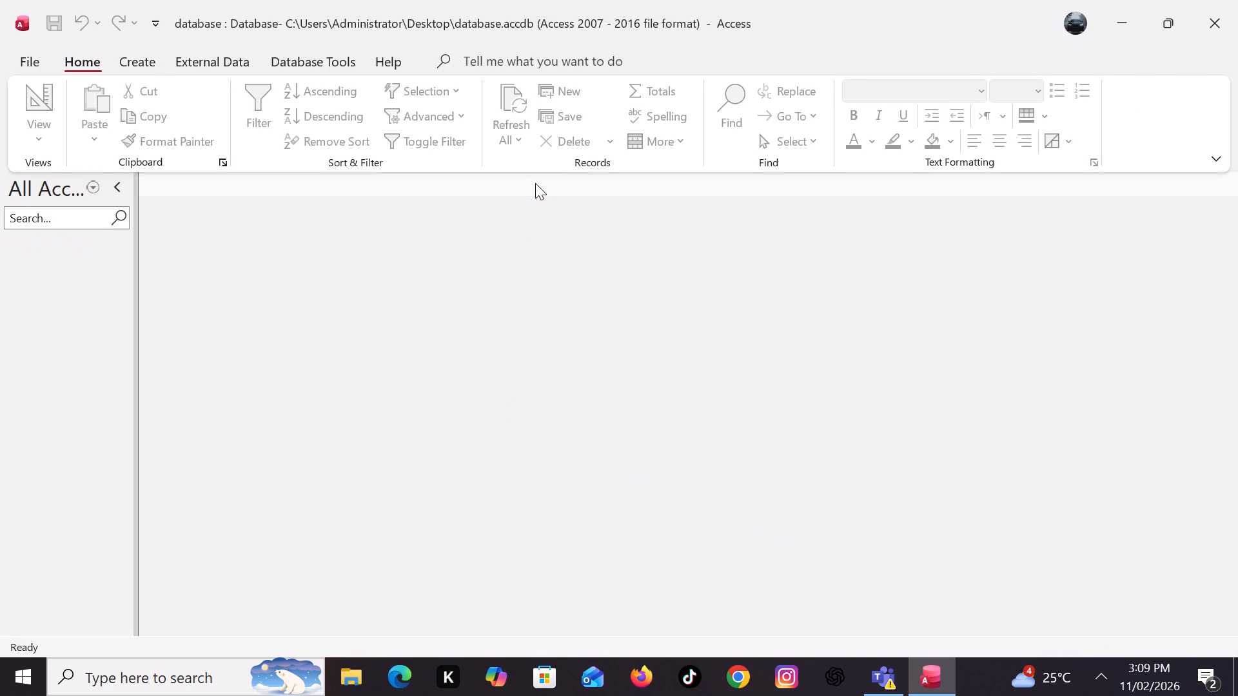
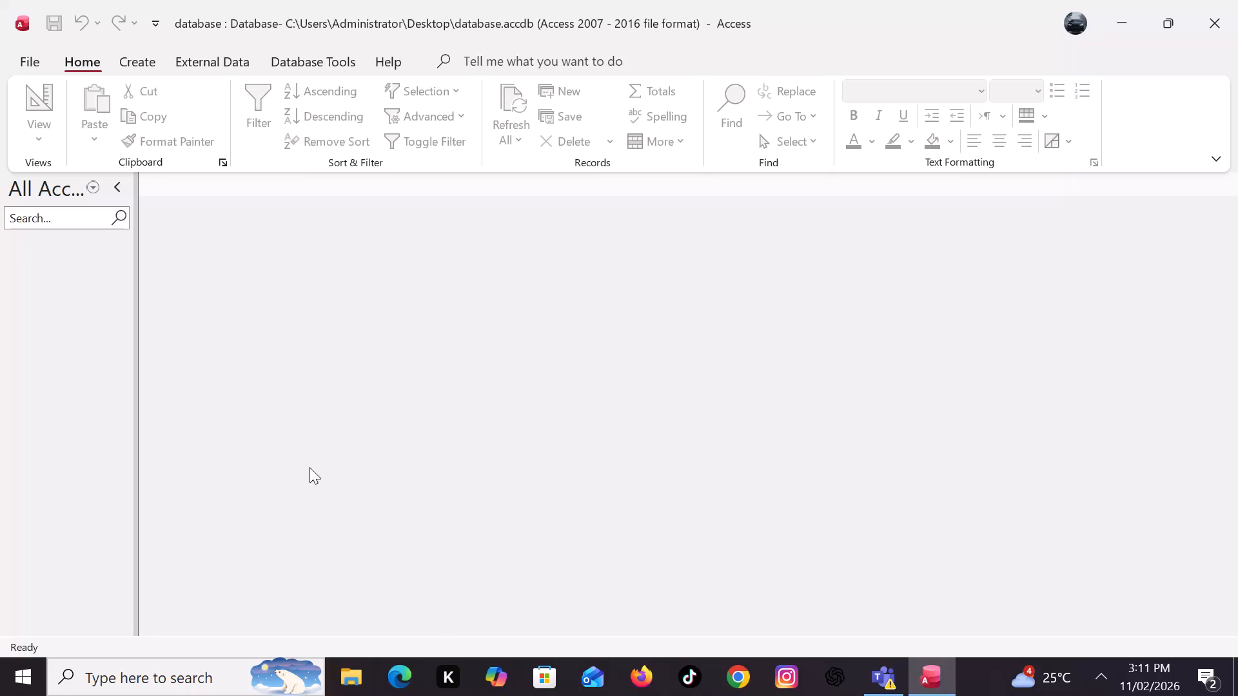
Switch from the open Access database to Kuro.
{"action": "double_click", "coordinate": [439, 689]}
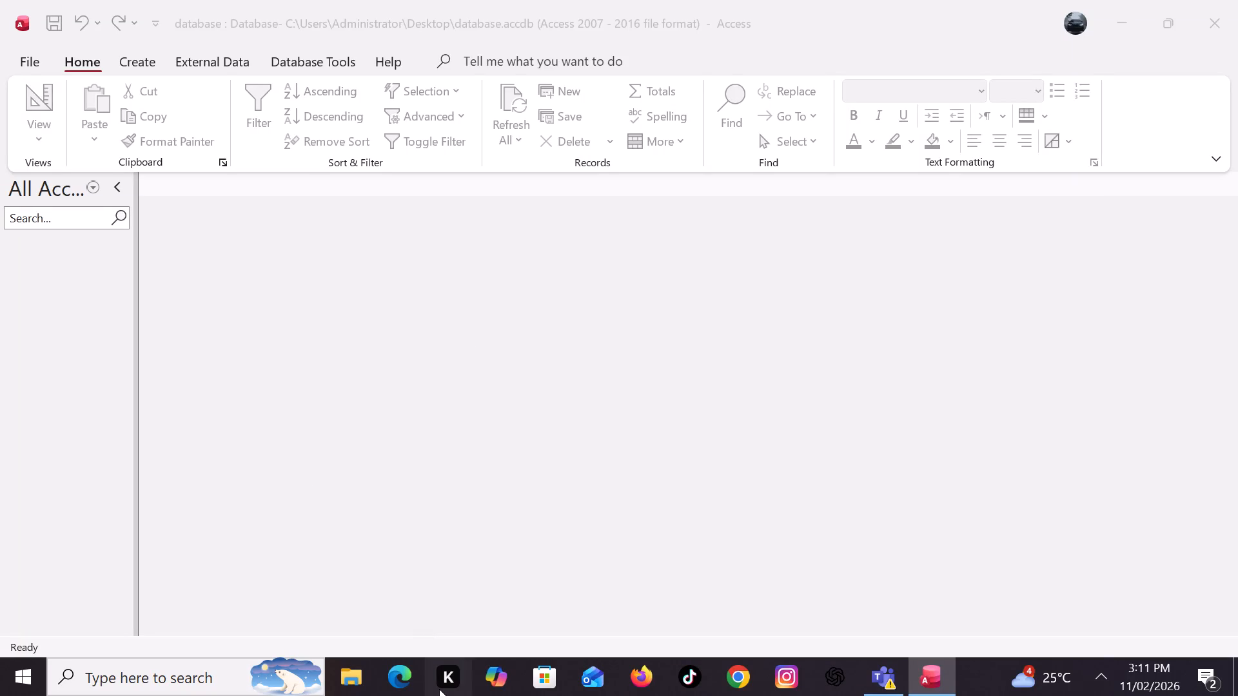
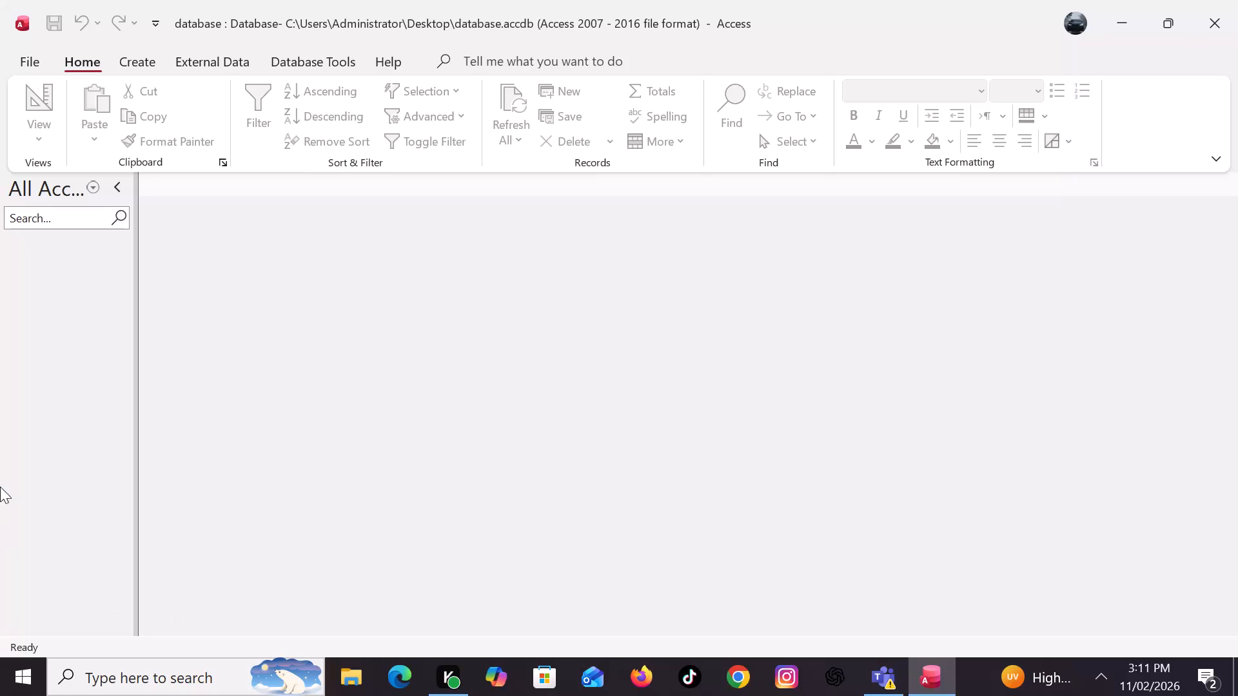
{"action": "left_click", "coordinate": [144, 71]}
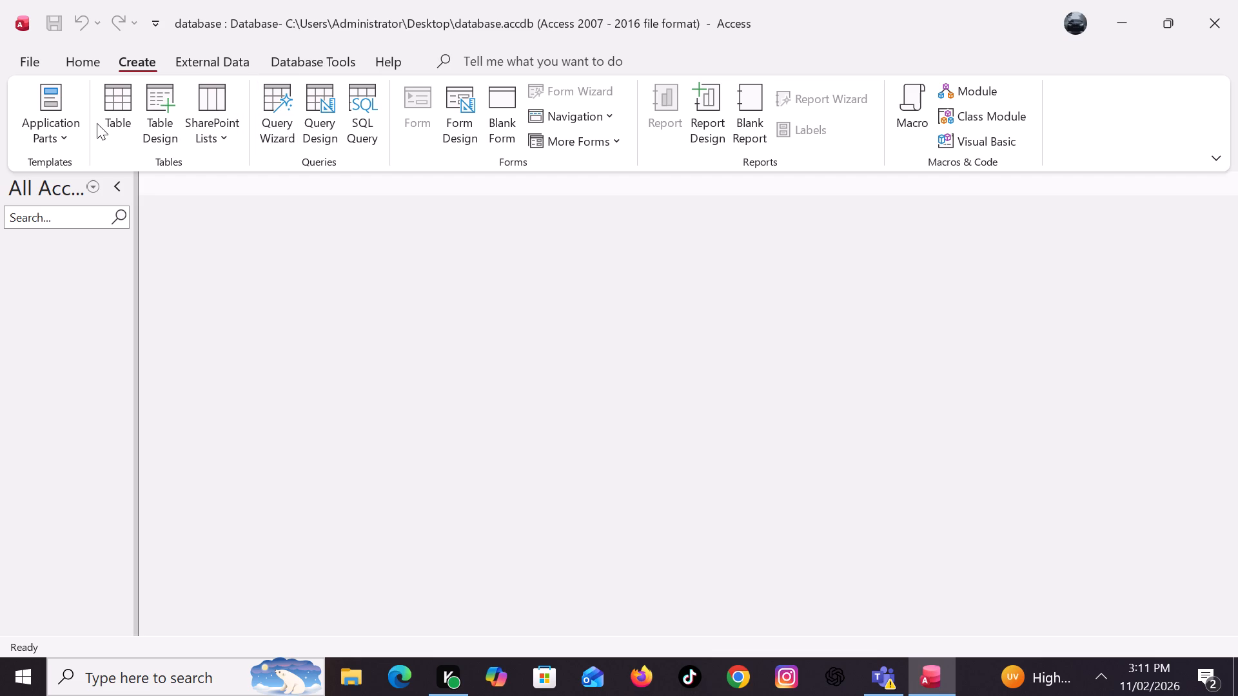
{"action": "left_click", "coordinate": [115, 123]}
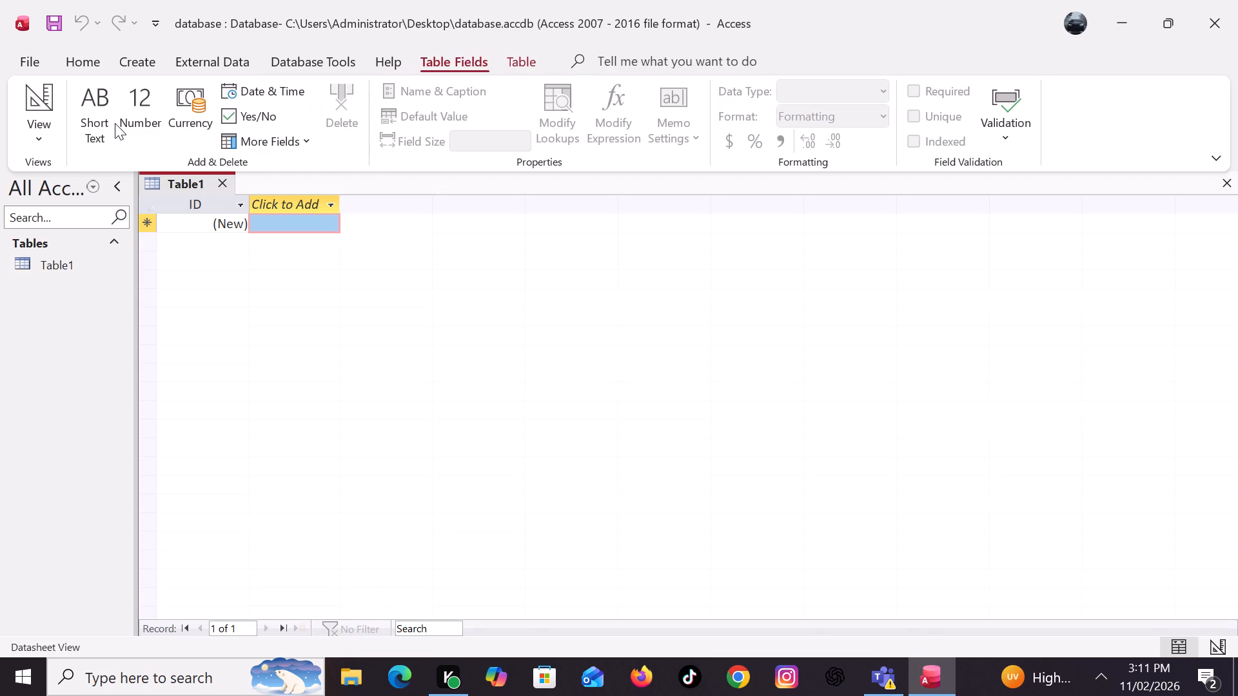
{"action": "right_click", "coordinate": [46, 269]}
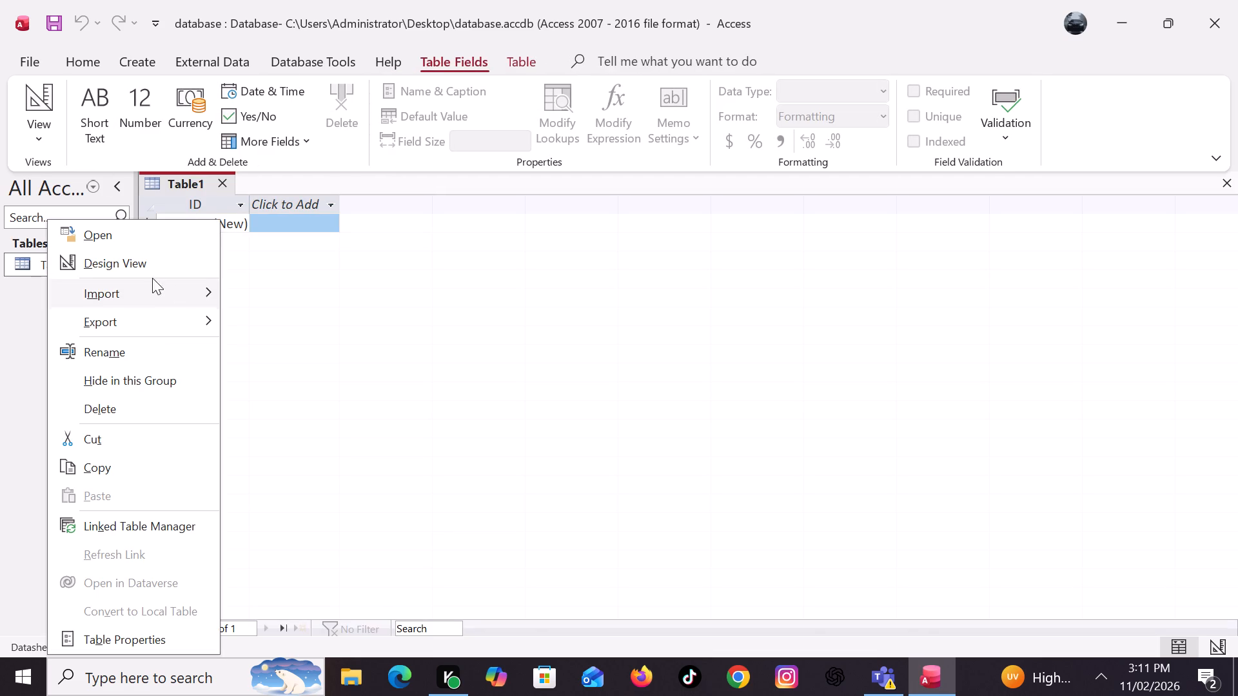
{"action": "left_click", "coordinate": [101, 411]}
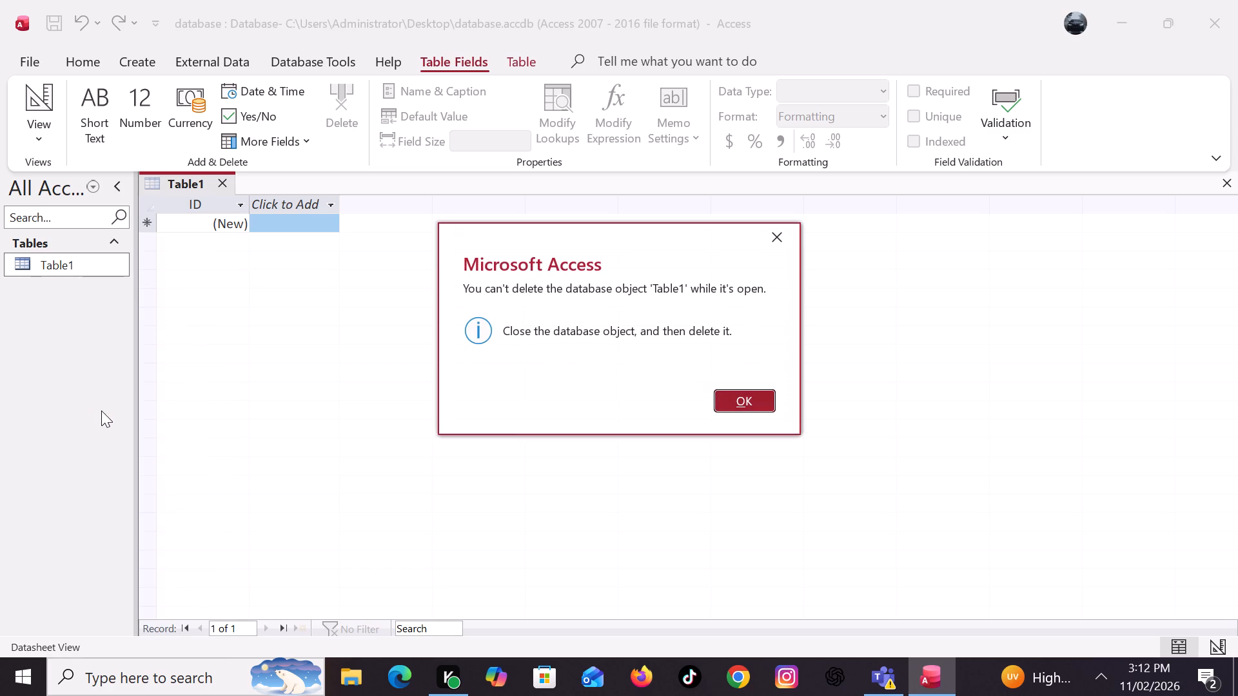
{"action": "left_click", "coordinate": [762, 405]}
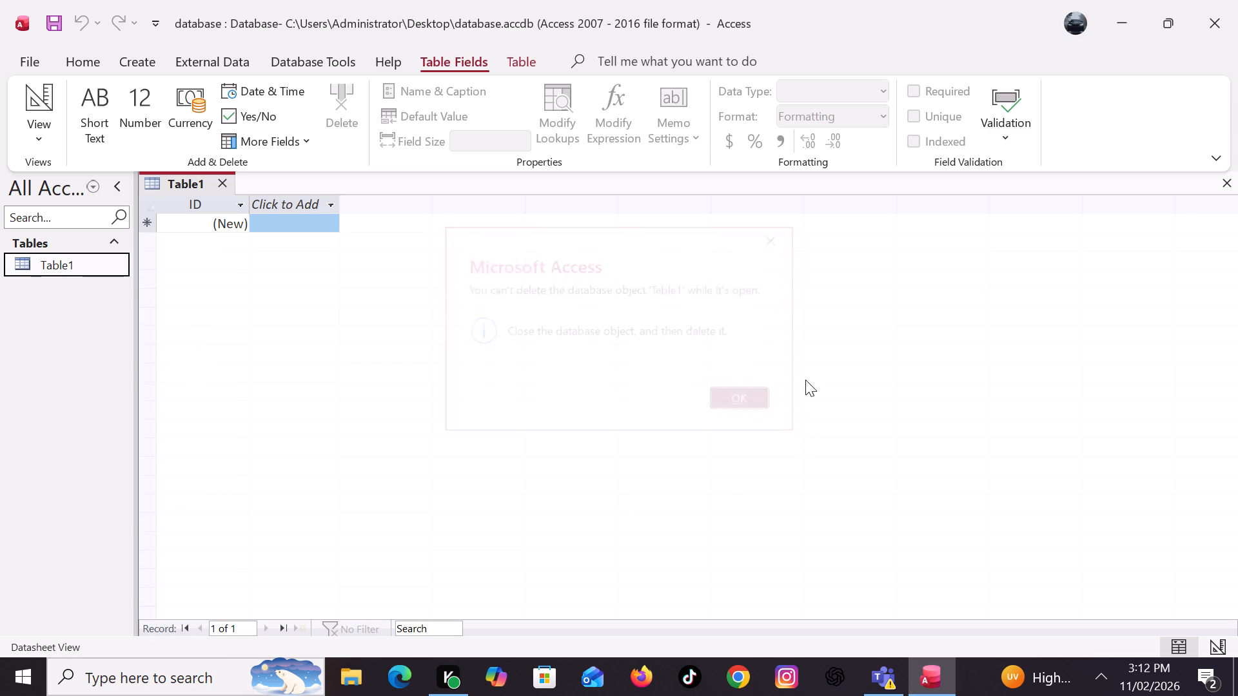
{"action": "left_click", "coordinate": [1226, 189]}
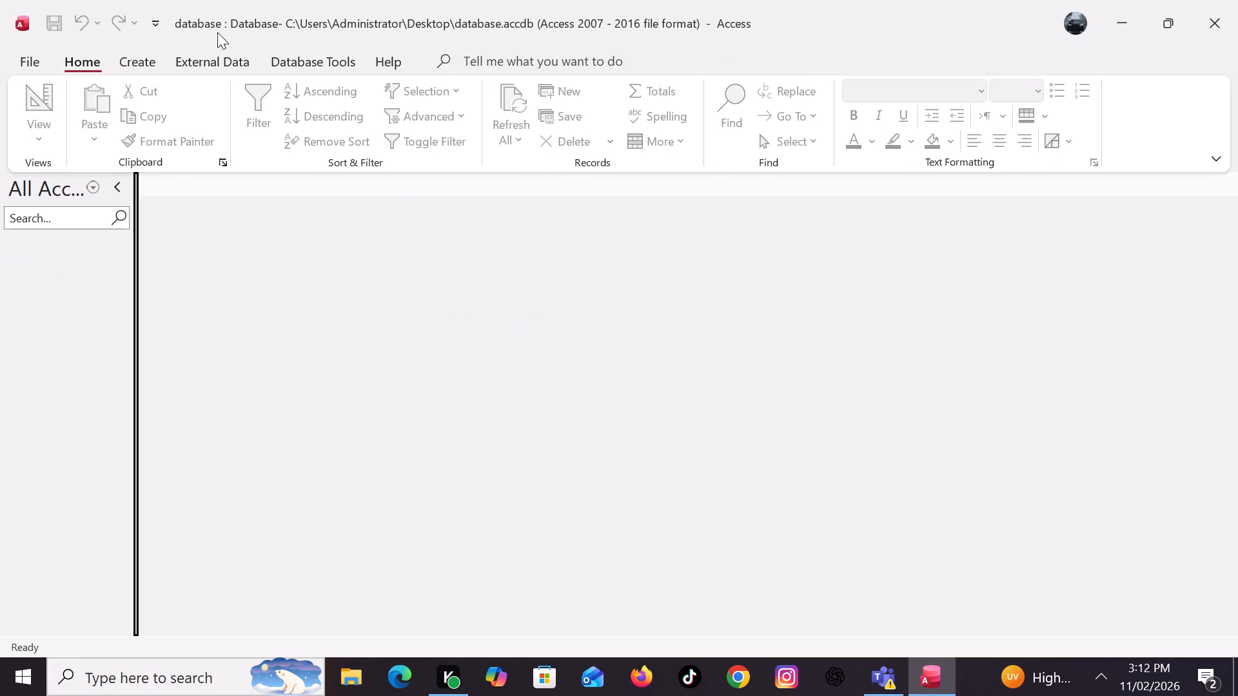
Create a new table in Design View and enter Customers as its first field name.
{"action": "left_click", "coordinate": [137, 68]}
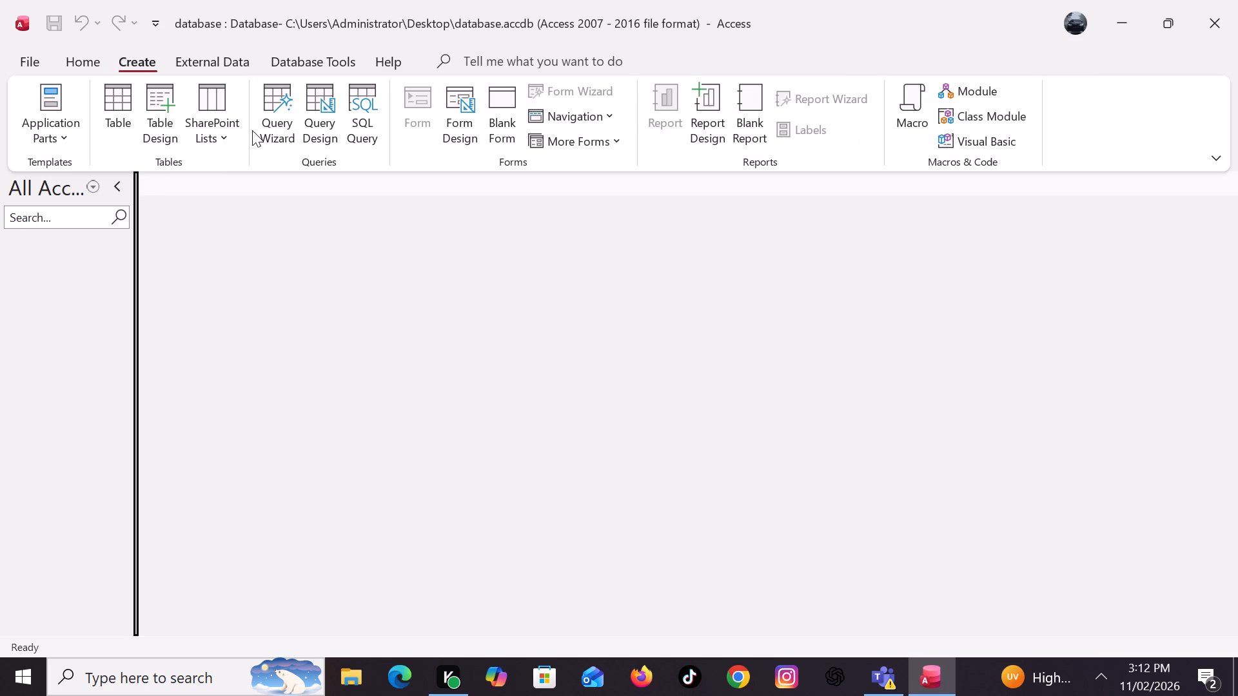
{"action": "left_click", "coordinate": [159, 117]}
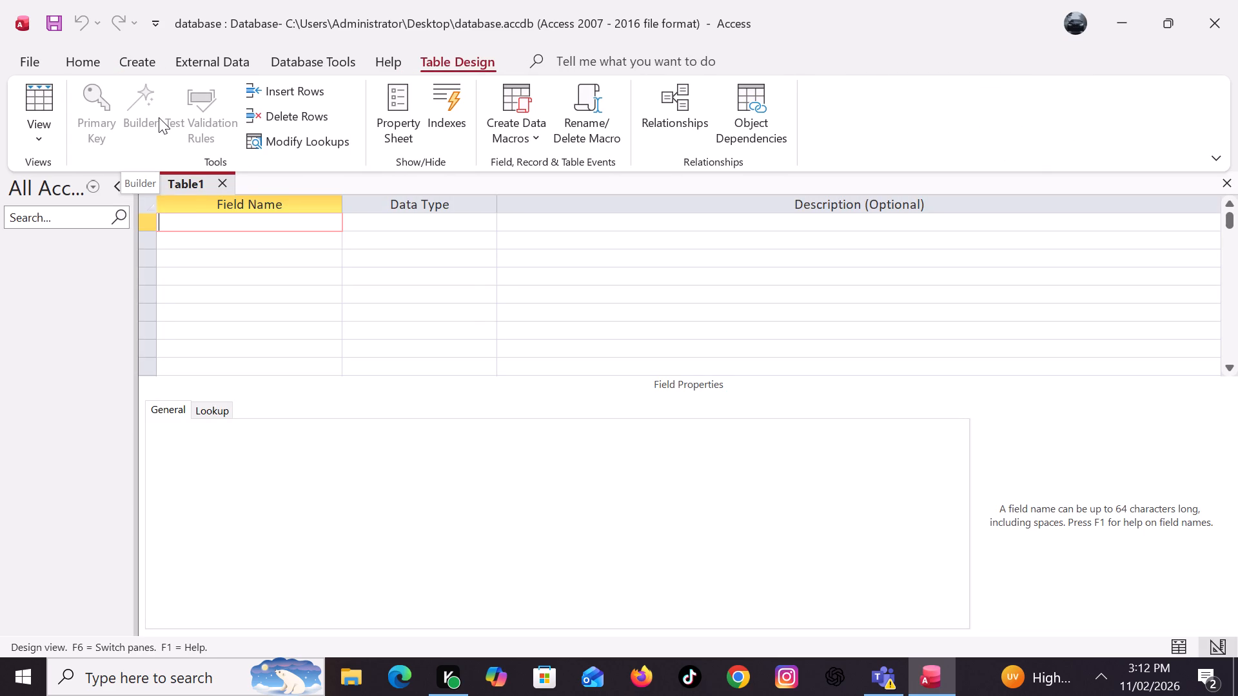
{"action": "type", "text": "ustomers"}
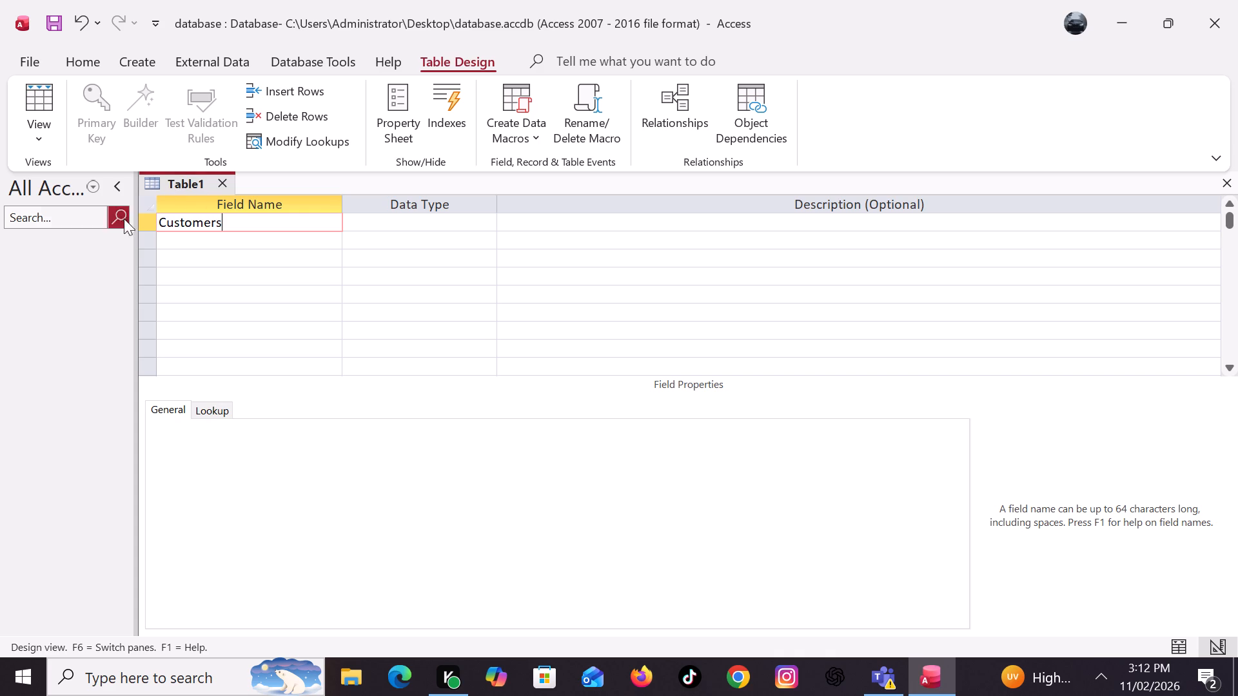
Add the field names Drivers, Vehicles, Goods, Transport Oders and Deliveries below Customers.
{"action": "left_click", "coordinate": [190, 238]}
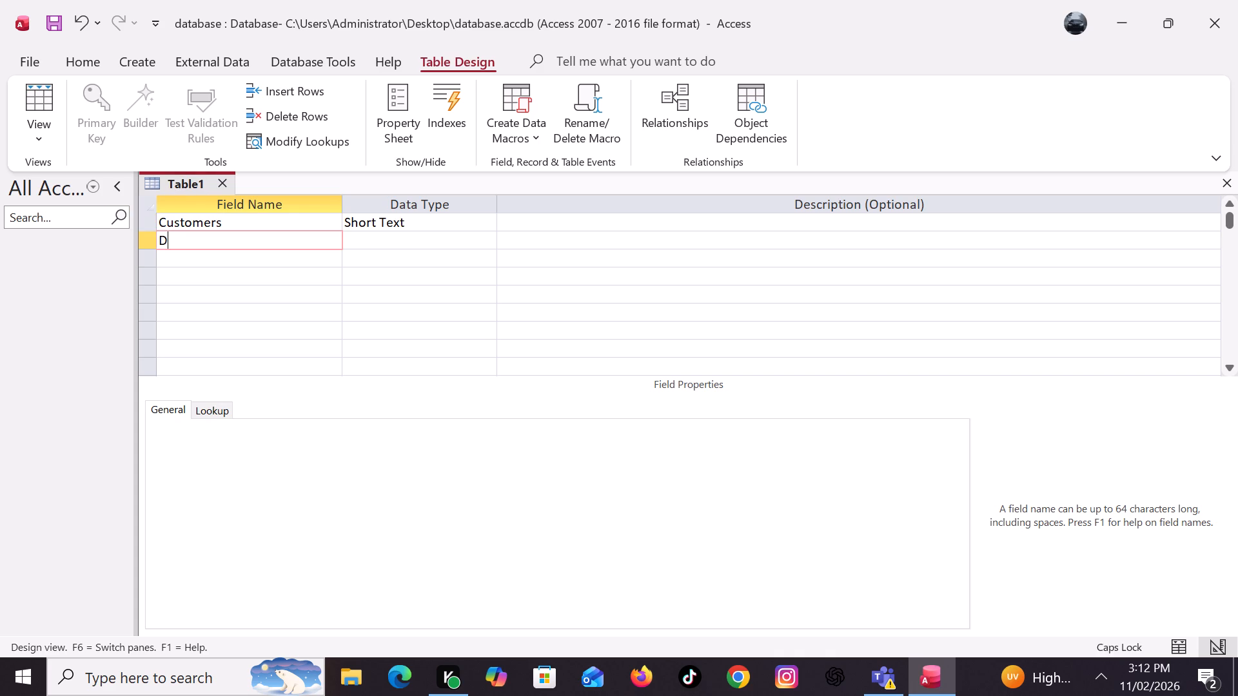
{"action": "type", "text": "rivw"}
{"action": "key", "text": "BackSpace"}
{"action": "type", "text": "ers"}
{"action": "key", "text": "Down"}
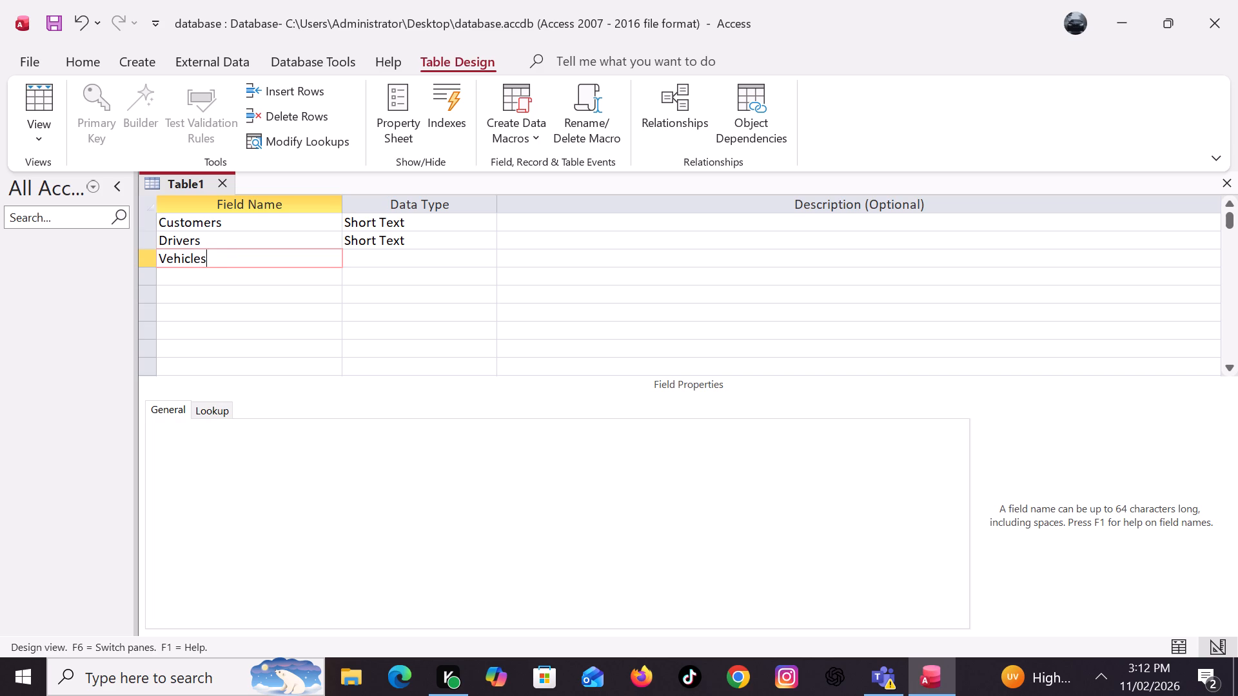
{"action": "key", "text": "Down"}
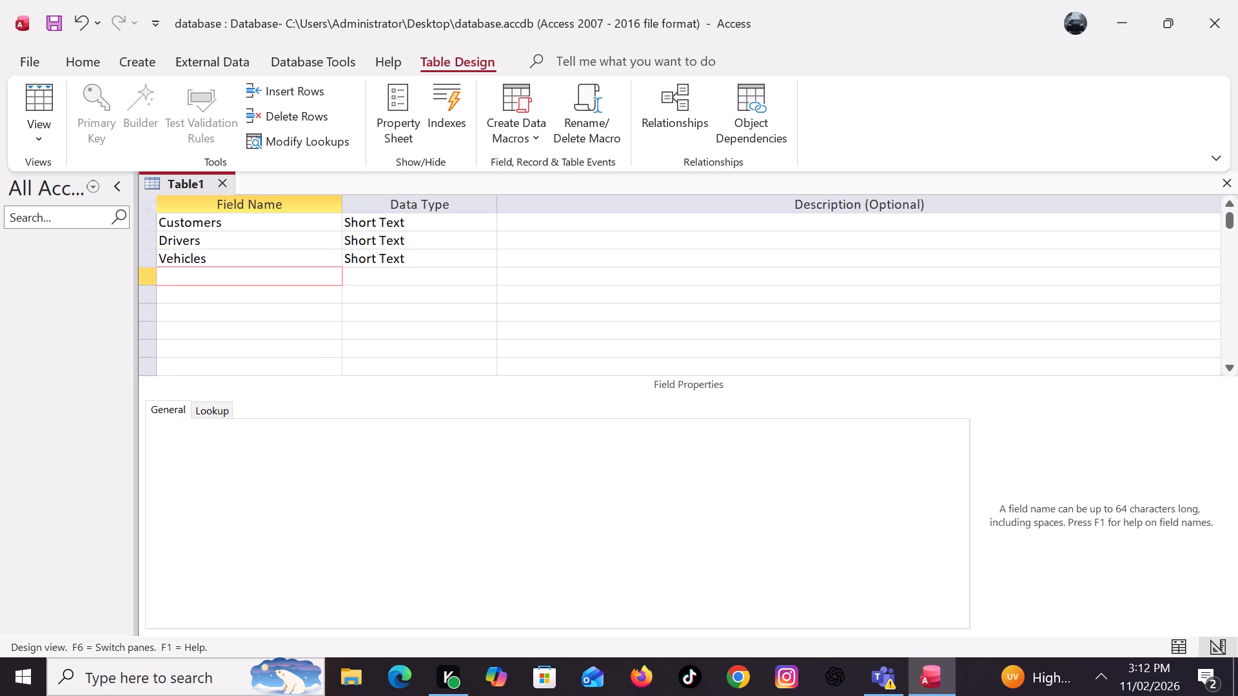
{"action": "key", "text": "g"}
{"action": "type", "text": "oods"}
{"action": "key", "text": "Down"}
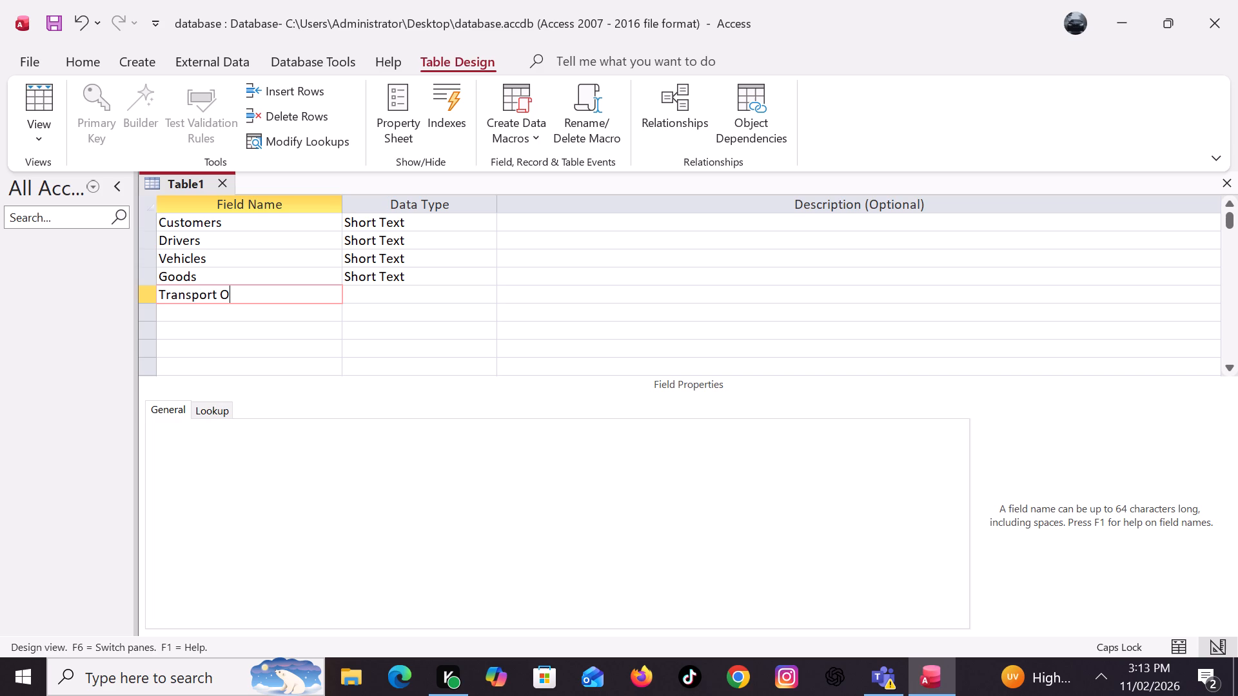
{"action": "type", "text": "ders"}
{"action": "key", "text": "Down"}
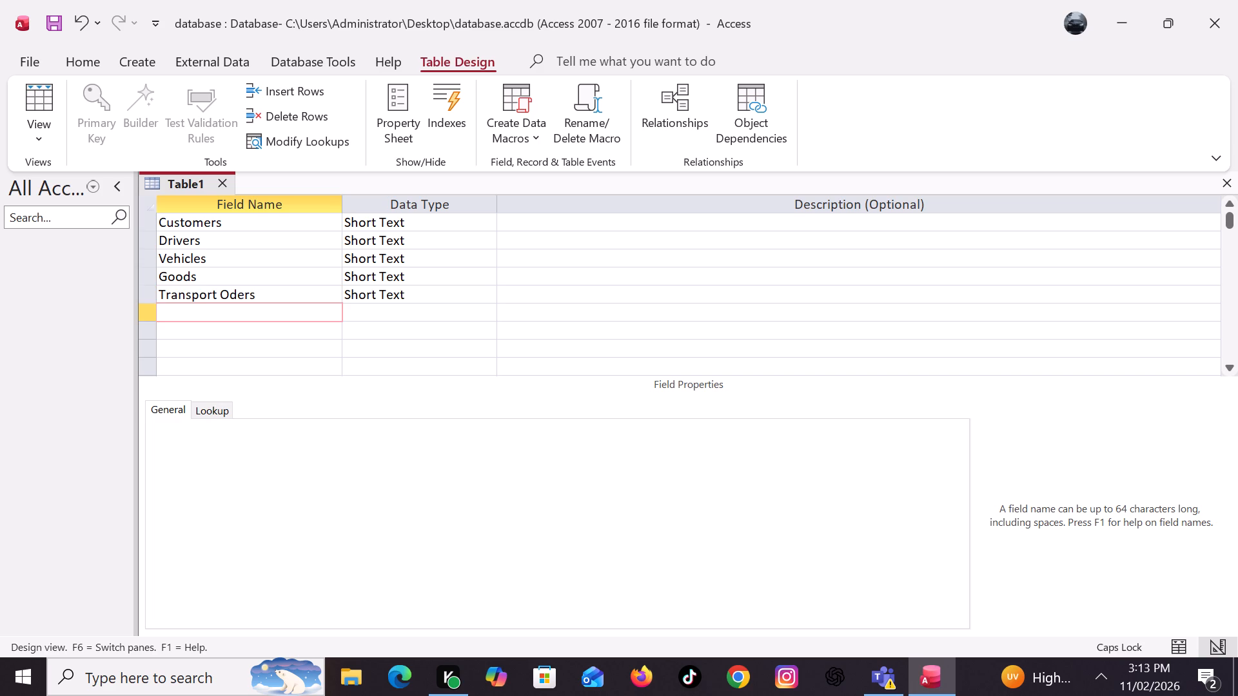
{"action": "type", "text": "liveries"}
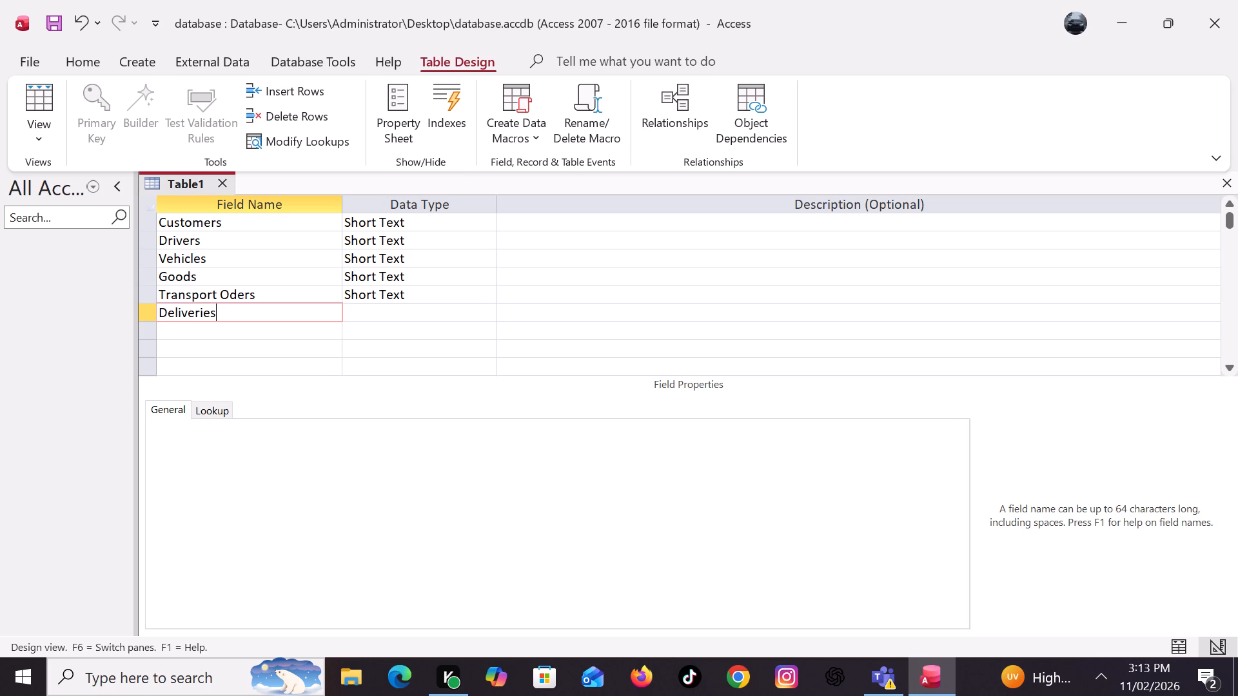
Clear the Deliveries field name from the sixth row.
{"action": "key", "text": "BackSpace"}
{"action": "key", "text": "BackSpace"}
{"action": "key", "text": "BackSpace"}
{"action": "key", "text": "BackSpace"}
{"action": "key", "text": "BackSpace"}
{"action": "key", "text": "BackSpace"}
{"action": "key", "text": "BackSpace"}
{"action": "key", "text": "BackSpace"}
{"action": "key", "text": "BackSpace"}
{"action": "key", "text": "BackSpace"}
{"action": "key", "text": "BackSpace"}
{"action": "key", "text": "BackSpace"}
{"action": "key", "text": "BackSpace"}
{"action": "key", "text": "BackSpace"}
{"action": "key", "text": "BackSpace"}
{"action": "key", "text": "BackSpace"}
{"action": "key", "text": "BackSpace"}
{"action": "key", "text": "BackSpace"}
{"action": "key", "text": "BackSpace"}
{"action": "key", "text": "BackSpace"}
Rename the first field as CustomerID.
{"action": "left_click", "coordinate": [246, 219]}
{"action": "key", "text": "BackSpace"}
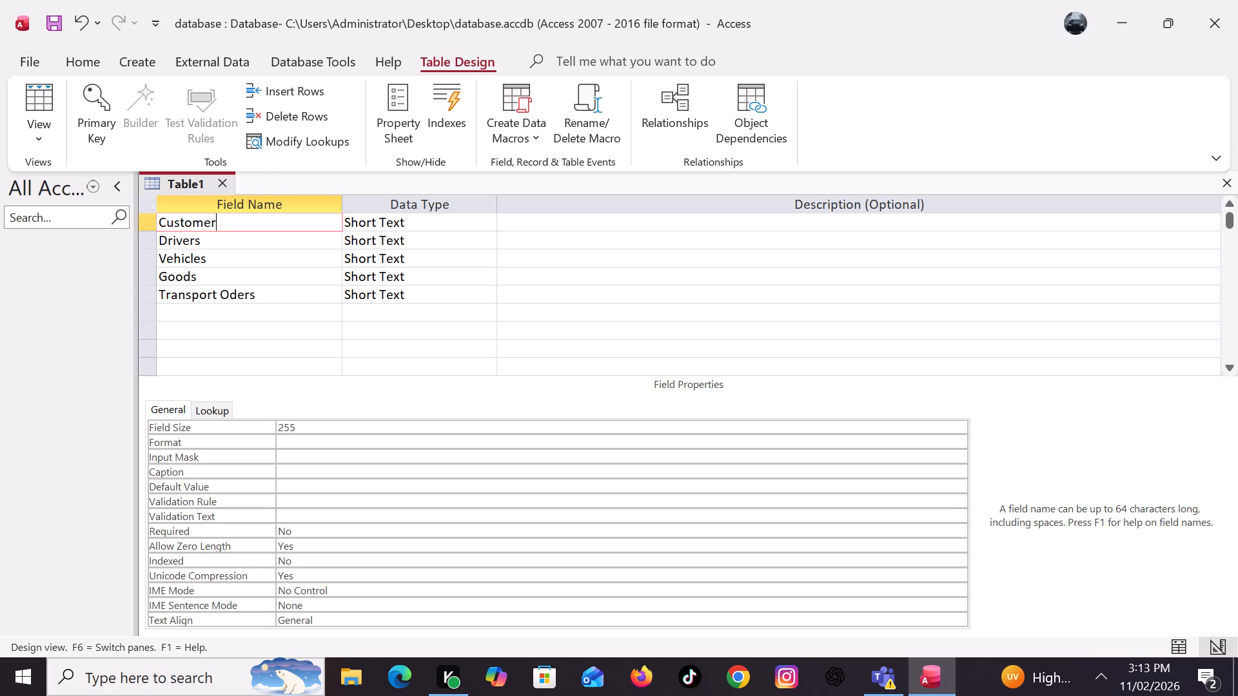
{"action": "type", "text": "ID"}
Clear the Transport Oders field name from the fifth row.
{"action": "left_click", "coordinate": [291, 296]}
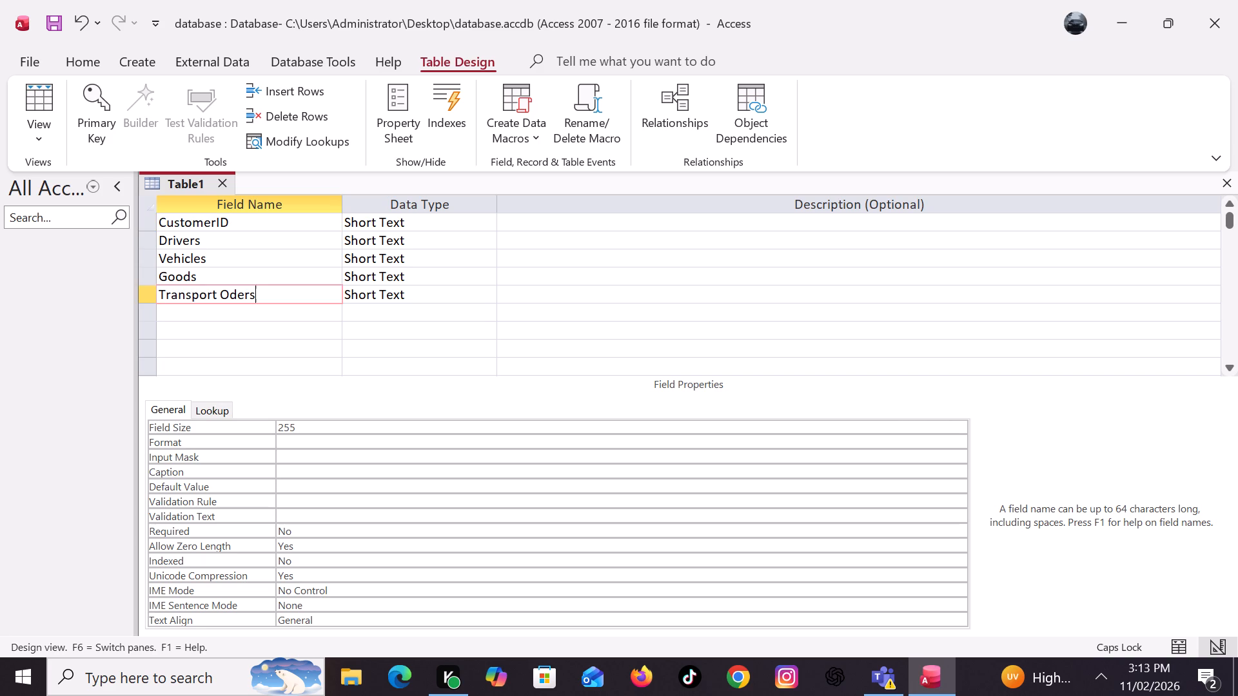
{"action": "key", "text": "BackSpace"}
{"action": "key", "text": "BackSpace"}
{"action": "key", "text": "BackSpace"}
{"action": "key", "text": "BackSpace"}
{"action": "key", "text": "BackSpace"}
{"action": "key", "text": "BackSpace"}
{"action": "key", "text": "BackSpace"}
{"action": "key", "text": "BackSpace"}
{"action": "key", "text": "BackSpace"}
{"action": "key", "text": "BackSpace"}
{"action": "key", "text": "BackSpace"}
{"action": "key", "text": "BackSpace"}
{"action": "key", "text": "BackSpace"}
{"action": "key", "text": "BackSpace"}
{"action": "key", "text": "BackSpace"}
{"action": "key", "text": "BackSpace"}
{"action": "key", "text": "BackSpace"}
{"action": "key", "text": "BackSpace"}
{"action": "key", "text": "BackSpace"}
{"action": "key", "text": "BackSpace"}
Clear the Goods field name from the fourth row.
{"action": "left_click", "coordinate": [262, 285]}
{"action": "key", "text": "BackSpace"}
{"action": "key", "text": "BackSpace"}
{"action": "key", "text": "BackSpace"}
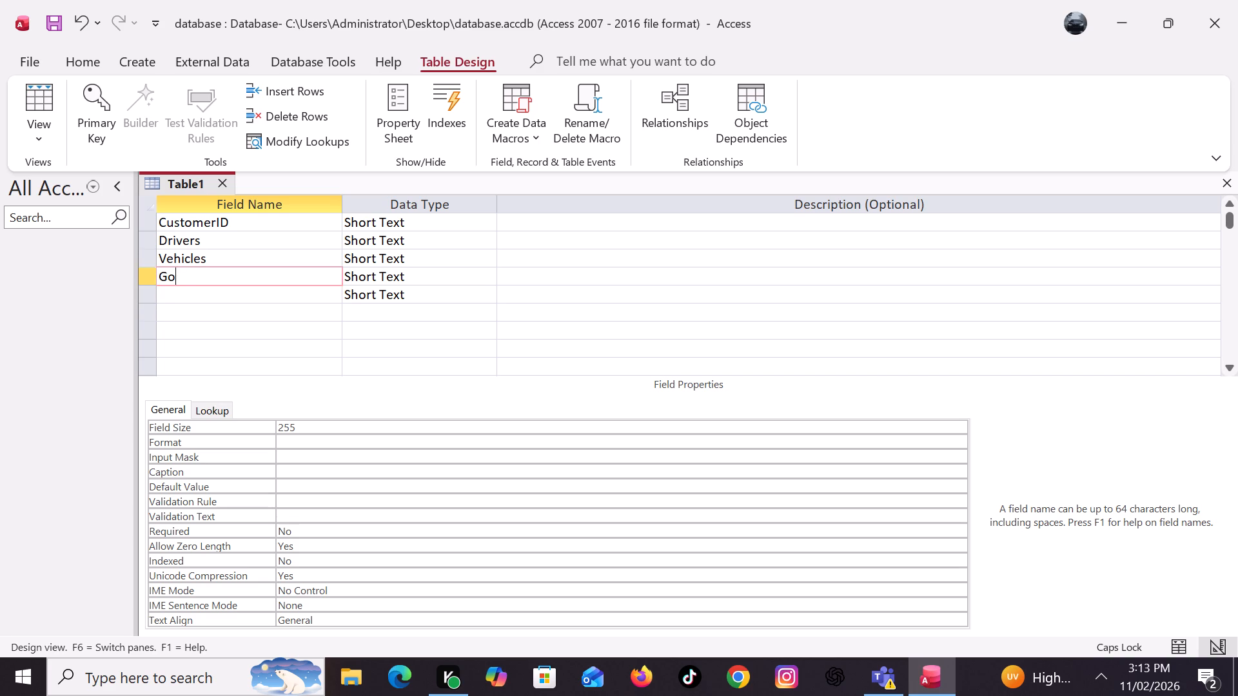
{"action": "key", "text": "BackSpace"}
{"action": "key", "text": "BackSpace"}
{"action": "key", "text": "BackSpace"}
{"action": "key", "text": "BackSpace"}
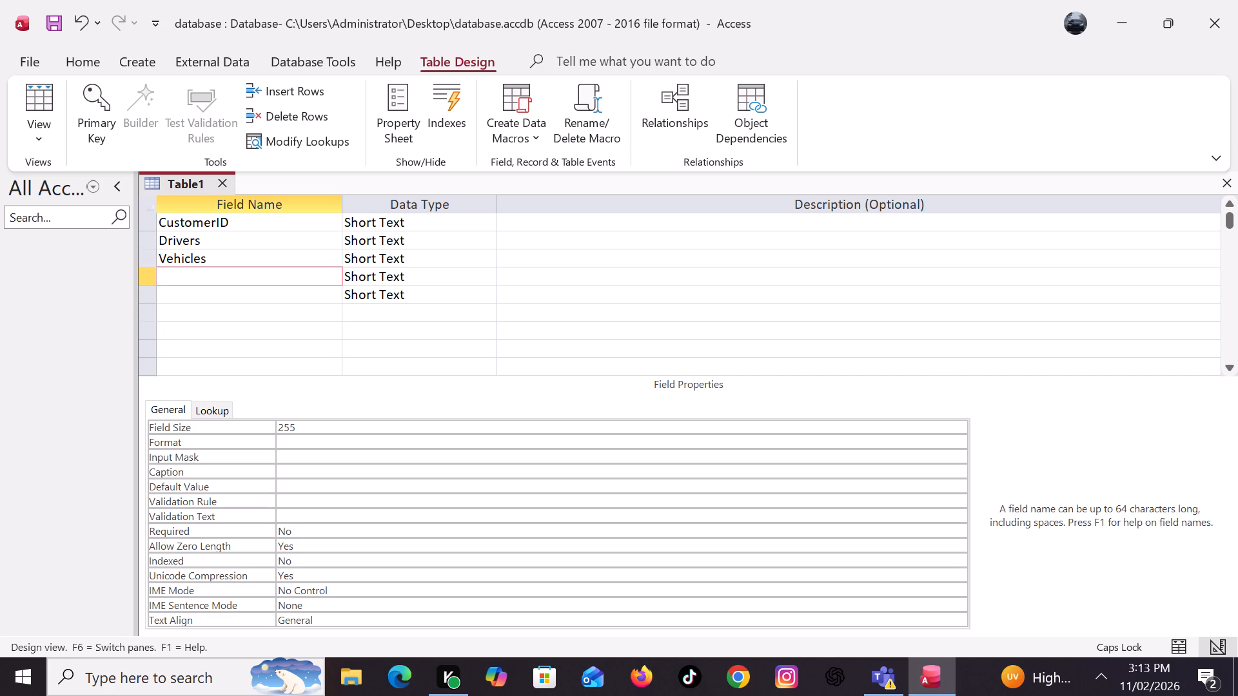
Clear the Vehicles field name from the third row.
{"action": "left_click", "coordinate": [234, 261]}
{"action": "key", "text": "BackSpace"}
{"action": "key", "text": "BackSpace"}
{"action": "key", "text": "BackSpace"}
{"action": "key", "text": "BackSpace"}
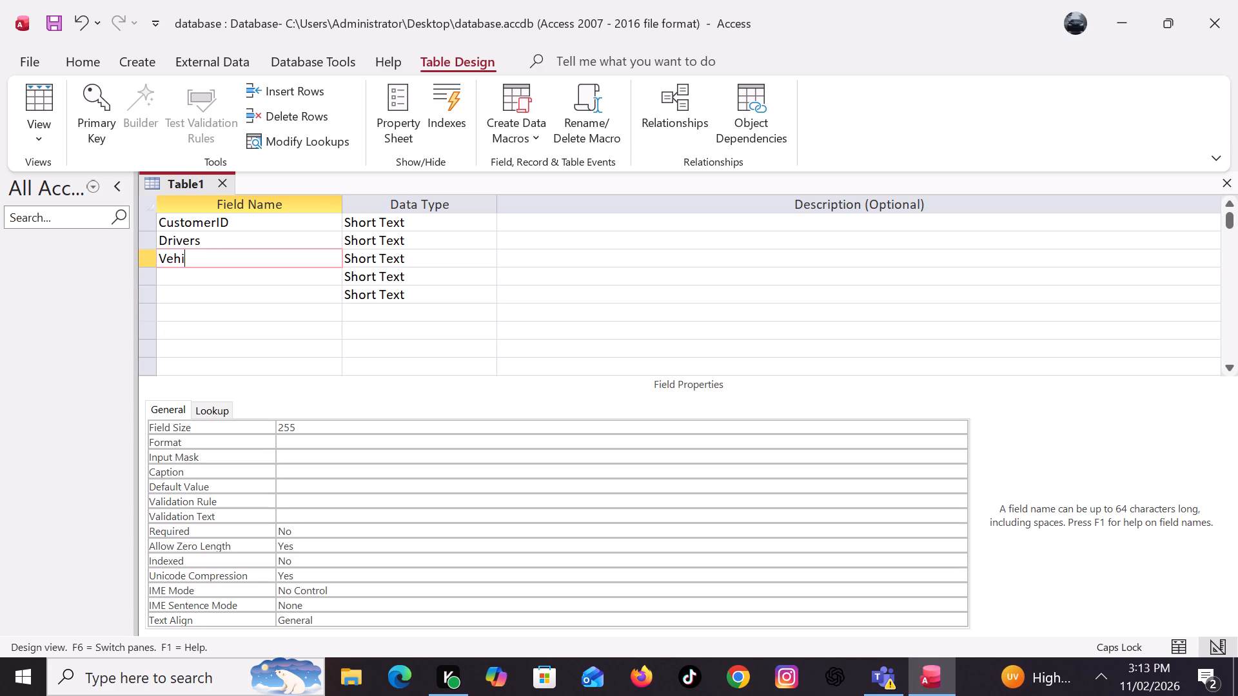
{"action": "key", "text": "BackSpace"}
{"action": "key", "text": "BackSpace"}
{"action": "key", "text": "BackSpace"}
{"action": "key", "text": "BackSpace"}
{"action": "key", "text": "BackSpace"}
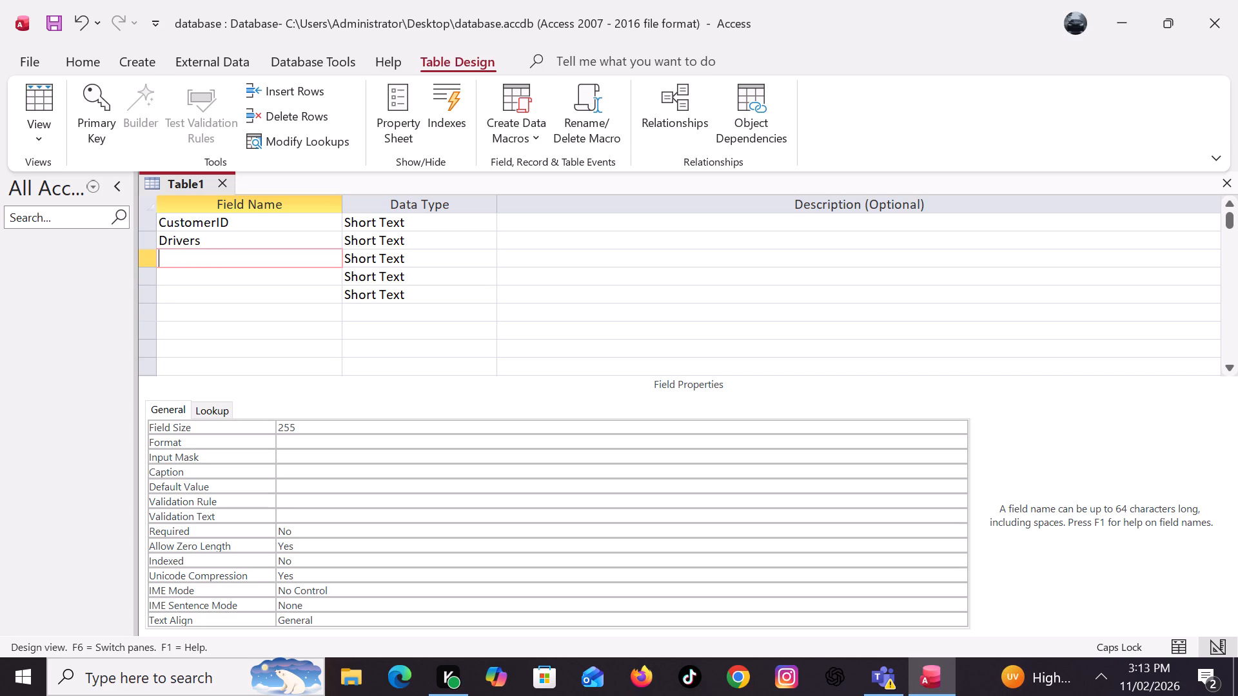
Replace the Drivers field name in the second row with Full Names.
{"action": "left_click", "coordinate": [244, 238]}
{"action": "key", "text": "BackSpace"}
{"action": "key", "text": "BackSpace"}
{"action": "key", "text": "BackSpace"}
{"action": "key", "text": "BackSpace"}
{"action": "key", "text": "BackSpace"}
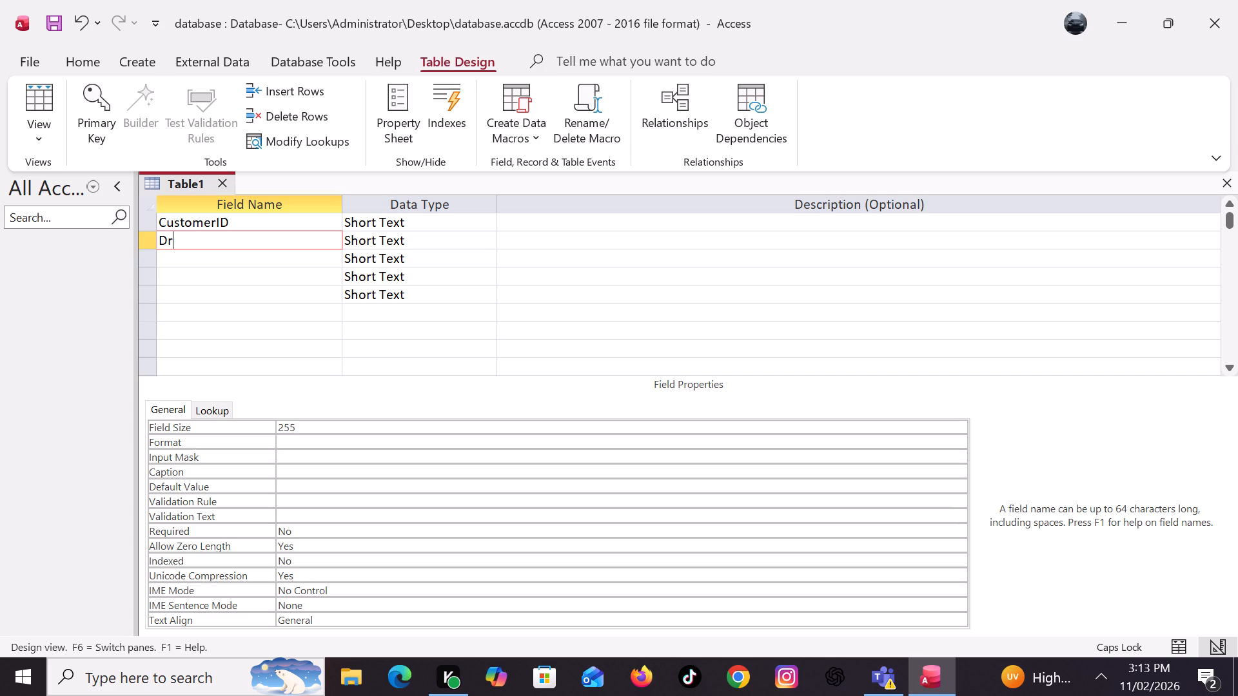
{"action": "key", "text": "BackSpace"}
{"action": "key", "text": "BackSpace"}
{"action": "key", "text": "f"}
{"action": "key", "text": "u"}
{"action": "type", "text": "ull n"}
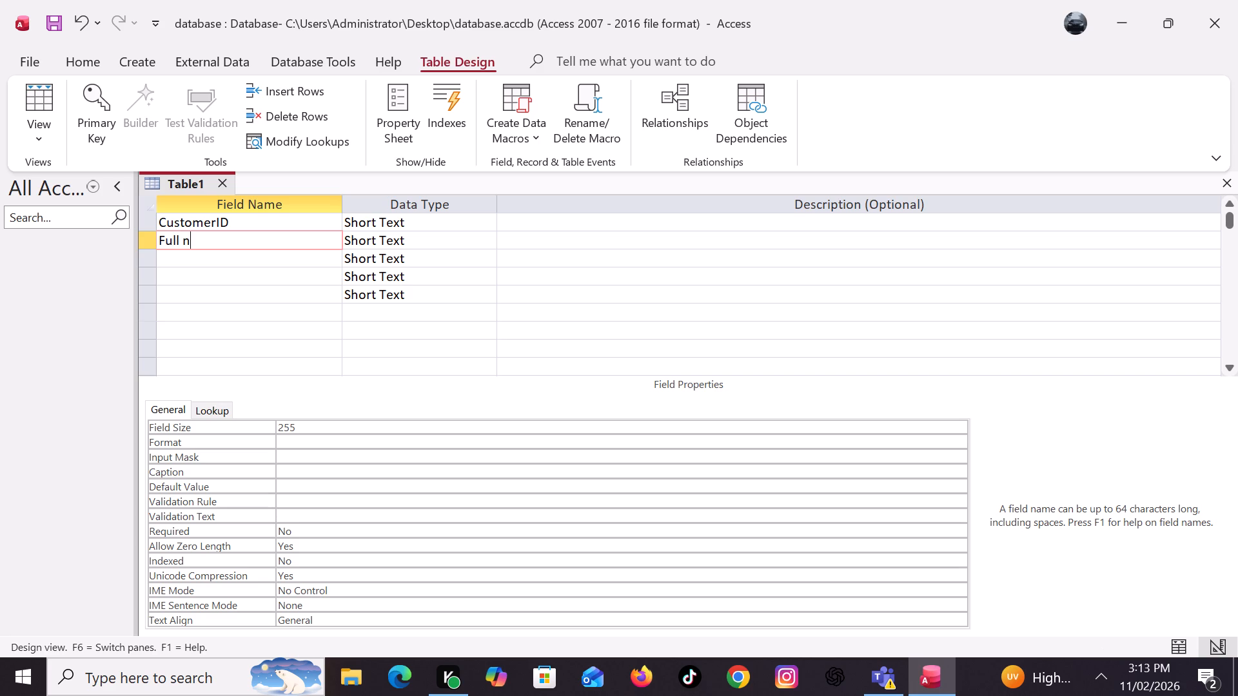
{"action": "key", "text": "equal"}
{"action": "key", "text": "BackSpace"}
{"action": "key", "text": "BackSpace"}
{"action": "key", "text": "b"}
{"action": "key", "text": "BackSpace"}
Name the third field Company Name, with only the initial letters capitalised.
{"action": "key", "text": "Down"}
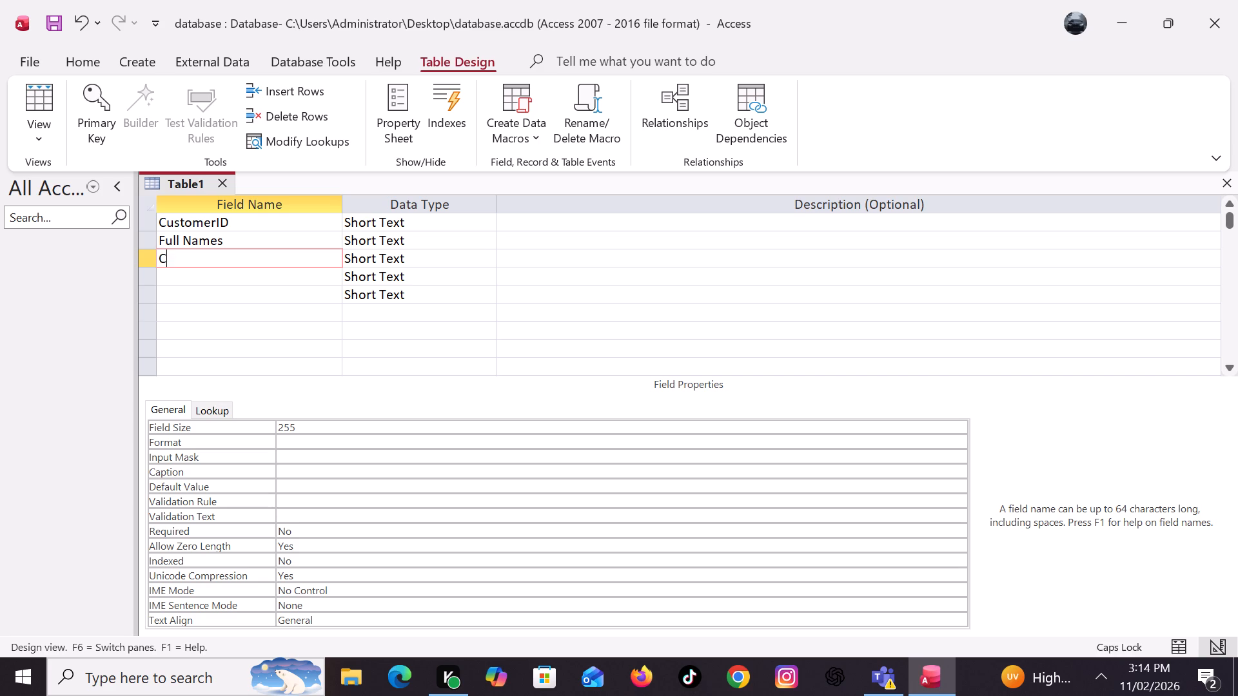
{"action": "type", "text": "ompany"}
{"action": "key", "text": "space"}
{"action": "key", "text": "Down"}
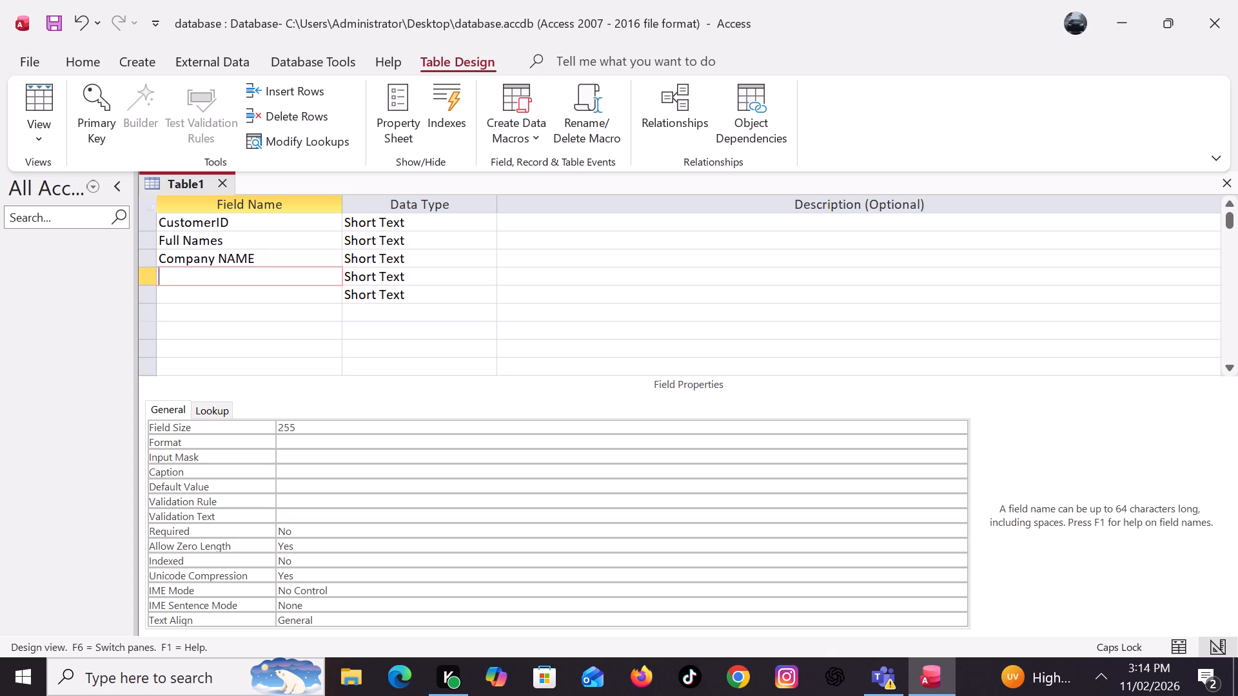
{"action": "key", "text": "Up"}
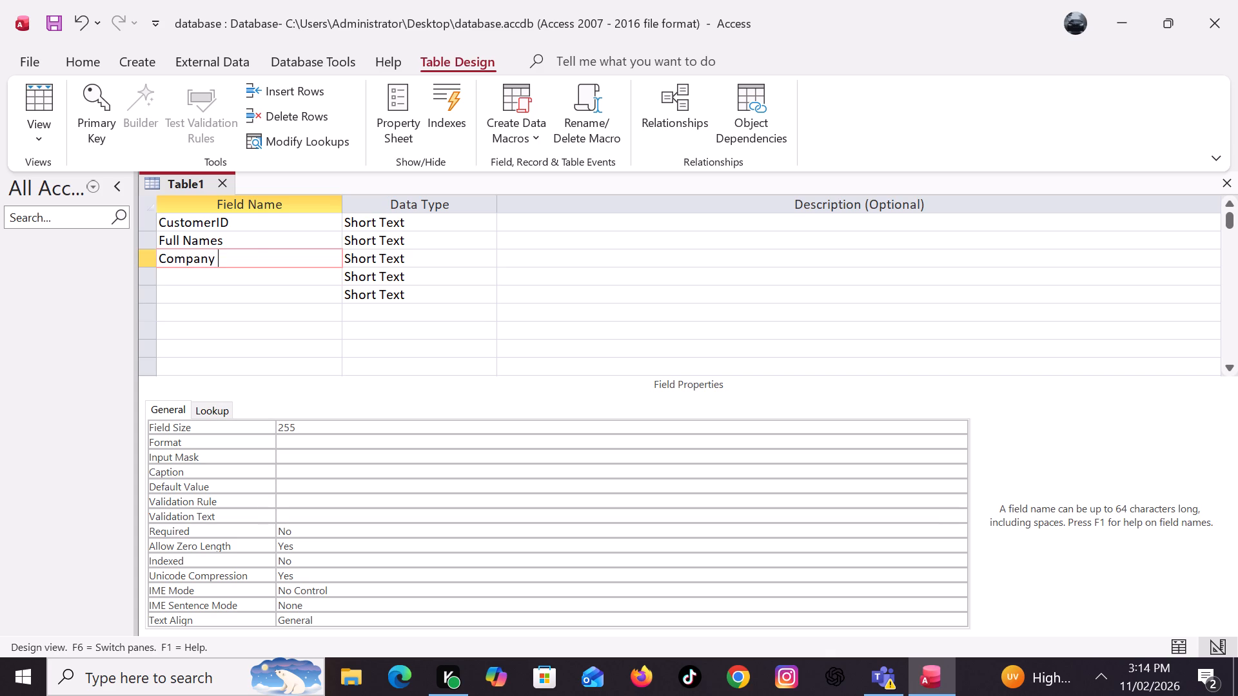
{"action": "type", "text": "ame"}
Enter Phone, Email and Address as the fourth, fifth and sixth field names.
{"action": "key", "text": "Down"}
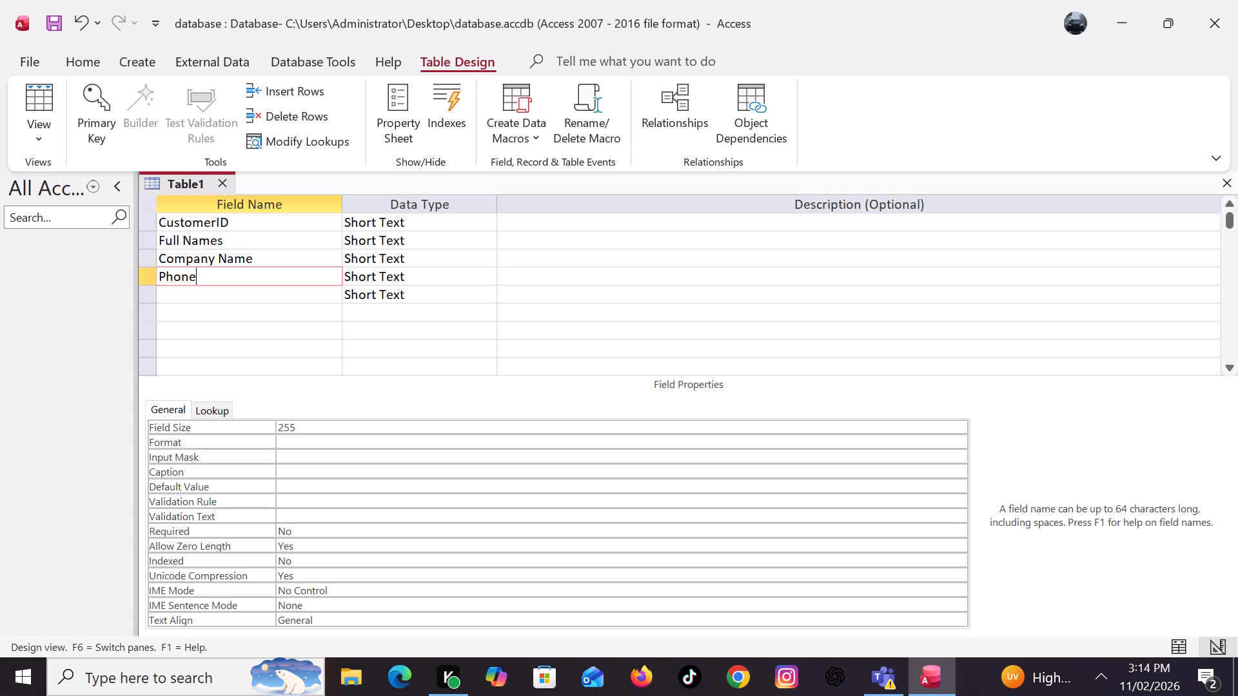
{"action": "key", "text": "Down"}
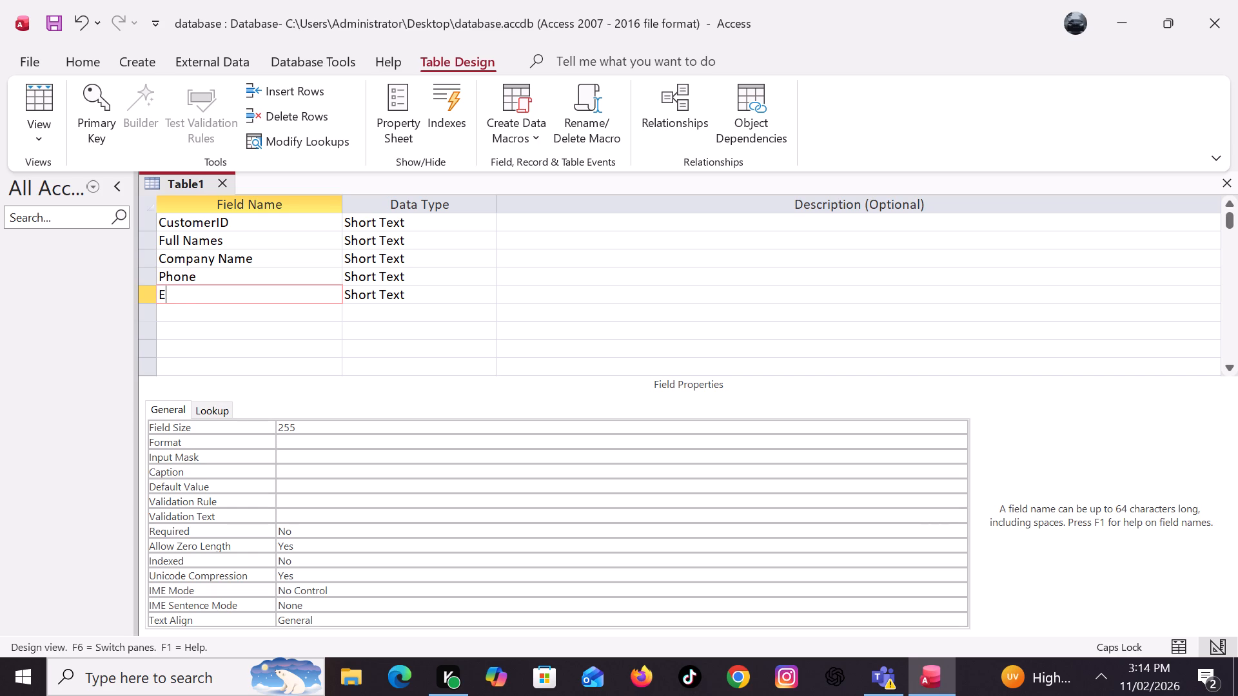
{"action": "type", "text": "mail"}
{"action": "key", "text": "Down"}
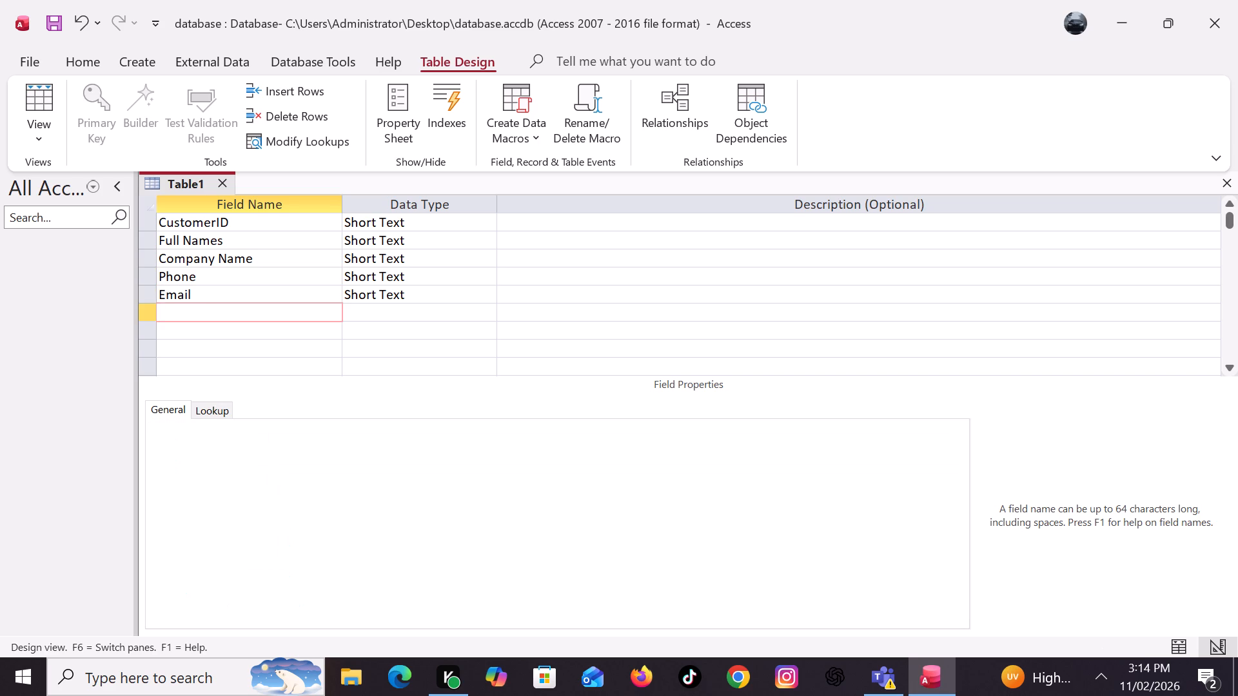
{"action": "type", "text": "ddress"}
Set the data type of the CustomerID field to AutoNumber.
{"action": "left_click", "coordinate": [147, 225]}
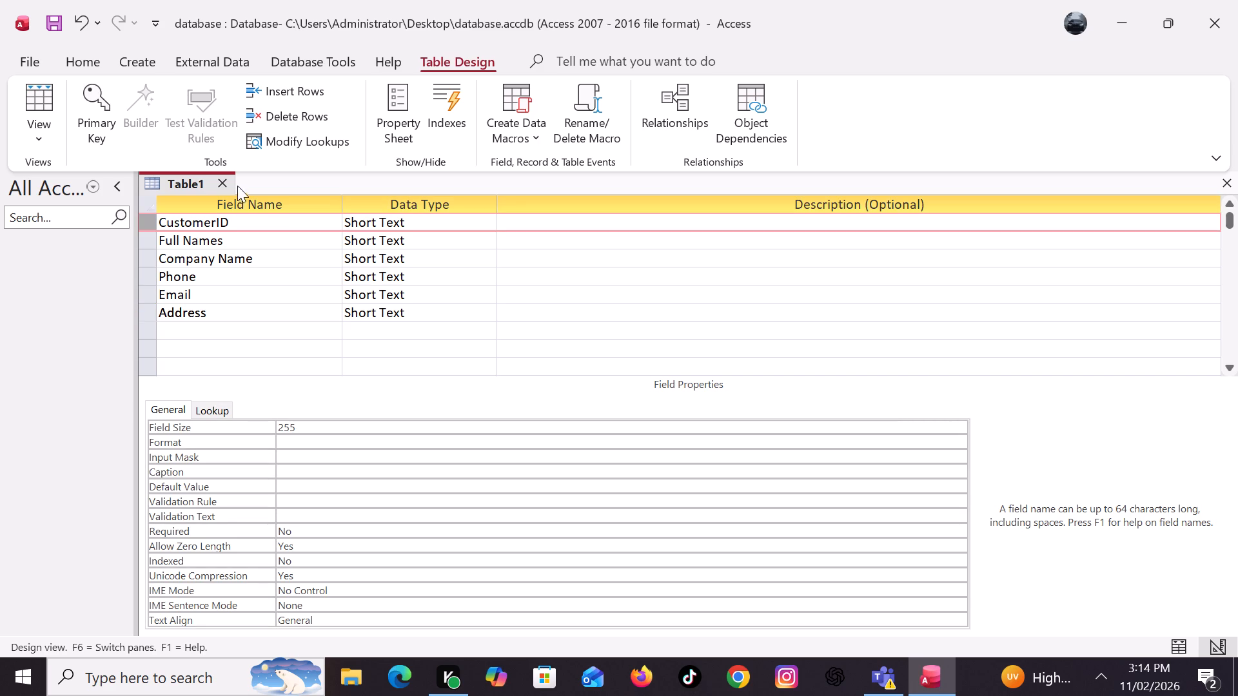
{"action": "left_click", "coordinate": [456, 219]}
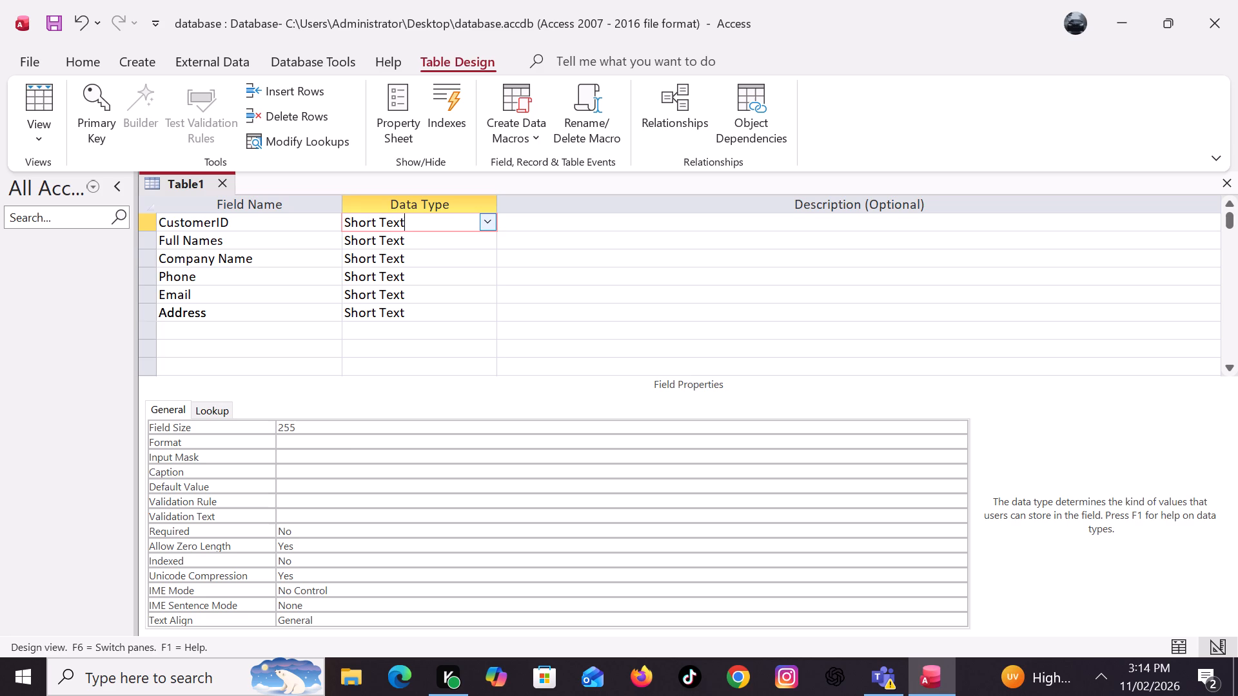
{"action": "left_click", "coordinate": [487, 222]}
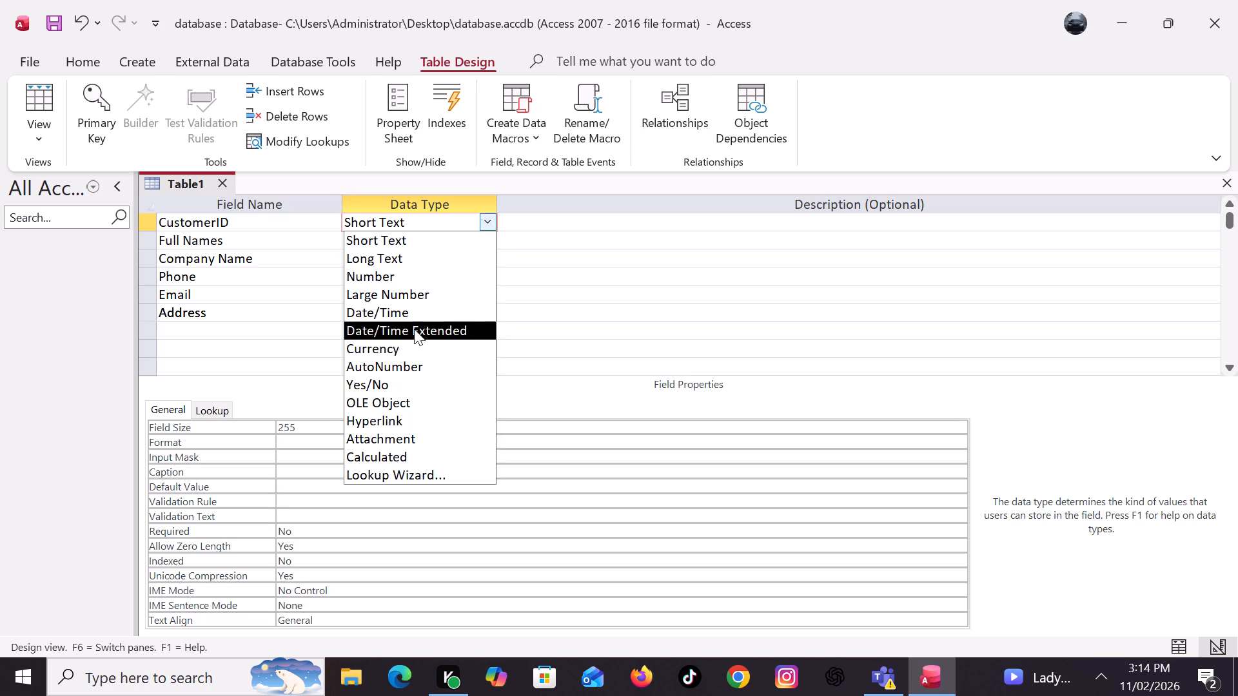
{"action": "left_click", "coordinate": [390, 362]}
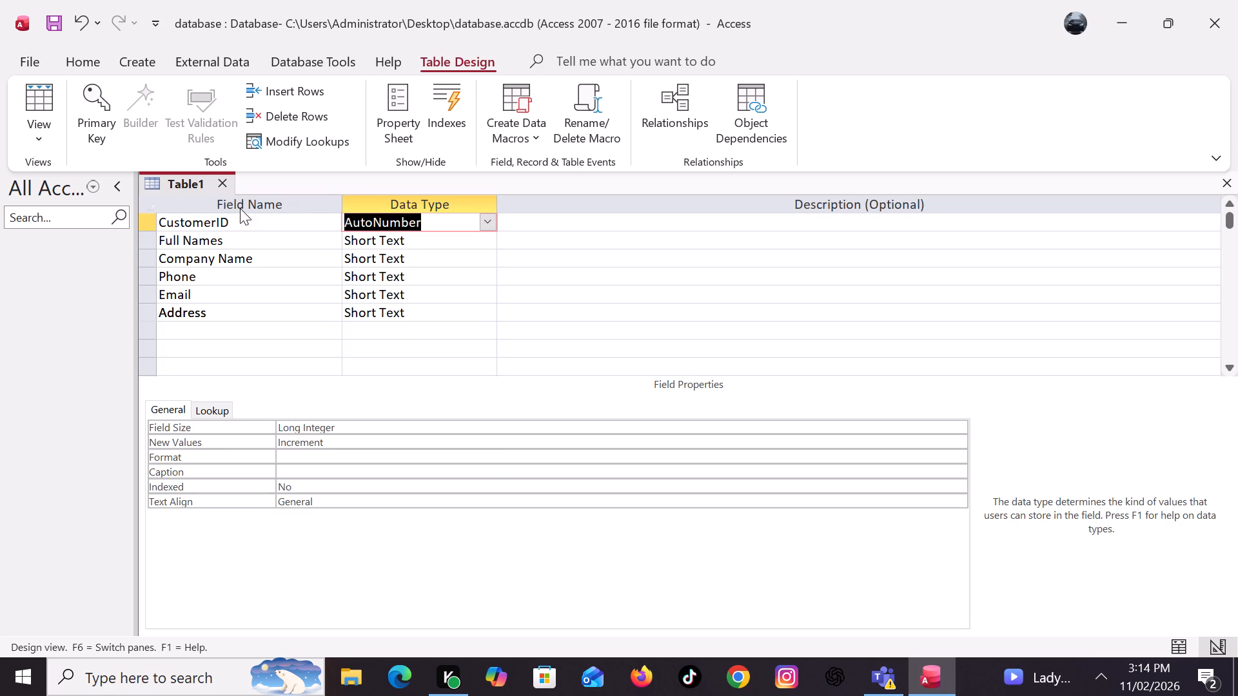
Make the CustomerID field the table's primary key.
{"action": "left_click", "coordinate": [145, 220]}
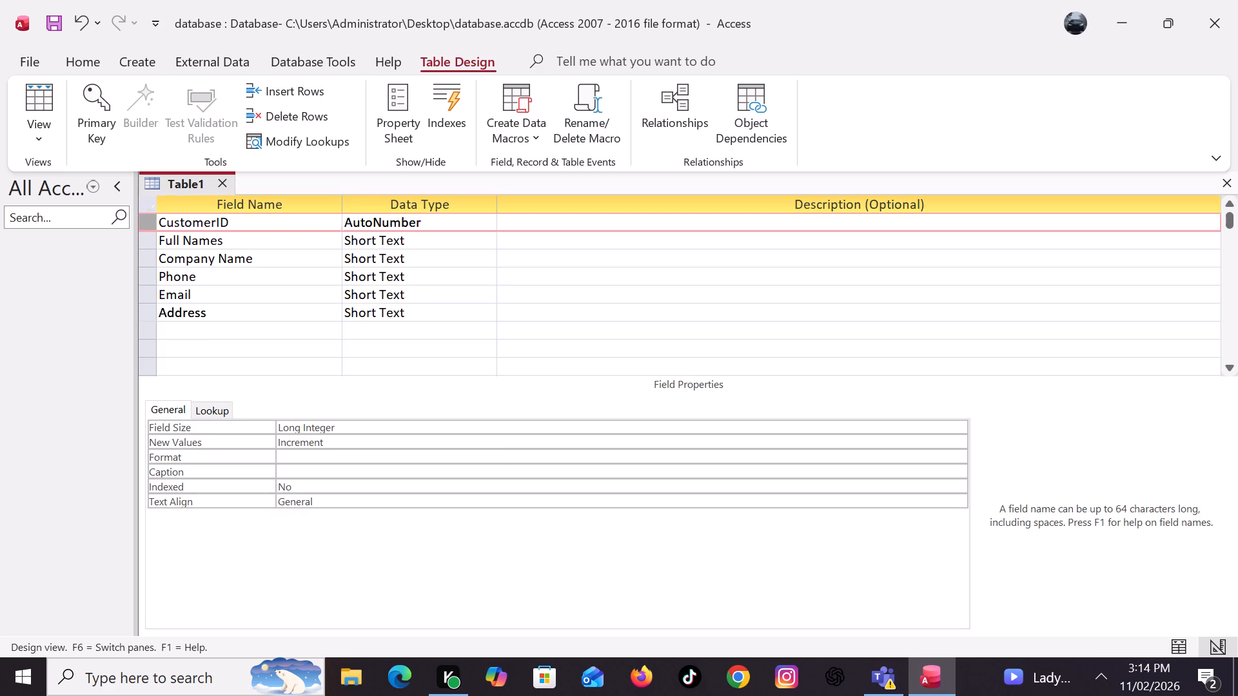
{"action": "left_click", "coordinate": [88, 124]}
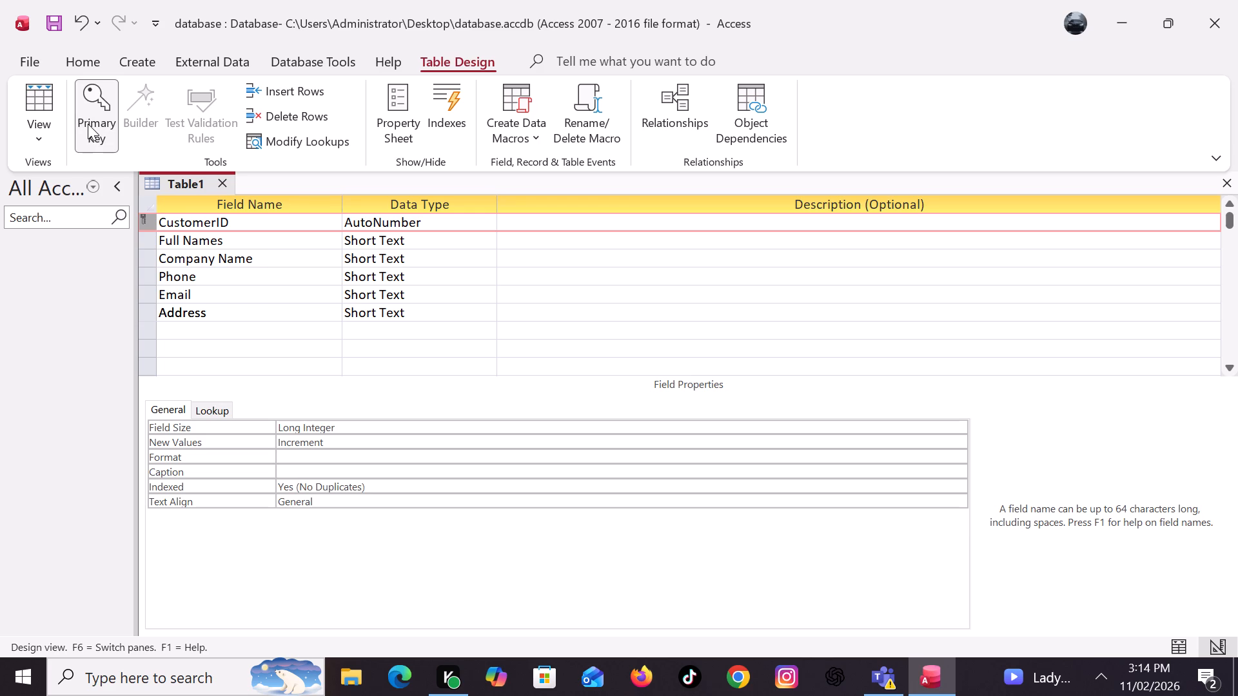
Close the table design and save the table under the name Customers.
{"action": "left_click", "coordinate": [1224, 187]}
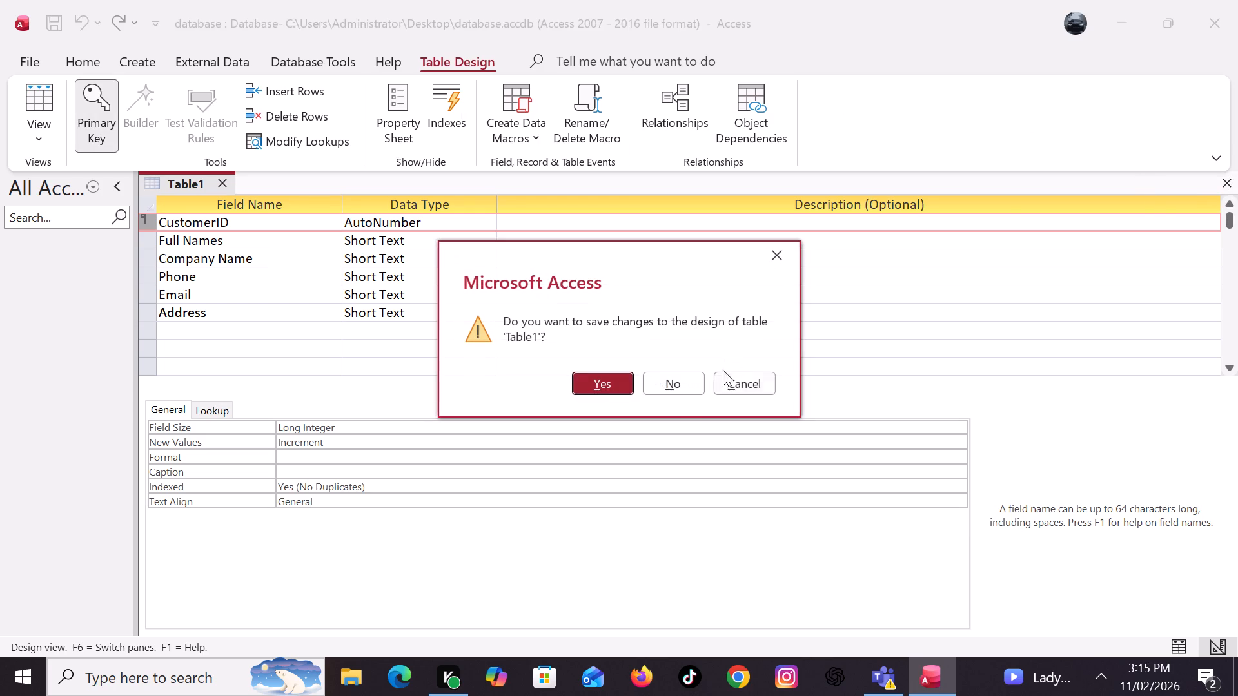
{"action": "left_click", "coordinate": [617, 387]}
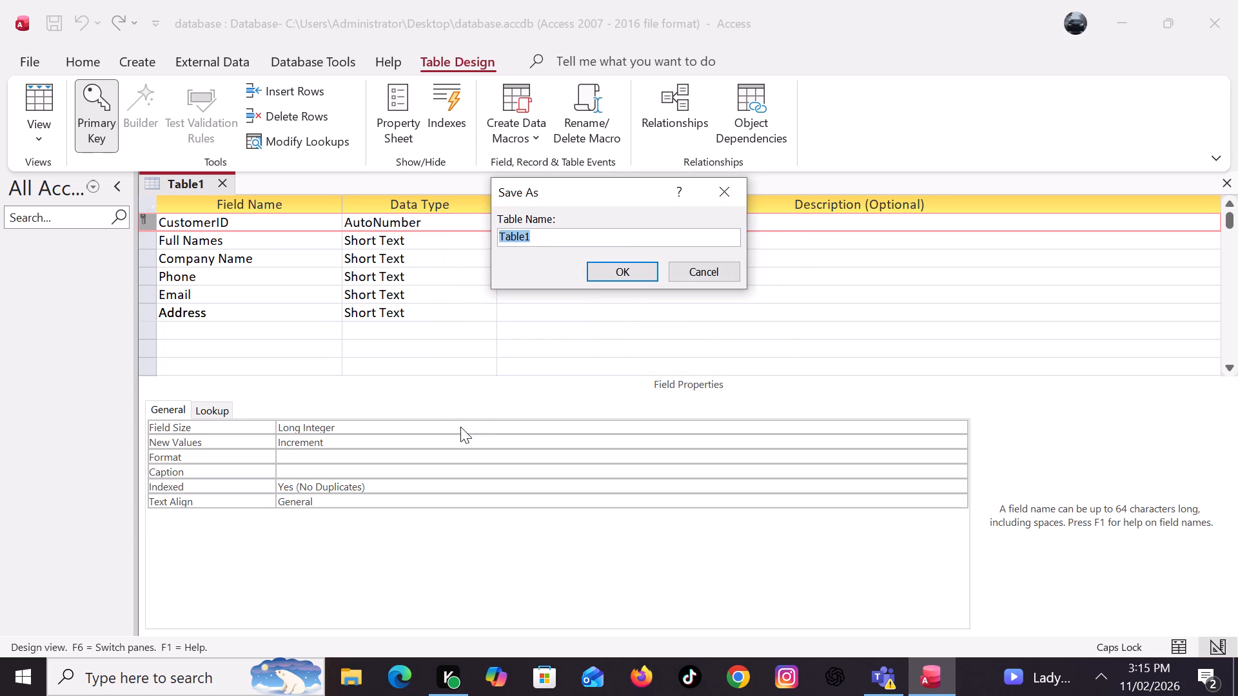
{"action": "type", "text": "ustomers"}
{"action": "key", "text": "Return"}
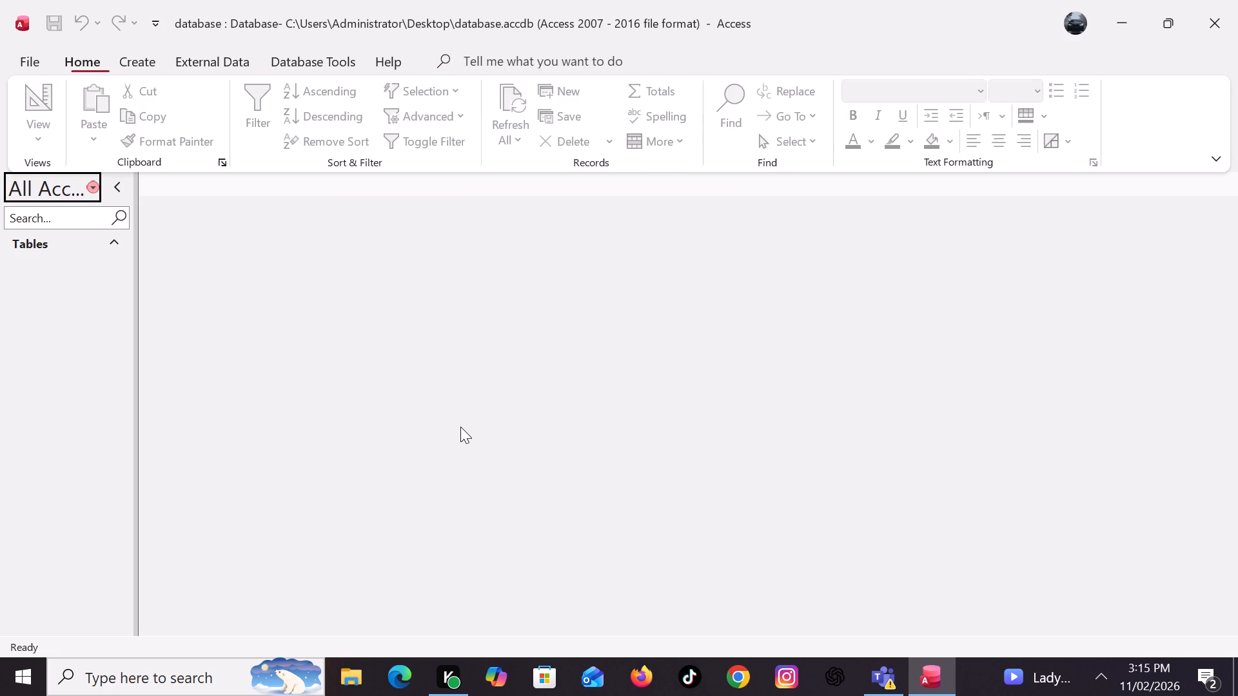
Create a new table in Design view with DriveID as its first field.
{"action": "left_click", "coordinate": [141, 55]}
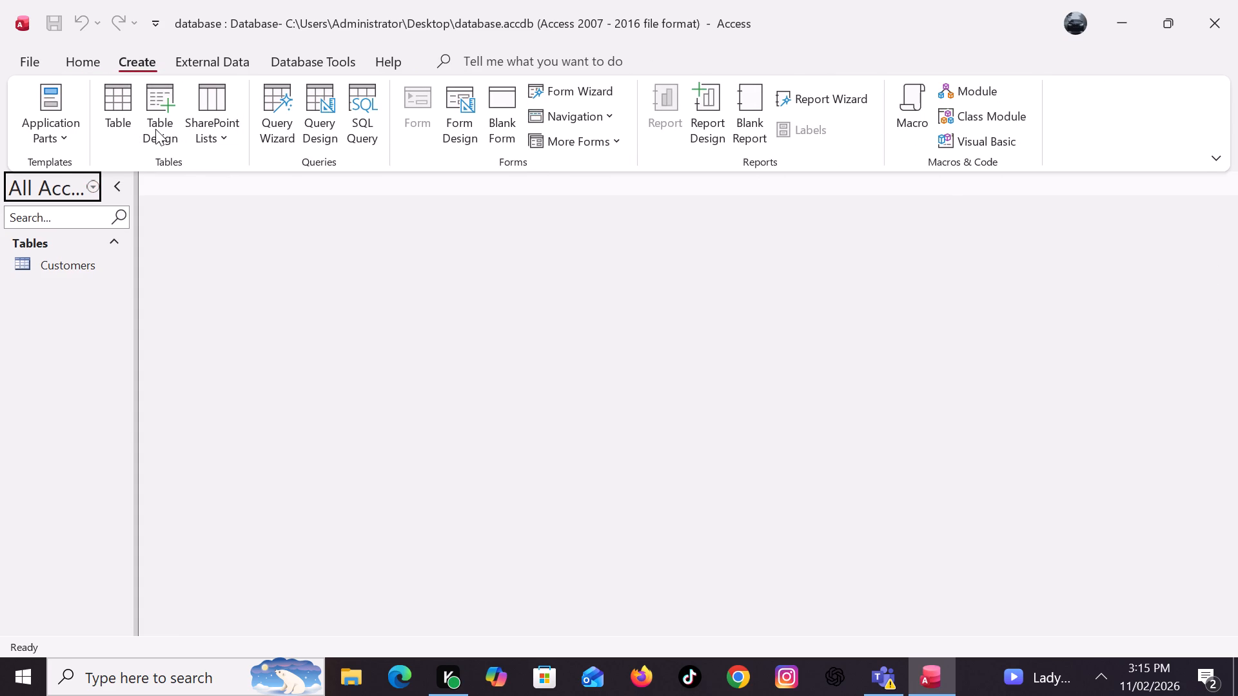
{"action": "left_click", "coordinate": [155, 129]}
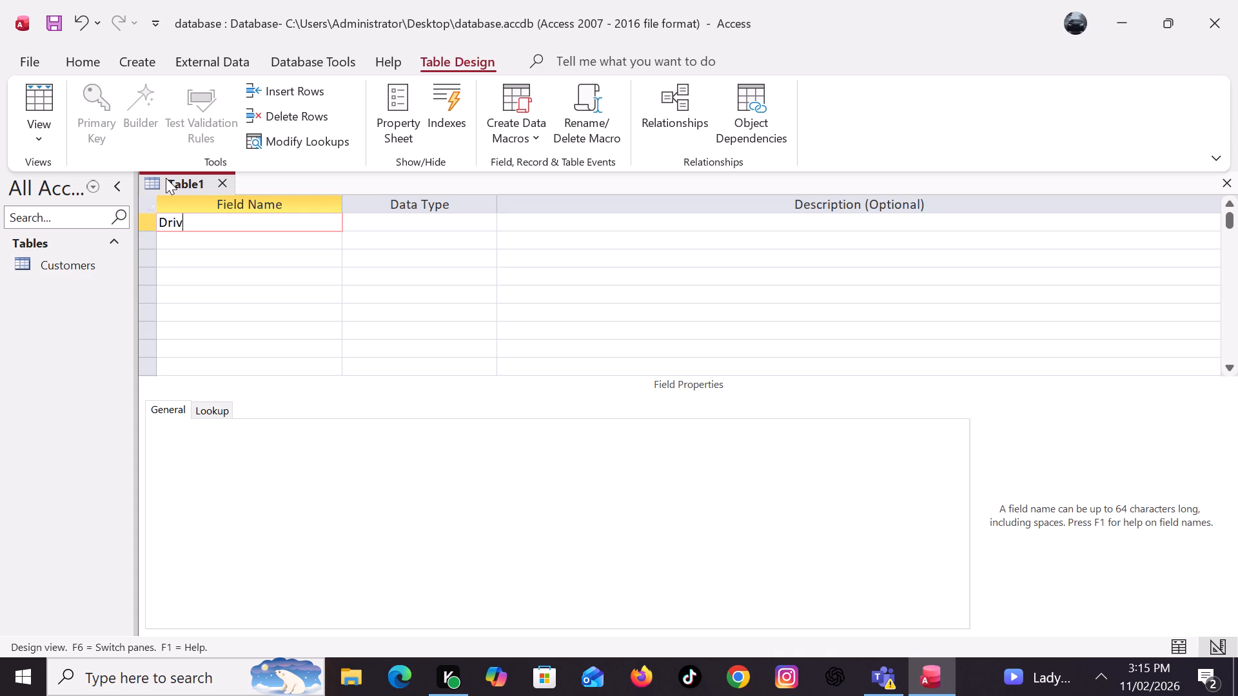
{"action": "type", "text": "ID"}
Enter Full Names as the second field name of the new table.
{"action": "key", "text": "Down"}
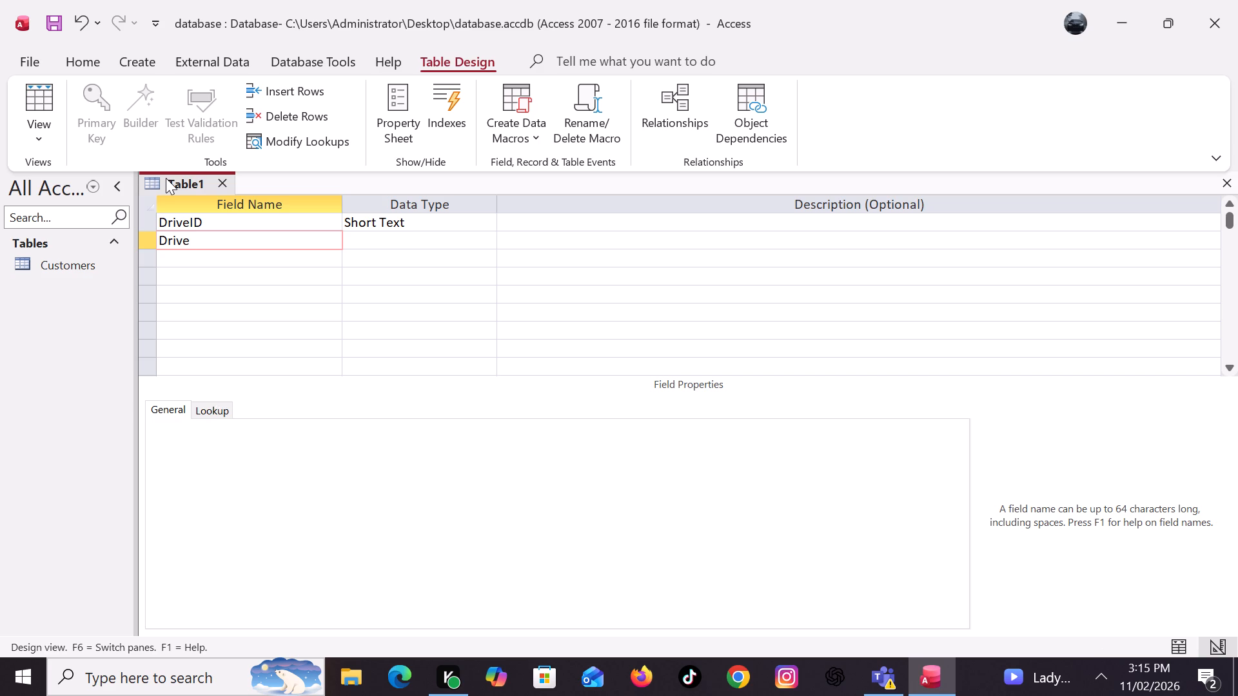
{"action": "key", "text": "BackSpace"}
{"action": "key", "text": "BackSpace"}
{"action": "key", "text": "BackSpace"}
{"action": "key", "text": "BackSpace"}
{"action": "key", "text": "BackSpace"}
{"action": "key", "text": "BackSpace"}
{"action": "type", "text": "me"}
{"action": "key", "text": "BackSpace"}
{"action": "key", "text": "BackSpace"}
{"action": "type", "text": "ames"}
Enter Phone and License Number as the third and fourth field names of the new table.
{"action": "key", "text": "Down"}
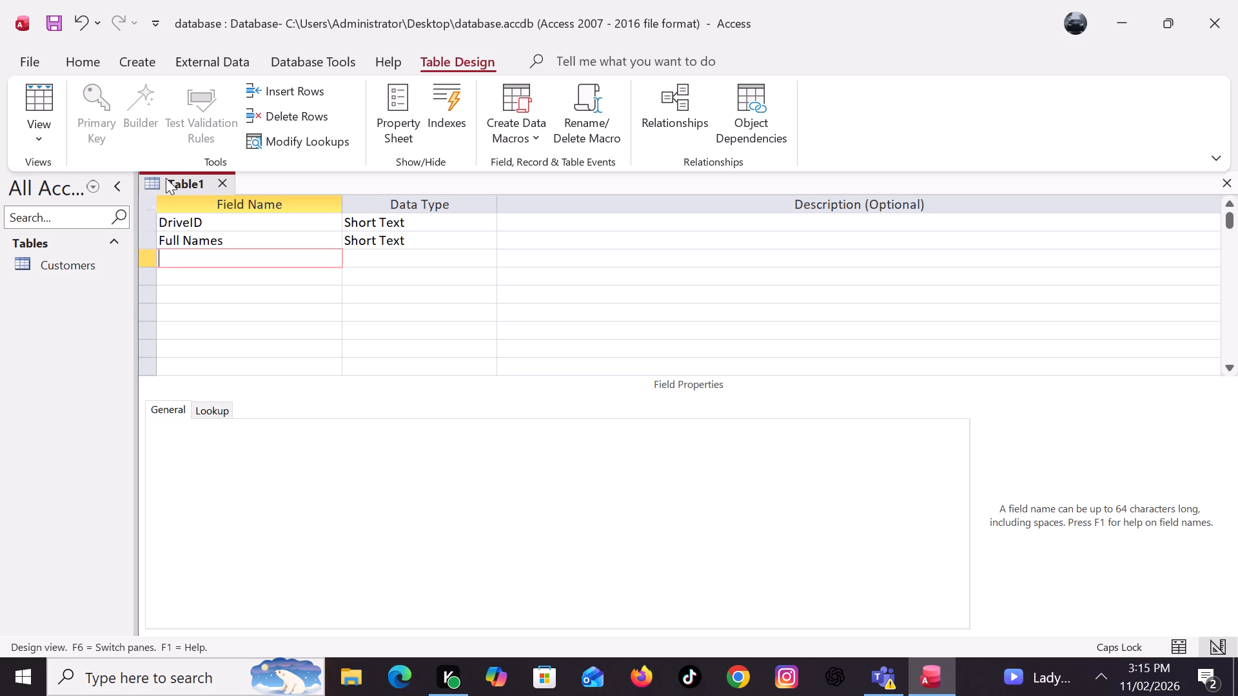
{"action": "type", "text": "hone"}
{"action": "key", "text": "Down"}
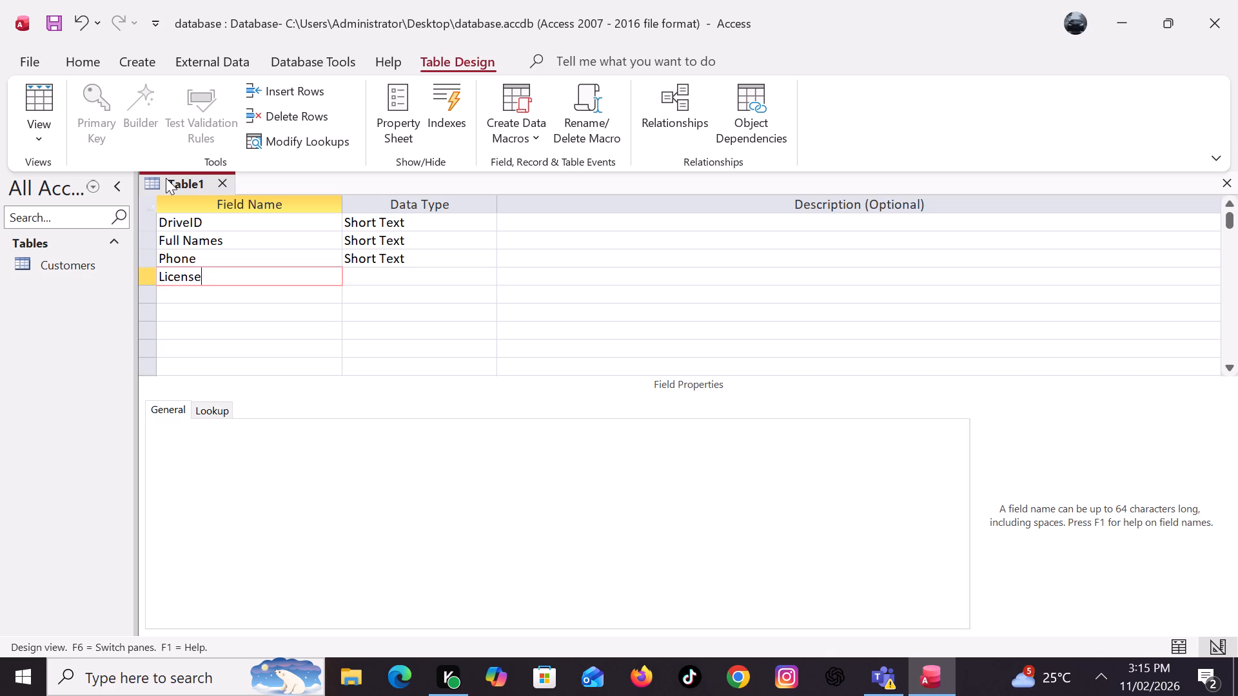
{"action": "key", "text": "n"}
{"action": "type", "text": "umber"}
Enter License Expiry as the fifth field name of the new table.
{"action": "key", "text": "Down"}
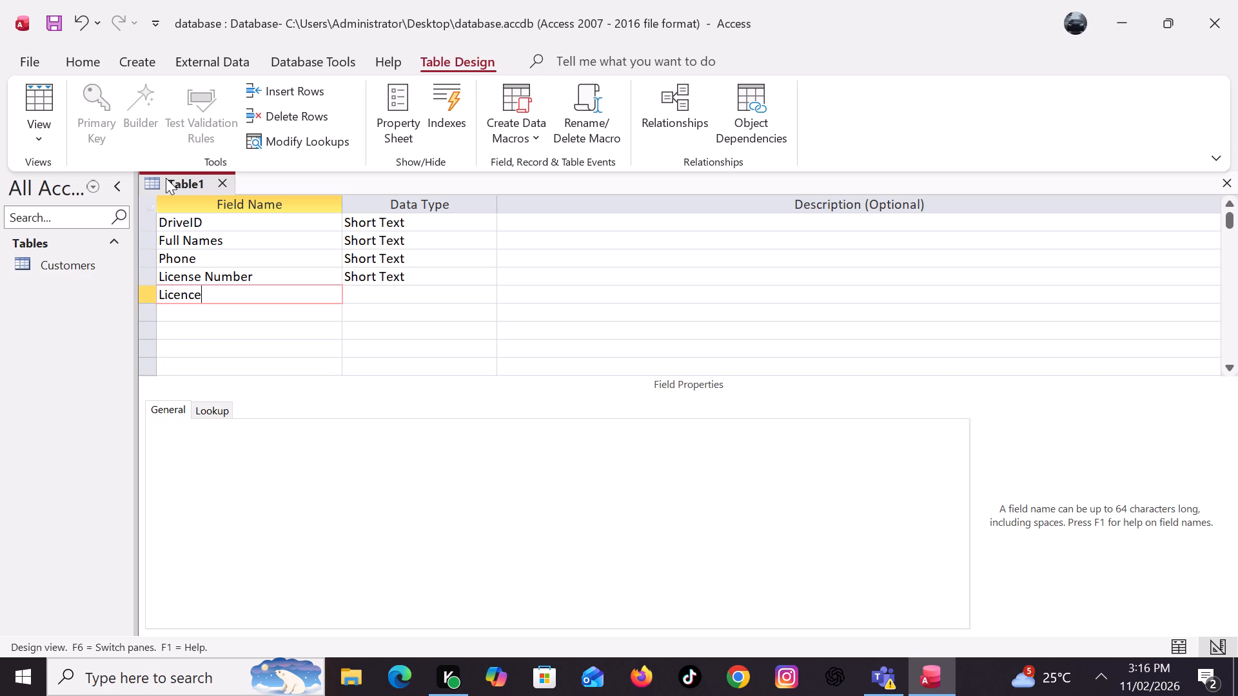
{"action": "key", "text": "BackSpace"}
{"action": "key", "text": "BackSpace"}
{"action": "type", "text": "se"}
{"action": "key", "text": "space"}
{"action": "type", "text": "pirt"}
{"action": "key", "text": "BackSpace"}
{"action": "key", "text": "y"}
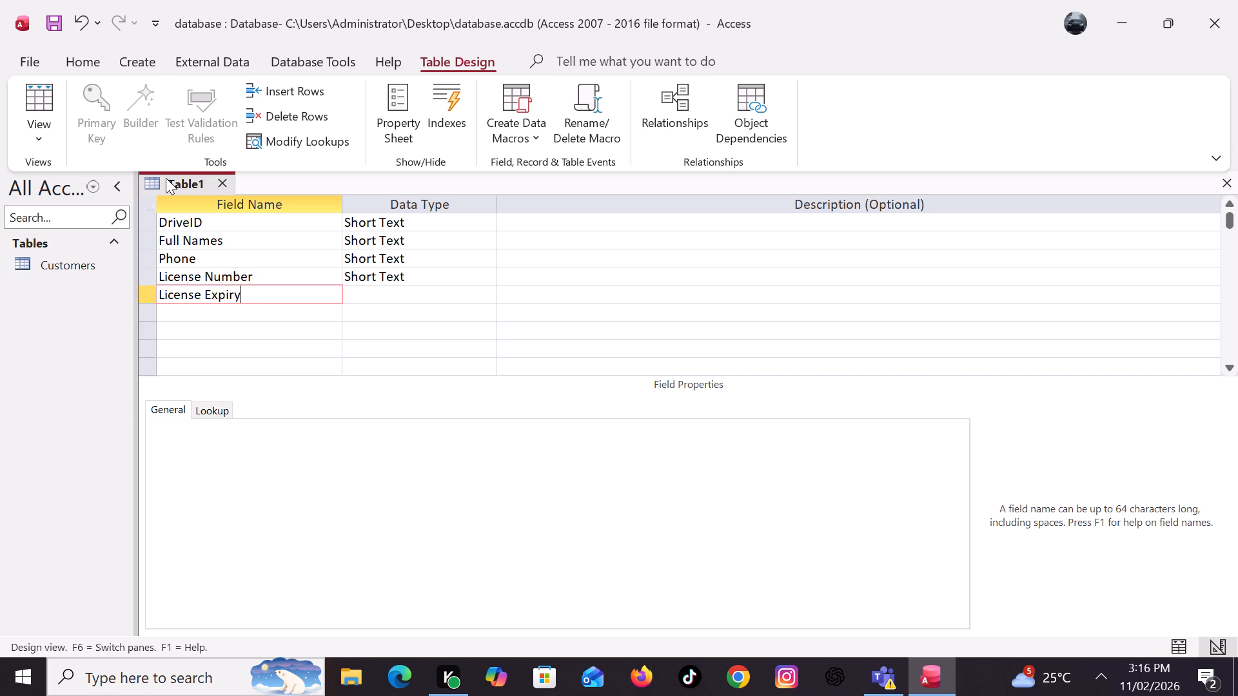
Enter Employment Date as the sixth field name of the new table.
{"action": "key", "text": "Down"}
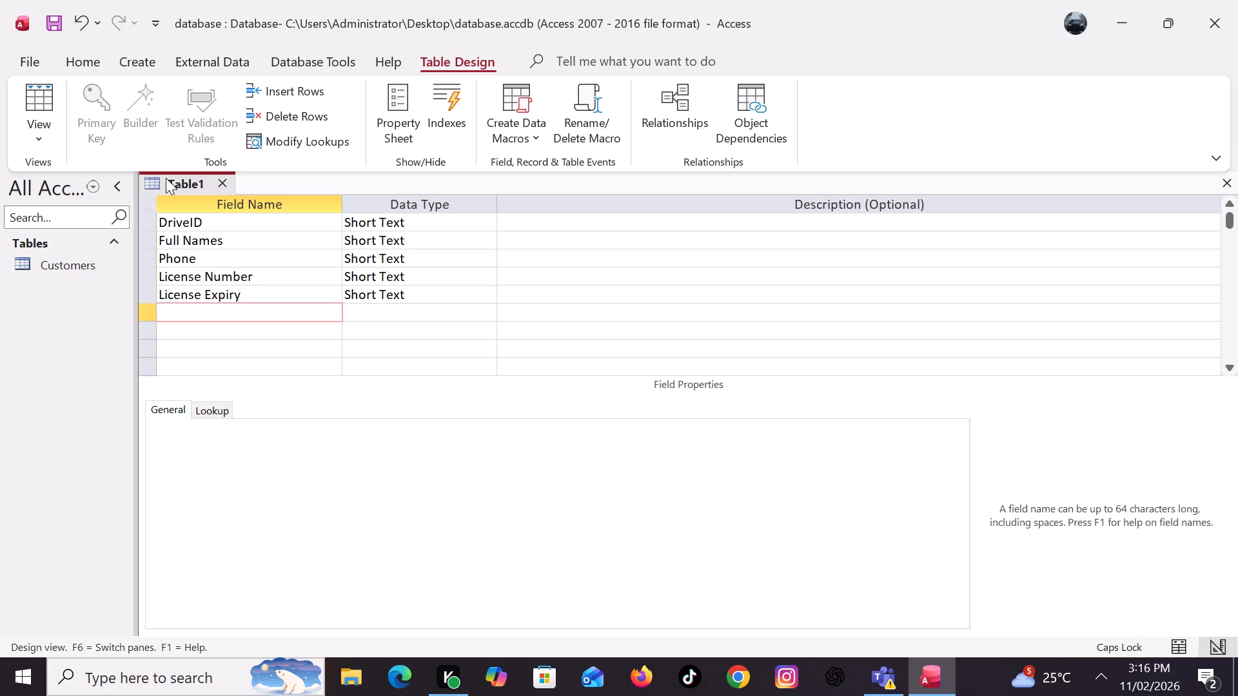
{"action": "type", "text": "mployment"}
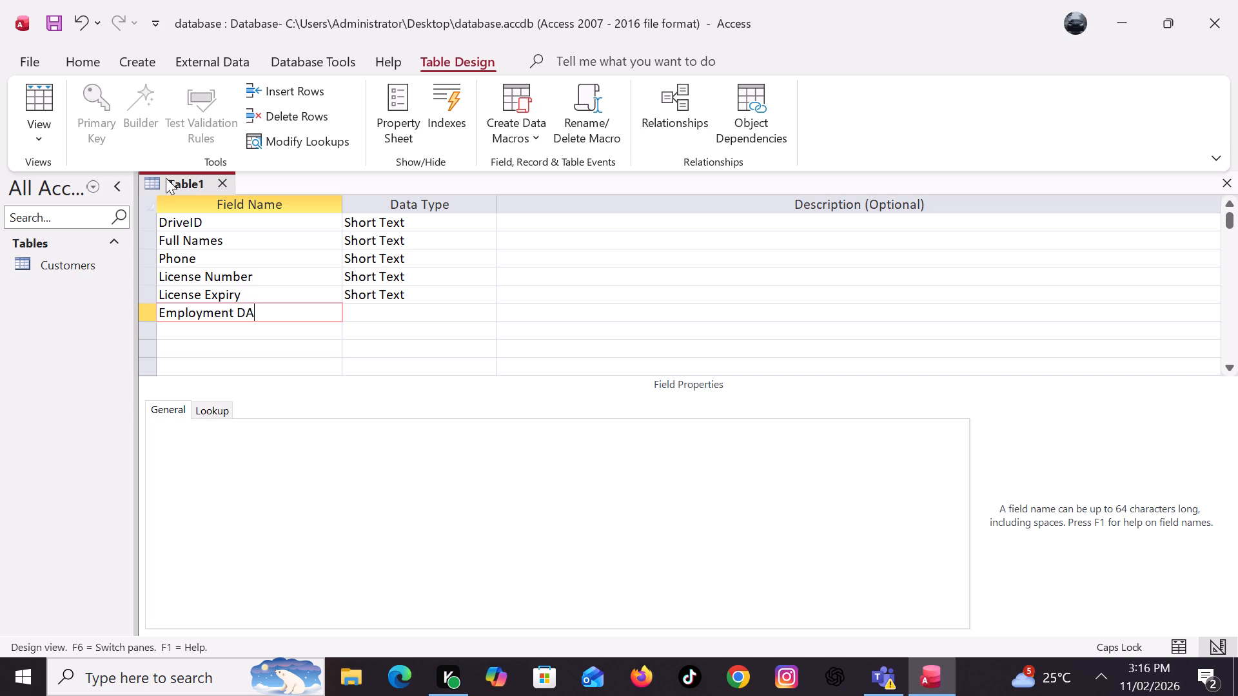
{"action": "key", "text": "BackSpace"}
{"action": "type", "text": "ate"}
Set the data type of the License Expiry field to Date/Time.
{"action": "left_click", "coordinate": [431, 286]}
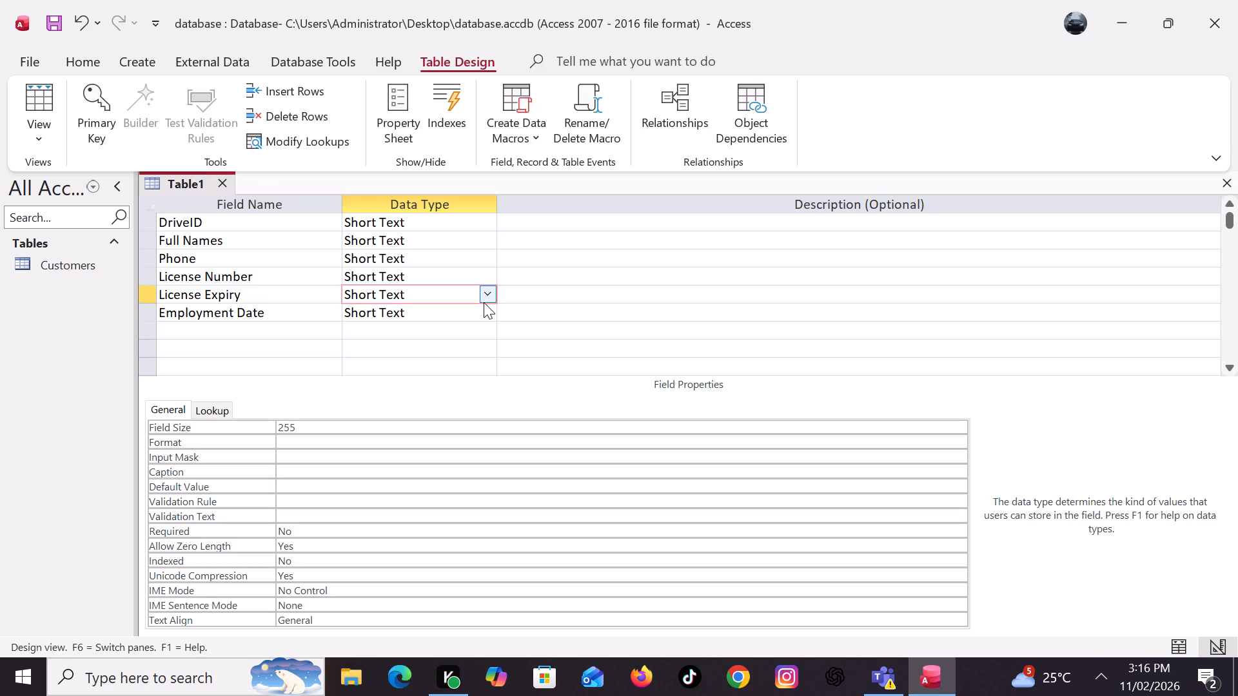
{"action": "left_click", "coordinate": [491, 293]}
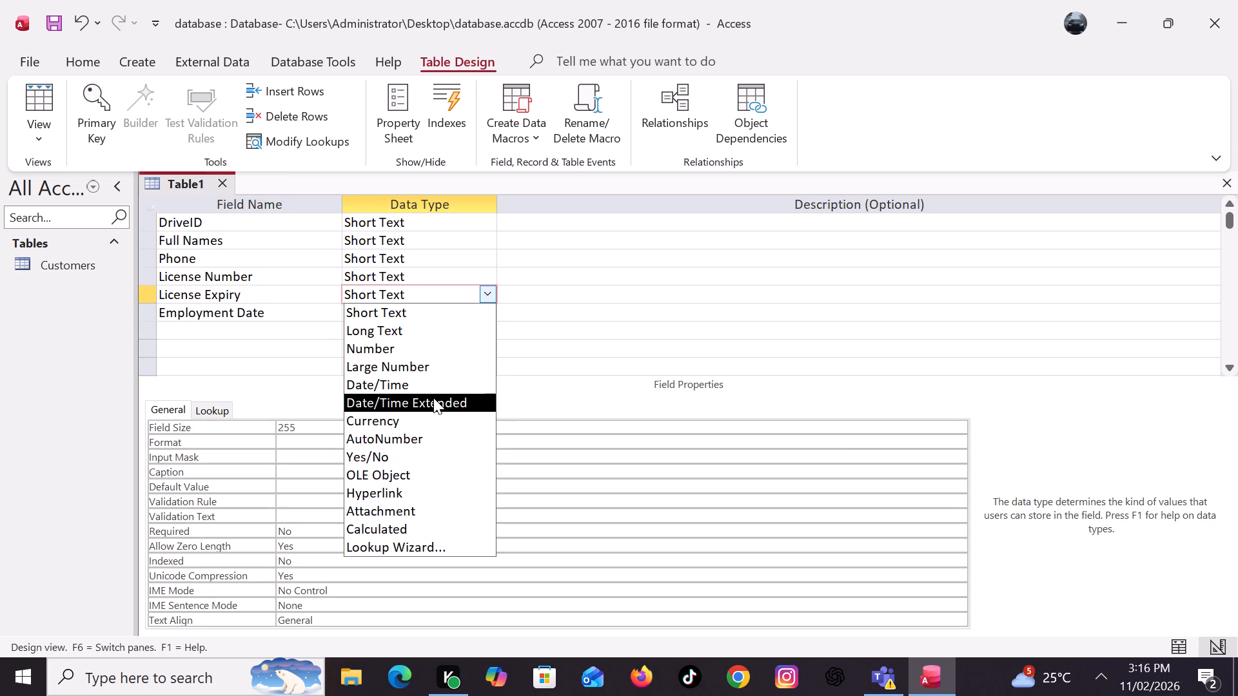
{"action": "left_click", "coordinate": [431, 380]}
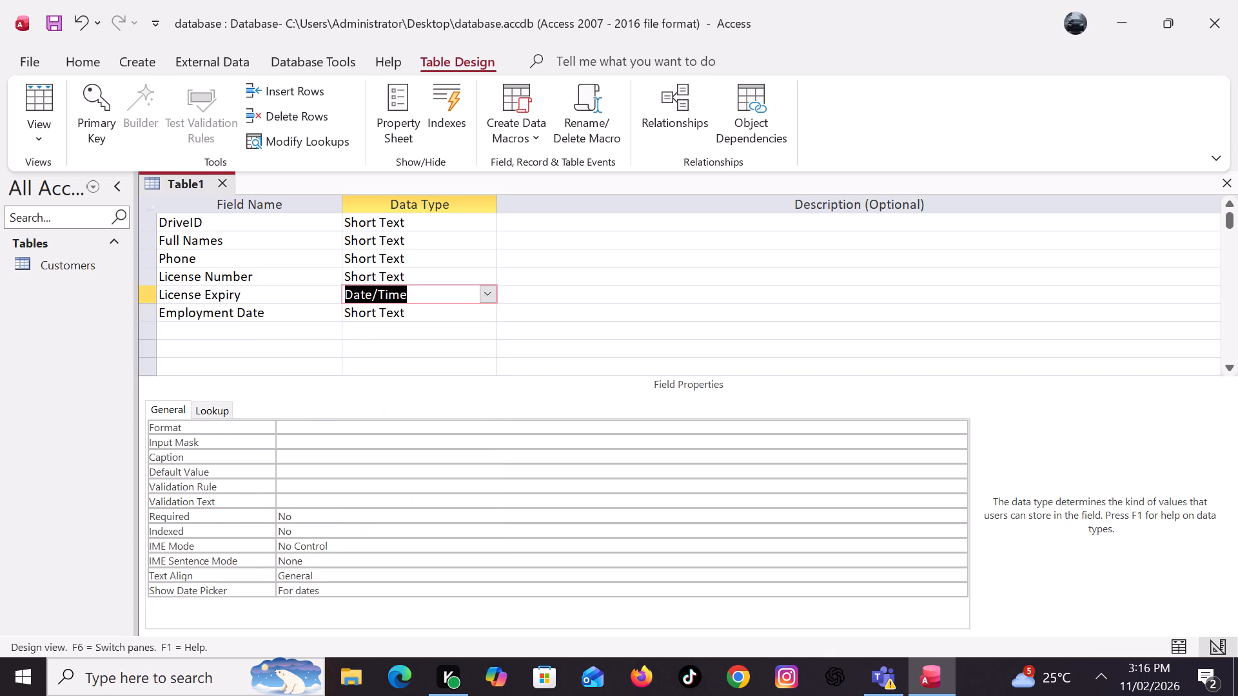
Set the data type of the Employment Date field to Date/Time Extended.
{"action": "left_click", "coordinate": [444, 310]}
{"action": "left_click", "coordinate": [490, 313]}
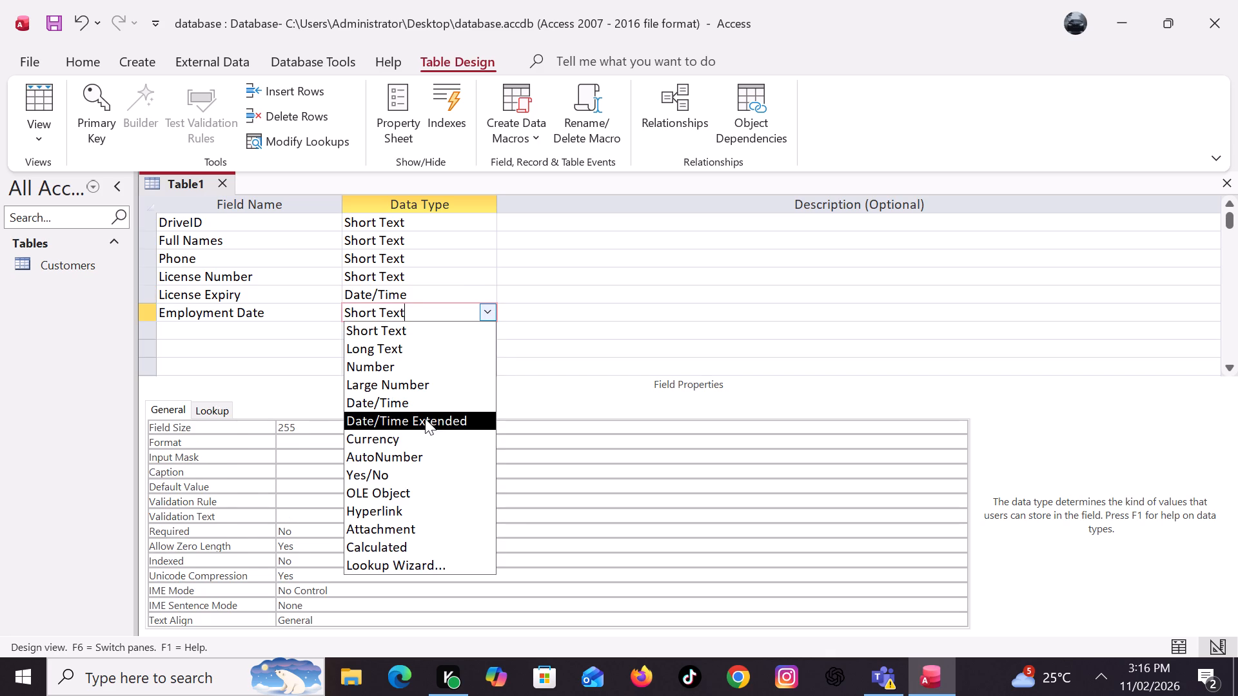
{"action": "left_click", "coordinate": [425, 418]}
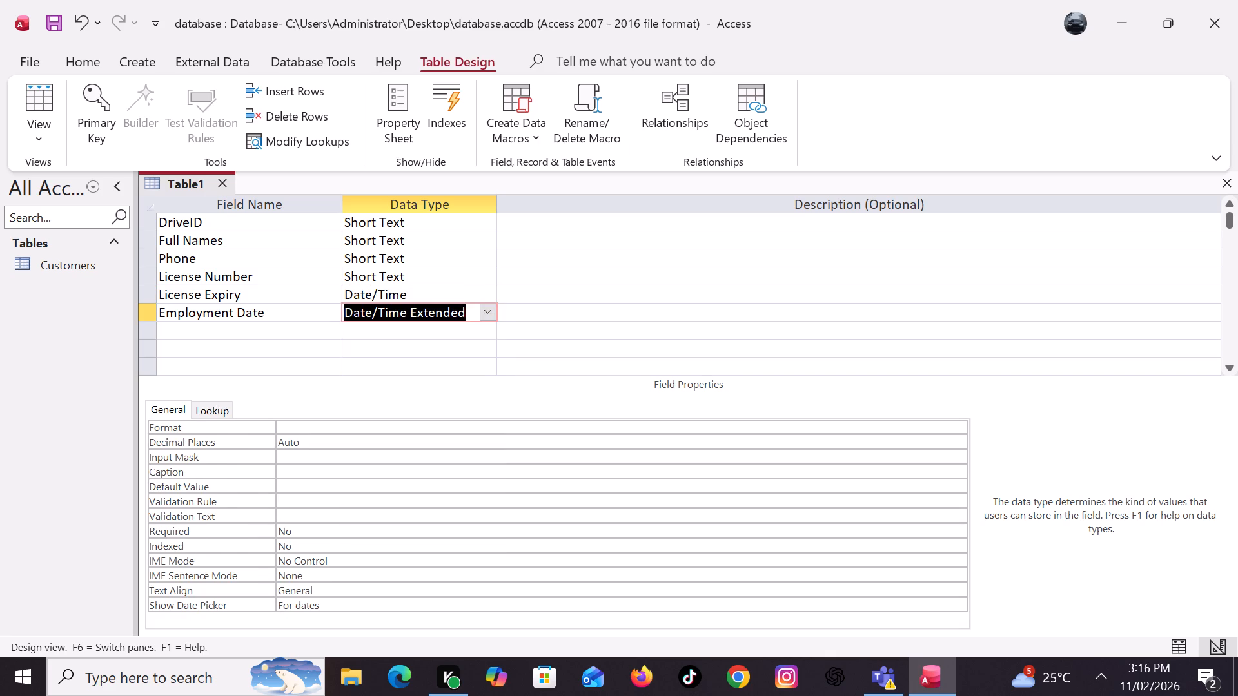
Set the DriveID field's data type to AutoNumber and make that field the primary key.
{"action": "left_click", "coordinate": [418, 275]}
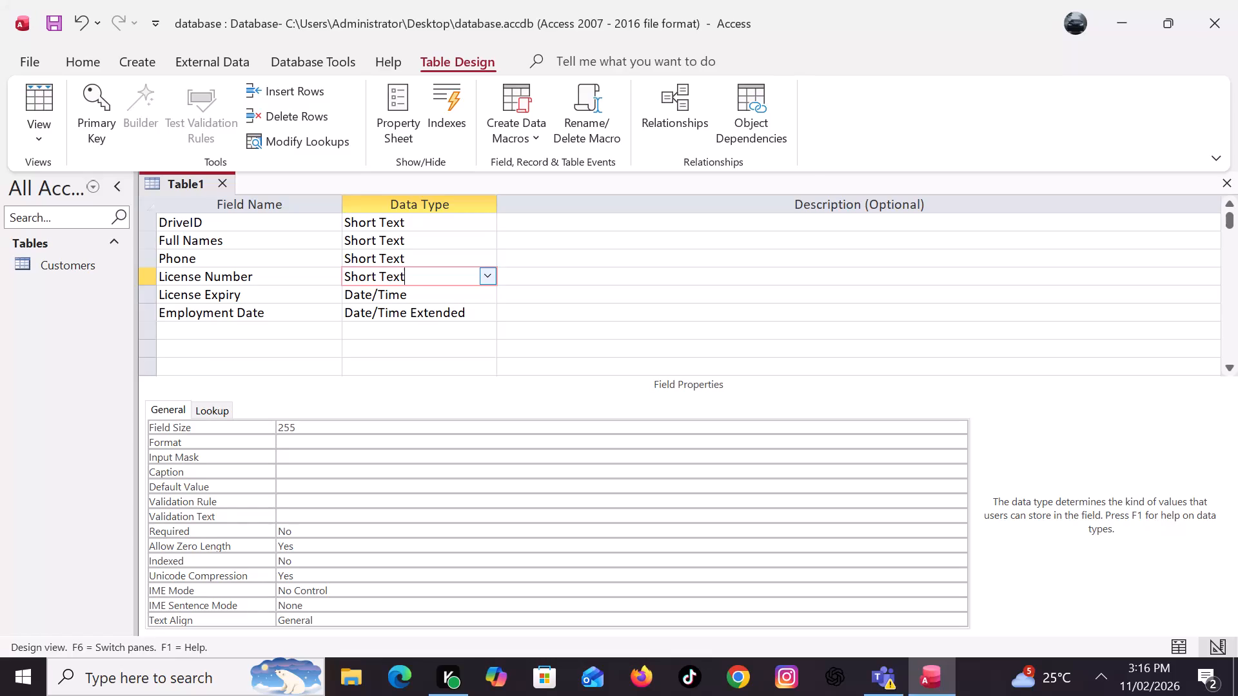
{"action": "left_click", "coordinate": [459, 222]}
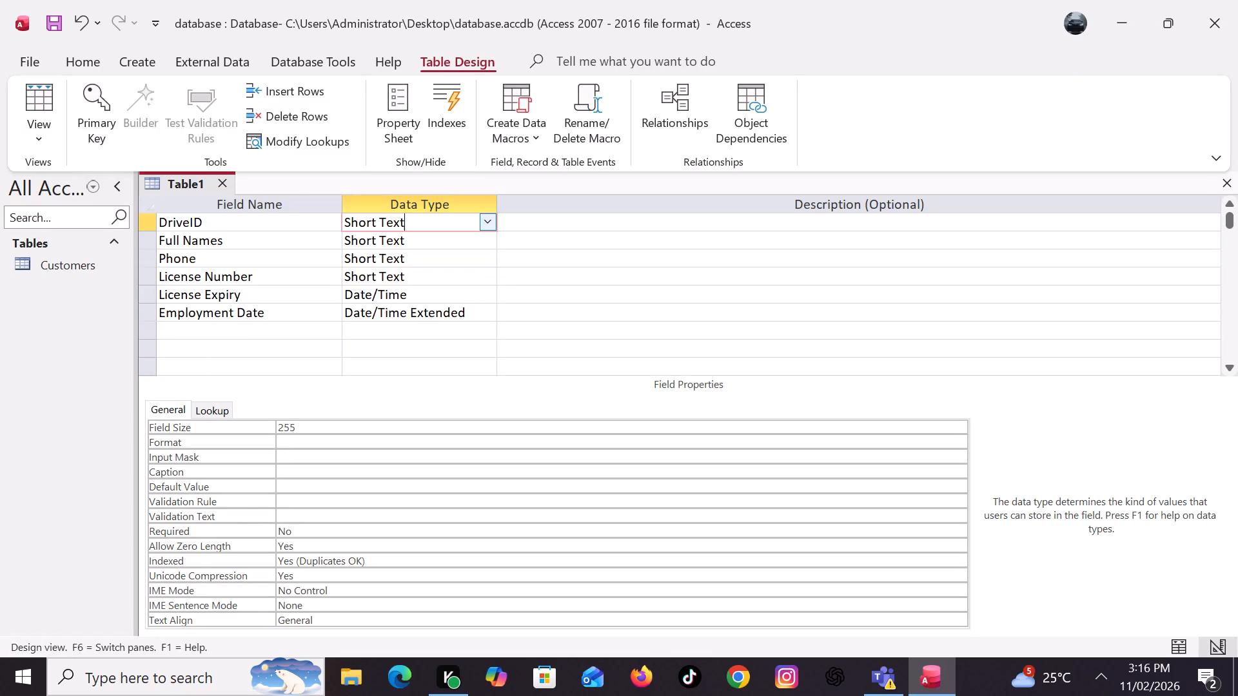
{"action": "left_click", "coordinate": [486, 224]}
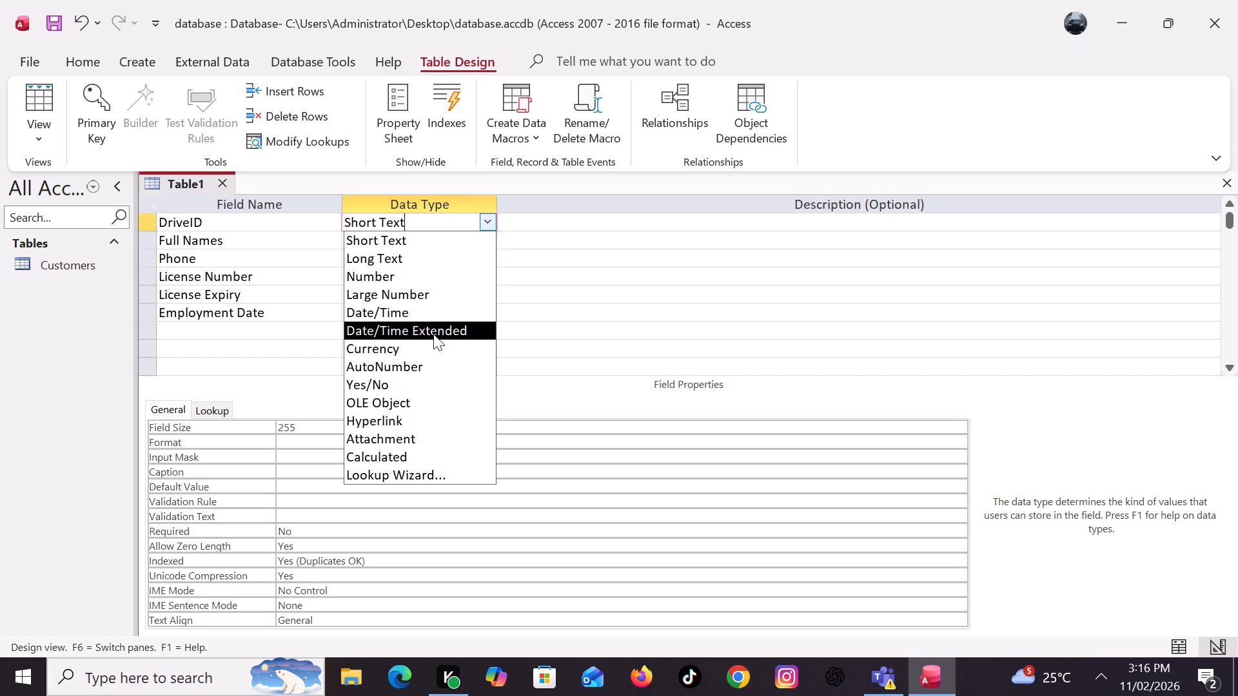
{"action": "left_click", "coordinate": [422, 366]}
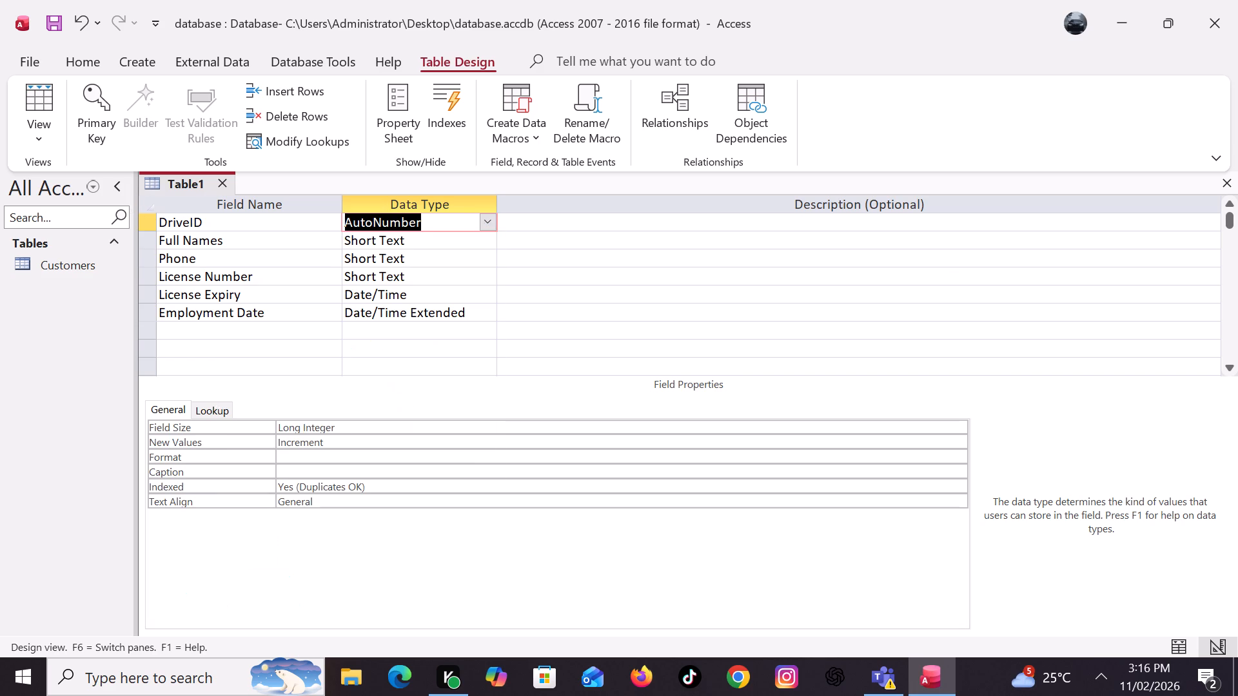
{"action": "left_click", "coordinate": [146, 230]}
{"action": "left_click", "coordinate": [143, 220]}
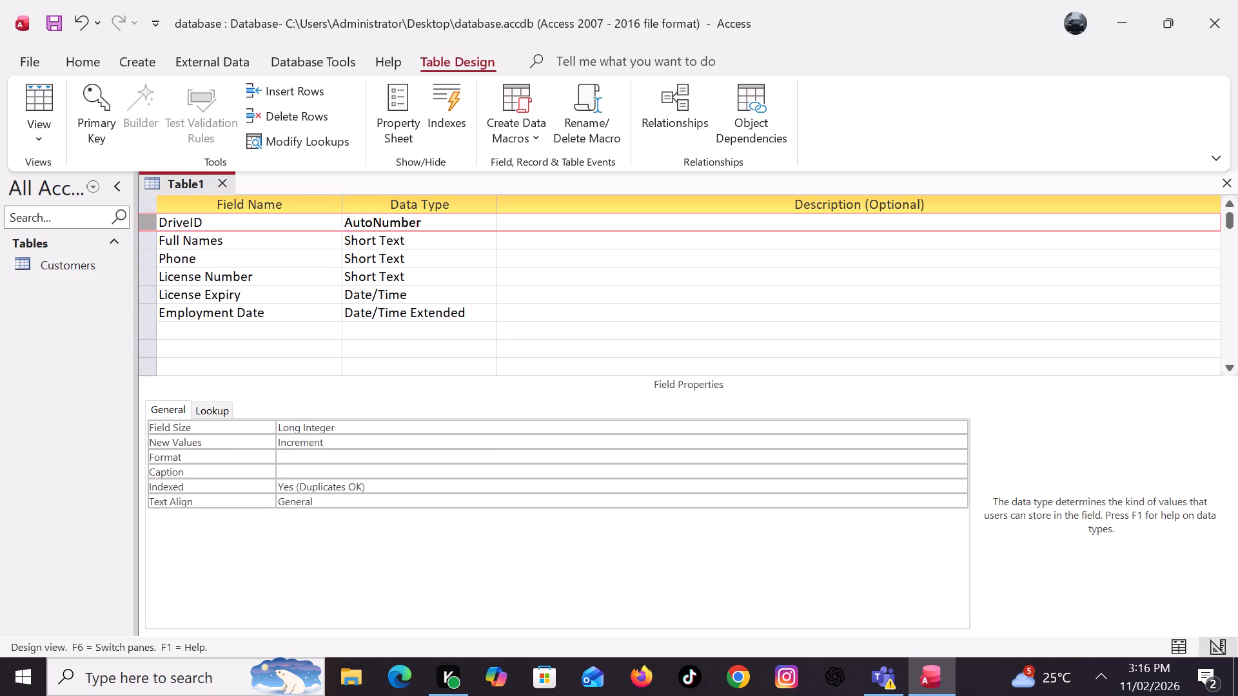
{"action": "left_click", "coordinate": [105, 119]}
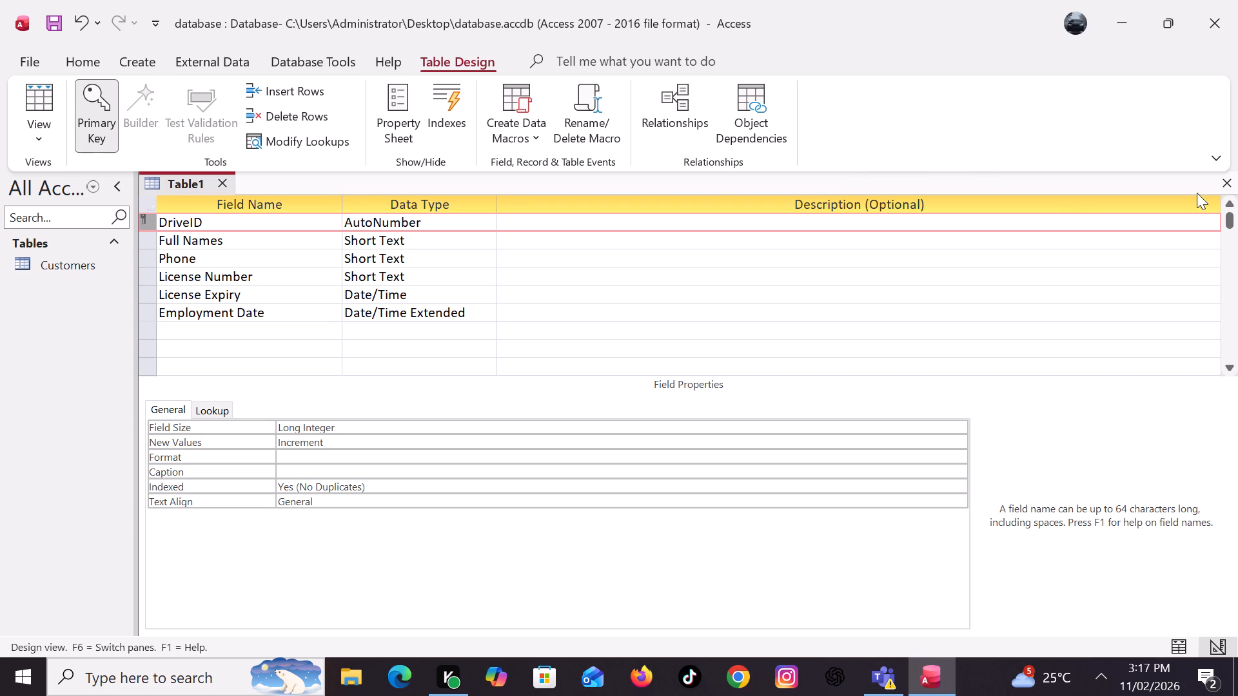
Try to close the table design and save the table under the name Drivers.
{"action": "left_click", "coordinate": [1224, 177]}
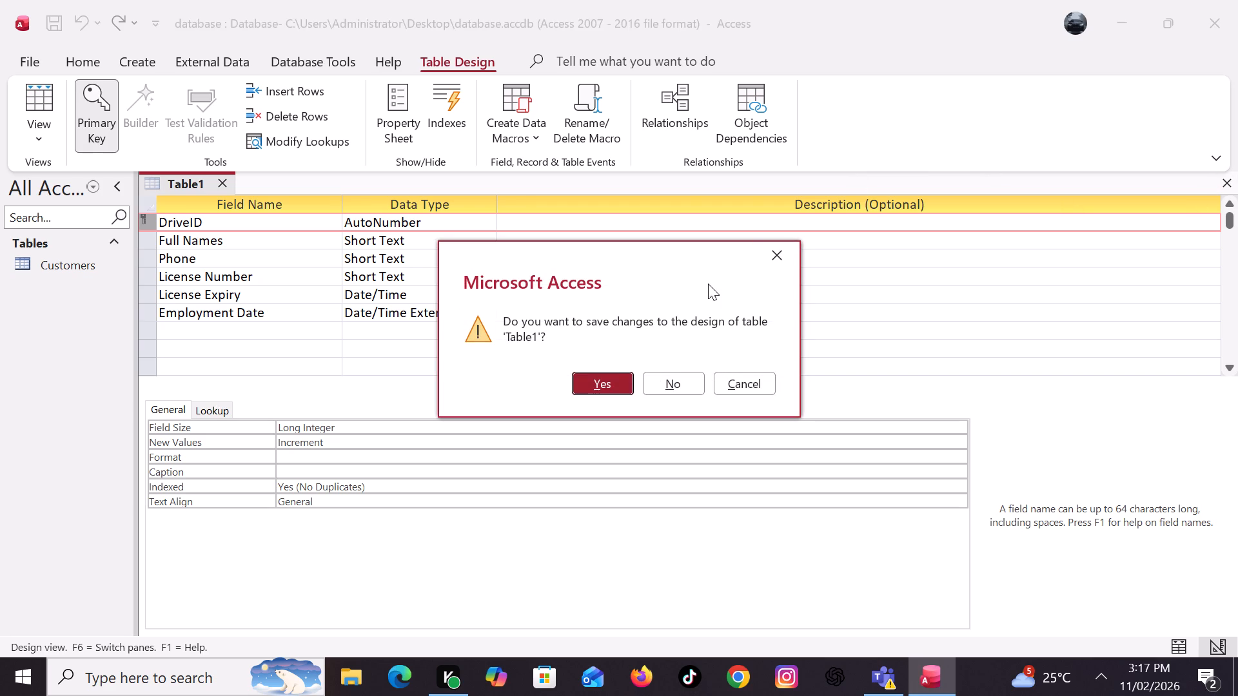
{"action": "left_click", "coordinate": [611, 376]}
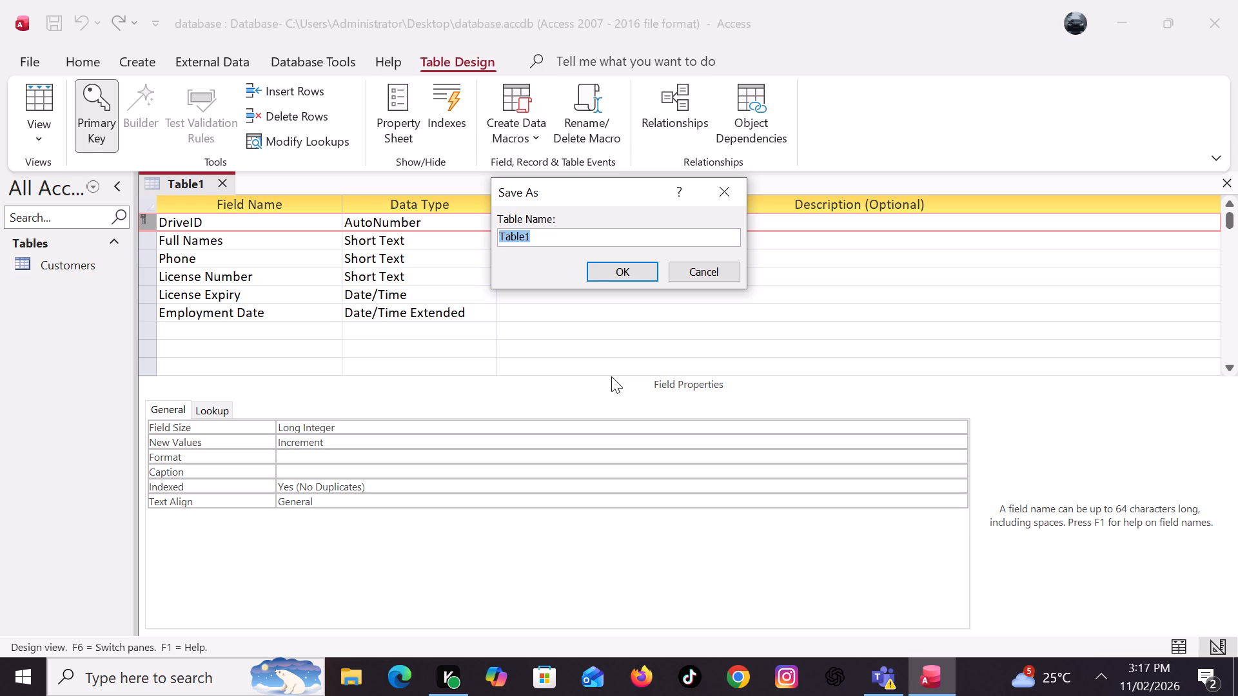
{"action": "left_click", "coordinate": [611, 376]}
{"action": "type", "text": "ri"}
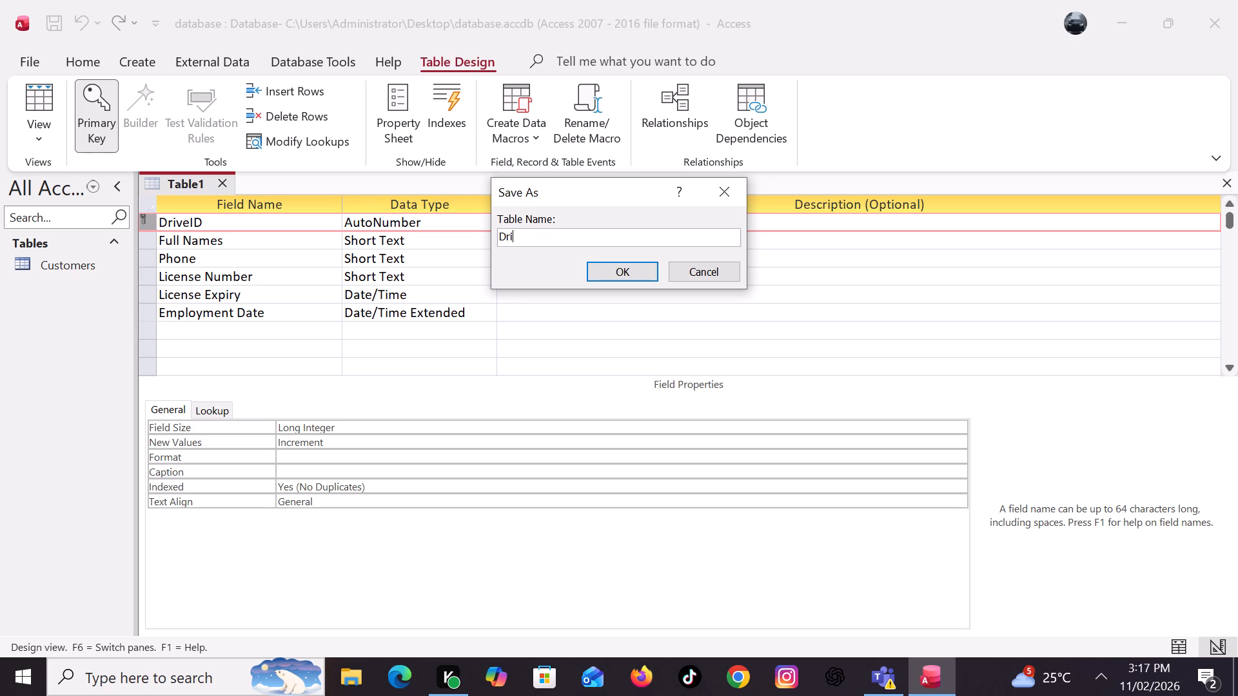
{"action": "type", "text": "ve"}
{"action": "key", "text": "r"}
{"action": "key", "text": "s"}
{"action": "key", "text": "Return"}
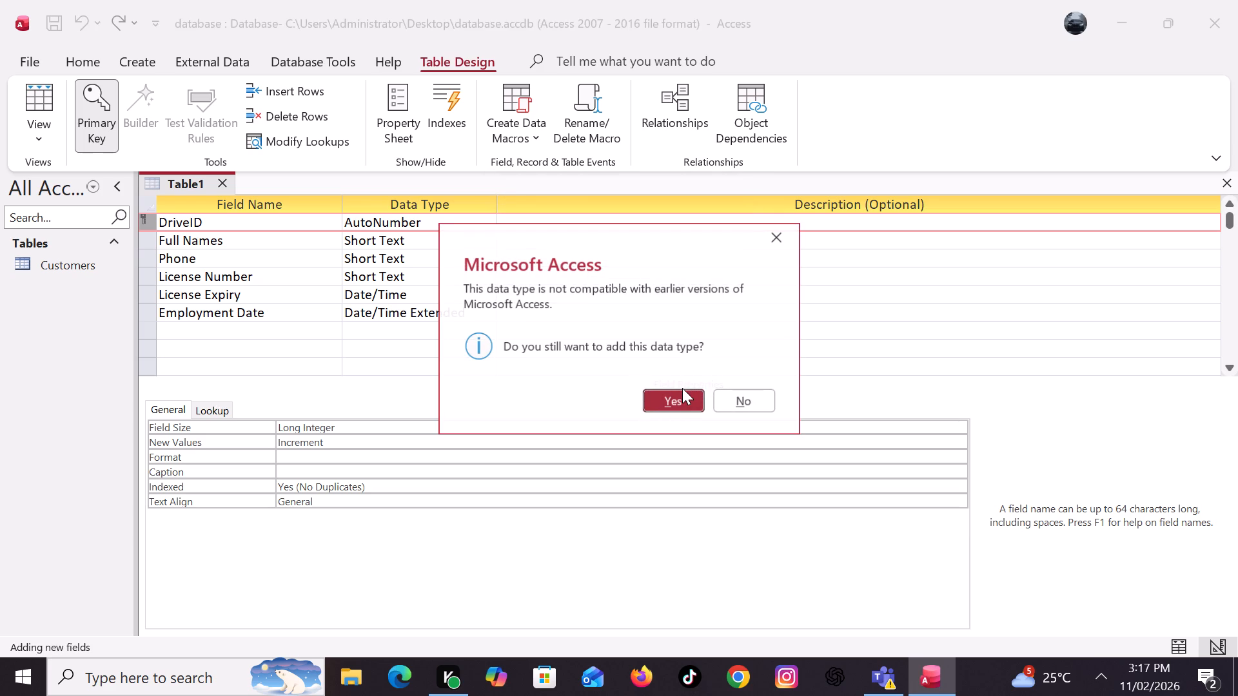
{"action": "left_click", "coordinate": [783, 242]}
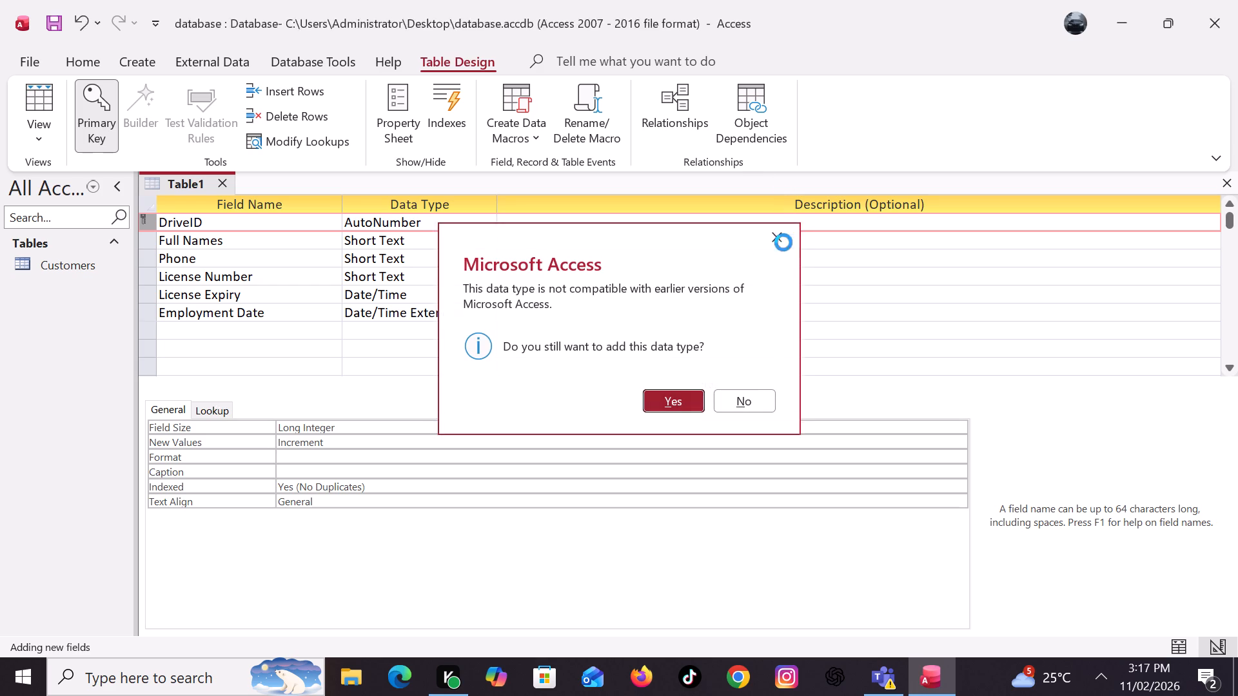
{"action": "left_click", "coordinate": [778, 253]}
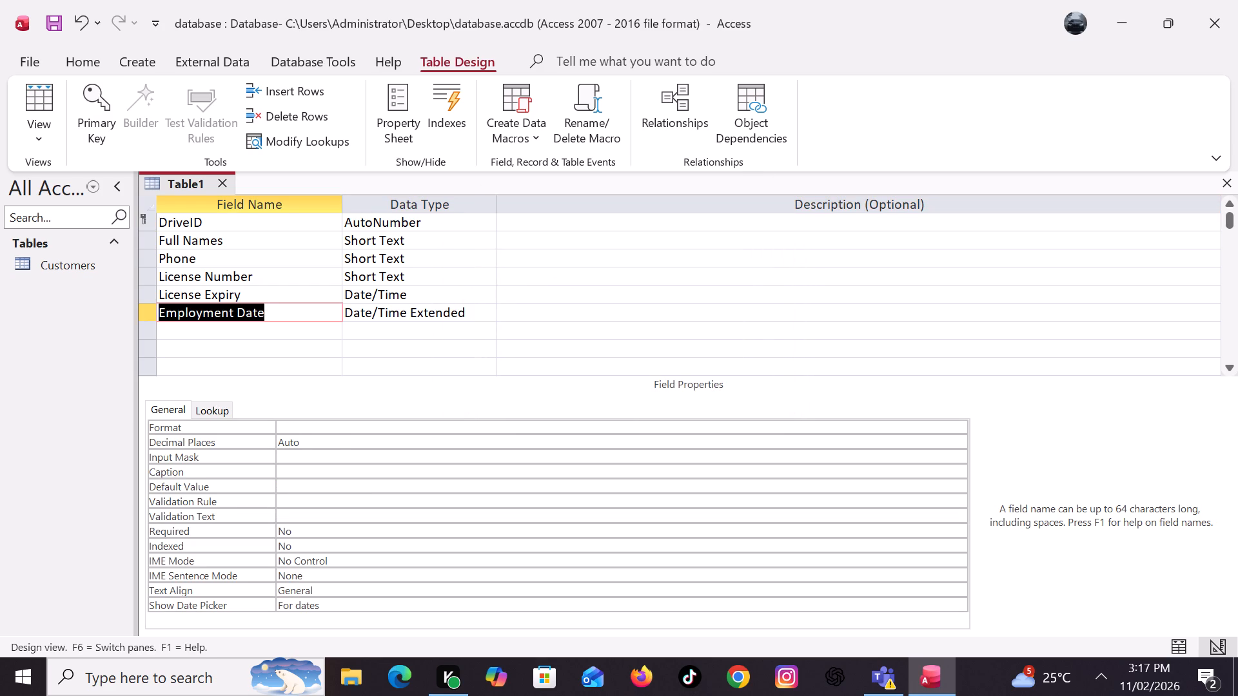
Set the data type of the Employment Date field to Date/Time.
{"action": "left_click", "coordinate": [467, 316]}
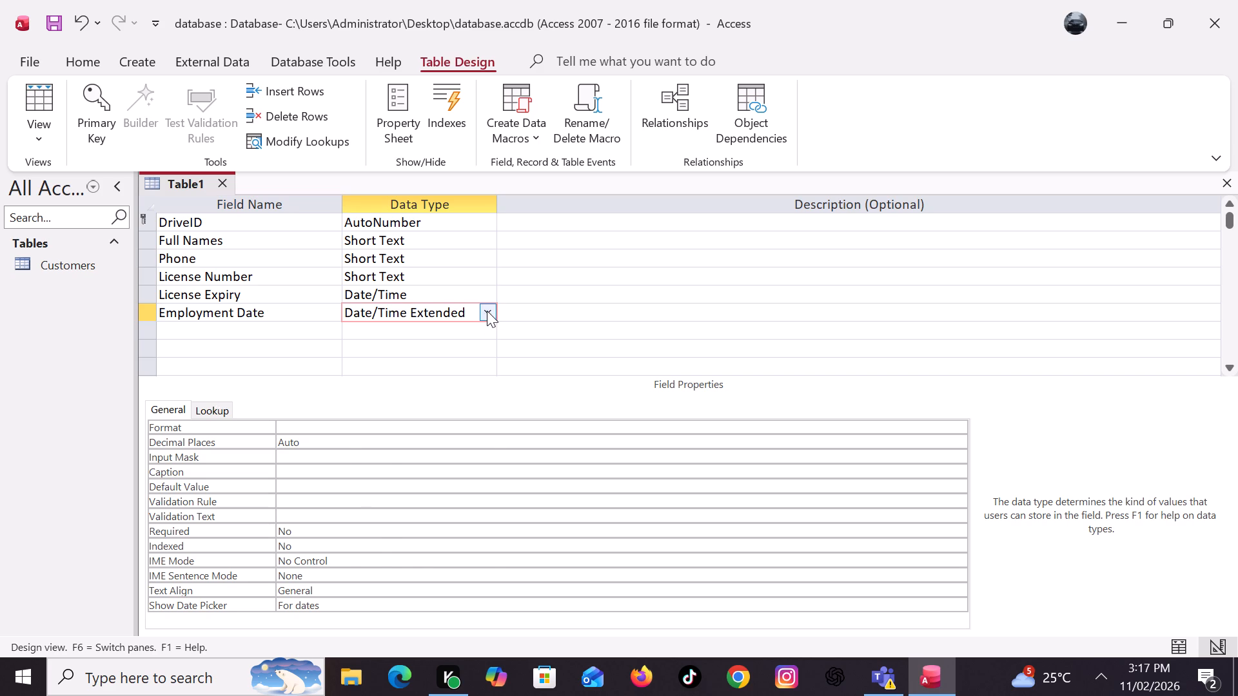
{"action": "left_click", "coordinate": [487, 311]}
{"action": "left_click", "coordinate": [466, 402]}
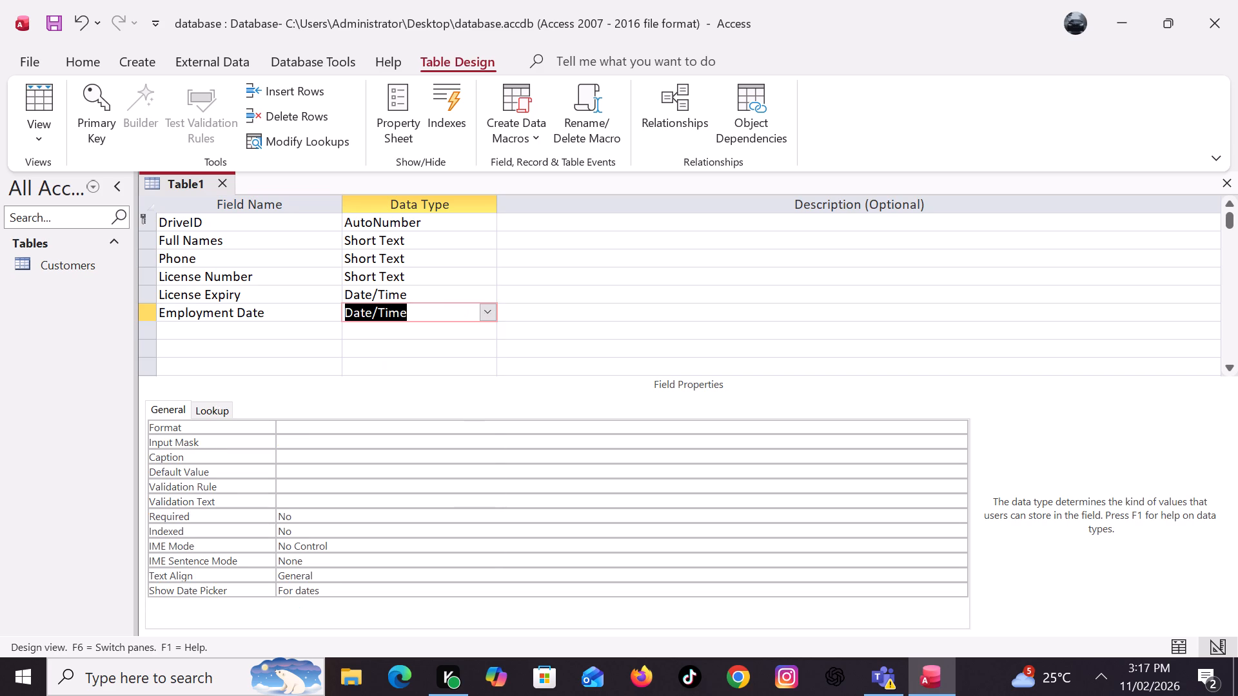
Close the table design and save the table under the name Drivers.
{"action": "left_click", "coordinate": [1233, 179]}
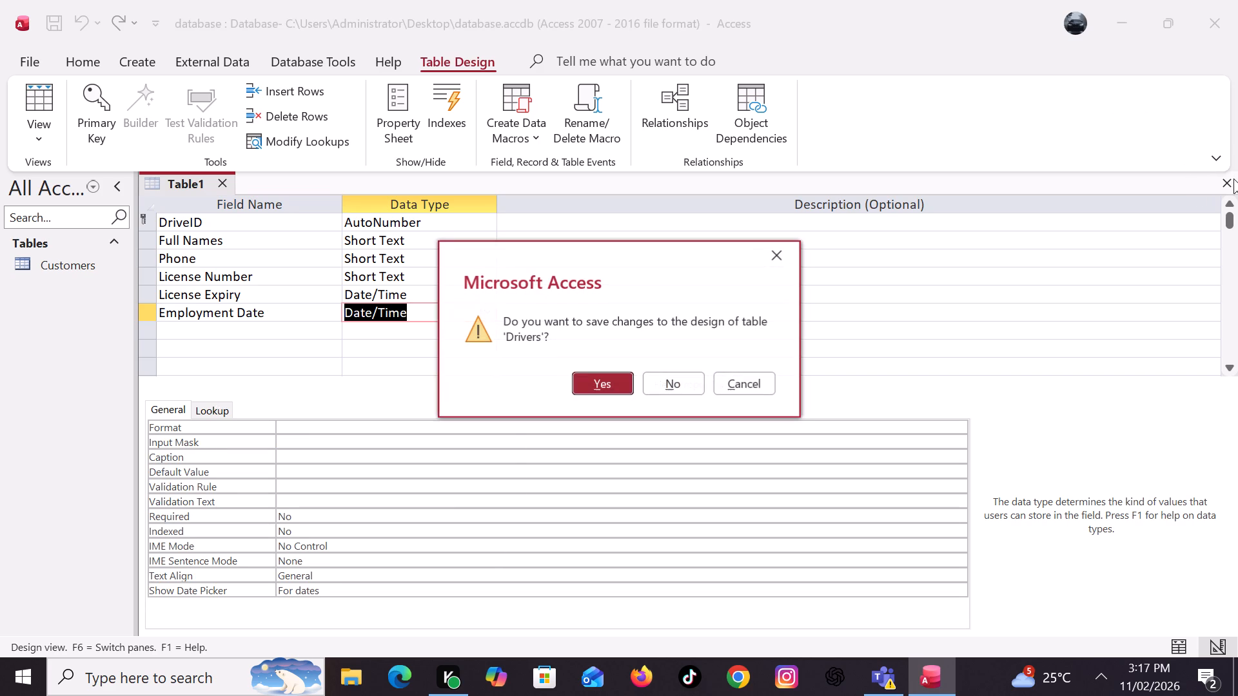
{"action": "left_click", "coordinate": [587, 379]}
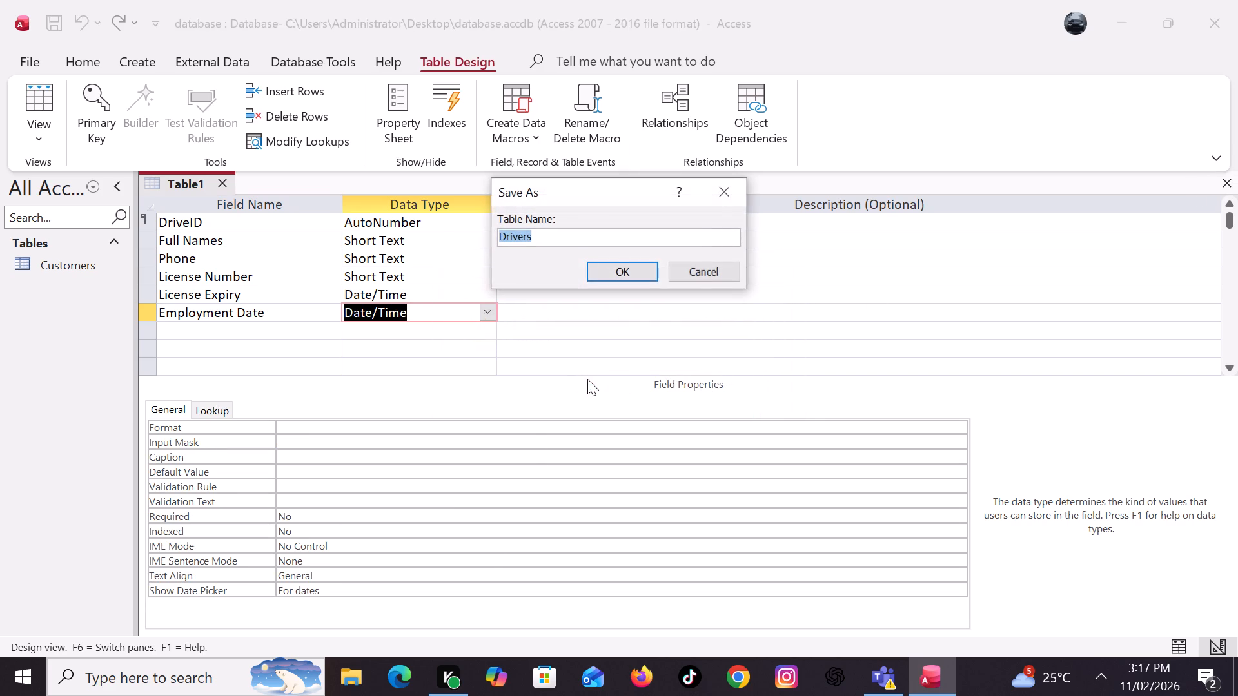
{"action": "left_click", "coordinate": [605, 280]}
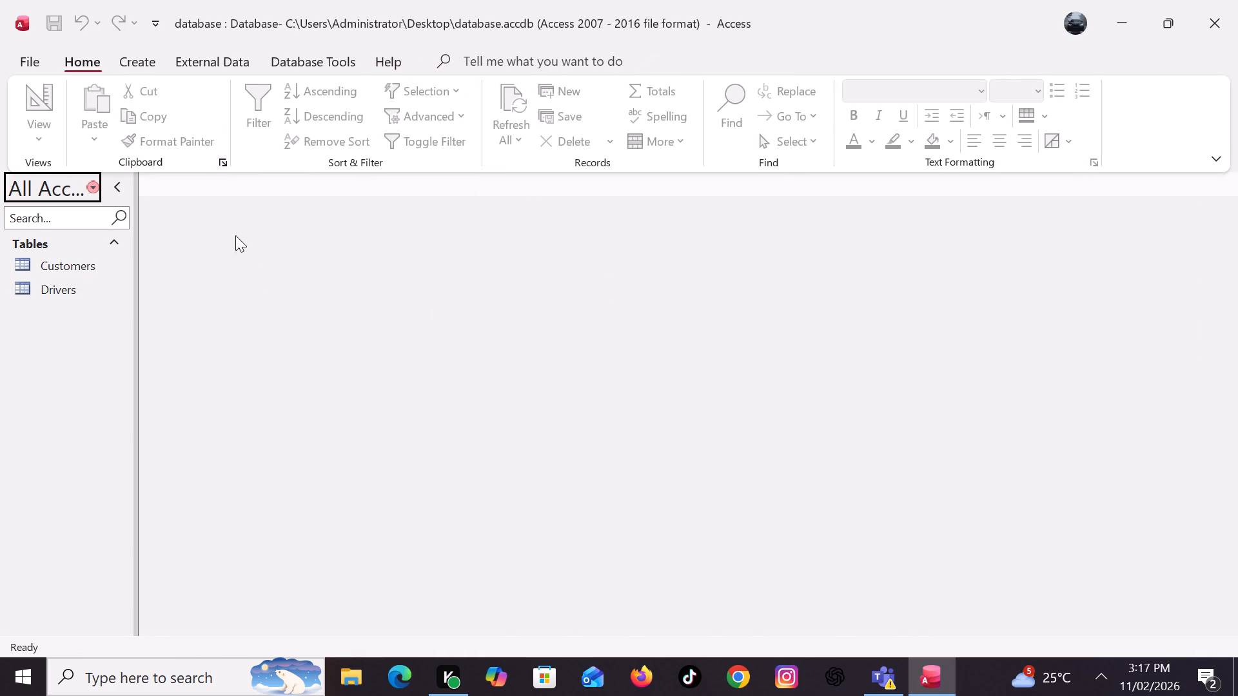
Create a table in design view with fields Vehicle ID, Registration Number, Vehicle Type, Capacity KG, Model and Vehicle Status.
{"action": "left_click", "coordinate": [142, 63]}
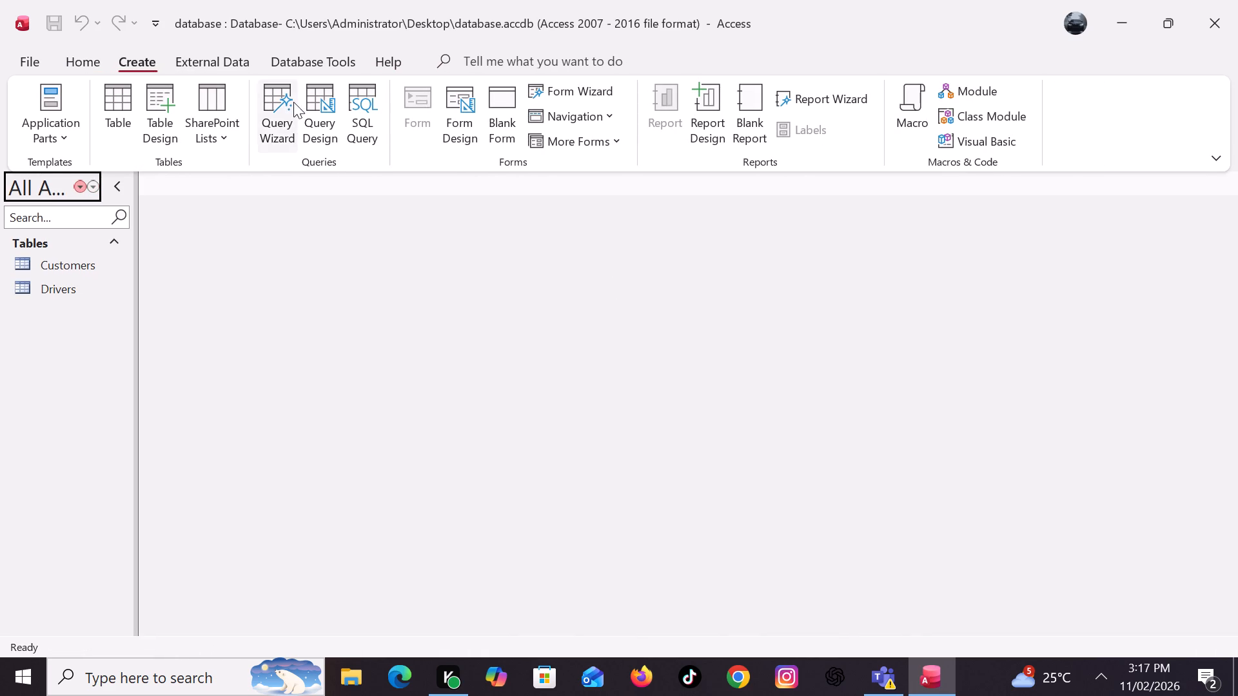
{"action": "left_click", "coordinate": [165, 129]}
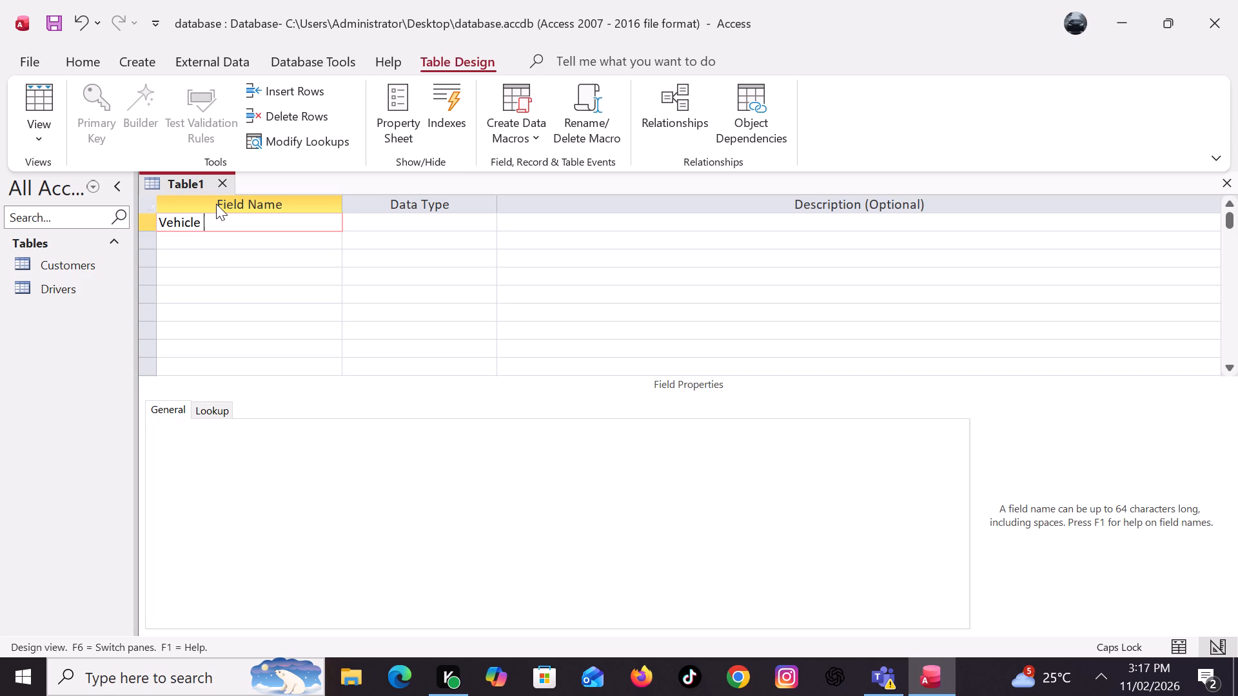
{"action": "type", "text": "ID"}
{"action": "key", "text": "Down"}
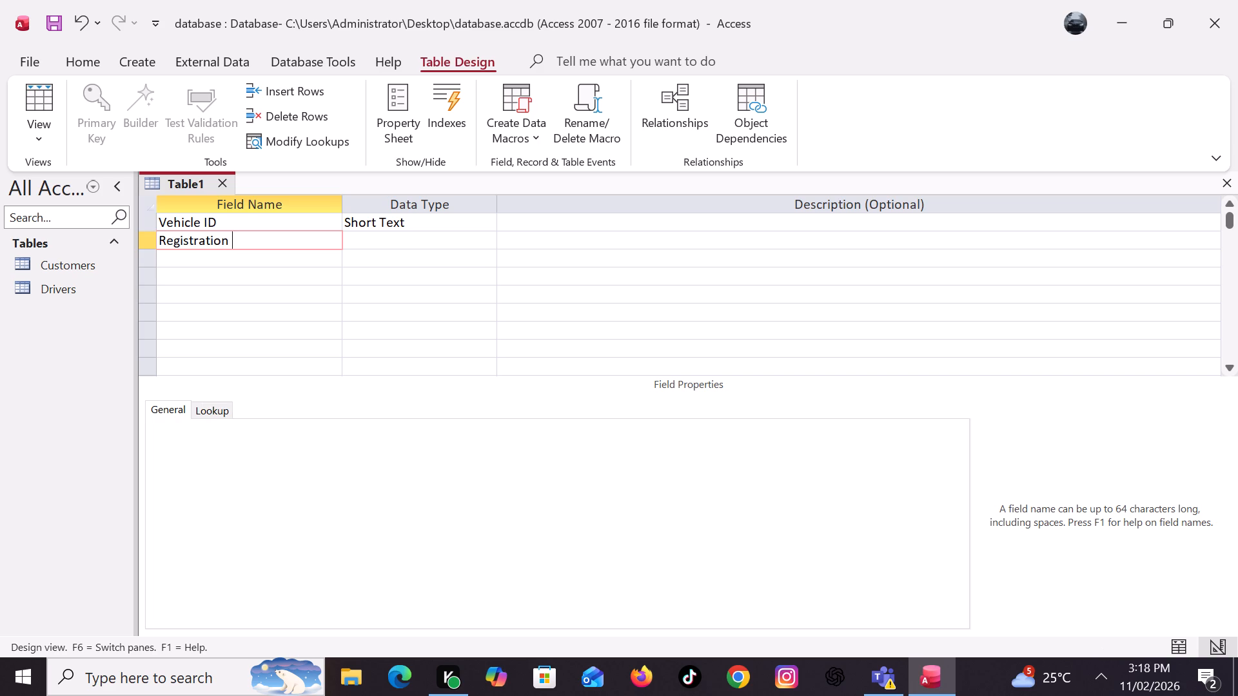
{"action": "type", "text": "umber"}
{"action": "key", "text": "Down"}
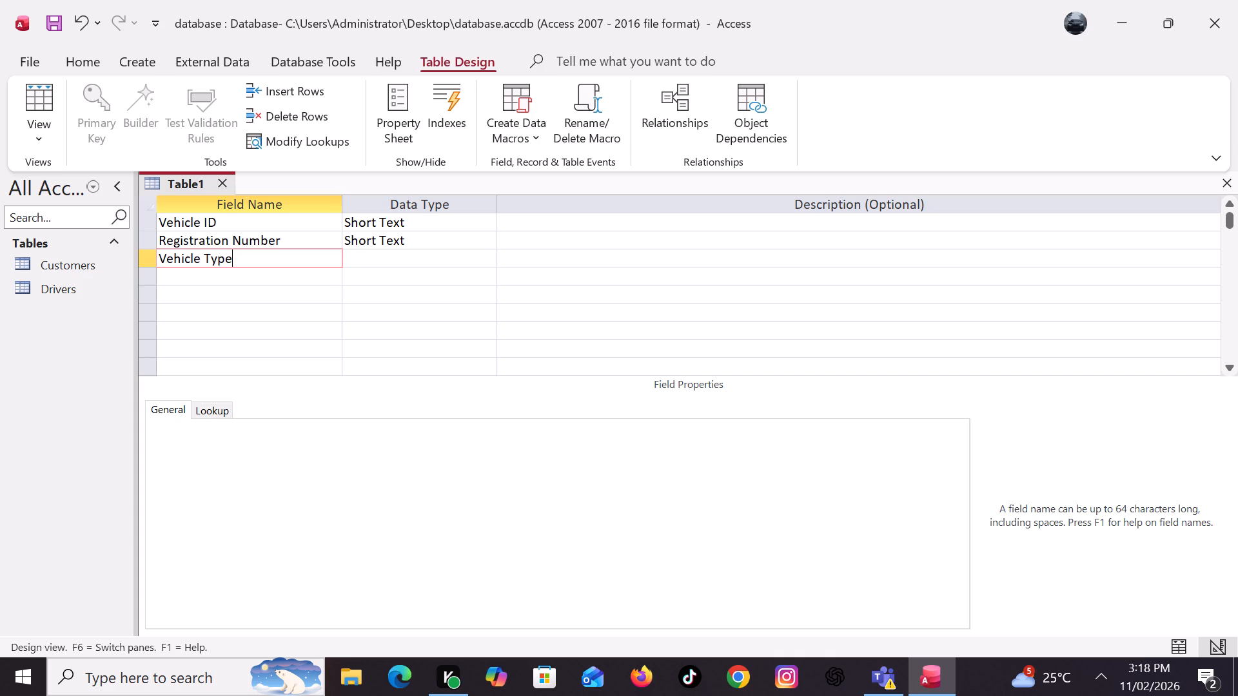
{"action": "key", "text": "Down"}
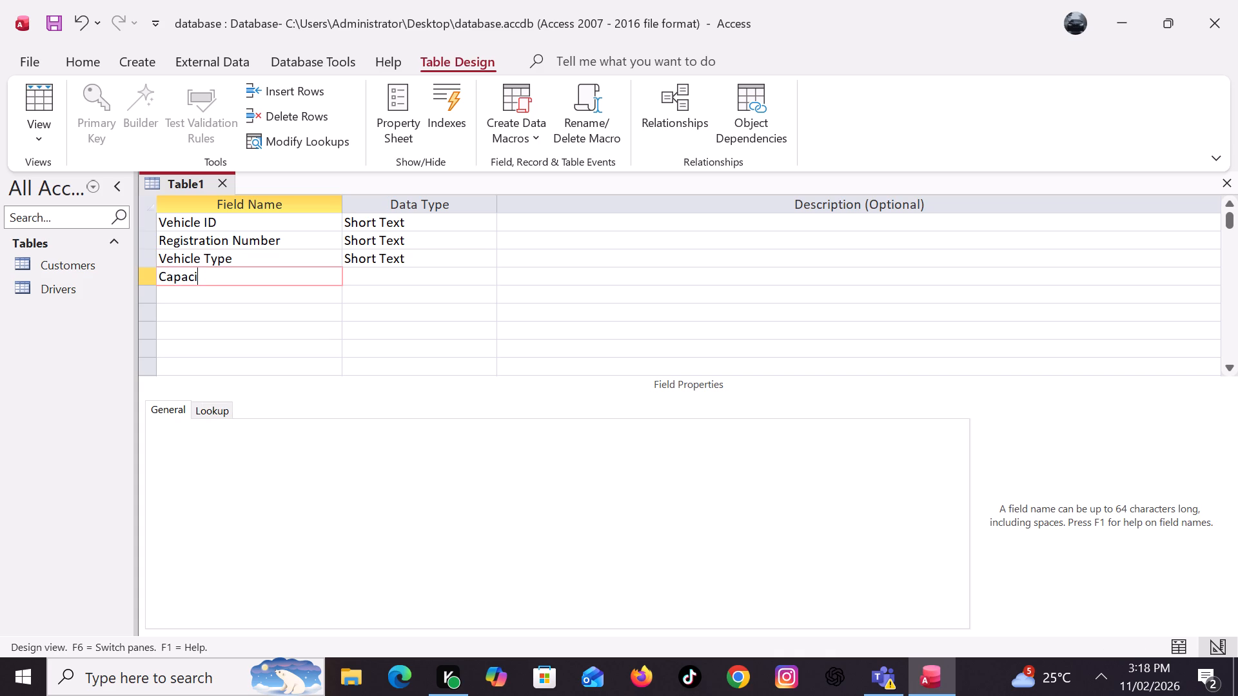
{"action": "key", "text": "k"}
{"action": "key", "text": "Down"}
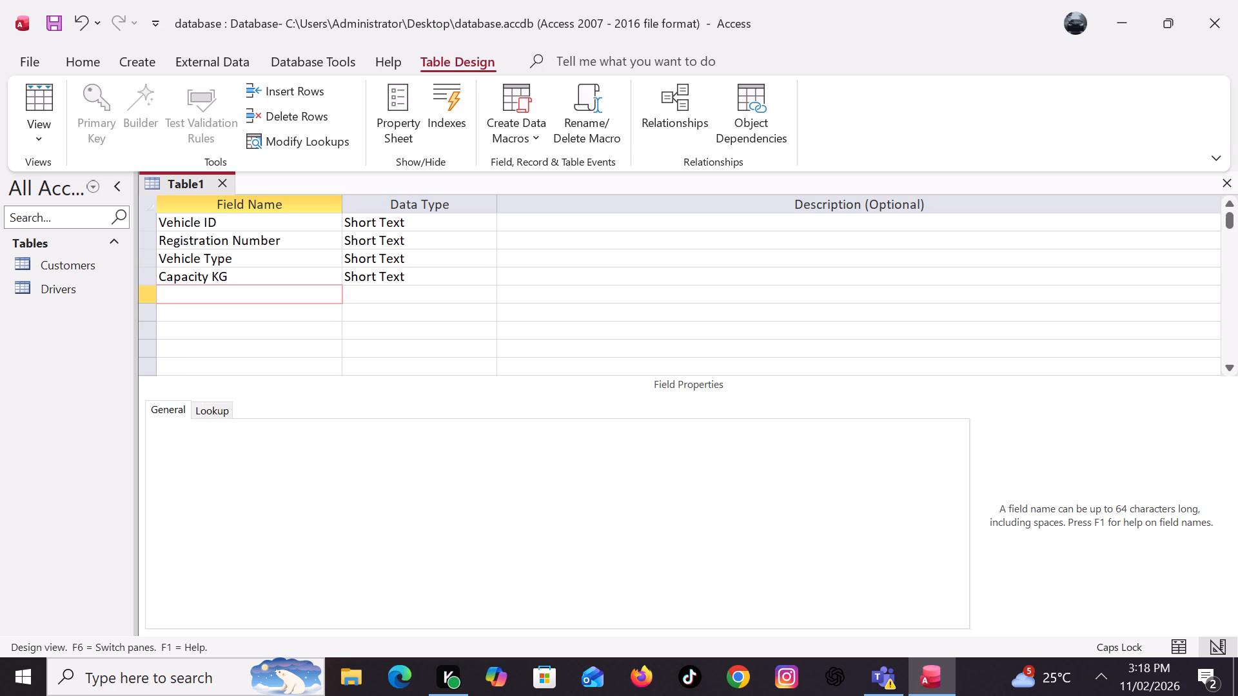
{"action": "type", "text": "odel"}
{"action": "key", "text": "Down"}
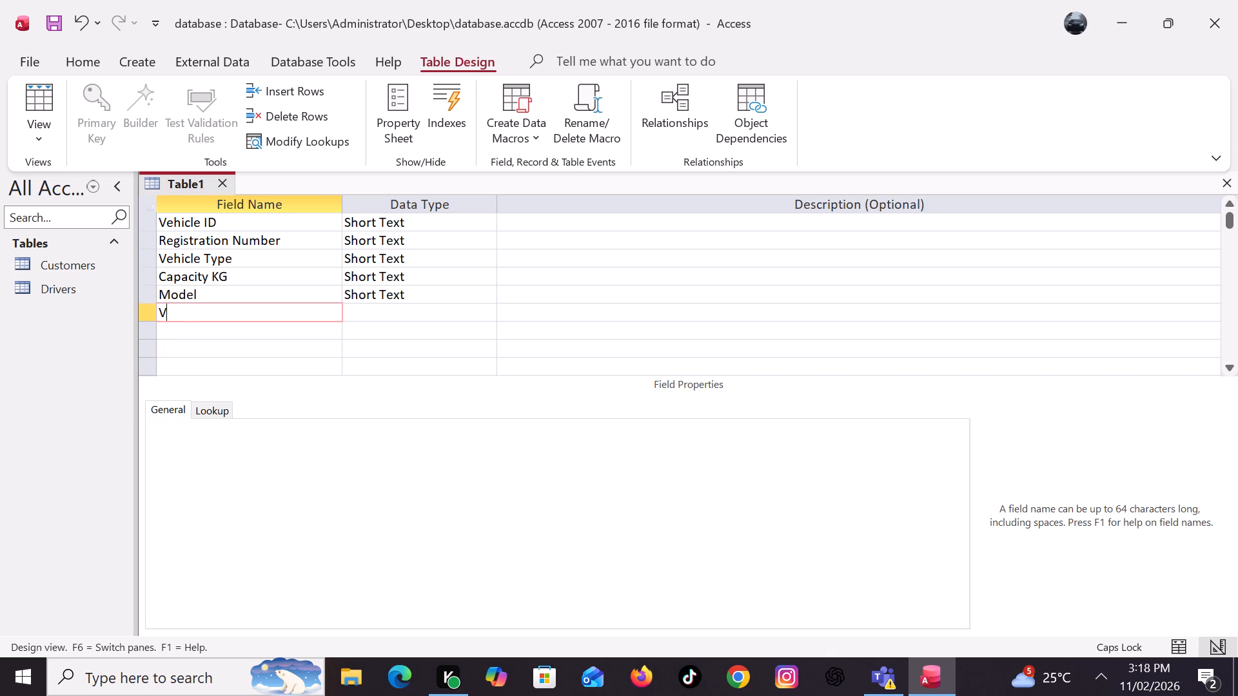
{"action": "type", "text": "ehicle"}
{"action": "key", "text": "space"}
{"action": "type", "text": "tatus"}
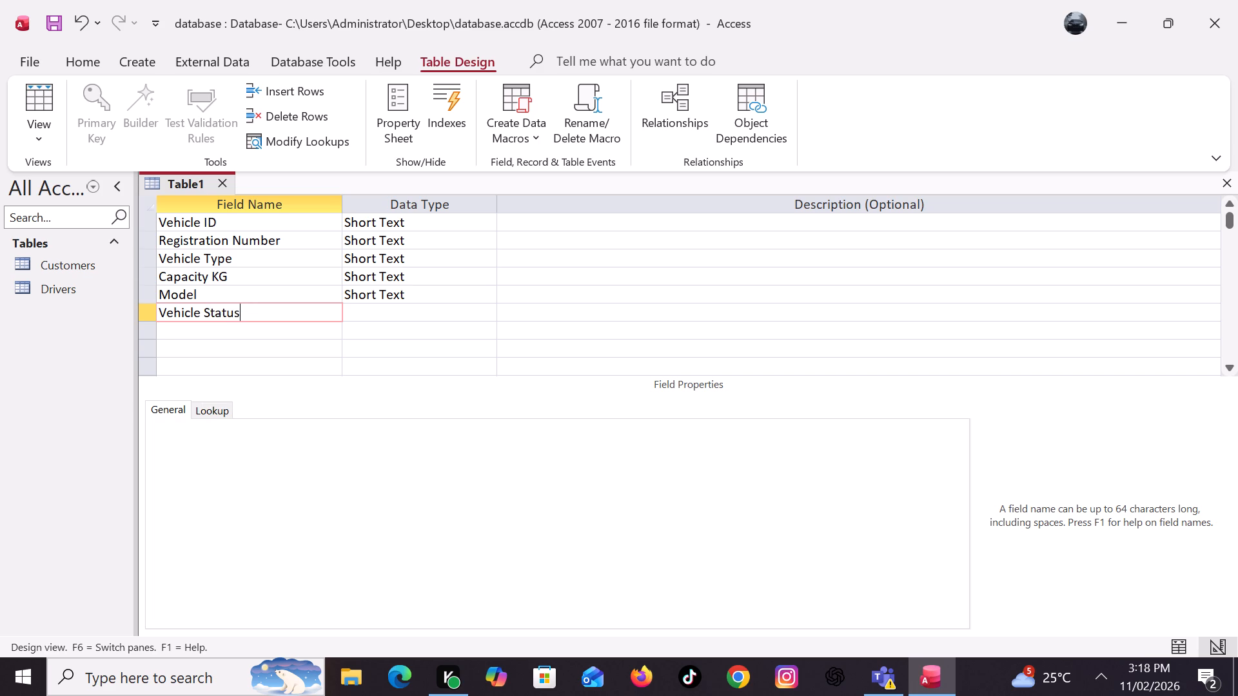
Set the data type of the Capacity KG field to Number.
{"action": "left_click", "coordinate": [427, 280]}
{"action": "left_click", "coordinate": [489, 277]}
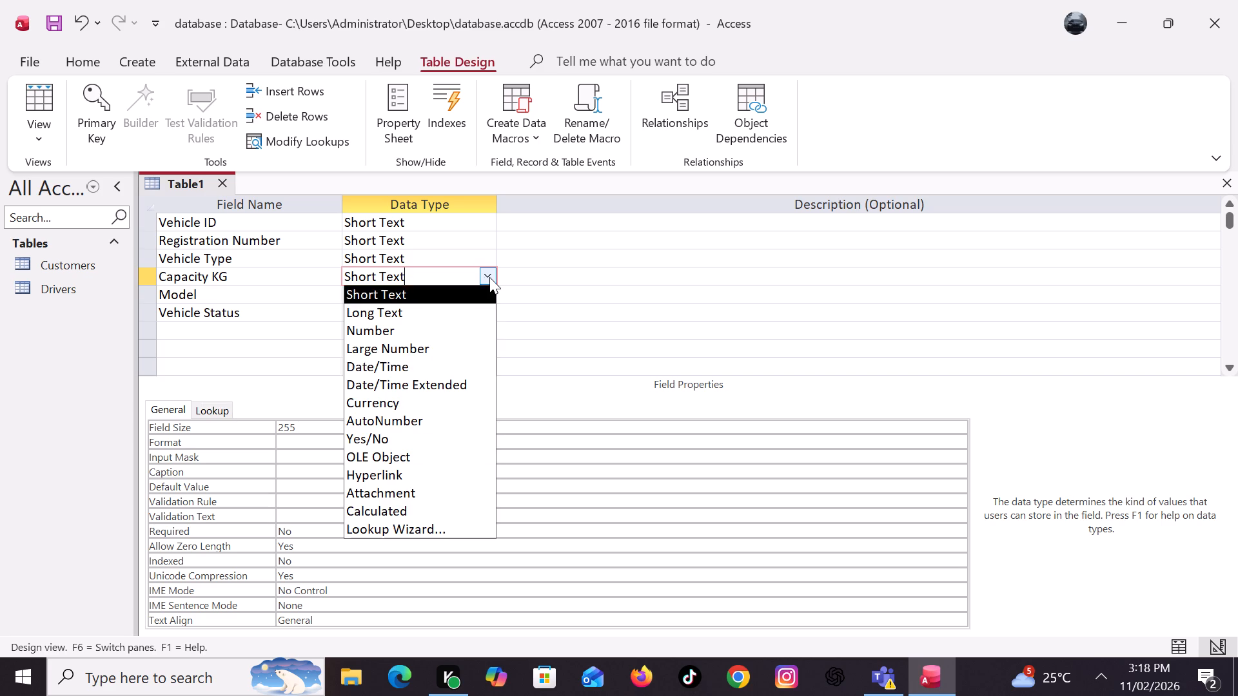
{"action": "left_click", "coordinate": [377, 327]}
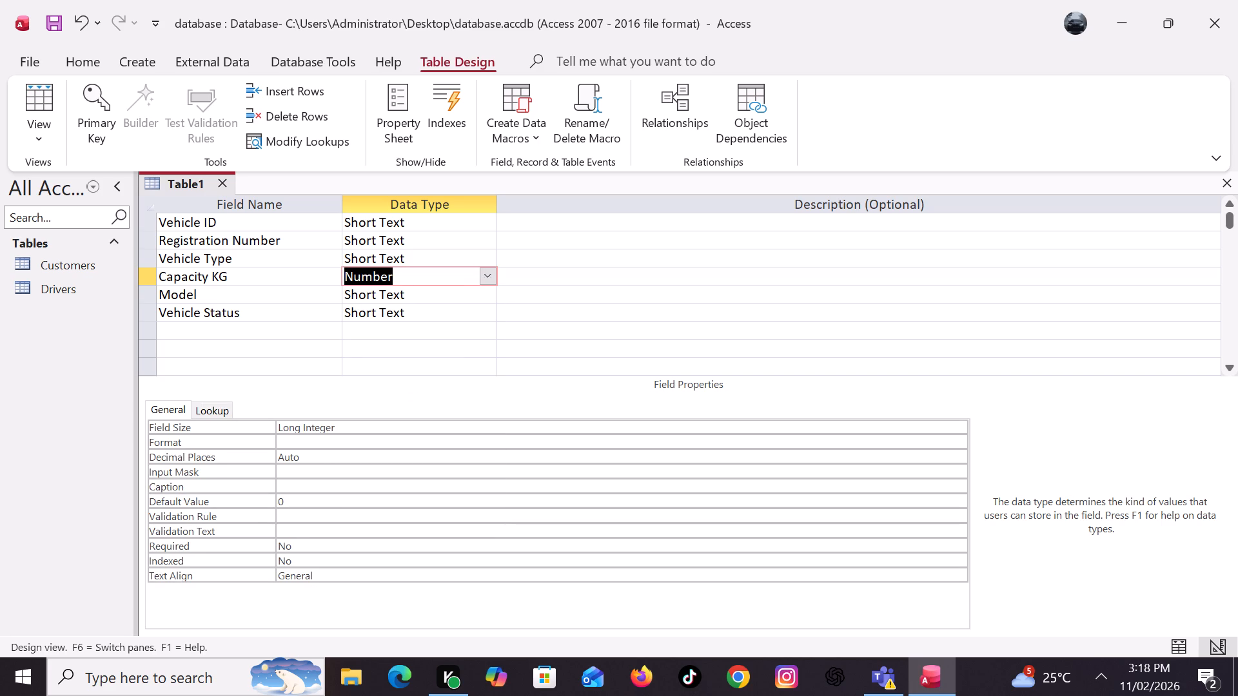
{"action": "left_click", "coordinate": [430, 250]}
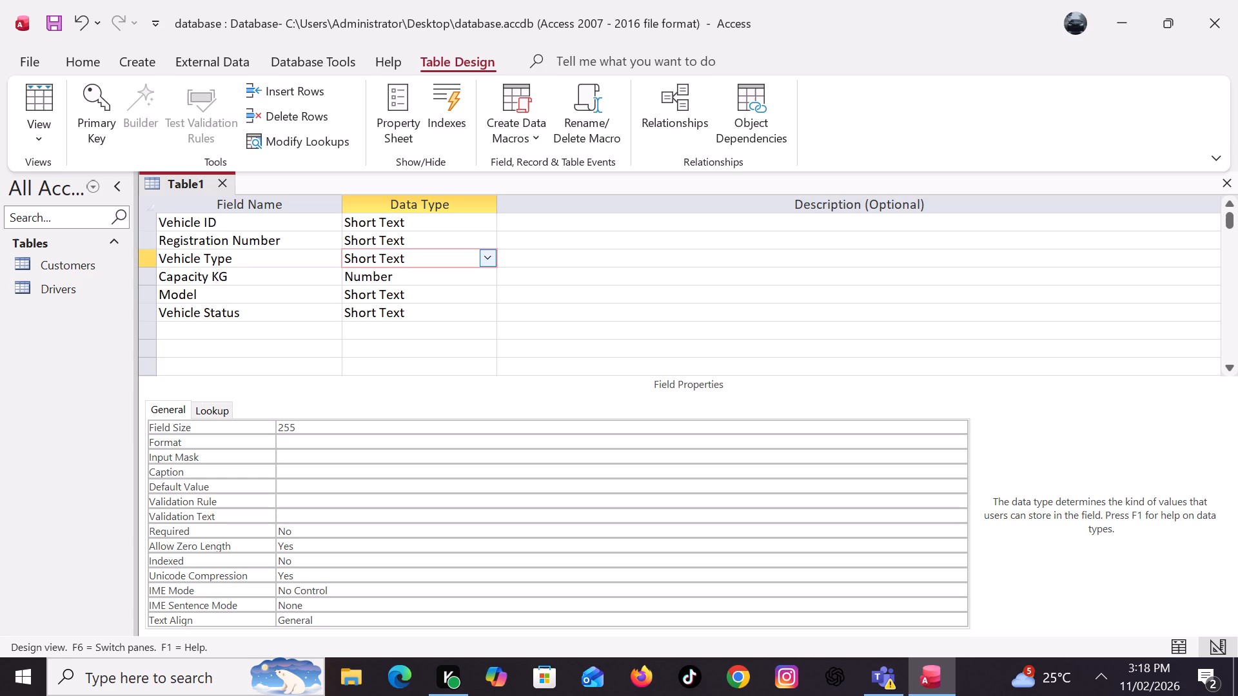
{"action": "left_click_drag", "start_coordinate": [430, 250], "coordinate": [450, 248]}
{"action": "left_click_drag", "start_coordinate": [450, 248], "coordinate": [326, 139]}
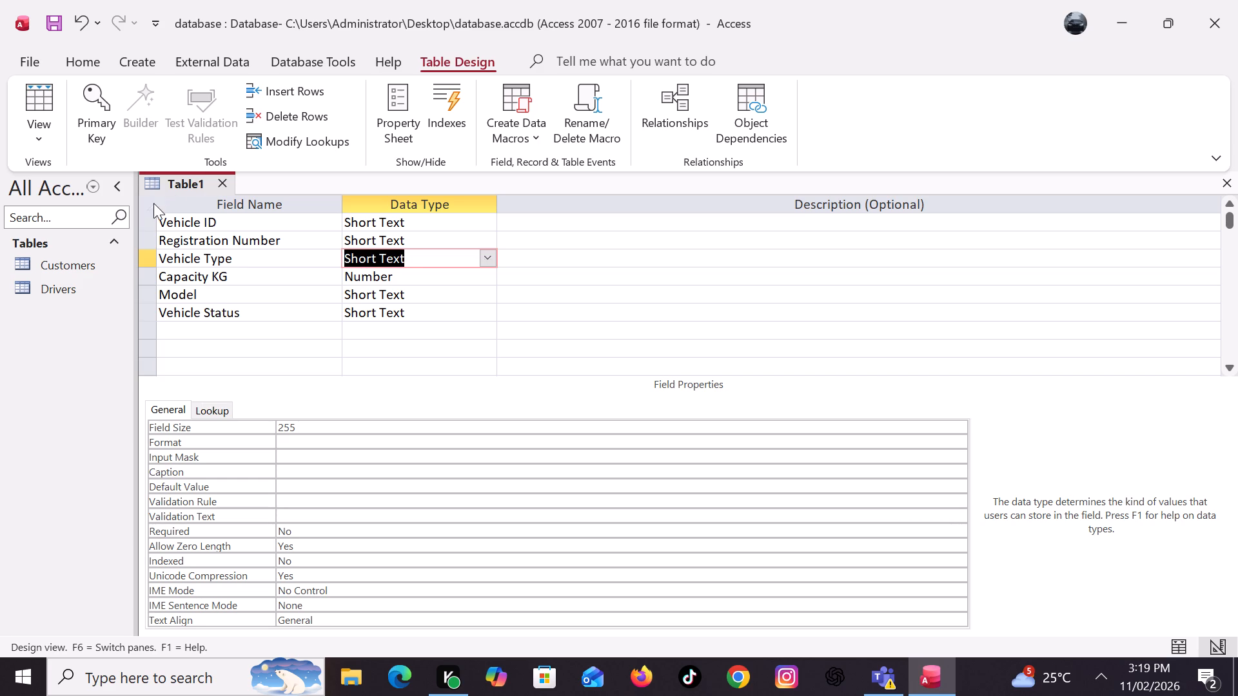
Set the Vehicle ID field's data type to AutoNumber and make that field the primary key.
{"action": "left_click", "coordinate": [454, 220]}
{"action": "left_click", "coordinate": [489, 220]}
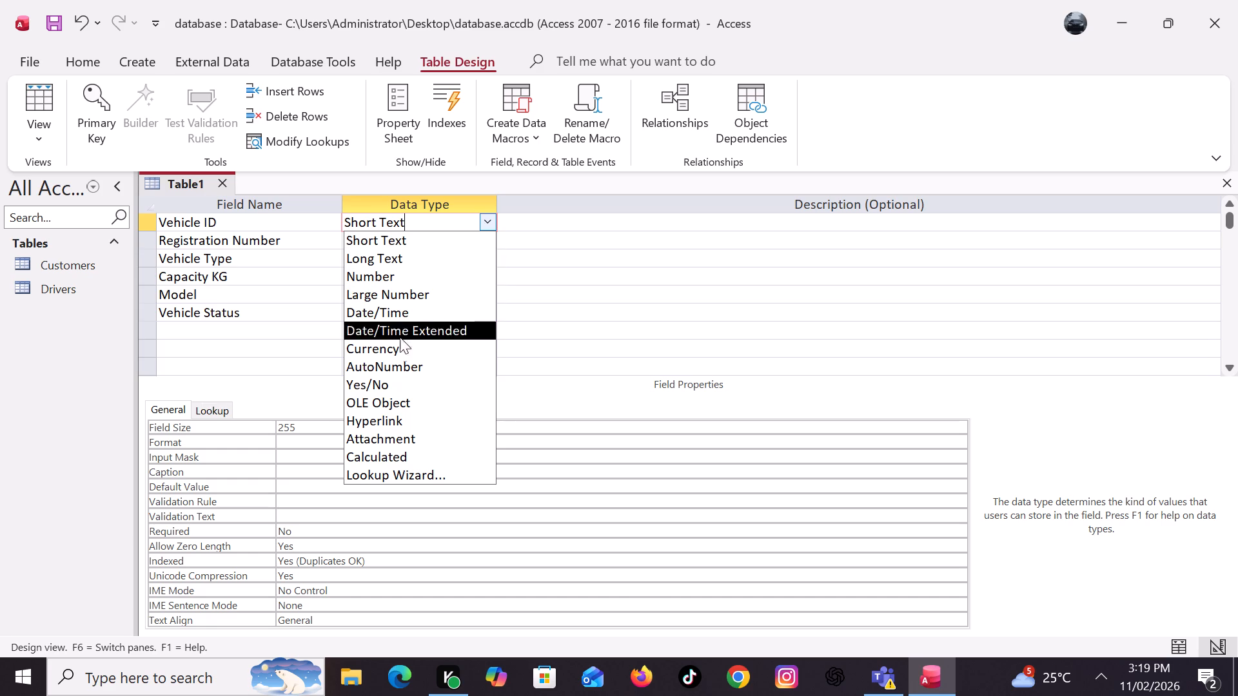
{"action": "left_click", "coordinate": [393, 372]}
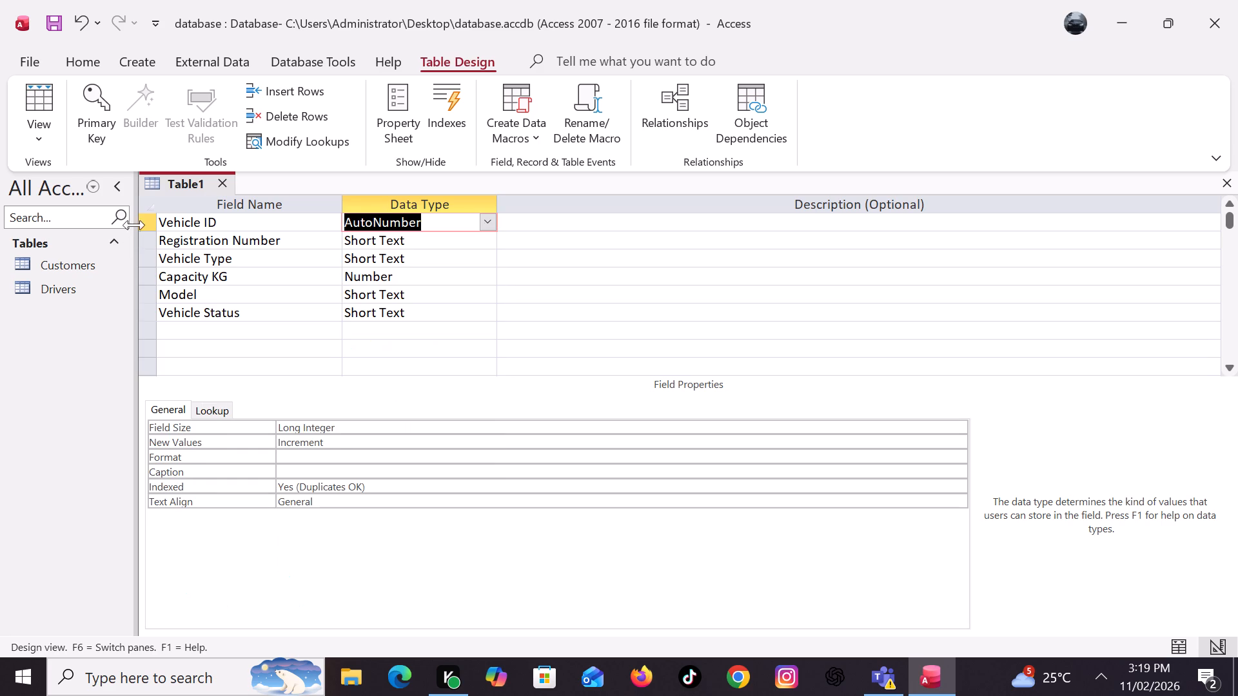
{"action": "left_click", "coordinate": [148, 220]}
{"action": "left_click", "coordinate": [97, 120]}
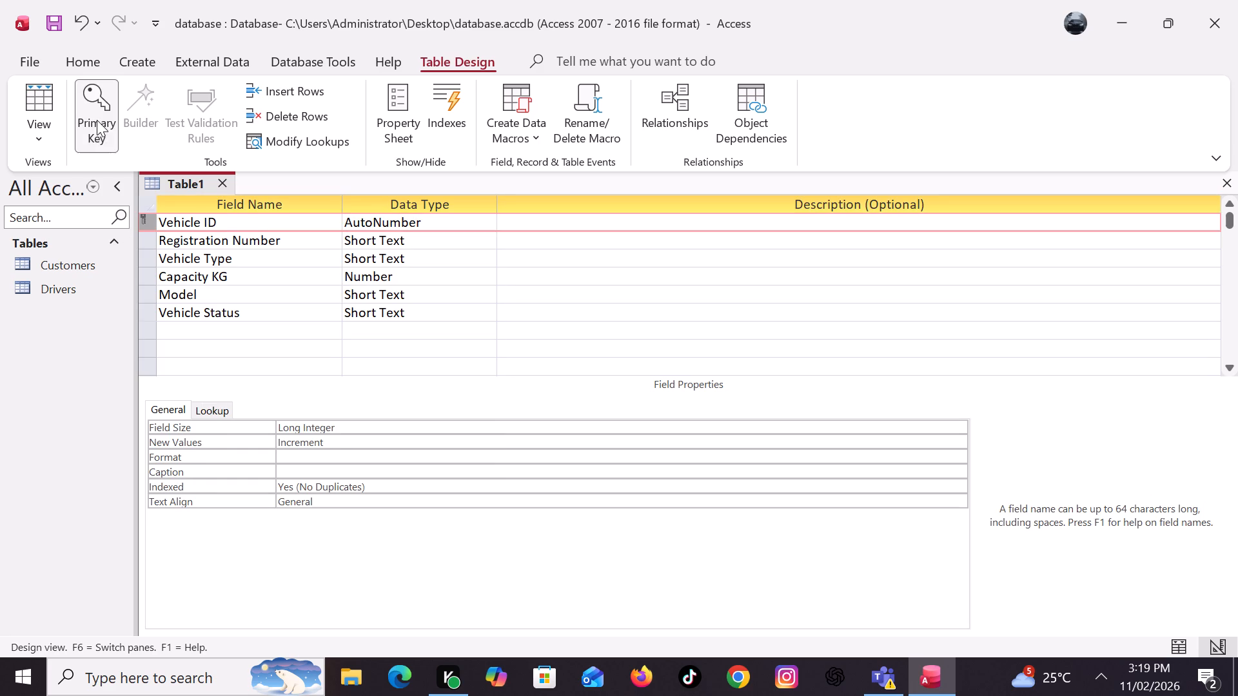
Close the table design and save the table under the name Vehicles.
{"action": "left_click", "coordinate": [1232, 180]}
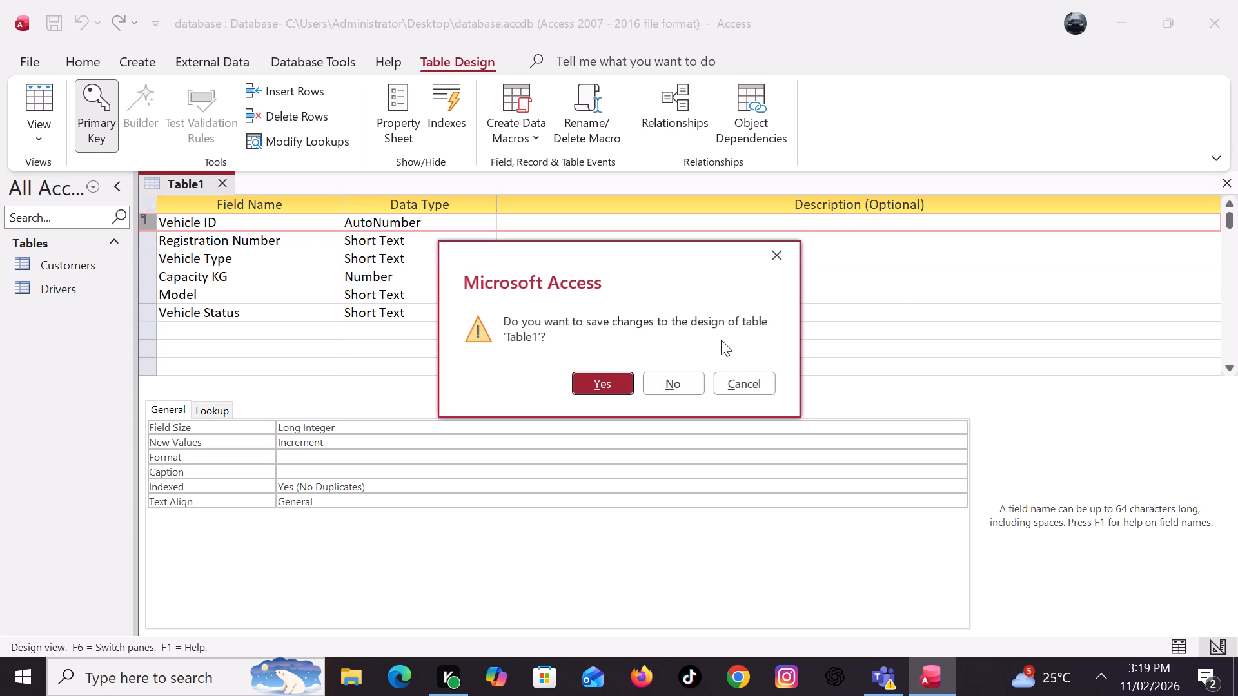
{"action": "left_click", "coordinate": [603, 380]}
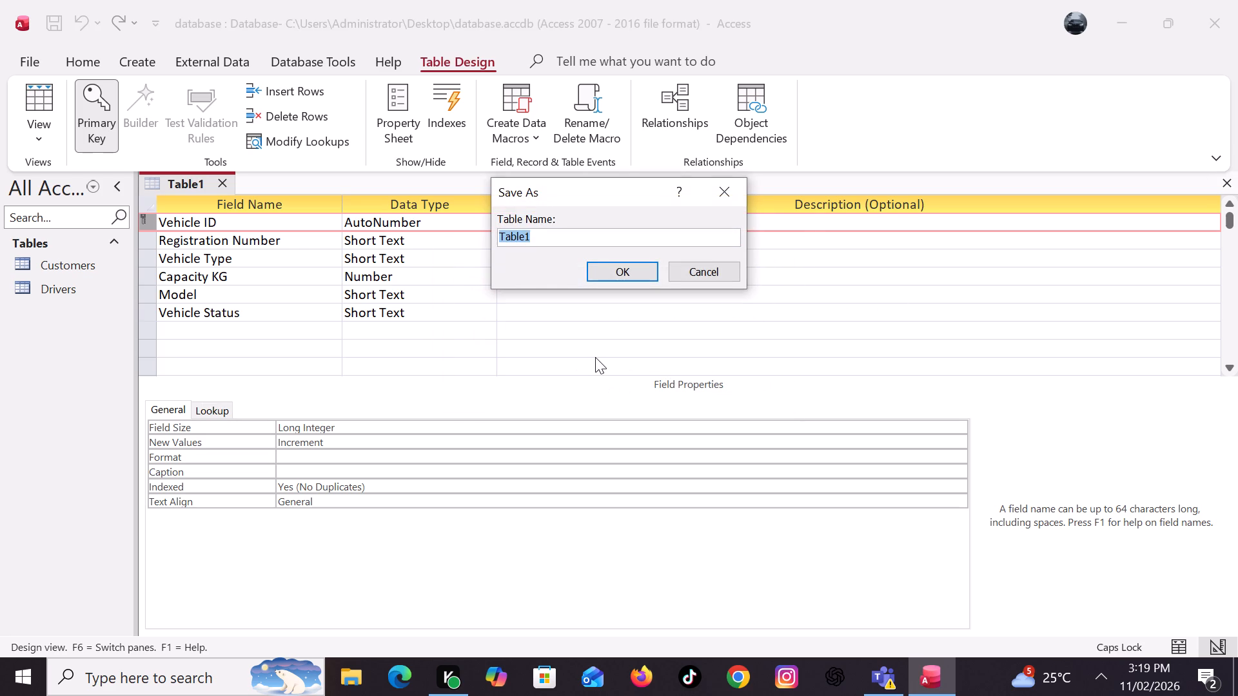
{"action": "type", "text": "ehicles"}
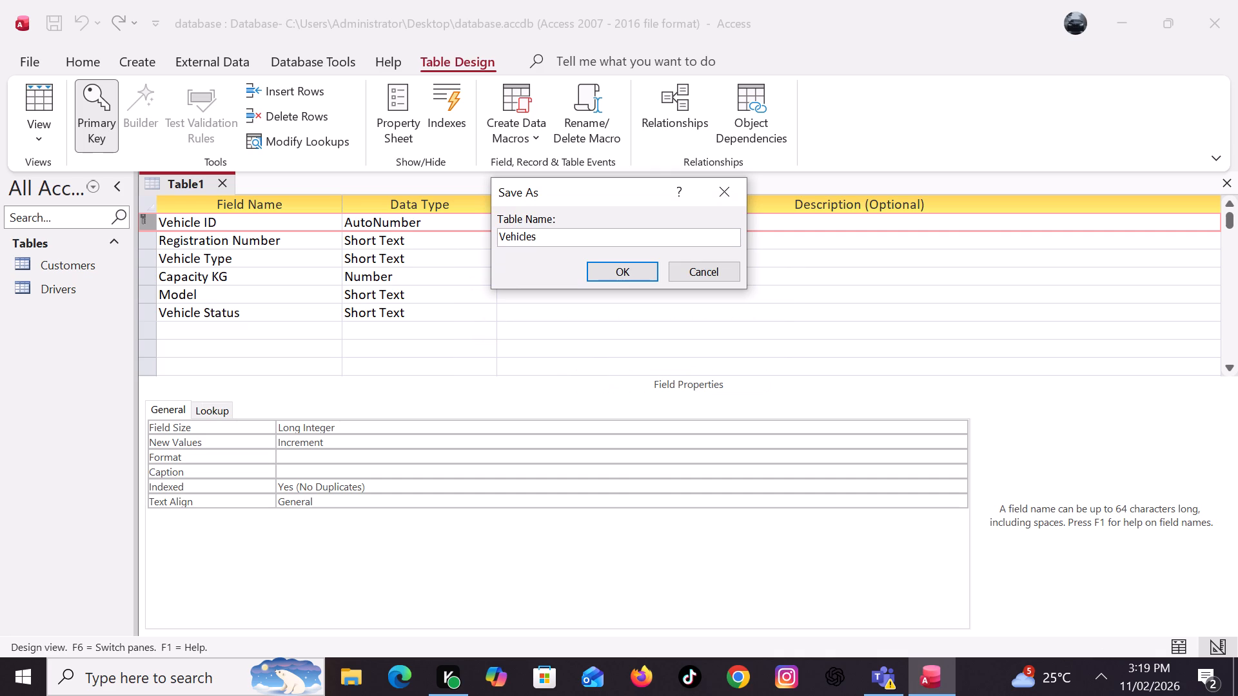
{"action": "key", "text": "Return"}
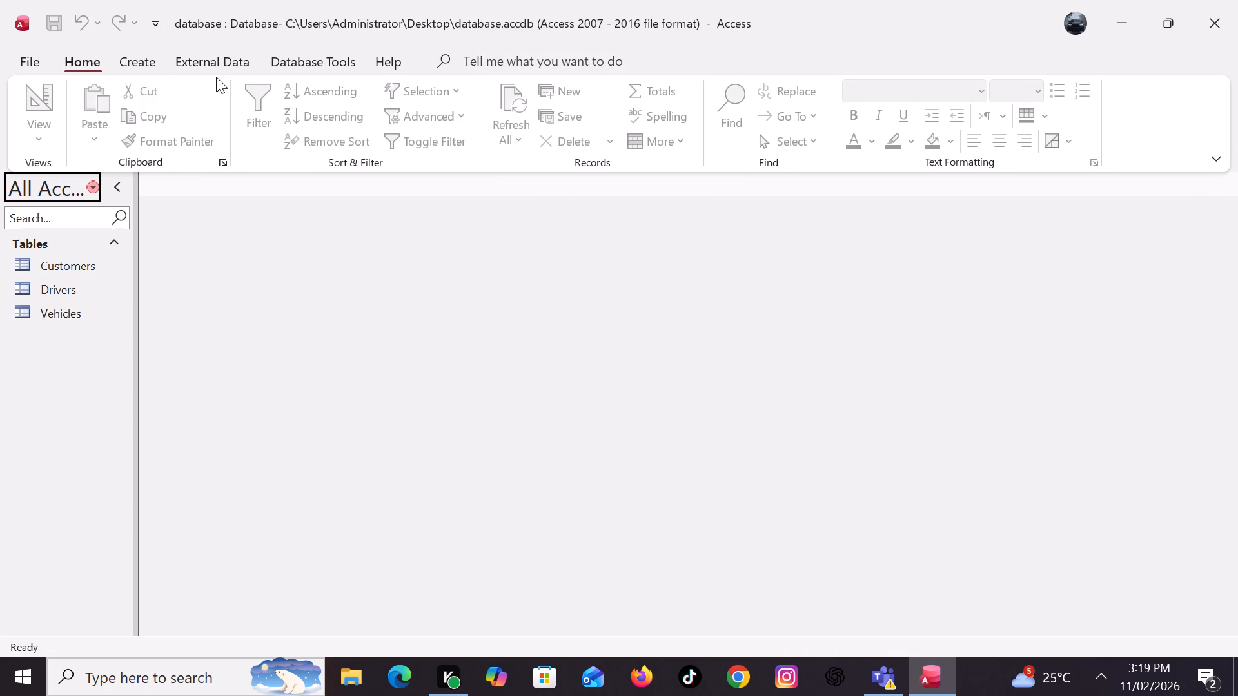
Create another table in design view and enter the fields Goods ID, Goods Name and Goods Description.
{"action": "left_click", "coordinate": [142, 55]}
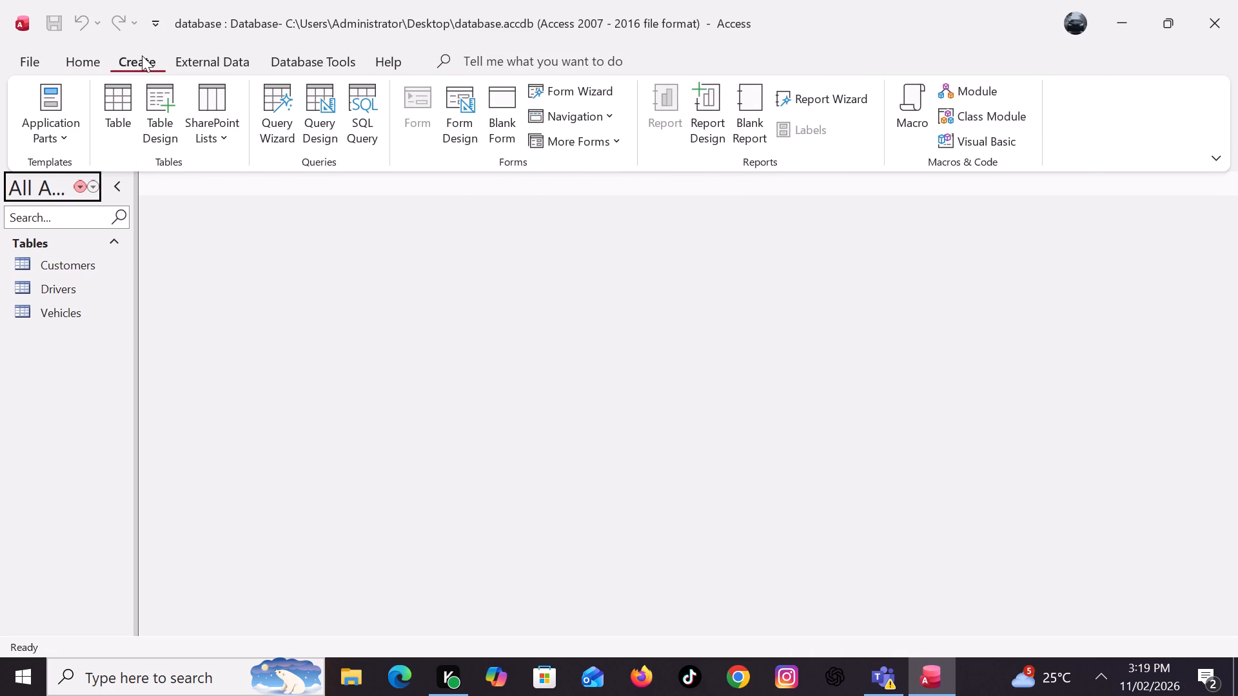
{"action": "left_click", "coordinate": [165, 117]}
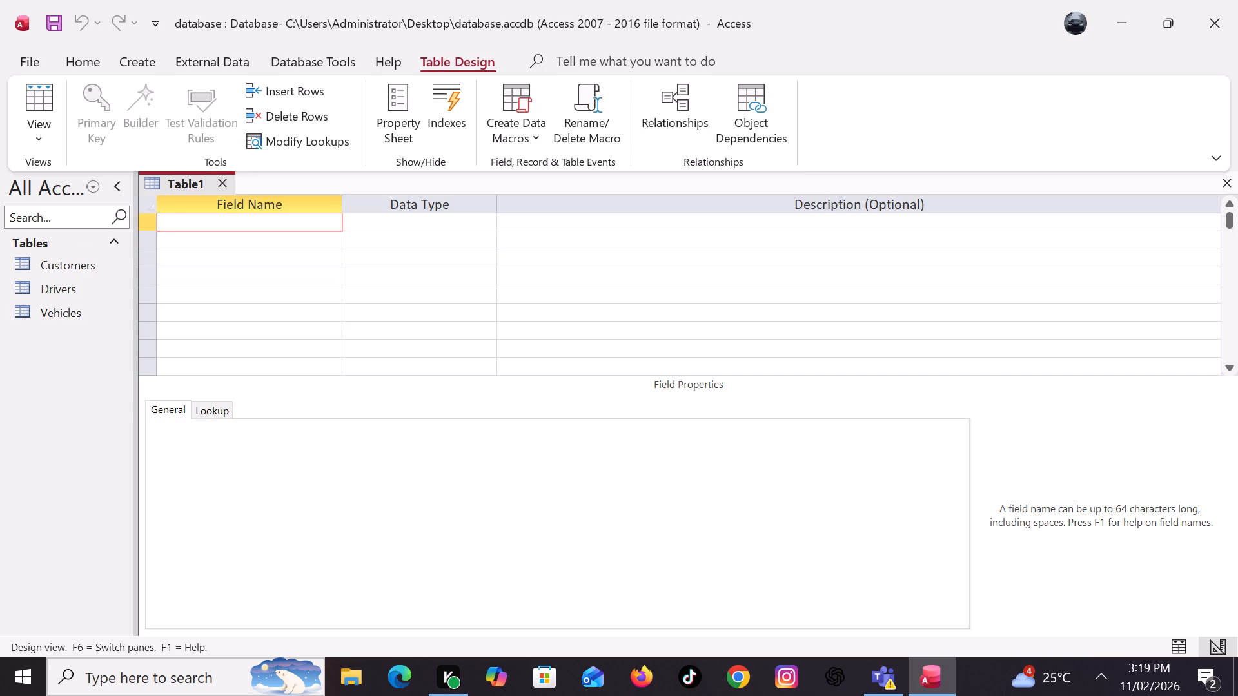
{"action": "type", "text": "oods"}
{"action": "key", "text": "space"}
{"action": "key", "text": "i"}
{"action": "key", "text": "d"}
{"action": "key", "text": "Down"}
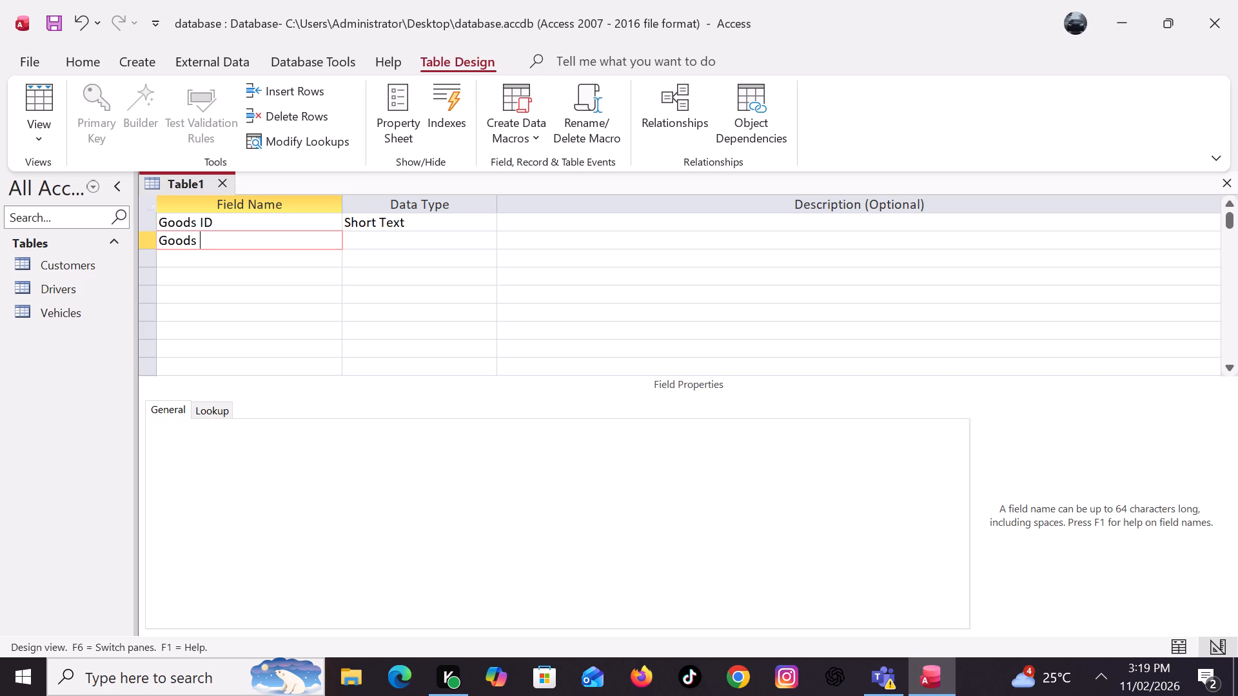
{"action": "key", "text": "n"}
{"action": "key", "text": "Down"}
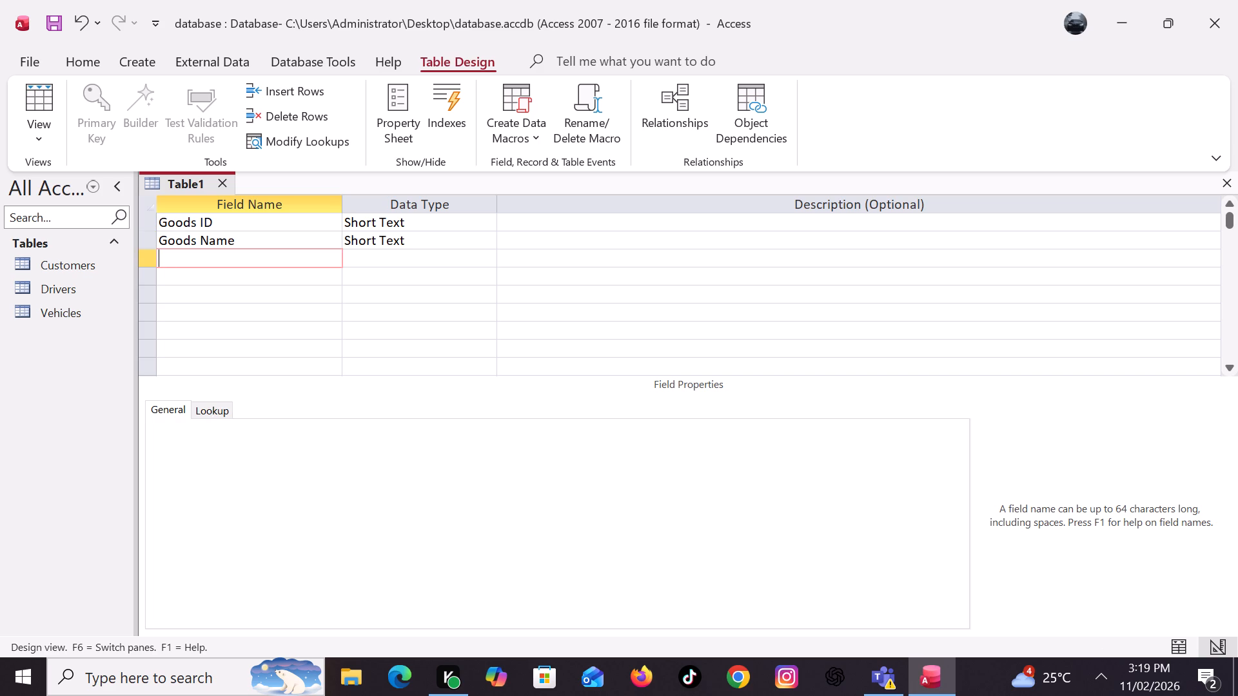
{"action": "type", "text": "oods"}
{"action": "key", "text": "space"}
{"action": "type", "text": "escrip"}
{"action": "type", "text": "tion"}
{"action": "key", "text": "Down"}
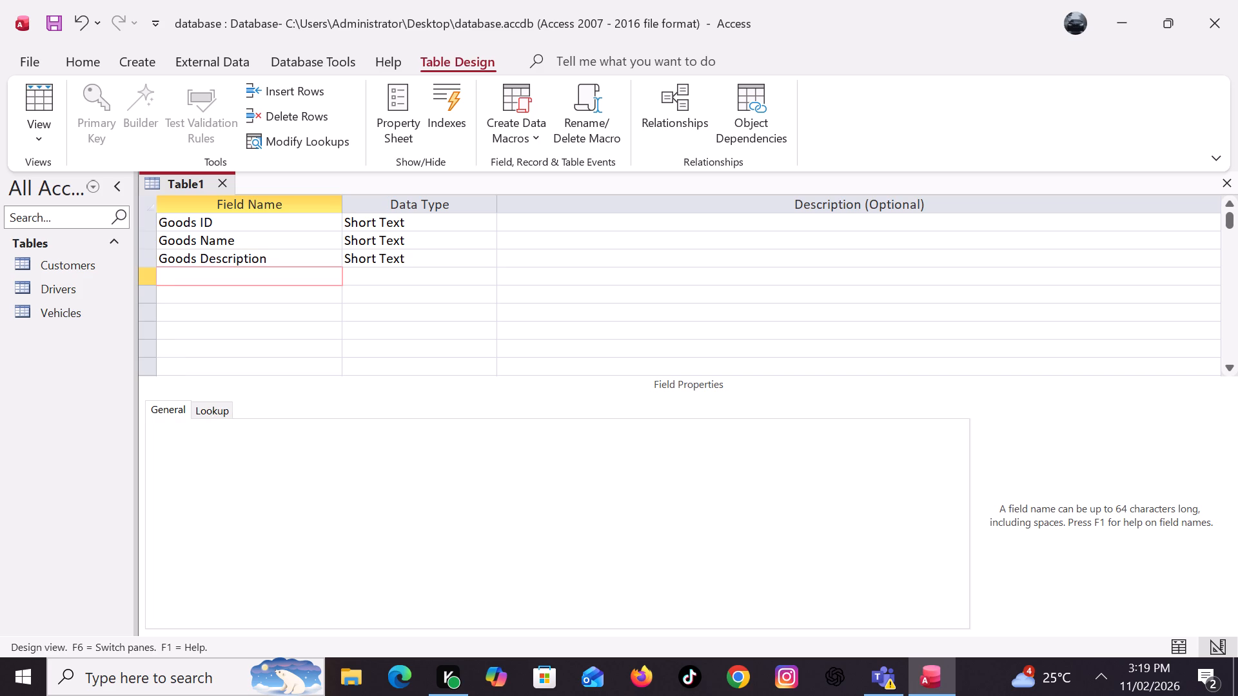
Add the fields Quantity and Weight below Goods Description in the new table's design.
{"action": "left_click", "coordinate": [177, 278]}
{"action": "type", "text": "uantity"}
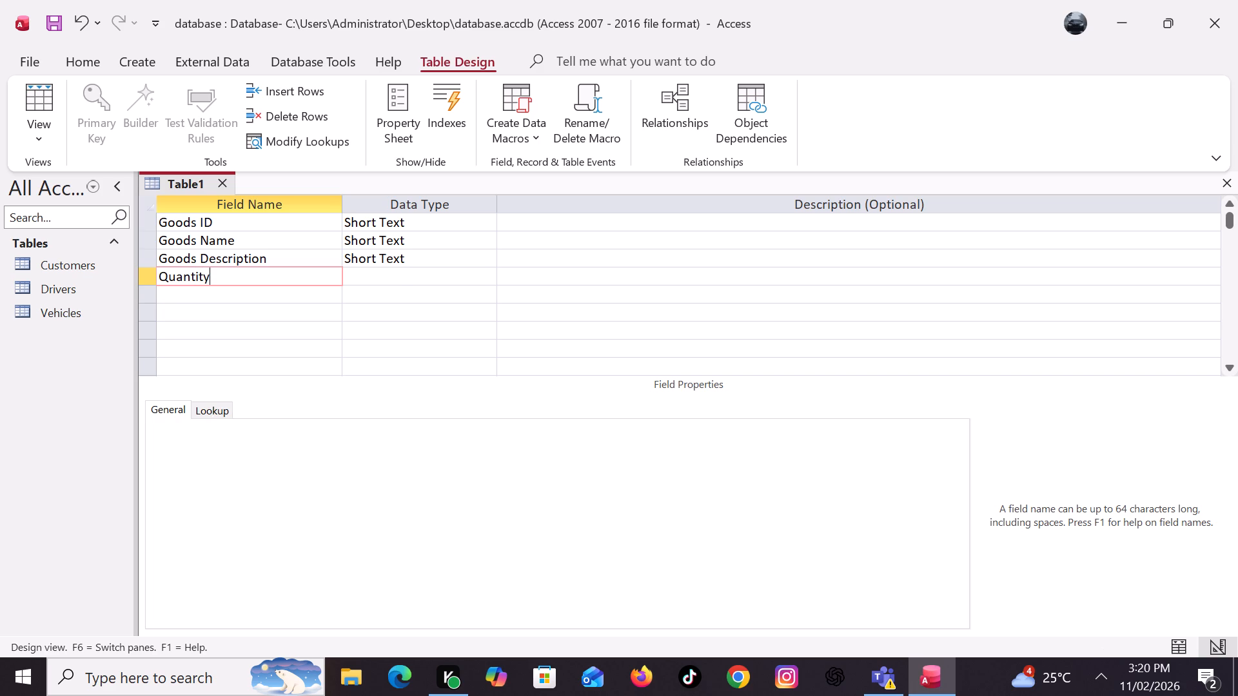
{"action": "key", "text": "Down"}
{"action": "key", "text": "q"}
{"action": "key", "text": "BackSpace"}
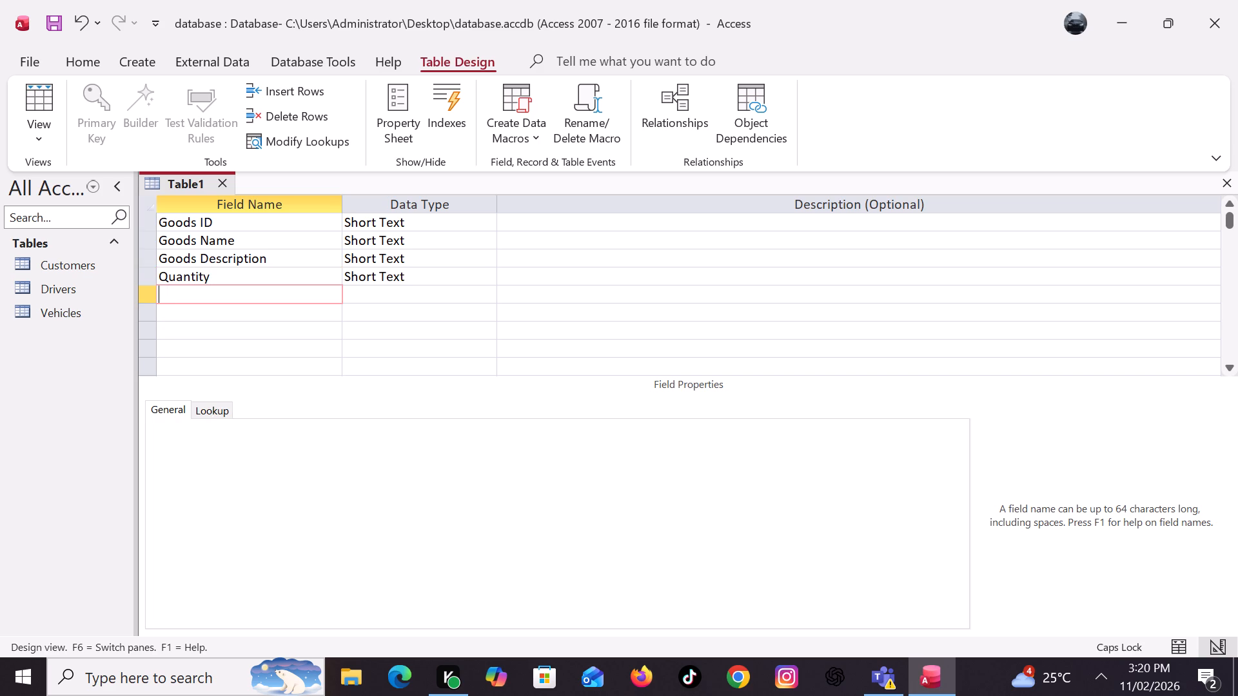
{"action": "key", "text": "i"}
{"action": "type", "text": "ght"}
Complete the weight field's name as Weight KG and add a Goods Category field below it.
{"action": "type", "text": "KG"}
{"action": "key", "text": "Down"}
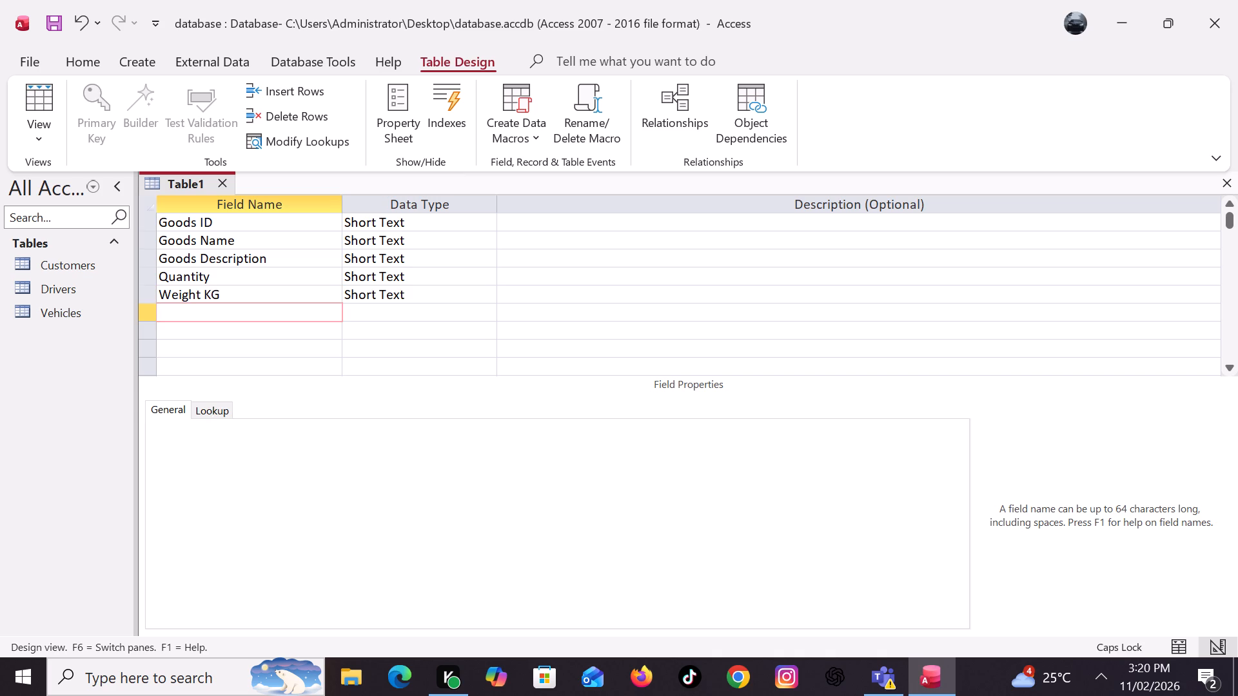
{"action": "type", "text": "oods"}
{"action": "key", "text": "space"}
{"action": "type", "text": "ategory"}
Set the data types of Weight KG and Quantity to Number and of Goods Description to Long Text.
{"action": "left_click", "coordinate": [422, 326]}
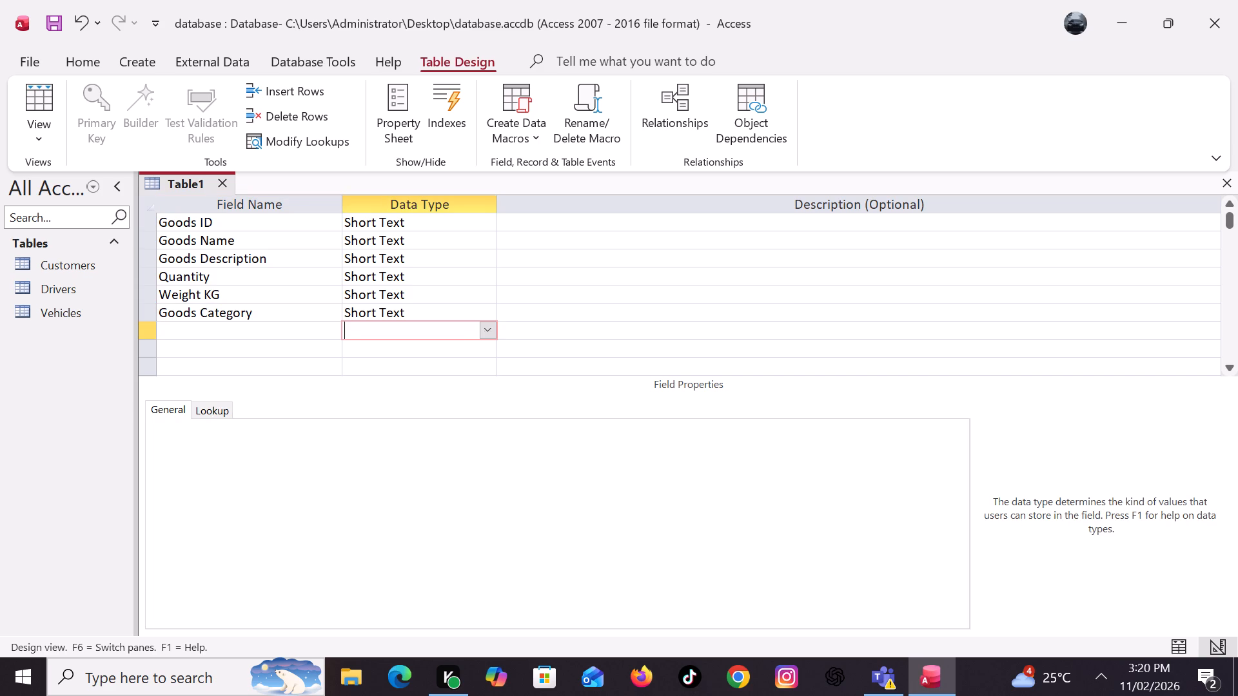
{"action": "left_click", "coordinate": [426, 310]}
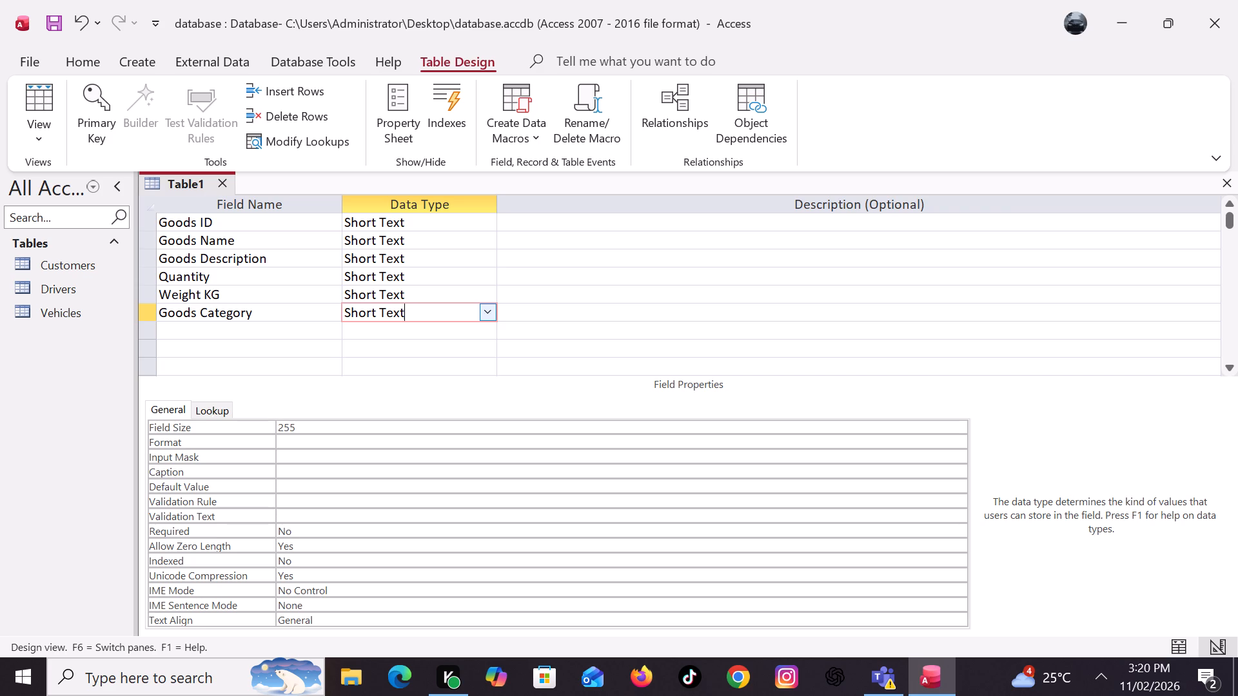
{"action": "left_click", "coordinate": [449, 298]}
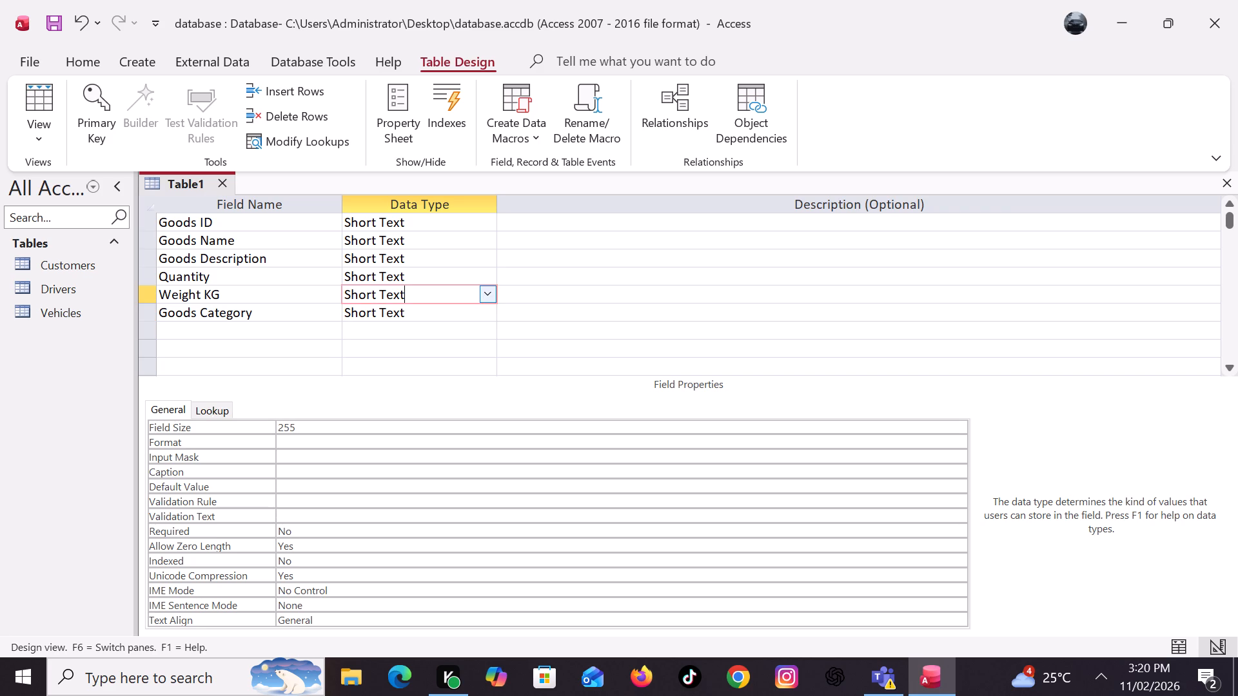
{"action": "left_click", "coordinate": [489, 293]}
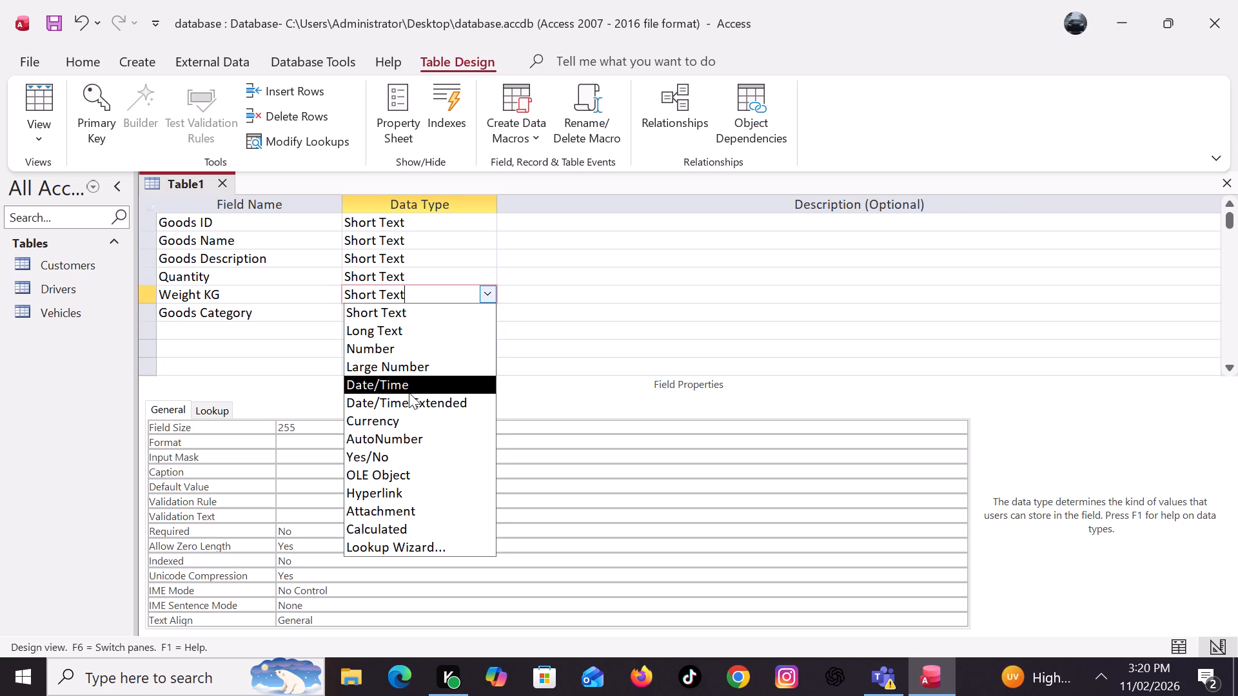
{"action": "left_click", "coordinate": [399, 354]}
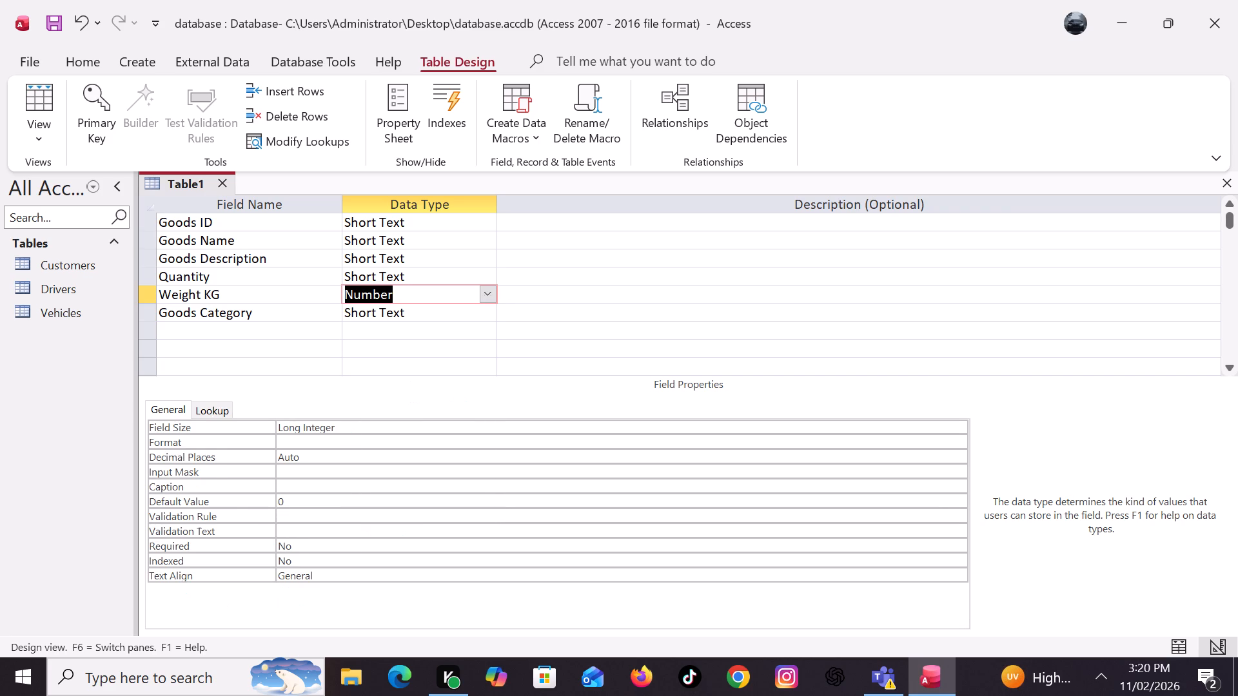
{"action": "left_click", "coordinate": [440, 280]}
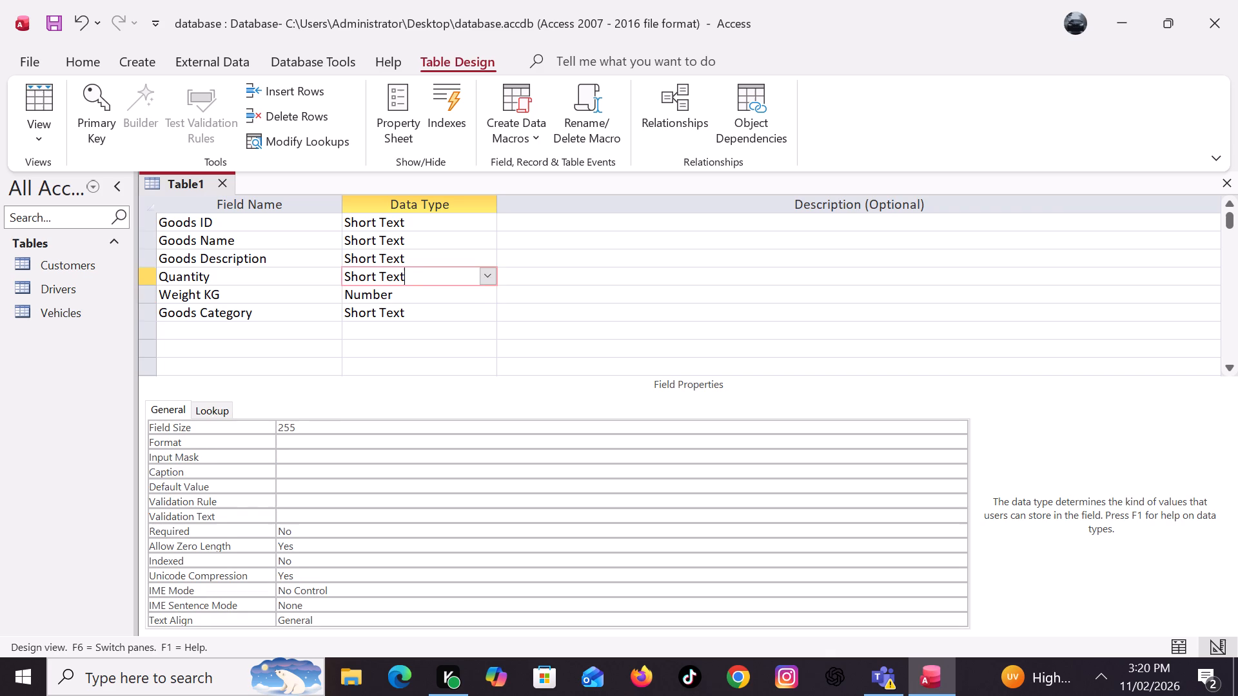
{"action": "left_click", "coordinate": [486, 273]}
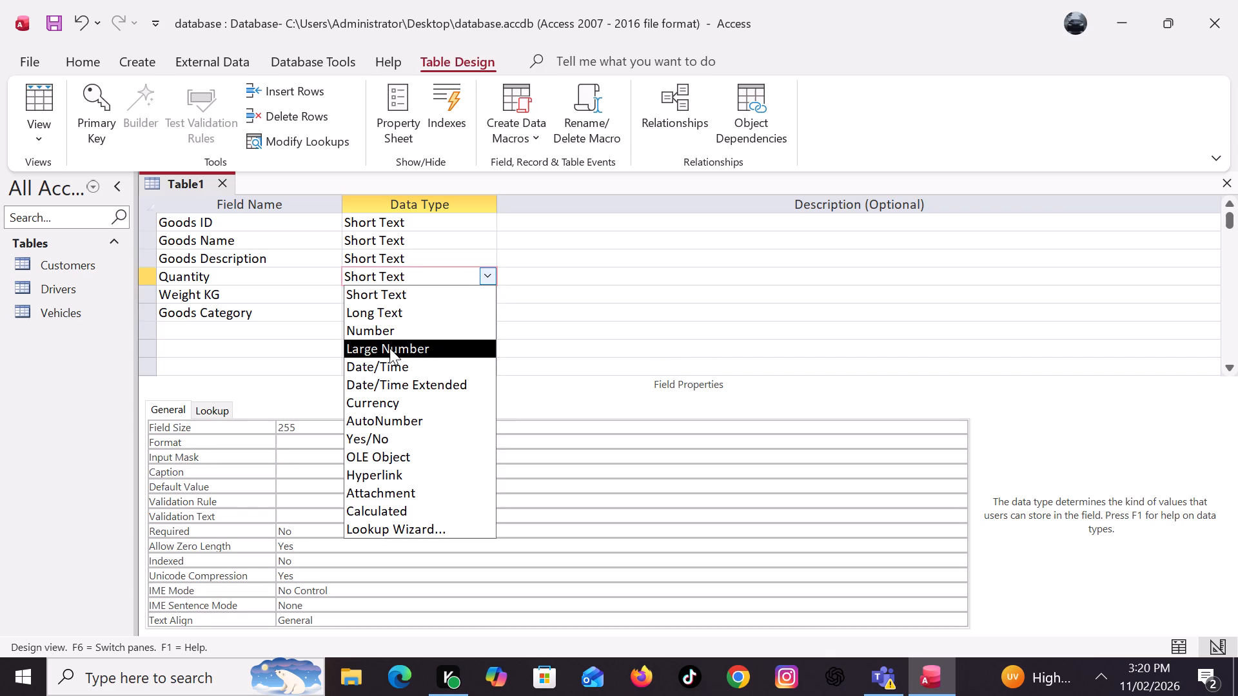
{"action": "left_click", "coordinate": [388, 337]}
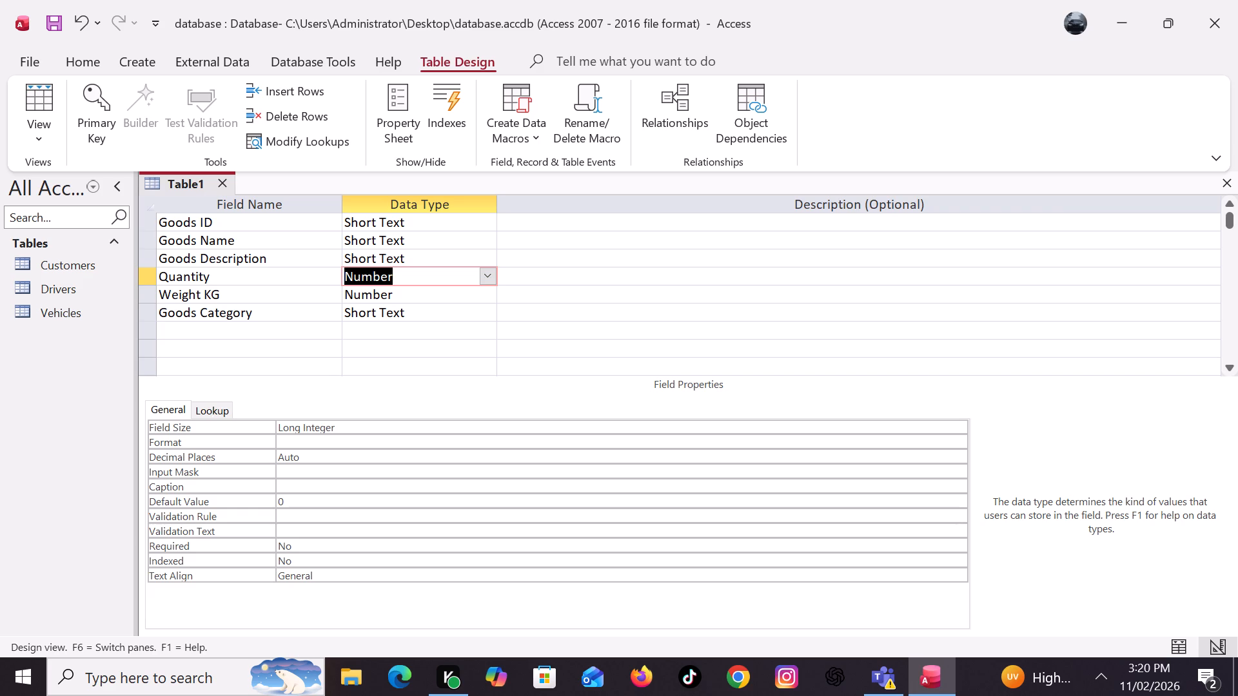
{"action": "left_click_drag", "start_coordinate": [457, 261], "coordinate": [489, 254]}
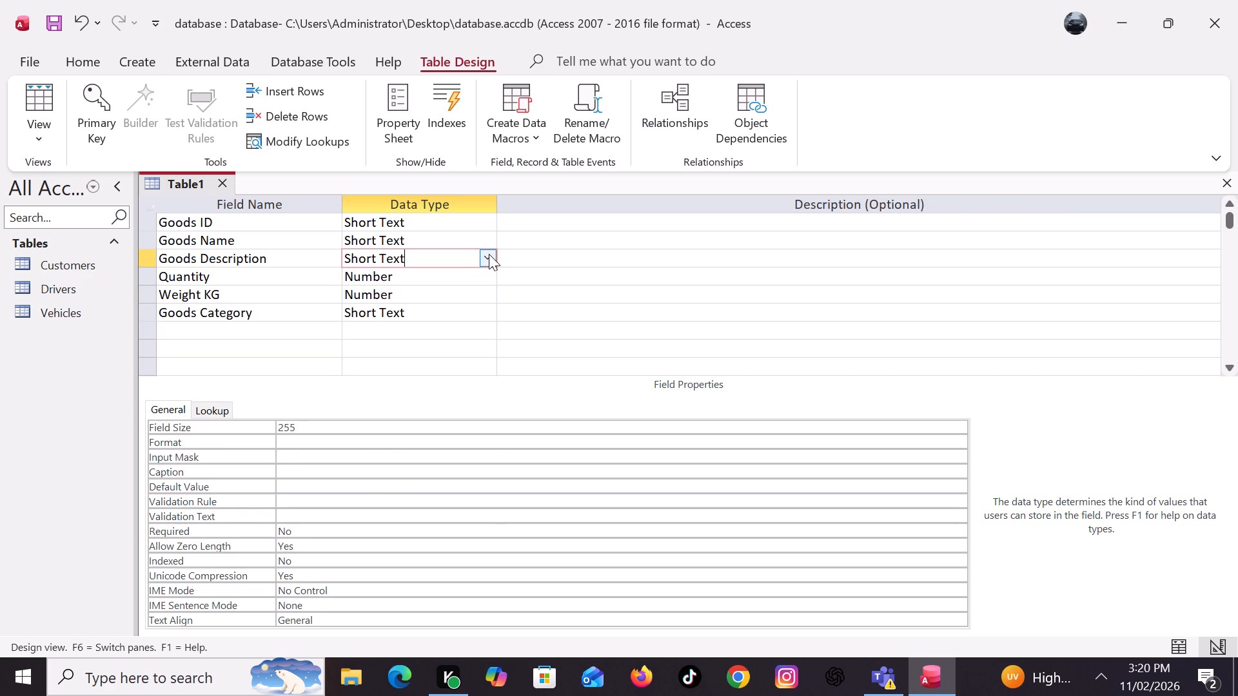
{"action": "left_click", "coordinate": [489, 254]}
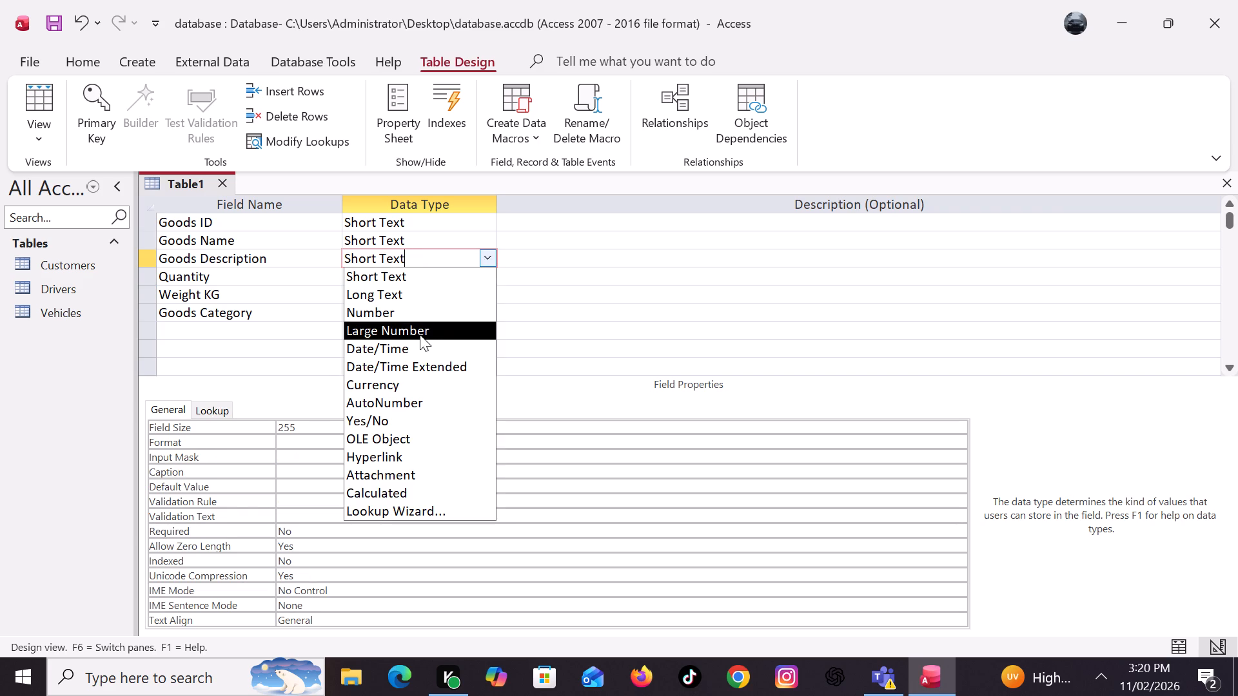
{"action": "left_click", "coordinate": [405, 296]}
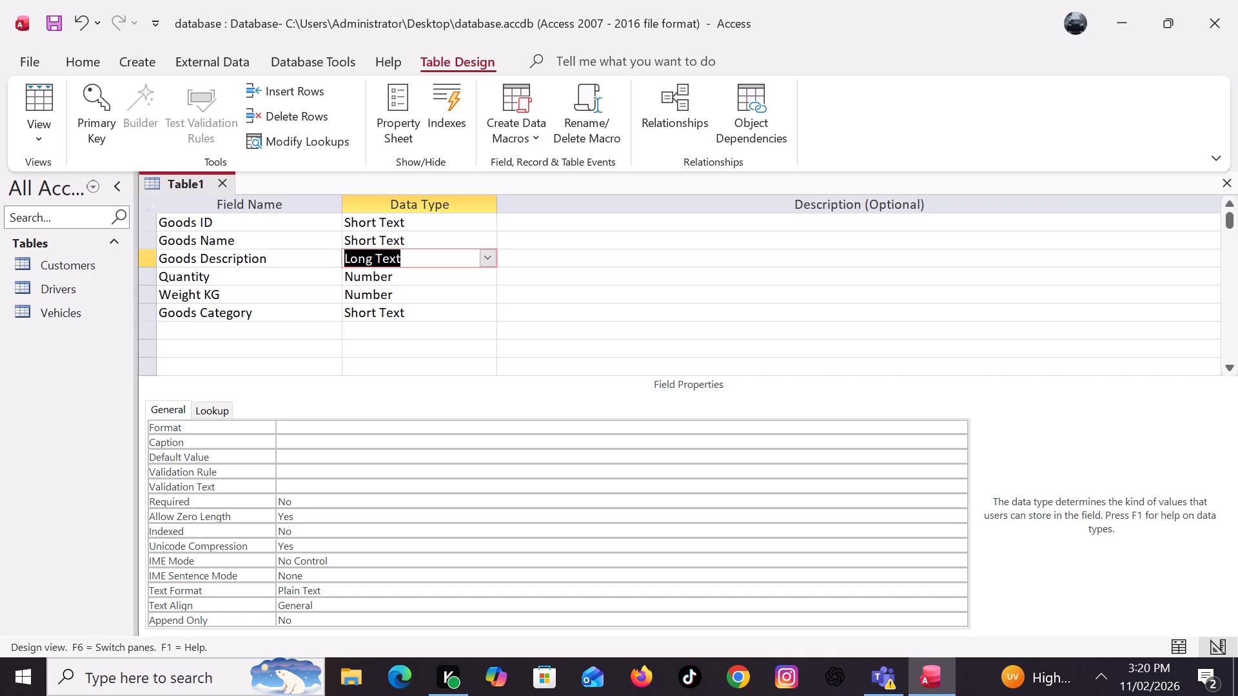
Set the Goods ID field's data type to AutoNumber and make that field the primary key.
{"action": "left_click_drag", "start_coordinate": [440, 222], "coordinate": [485, 220]}
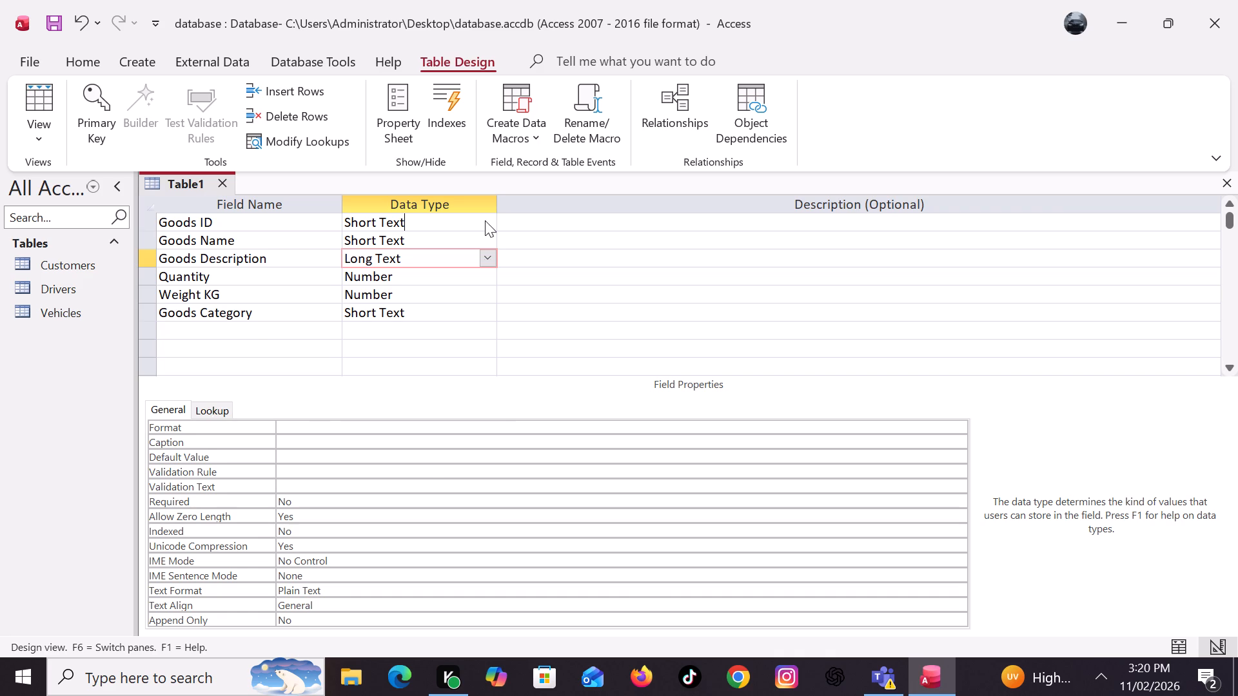
{"action": "left_click", "coordinate": [485, 220]}
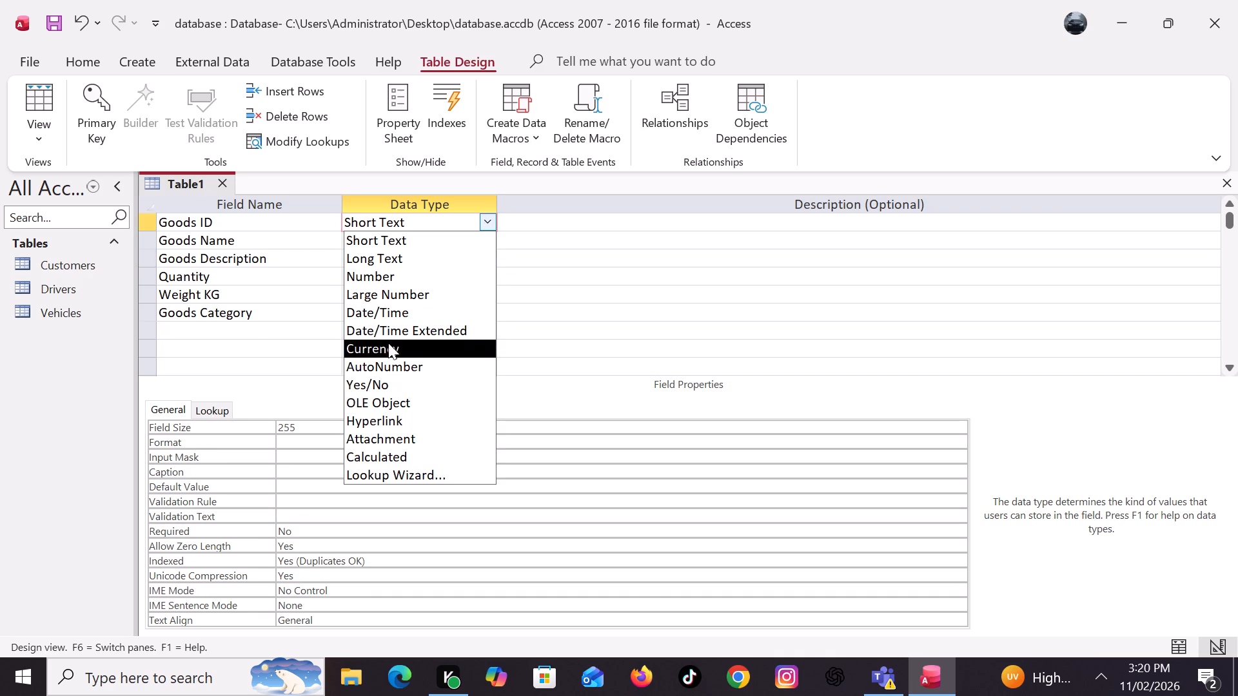
{"action": "left_click", "coordinate": [377, 371]}
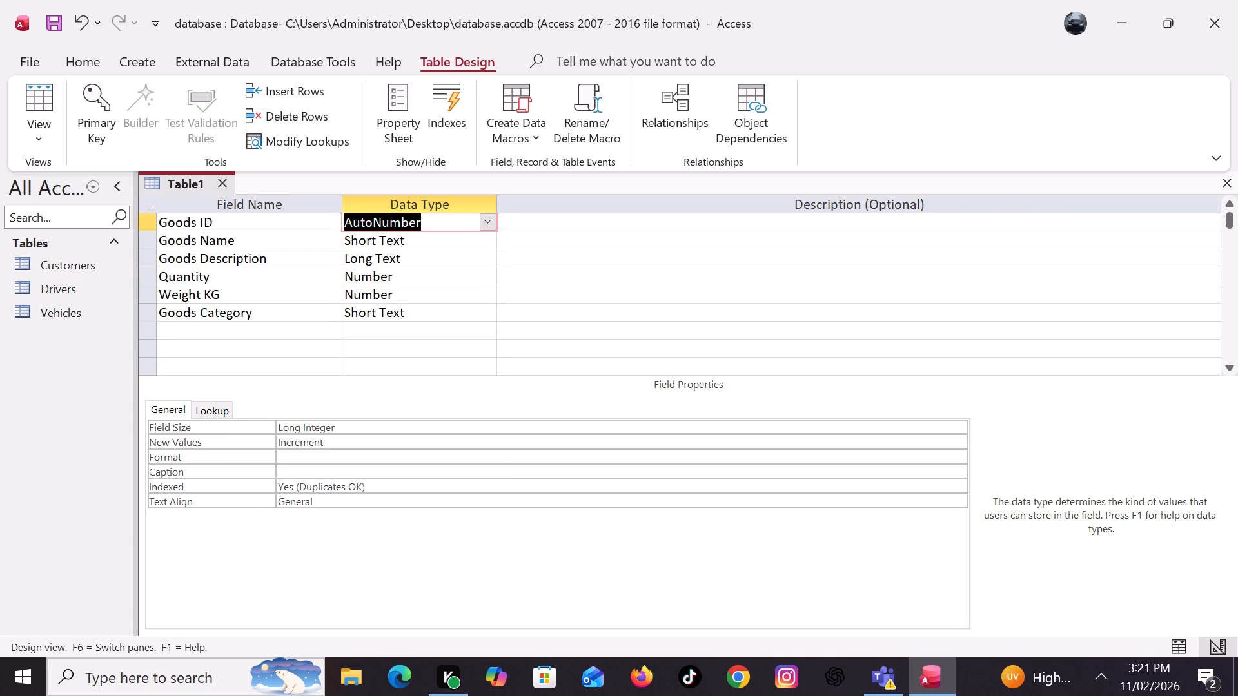
{"action": "left_click", "coordinate": [146, 221]}
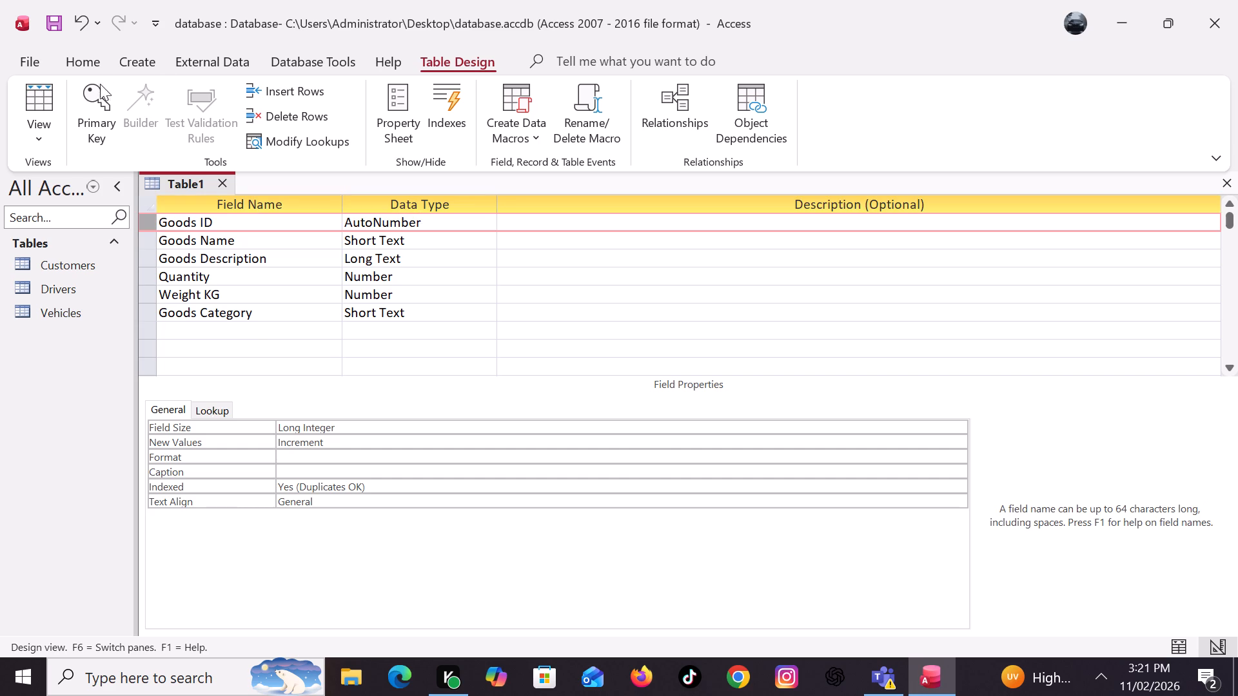
{"action": "left_click", "coordinate": [93, 107]}
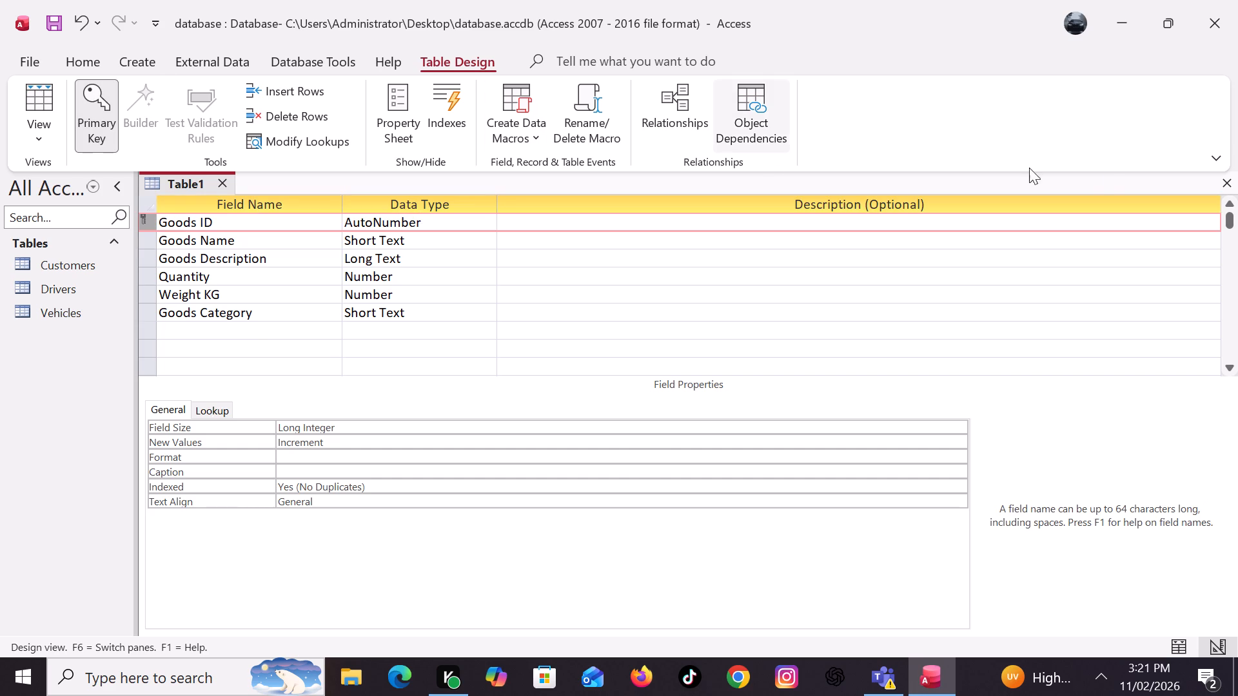
Close the table design and save the table under the name Goods.
{"action": "left_click", "coordinate": [1233, 183]}
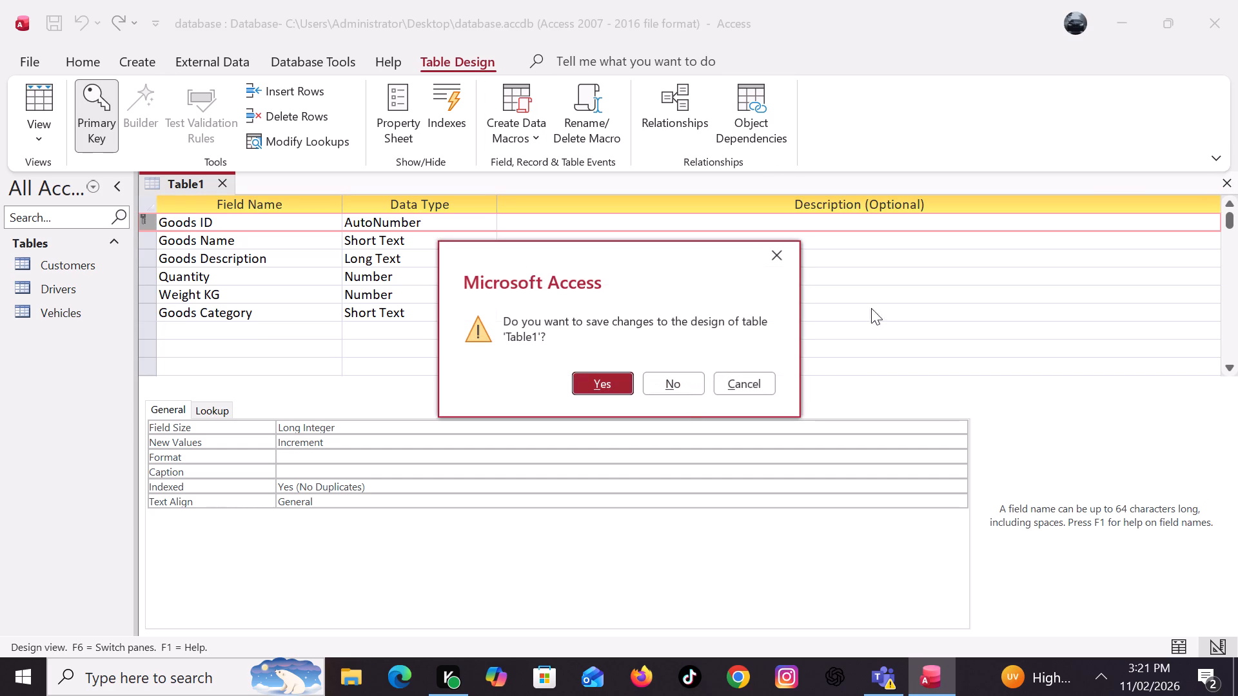
{"action": "left_click", "coordinate": [606, 382]}
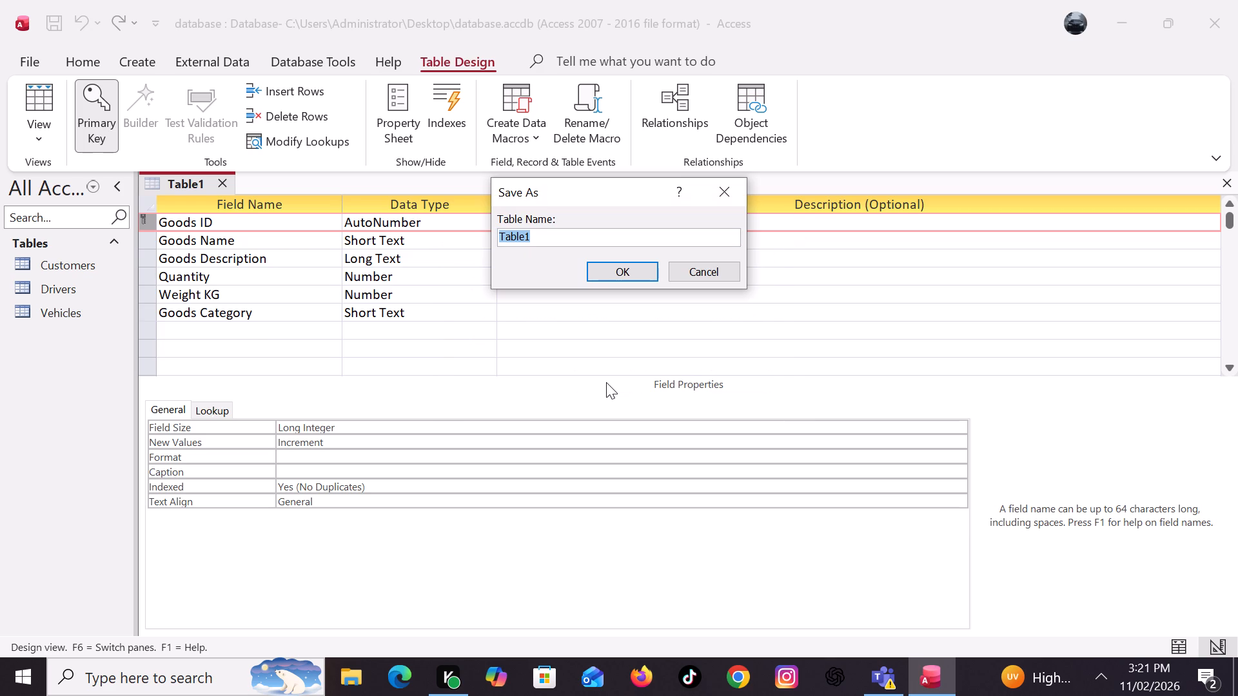
{"action": "key", "text": "g"}
{"action": "key", "text": "Return"}
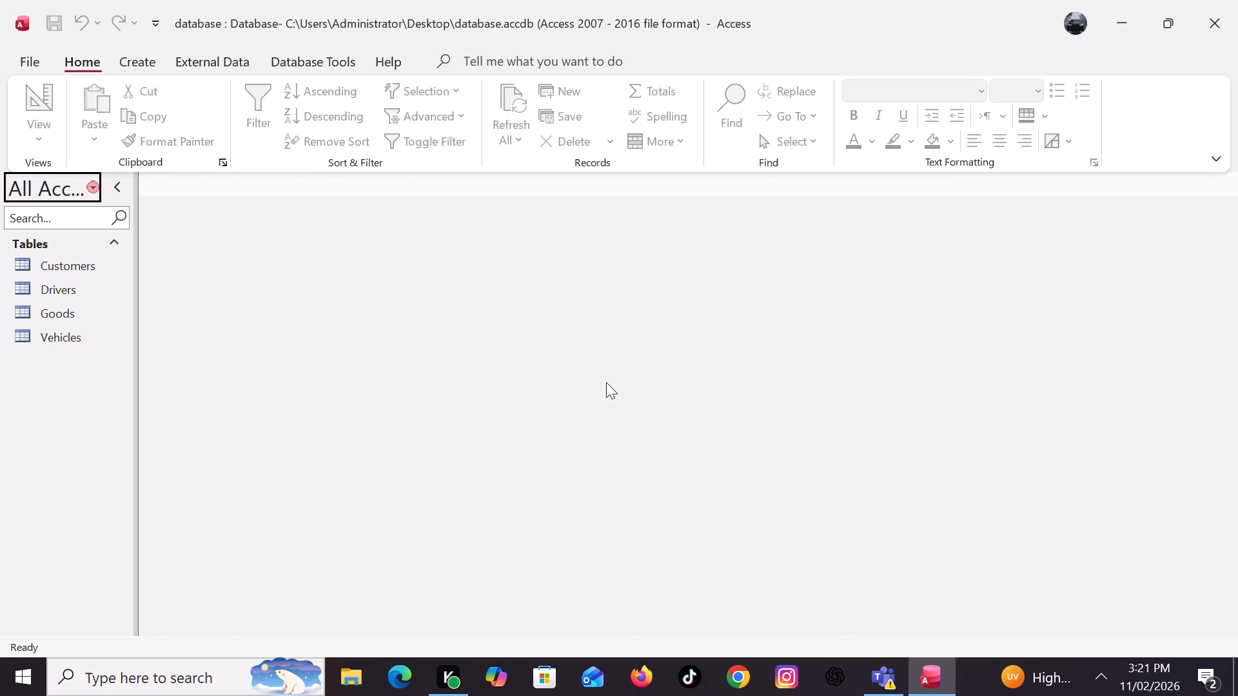
Create another table in design view and enter the fields Oder ID, Customer ID and Goods ID.
{"action": "left_click", "coordinate": [156, 66]}
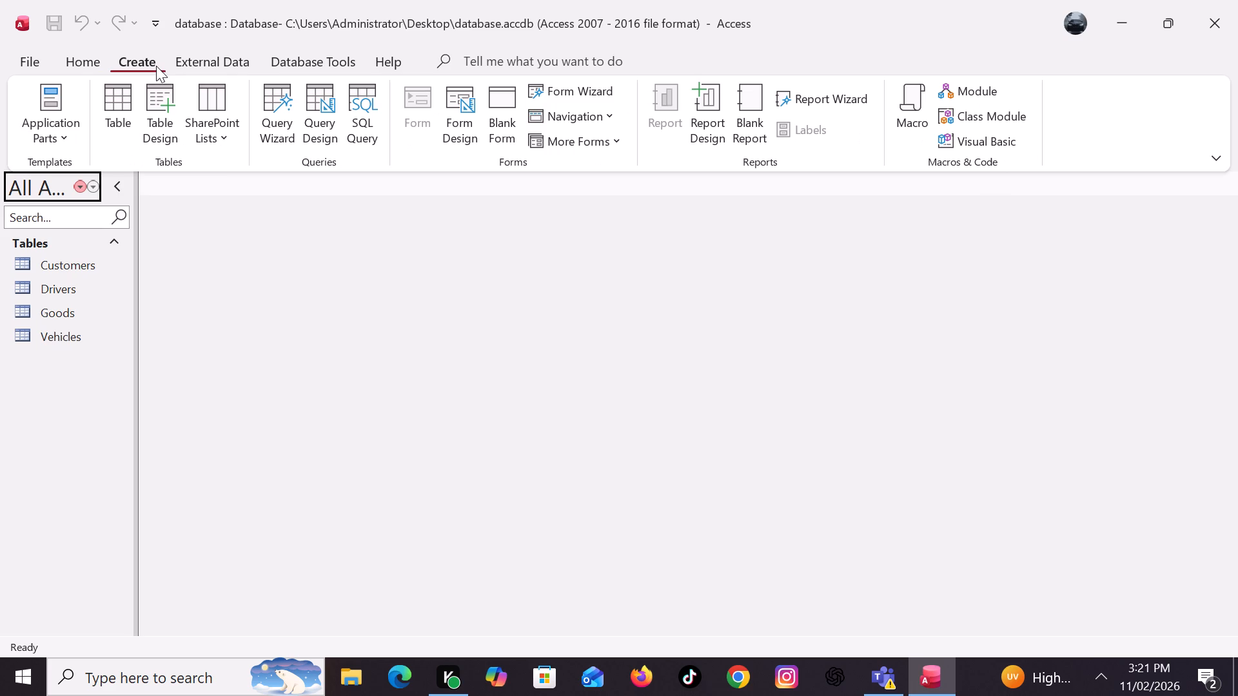
{"action": "left_click", "coordinate": [162, 108]}
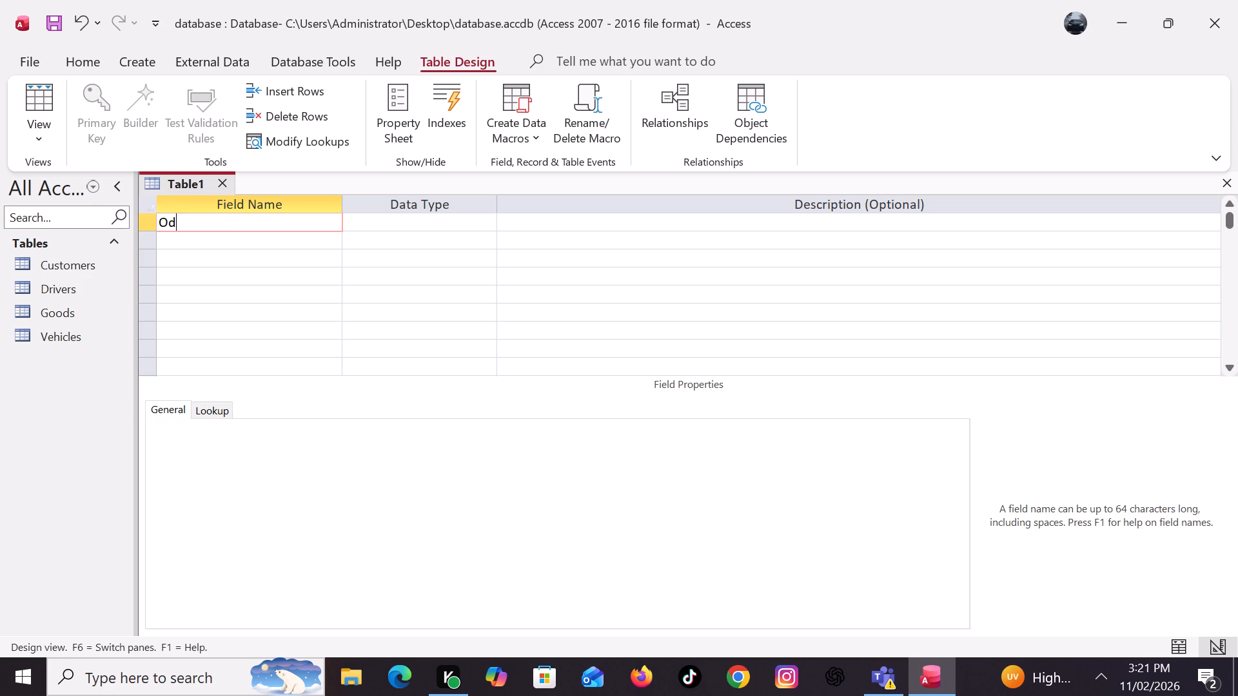
{"action": "type", "text": "ID"}
{"action": "key", "text": "Down"}
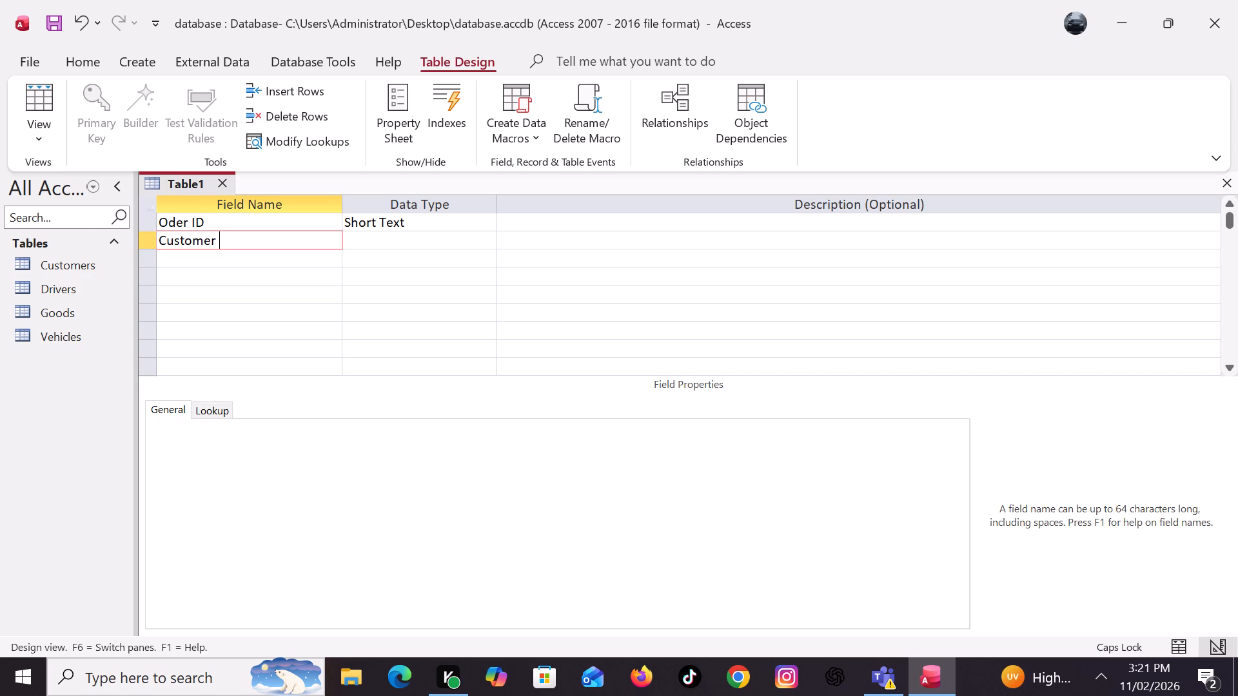
{"action": "key", "text": "Down"}
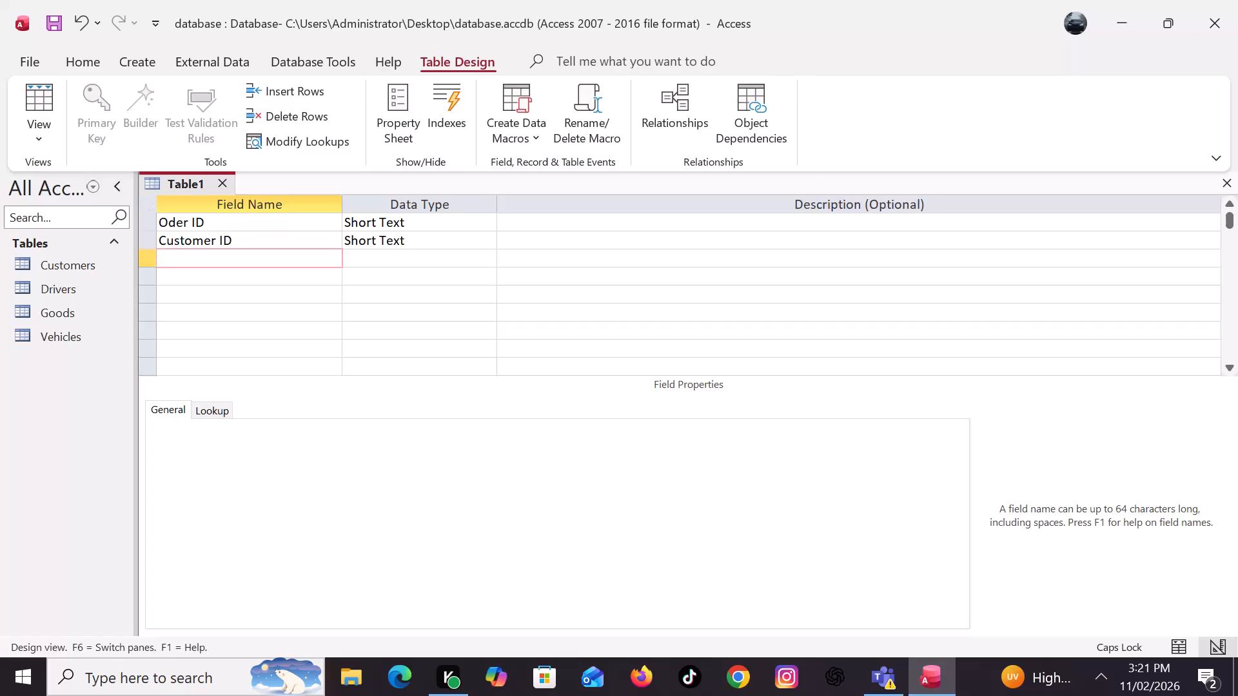
{"action": "type", "text": "oods"}
{"action": "key", "text": "space"}
{"action": "type", "text": "ID"}
{"action": "key", "text": "Down"}
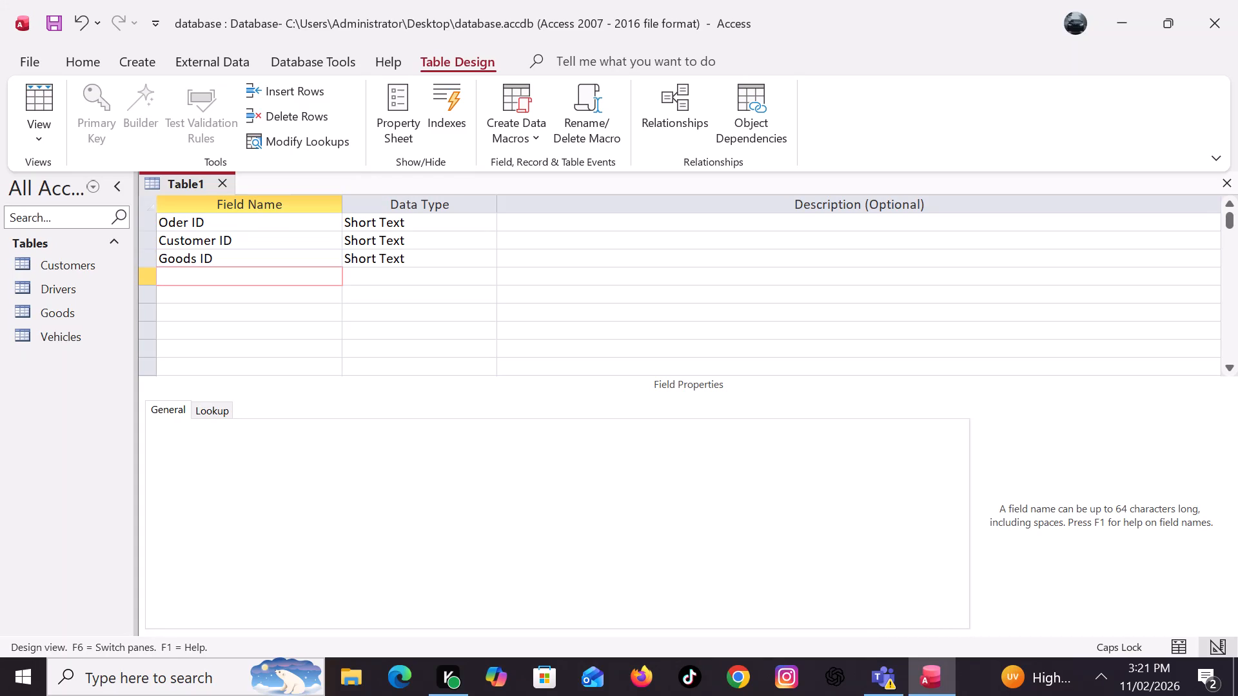
Add the fields Oder Date, Pickup Location, Destination and Transport Cost below Goods ID in the new table's design.
{"action": "key", "text": "o"}
{"action": "type", "text": "ate"}
{"action": "key", "text": "Down"}
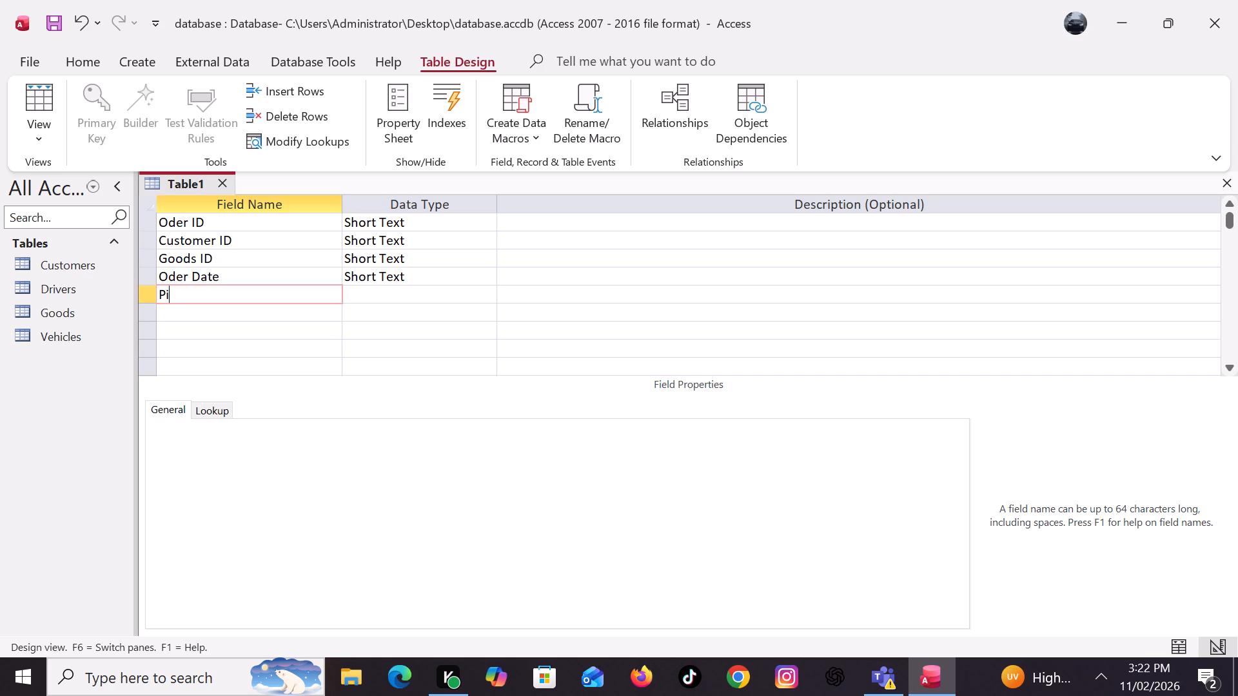
{"action": "type", "text": "p"}
{"action": "key", "text": "space"}
{"action": "key", "text": "Down"}
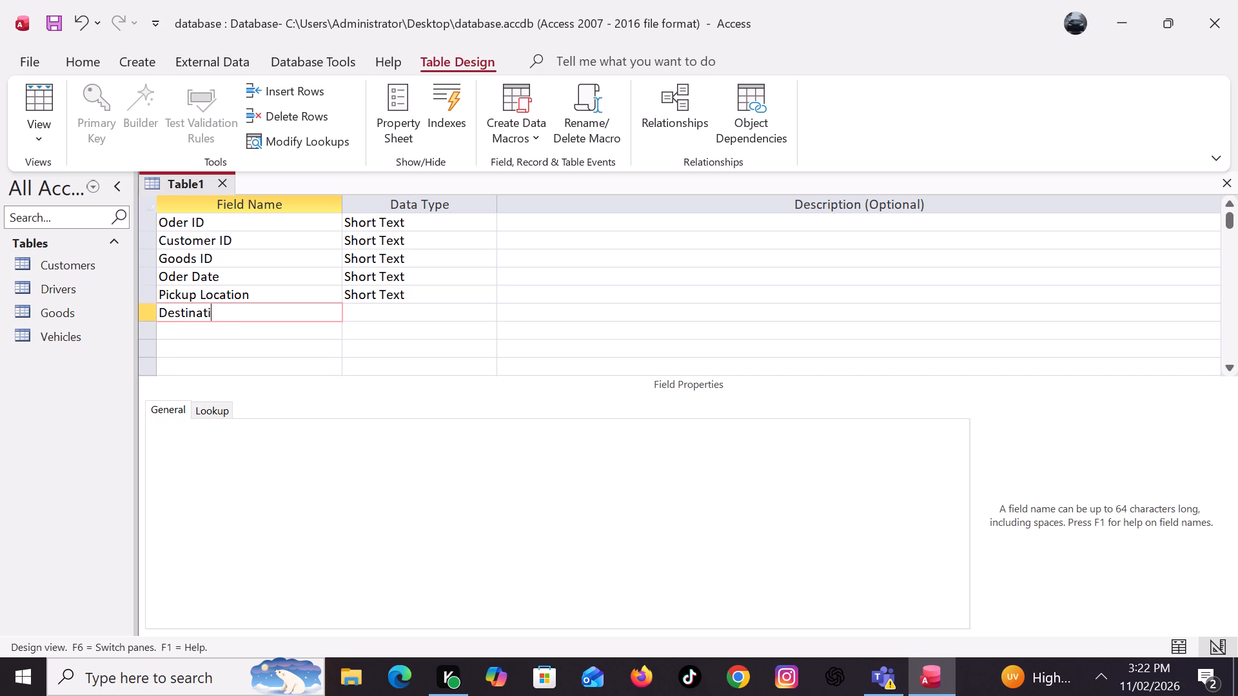
{"action": "key", "text": "Down"}
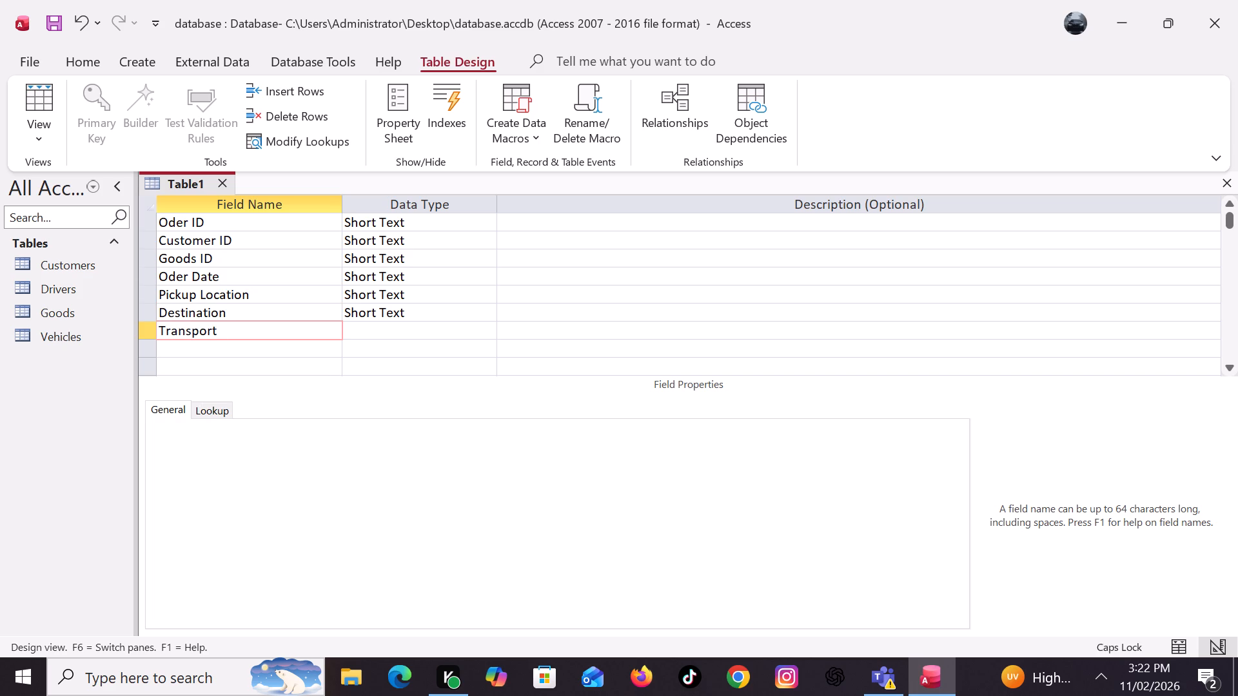
{"action": "type", "text": "ost"}
{"action": "key", "text": "Down"}
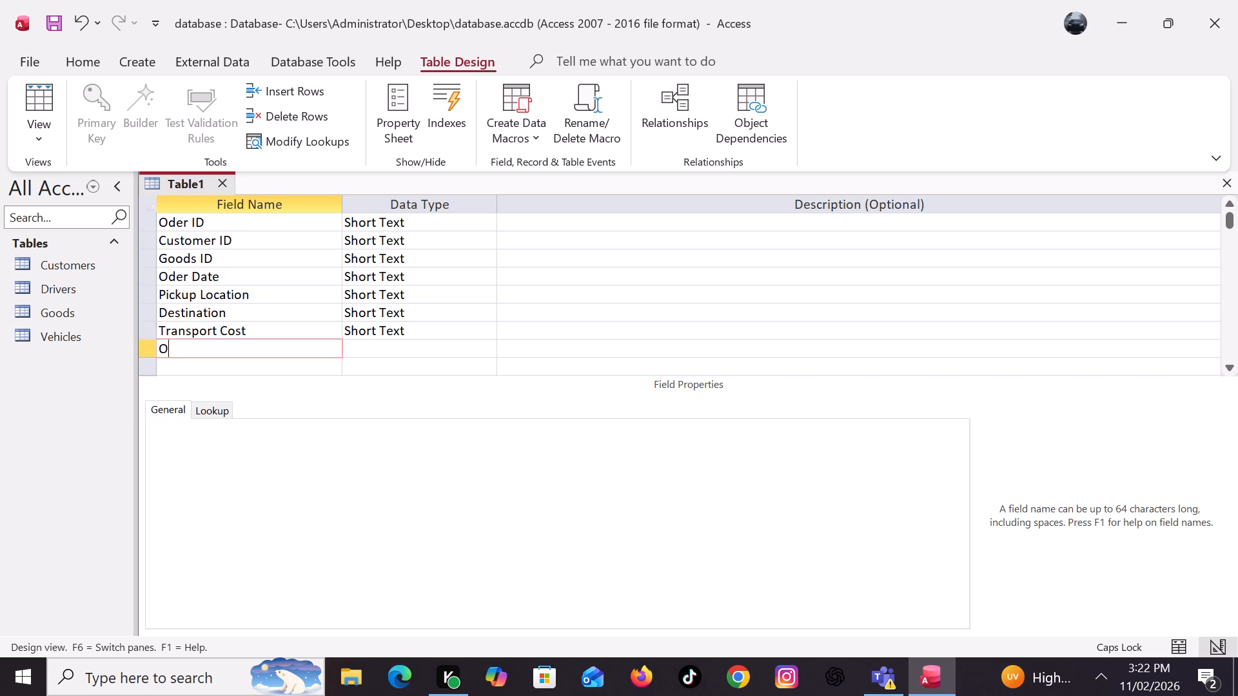
Complete the field name Oder Status below Transport Cost in the new table's design.
{"action": "type", "text": "der s"}
{"action": "key", "text": "BackSpace"}
{"action": "key", "text": "y"}
{"action": "key", "text": "BackSpace"}
{"action": "type", "text": "tatus"}
{"action": "key", "text": "Down"}
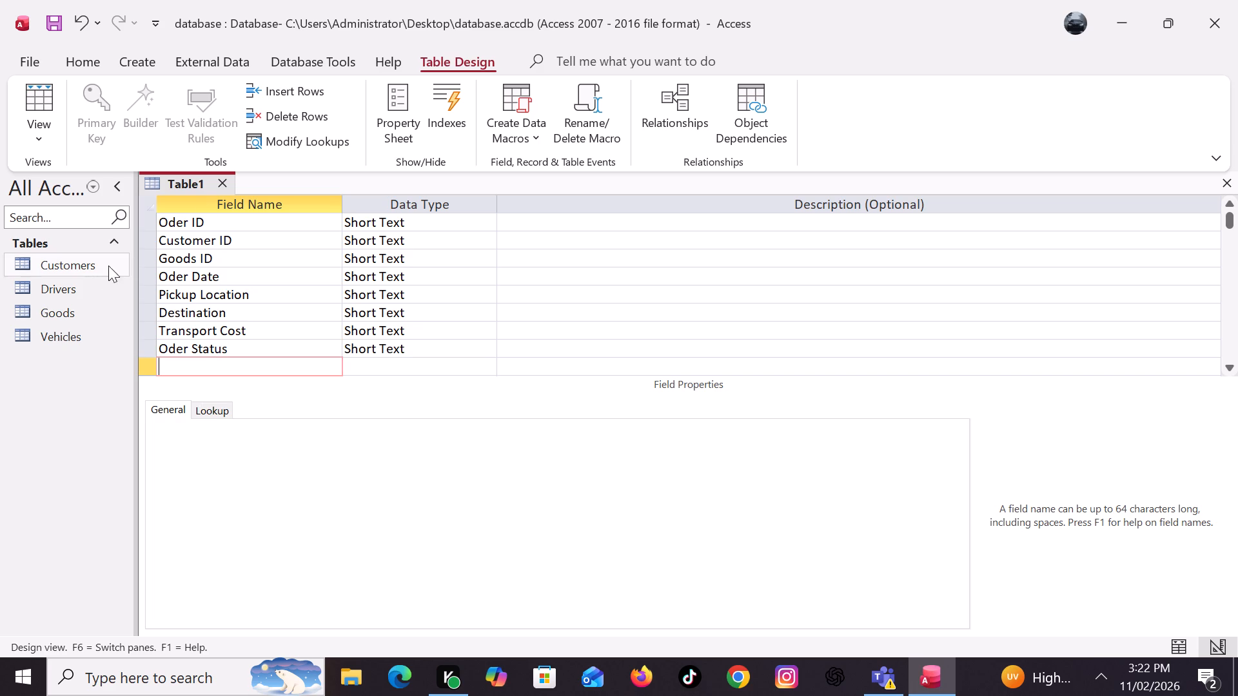
Set the Transport Cost field's data type to Currency and the Oder Date field's to Date/Time.
{"action": "left_click", "coordinate": [429, 327]}
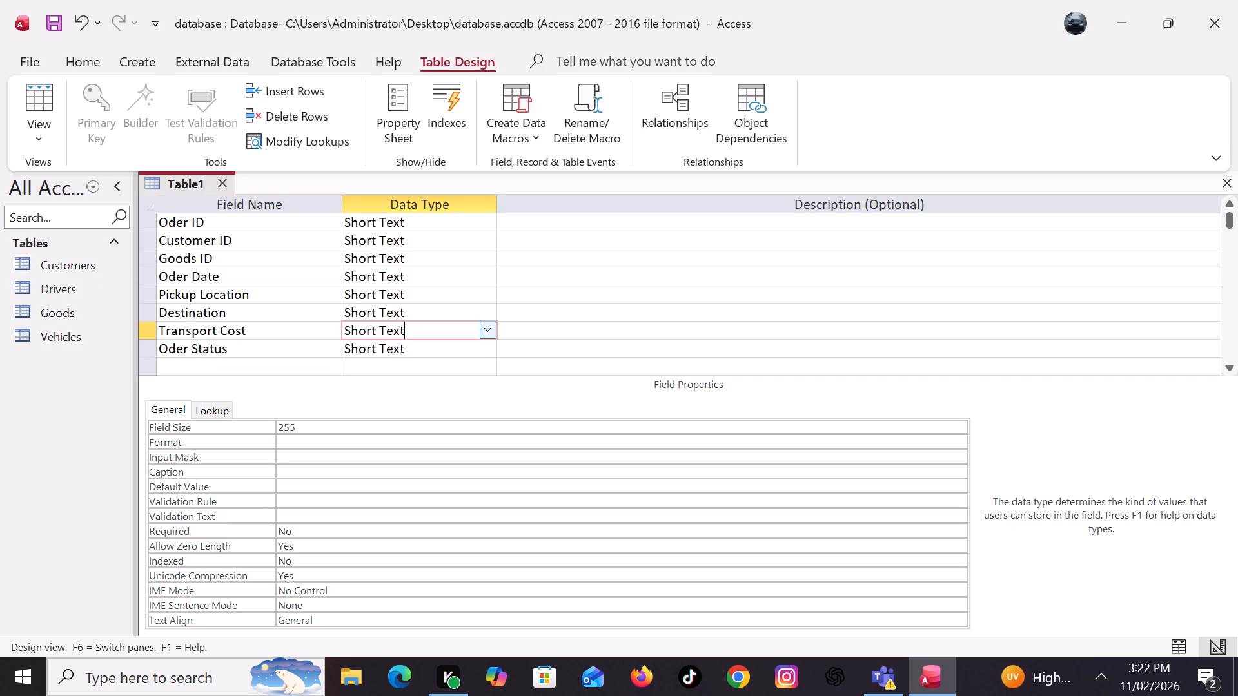
{"action": "left_click_drag", "start_coordinate": [486, 329], "coordinate": [422, 469]}
{"action": "left_click_drag", "start_coordinate": [422, 469], "coordinate": [409, 455]}
{"action": "left_click", "coordinate": [409, 455]}
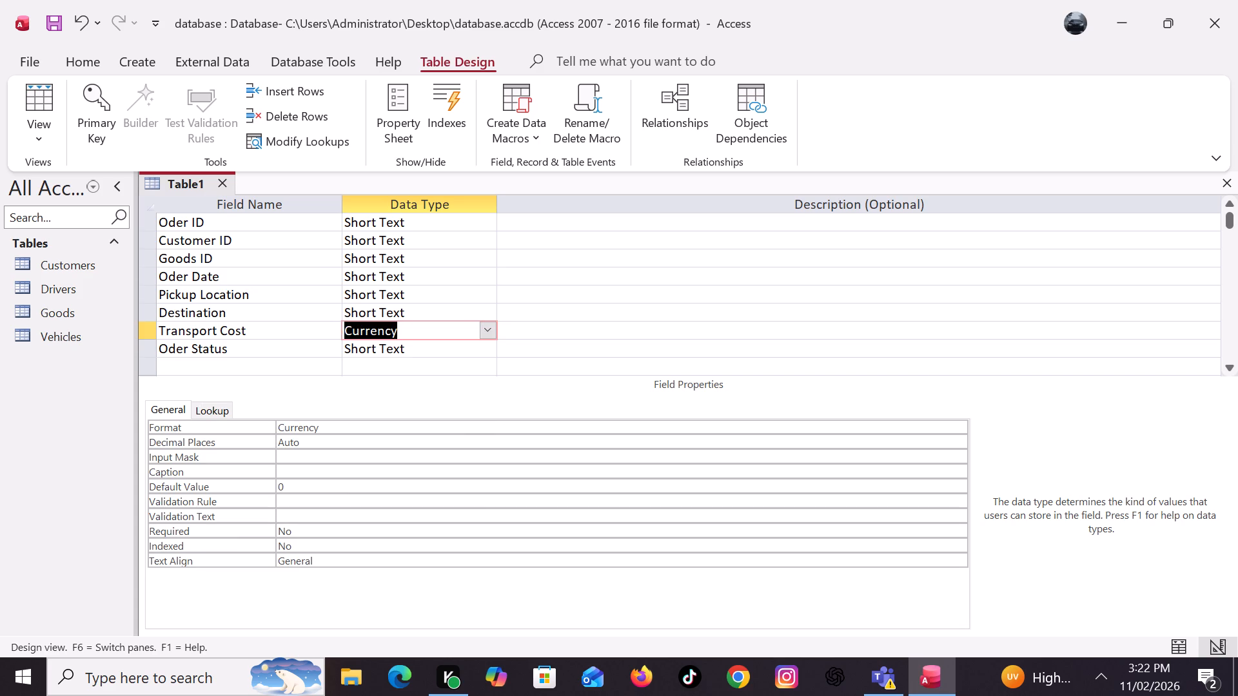
{"action": "left_click", "coordinate": [417, 276]}
{"action": "left_click", "coordinate": [493, 273]}
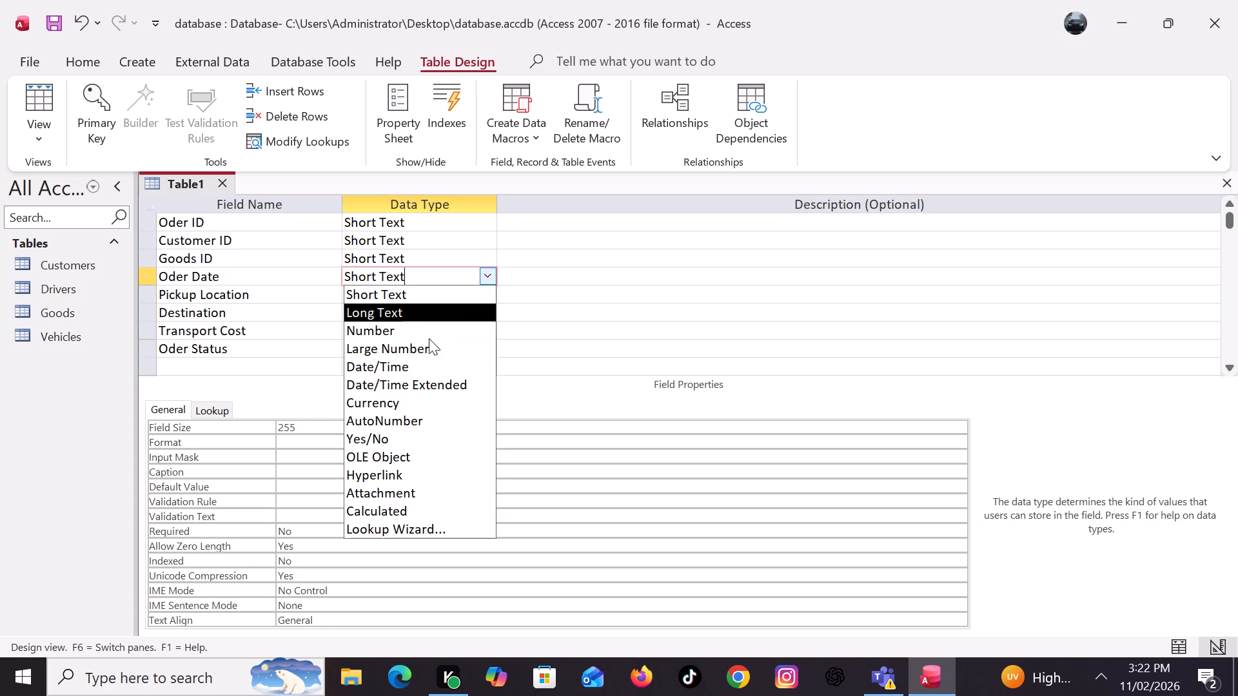
{"action": "left_click", "coordinate": [407, 363]}
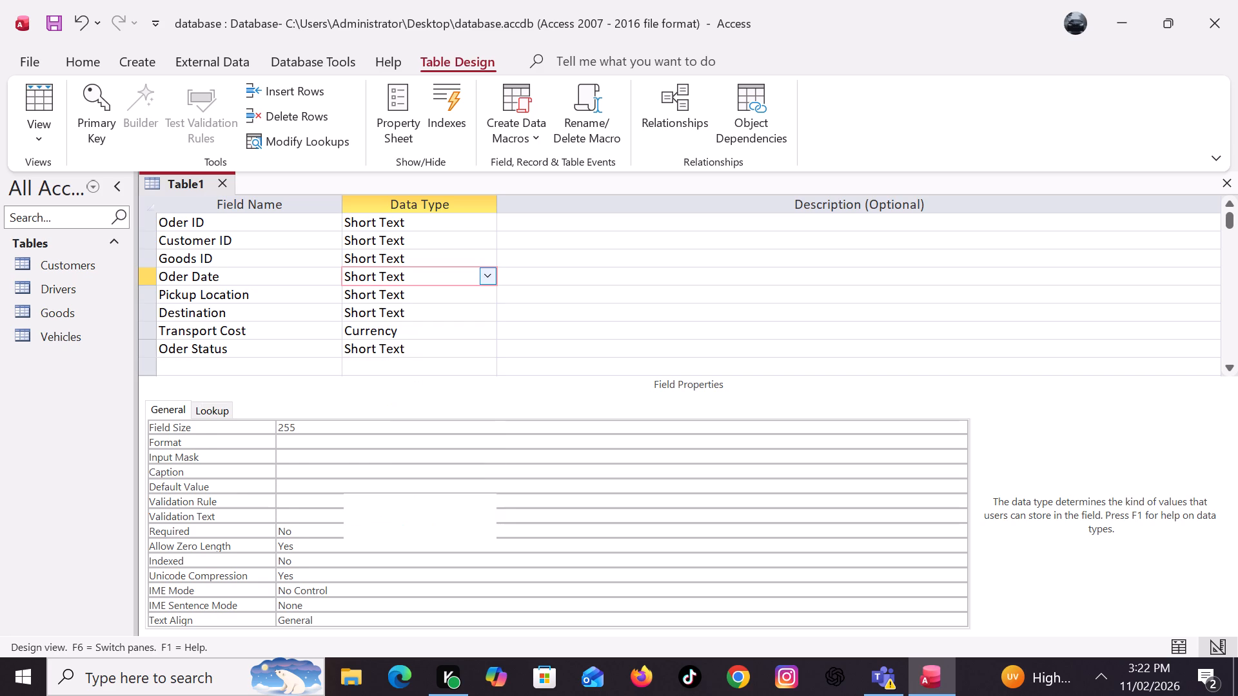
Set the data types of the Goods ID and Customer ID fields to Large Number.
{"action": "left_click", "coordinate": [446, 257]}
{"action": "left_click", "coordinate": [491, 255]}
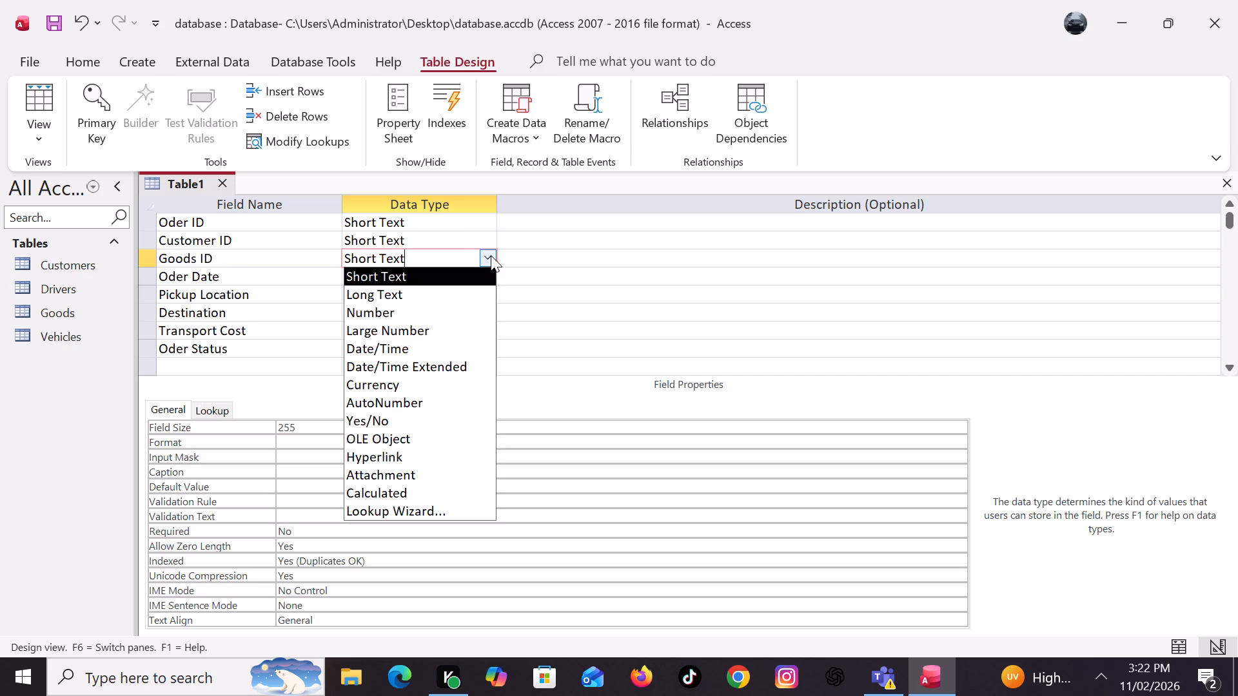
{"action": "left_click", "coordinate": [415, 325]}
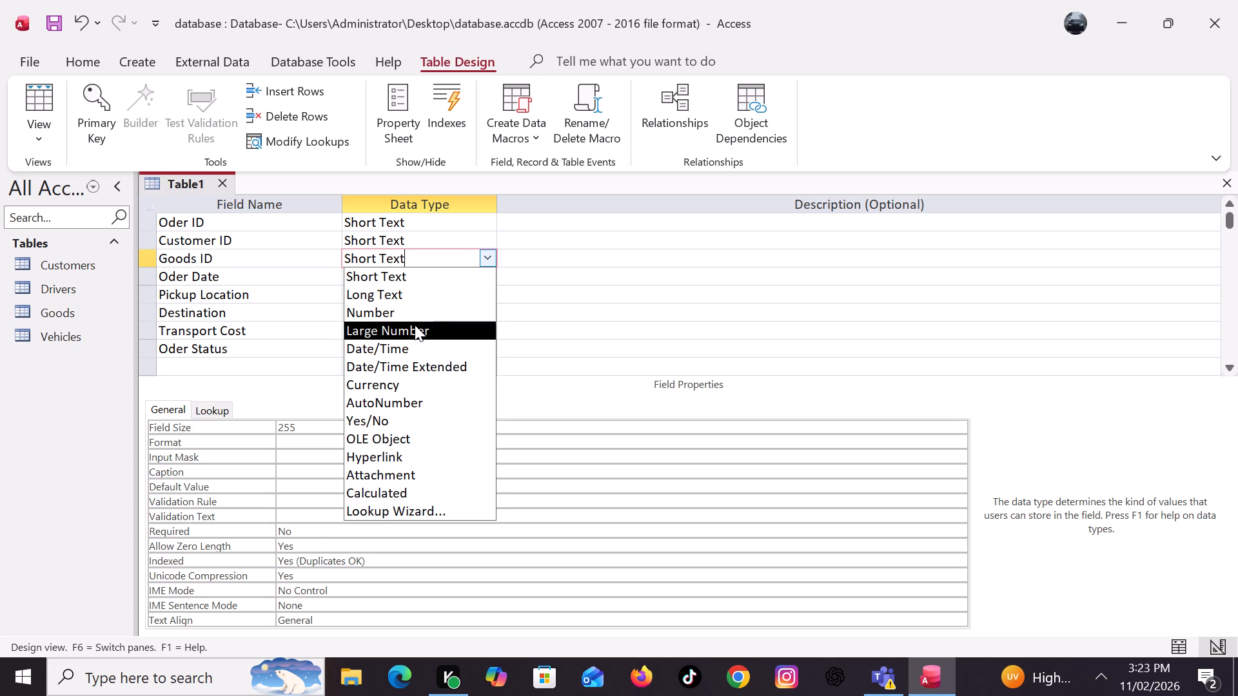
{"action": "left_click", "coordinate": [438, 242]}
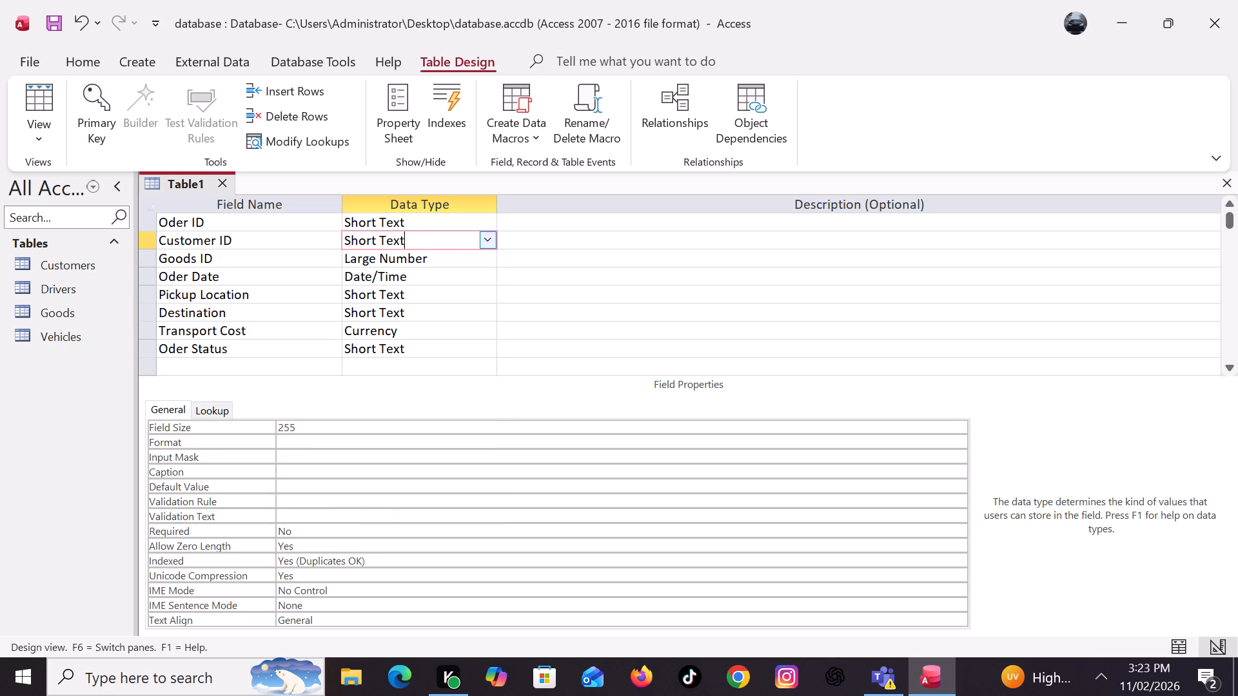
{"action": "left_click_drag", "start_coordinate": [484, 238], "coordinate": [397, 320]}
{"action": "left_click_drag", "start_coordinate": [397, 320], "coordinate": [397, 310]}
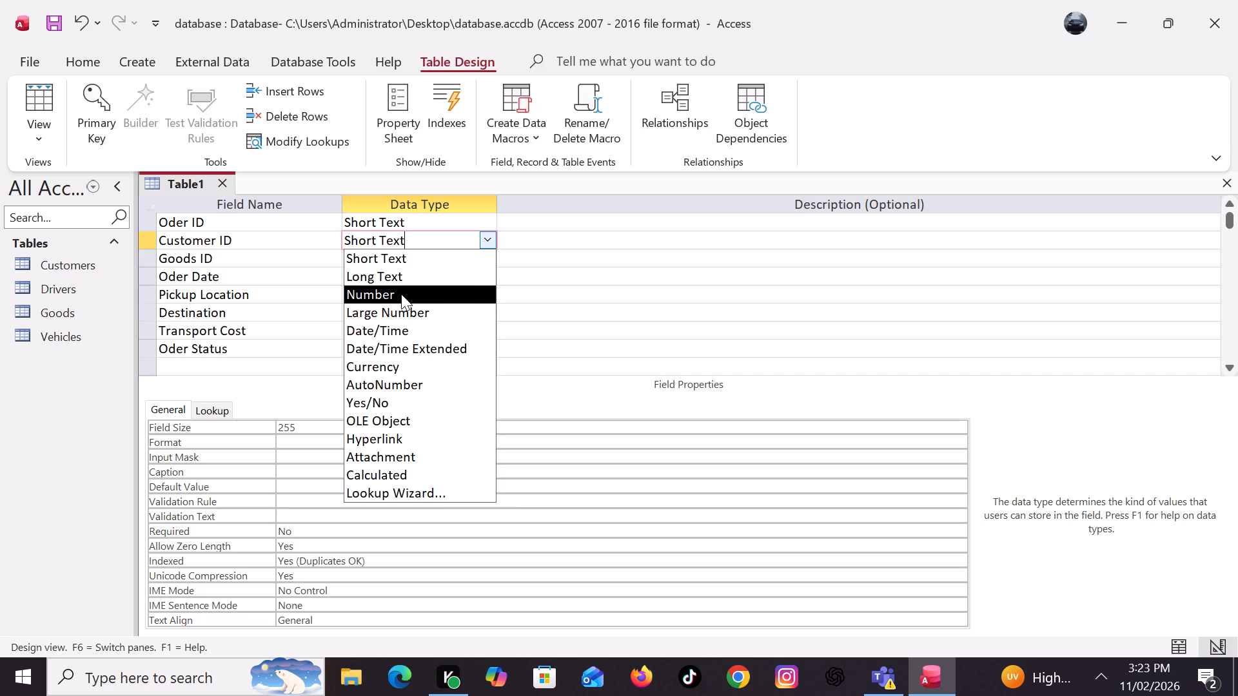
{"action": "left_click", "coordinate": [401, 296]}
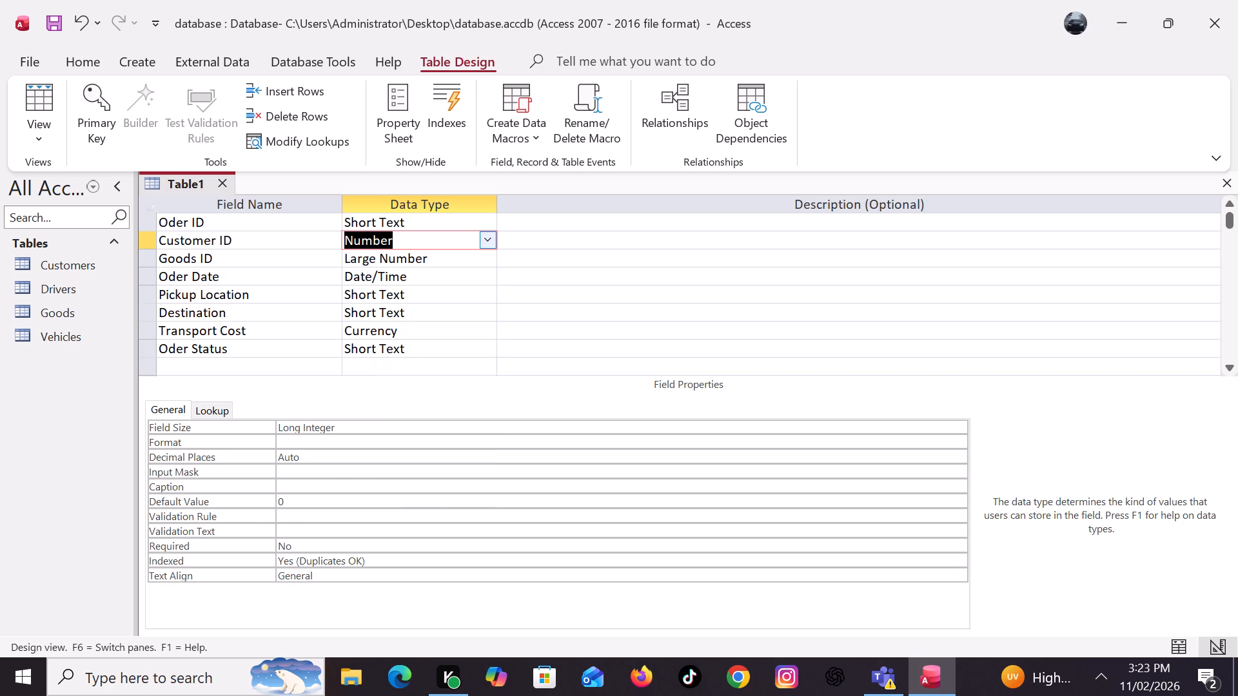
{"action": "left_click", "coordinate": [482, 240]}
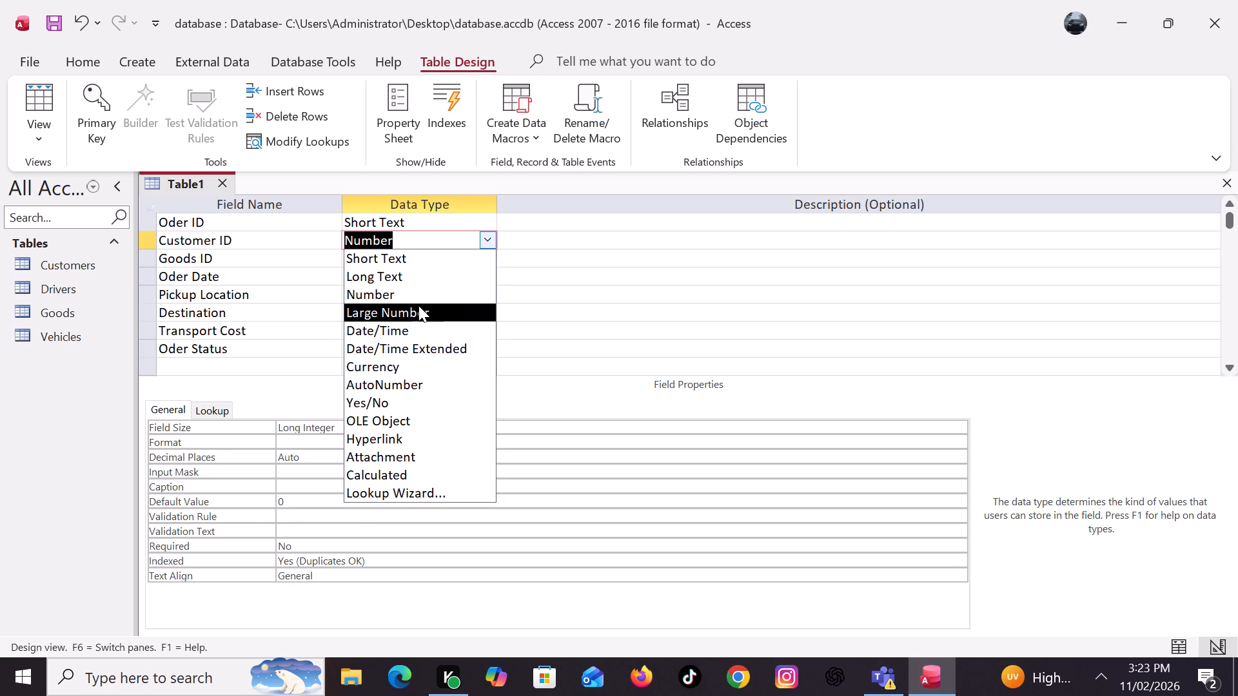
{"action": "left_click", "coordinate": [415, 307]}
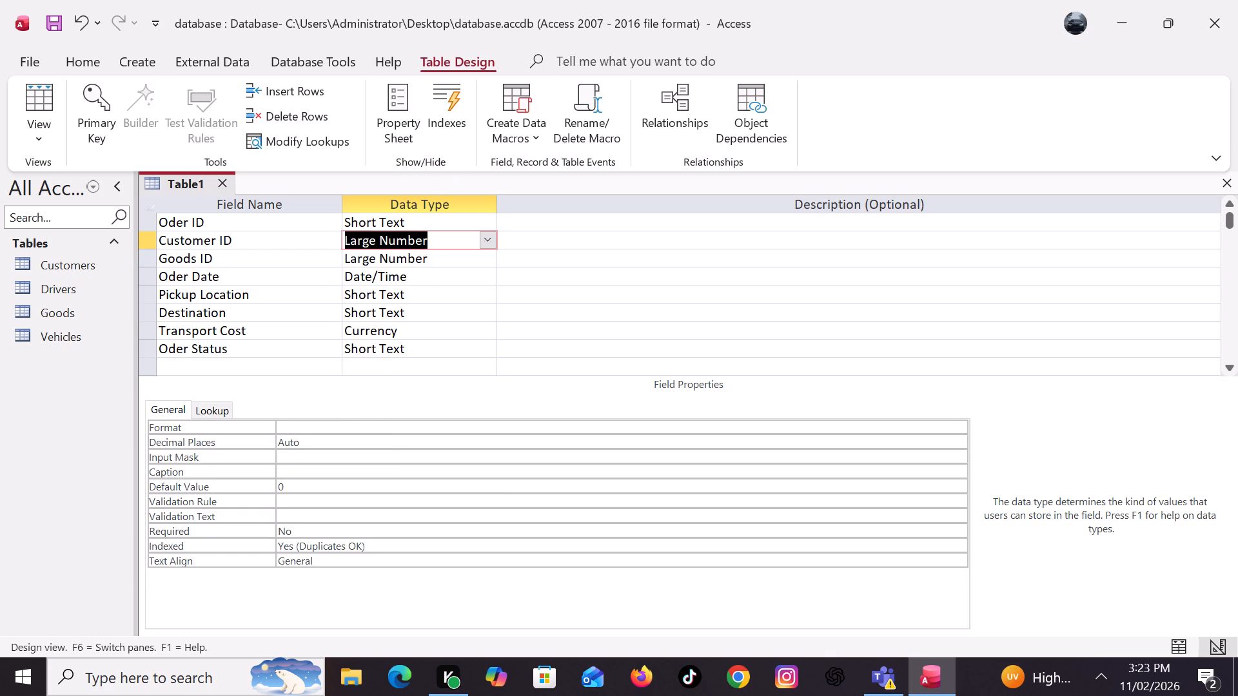
Set the Oder ID field's data type to AutoNumber and make that field the primary key.
{"action": "left_click_drag", "start_coordinate": [427, 220], "coordinate": [482, 215]}
{"action": "left_click", "coordinate": [482, 215]}
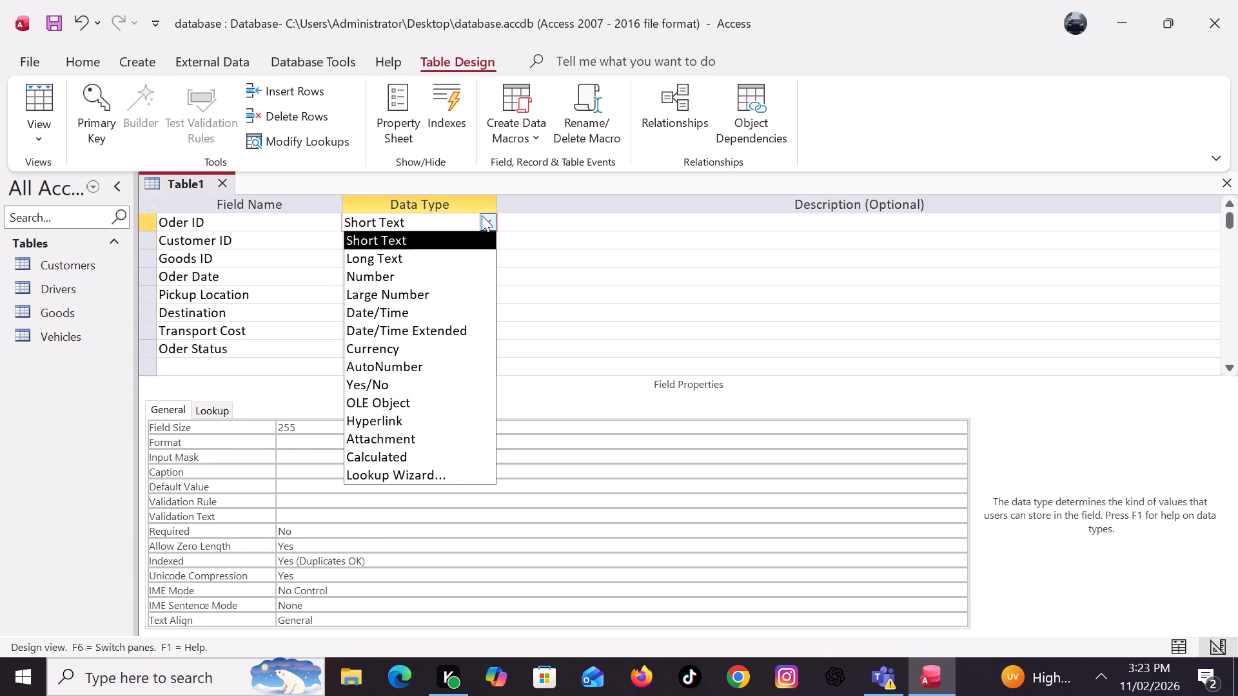
{"action": "double_click", "coordinate": [384, 368]}
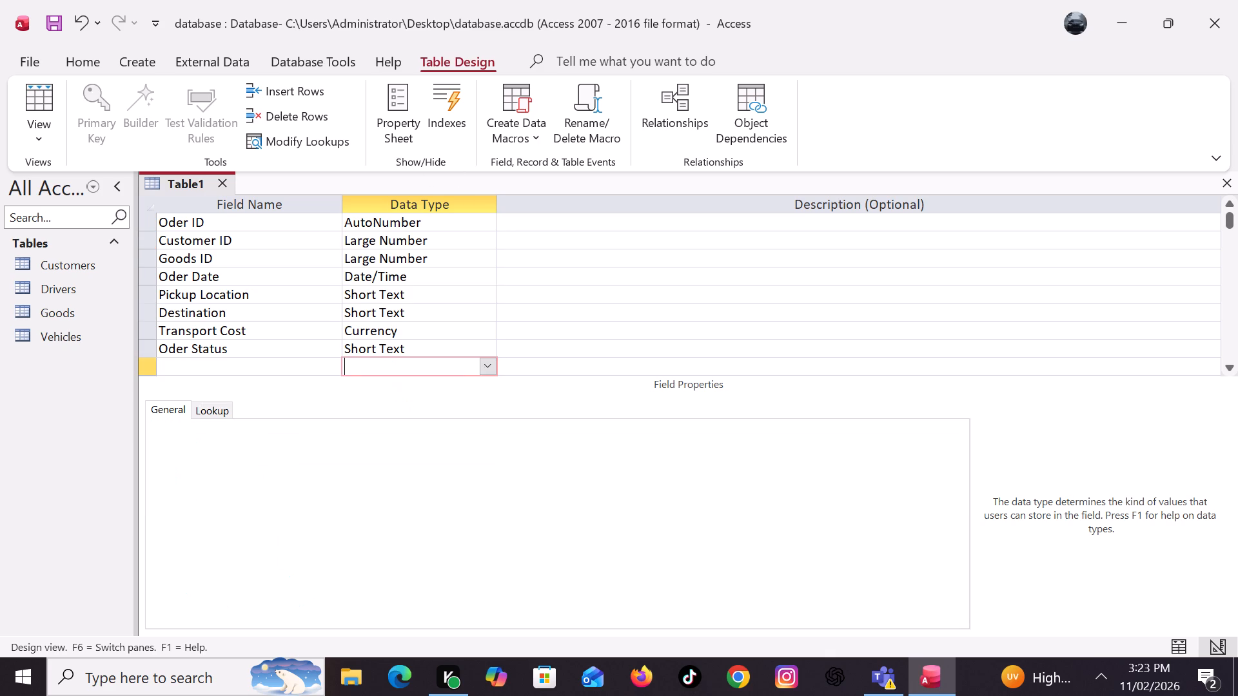
{"action": "left_click", "coordinate": [142, 220]}
{"action": "left_click", "coordinate": [95, 124]}
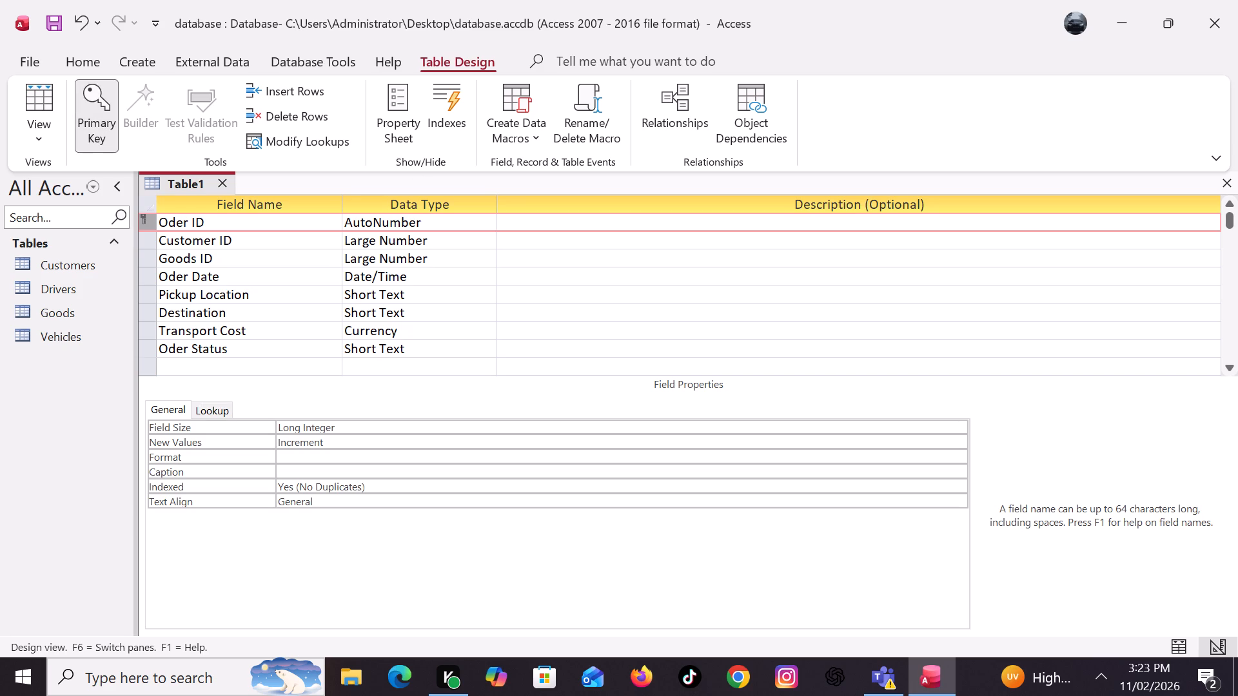
Close the table design and try to save the table under the name TransportOders, dismissing the data type compatibility question.
{"action": "left_click", "coordinate": [1224, 184]}
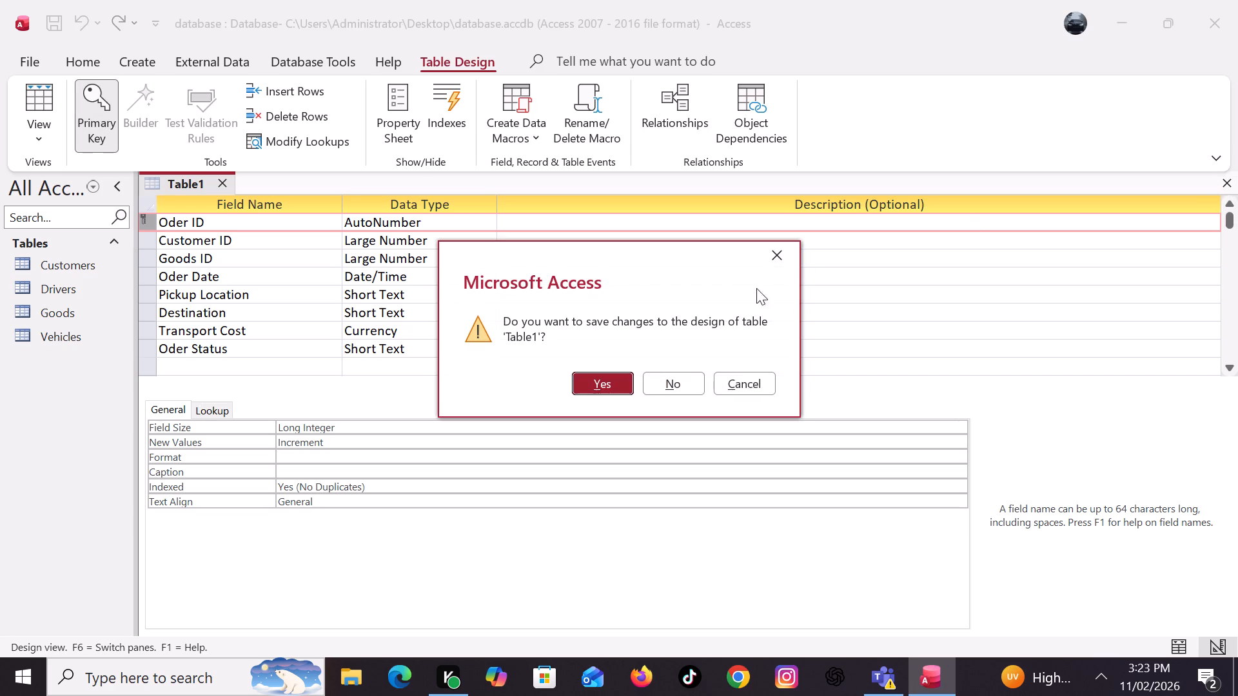
{"action": "left_click", "coordinate": [600, 377]}
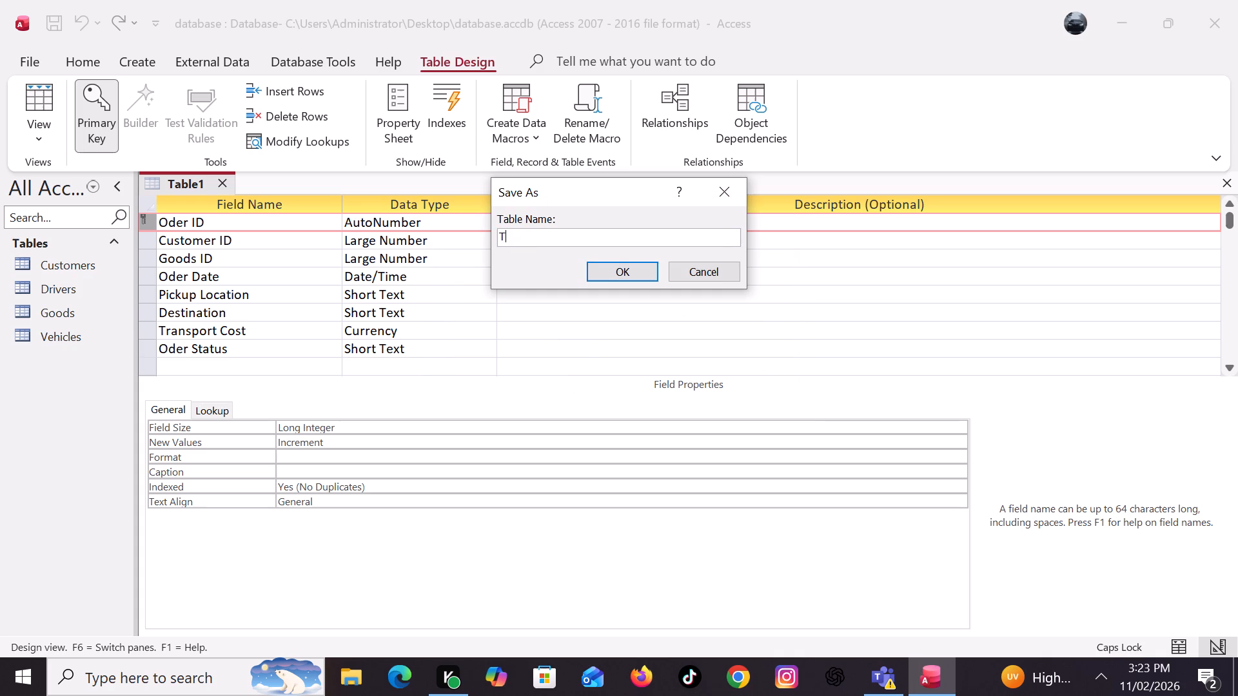
{"action": "type", "text": "nsport"}
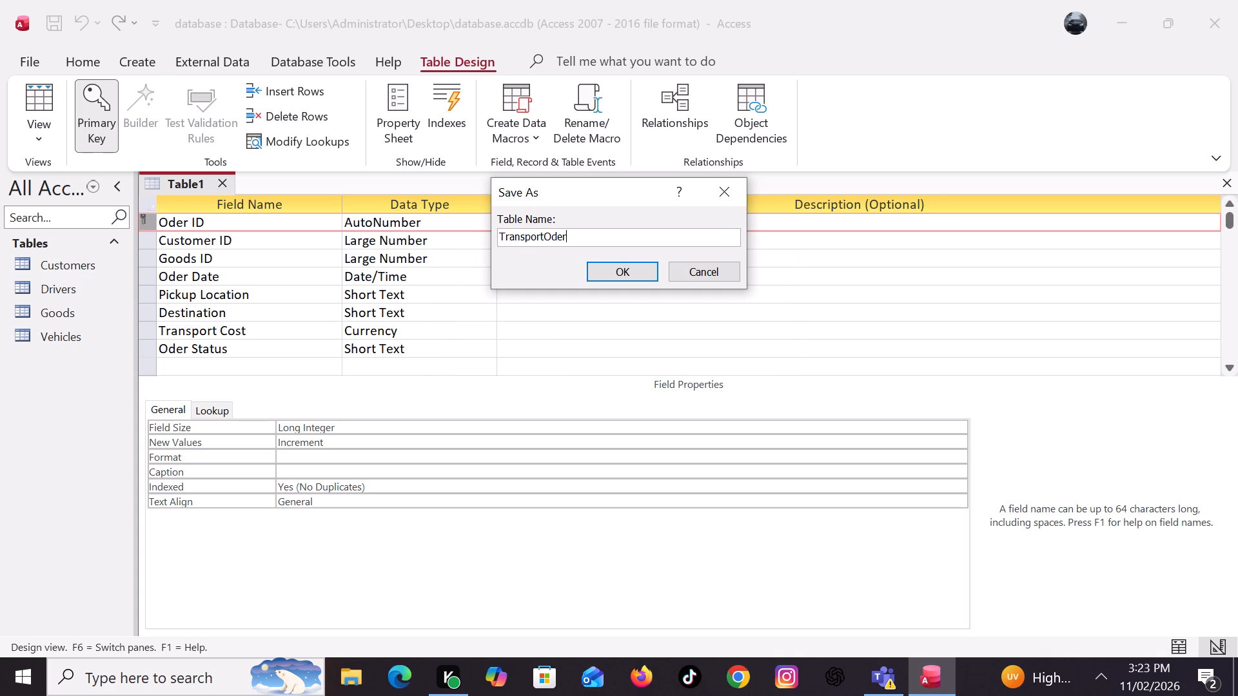
{"action": "key", "text": "Return"}
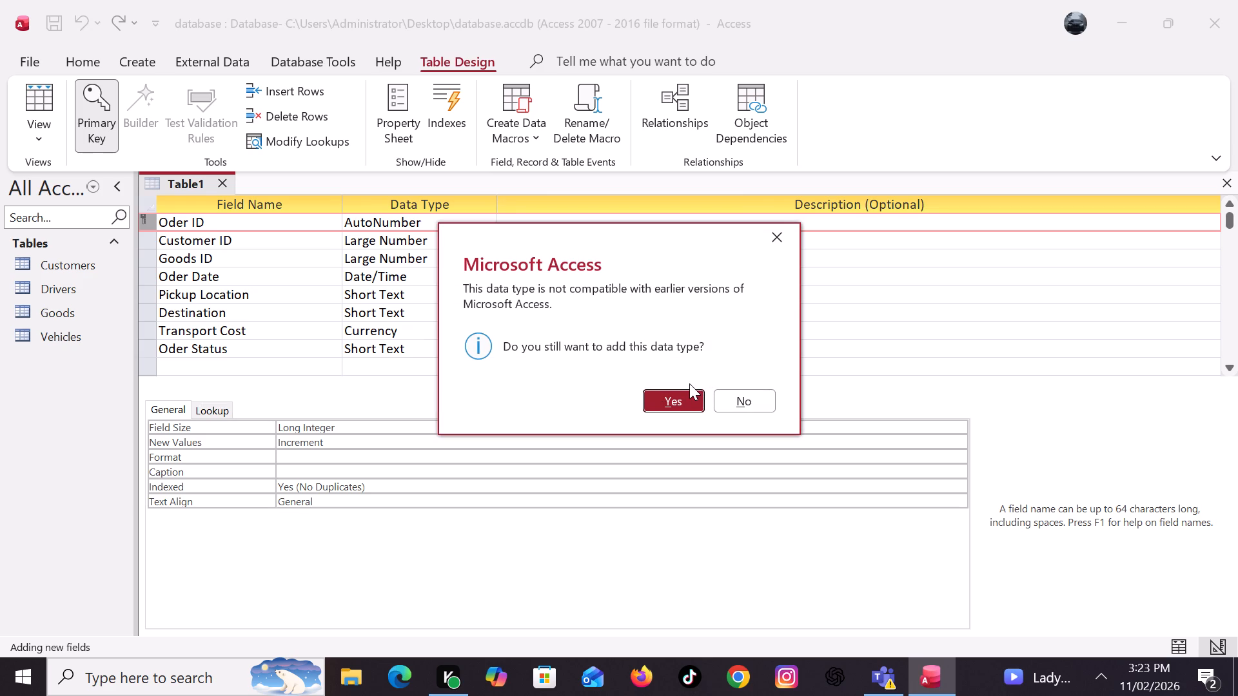
{"action": "left_click", "coordinate": [777, 243]}
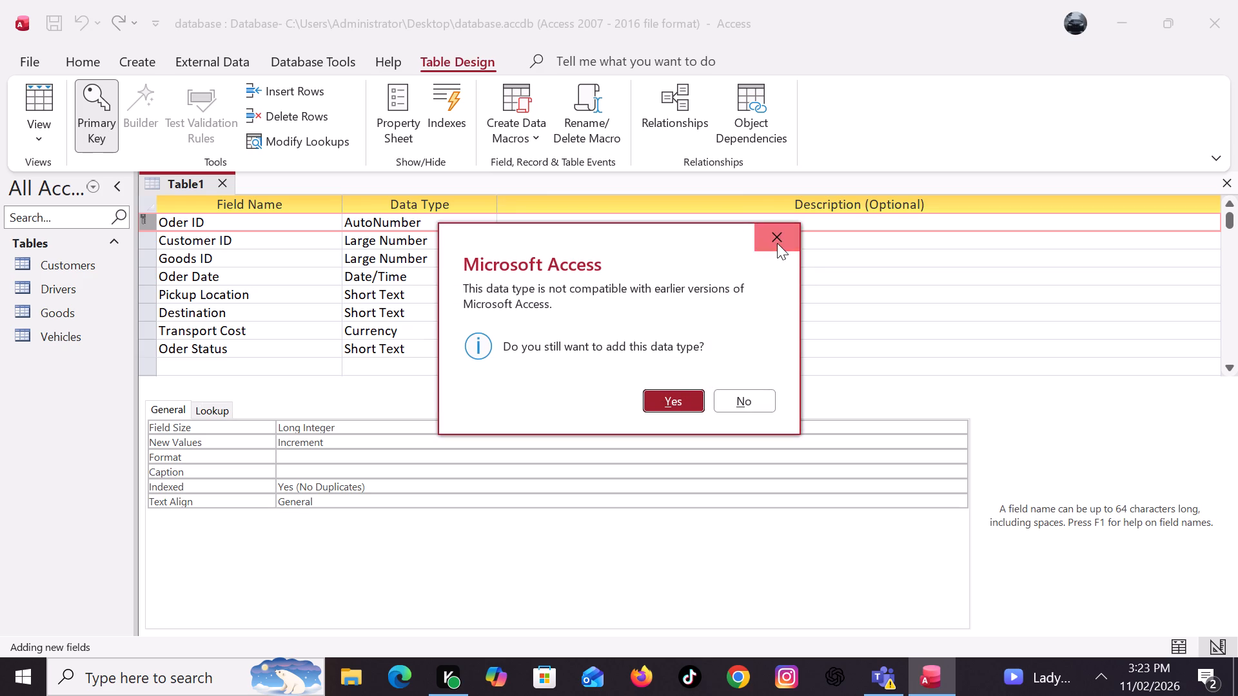
{"action": "left_click", "coordinate": [776, 255]}
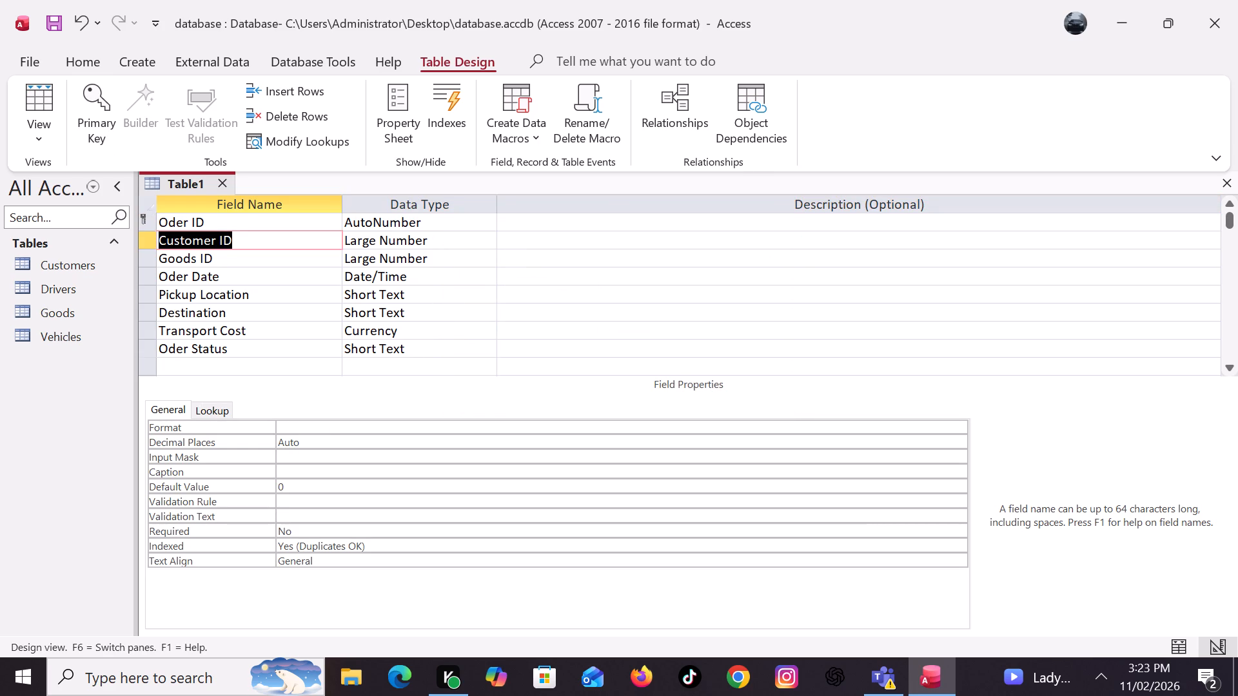
Change the data types of the Customer ID and Goods ID fields to Number.
{"action": "left_click", "coordinate": [467, 239]}
{"action": "left_click", "coordinate": [484, 239]}
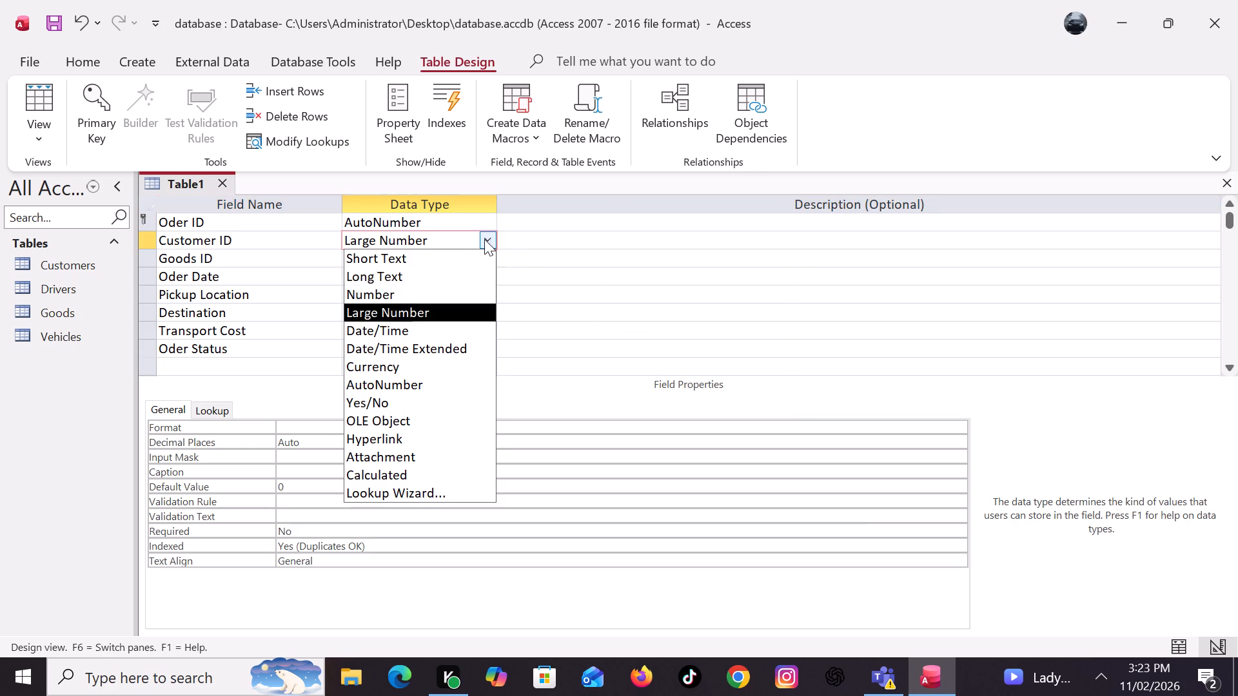
{"action": "left_click", "coordinate": [414, 296]}
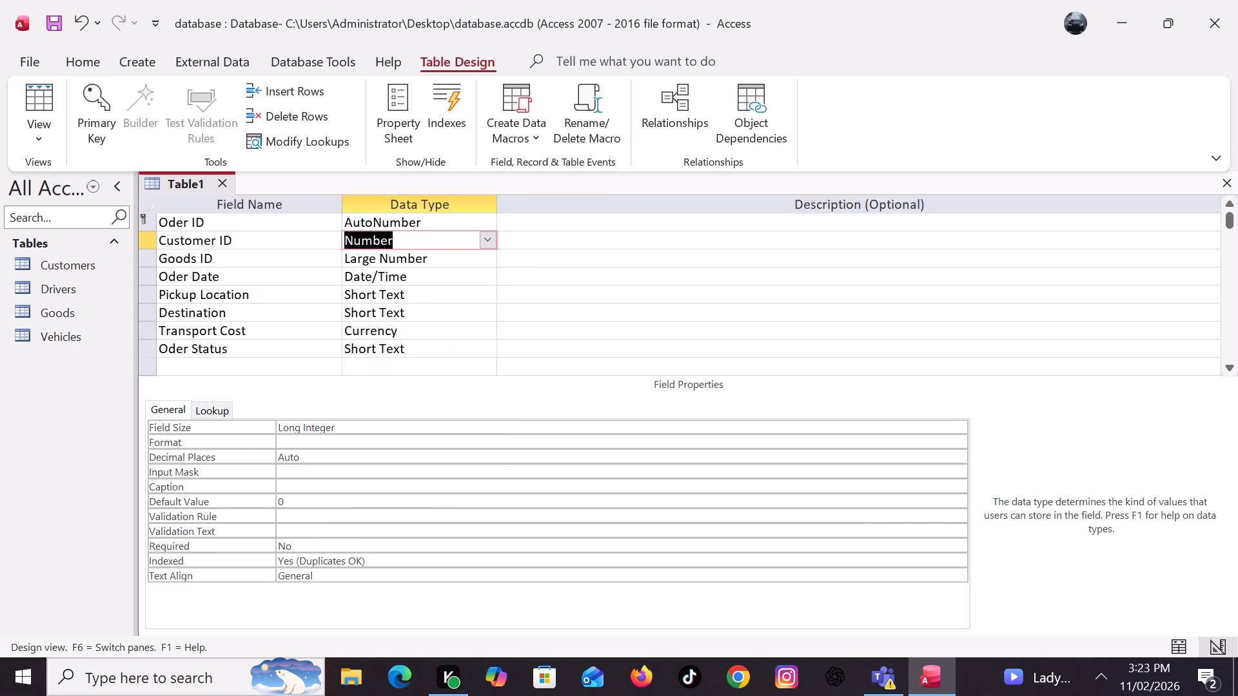
{"action": "left_click", "coordinate": [478, 258]}
{"action": "left_click_drag", "start_coordinate": [485, 254], "coordinate": [427, 335]}
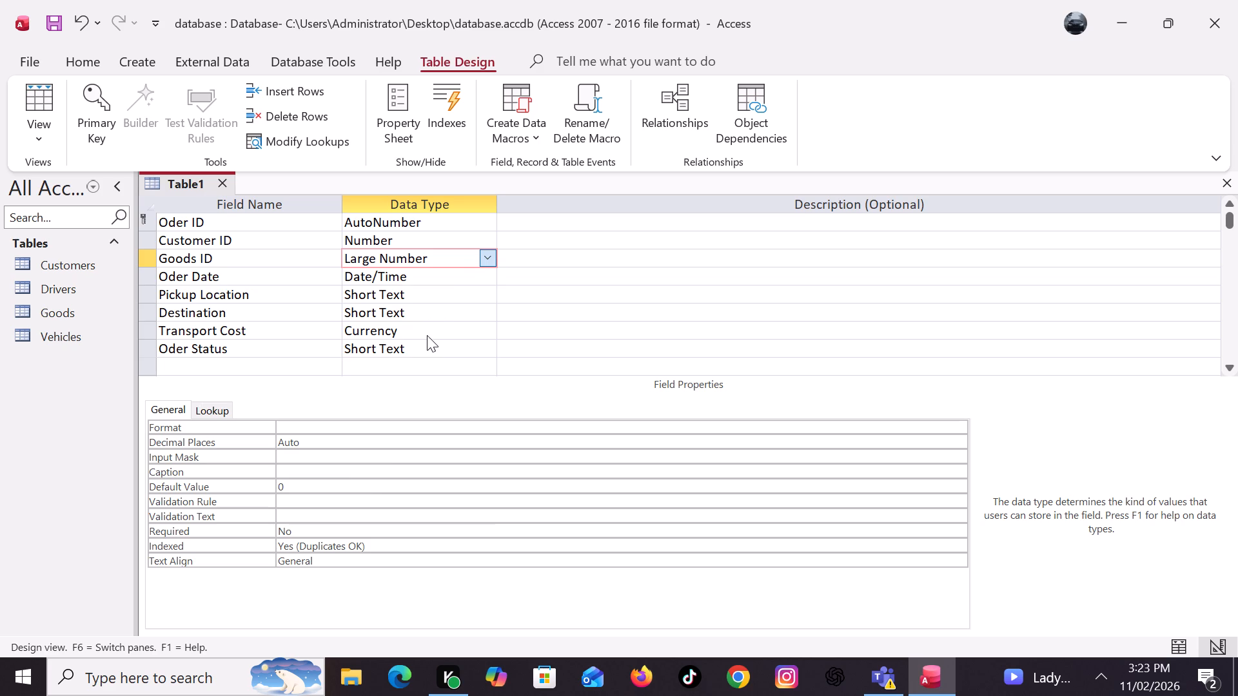
{"action": "left_click_drag", "start_coordinate": [427, 335], "coordinate": [413, 307]}
{"action": "left_click", "coordinate": [413, 307]}
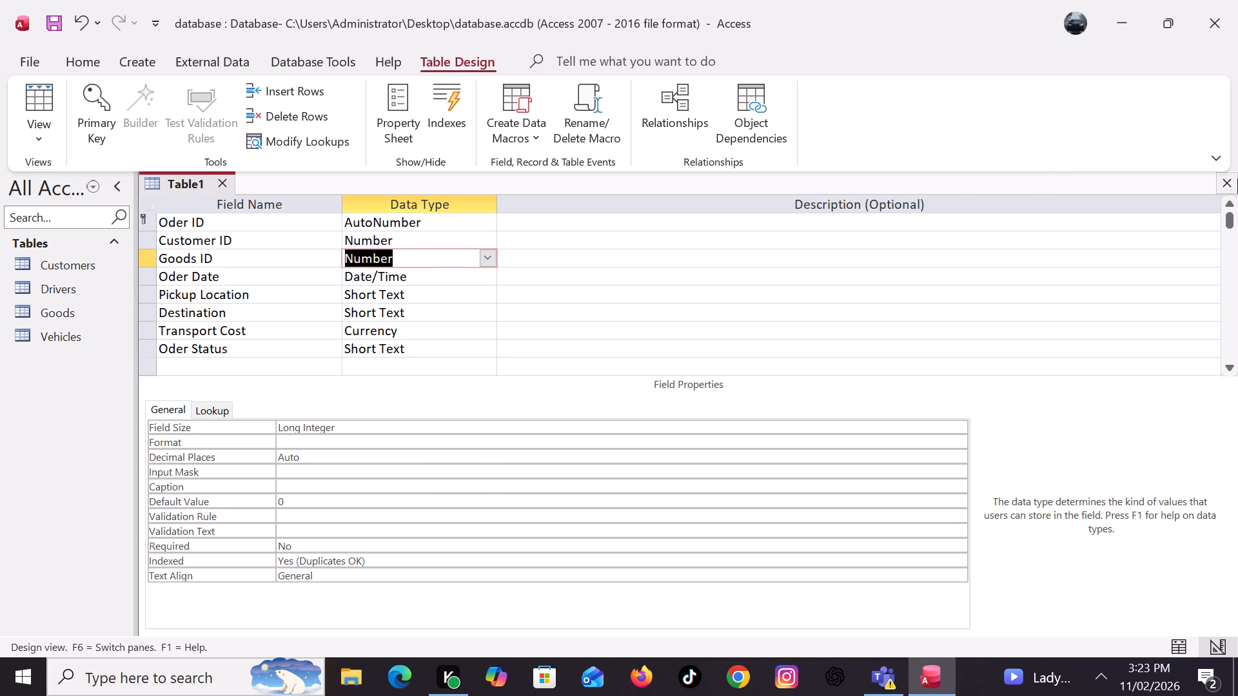
Close the table design and save the table under the name TransportOders.
{"action": "left_click", "coordinate": [1225, 186]}
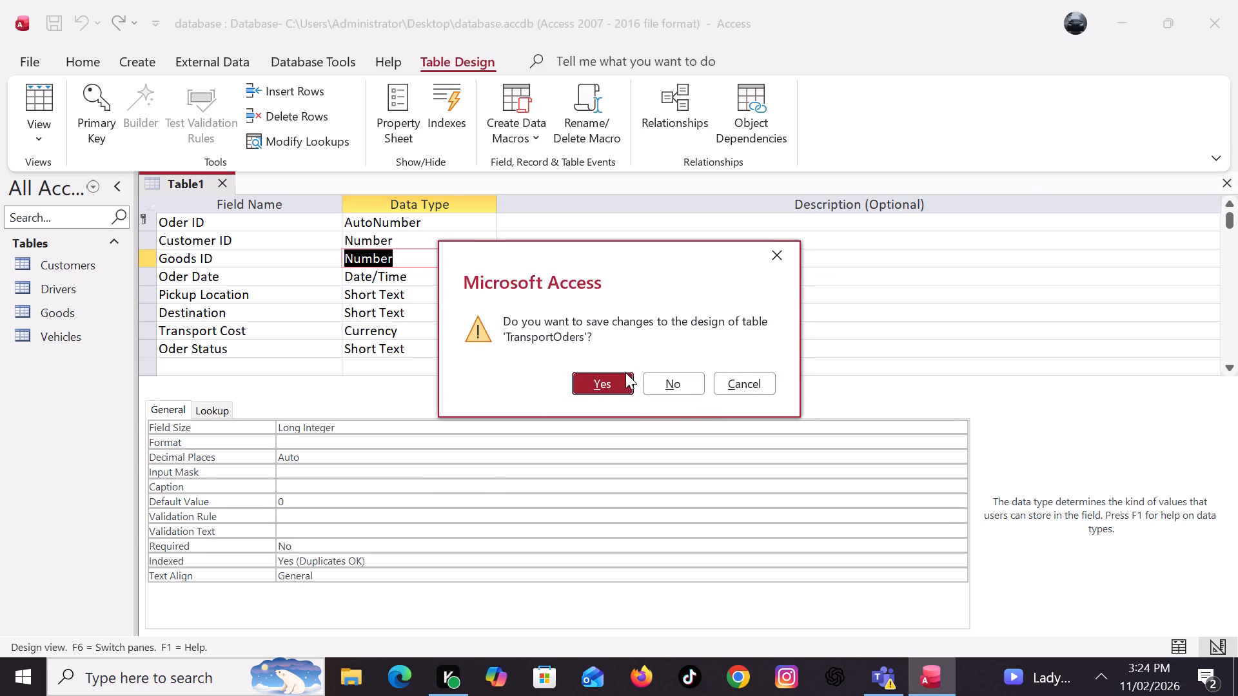
{"action": "left_click", "coordinate": [612, 378]}
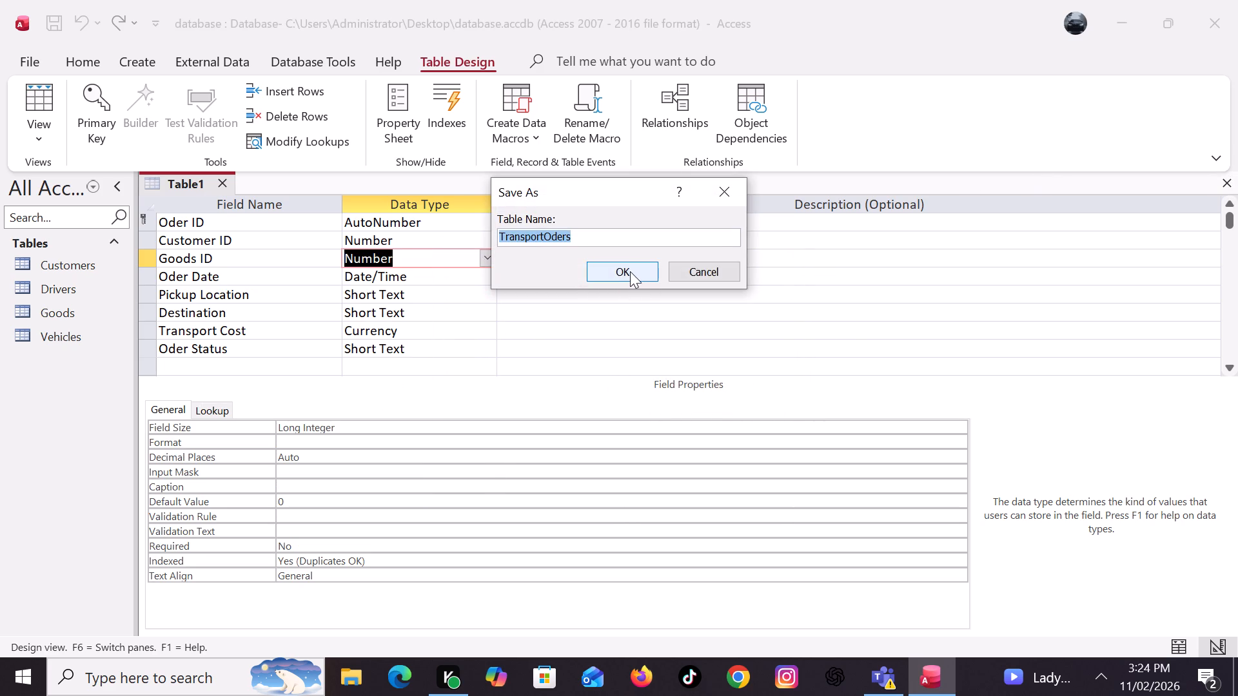
{"action": "left_click", "coordinate": [630, 271]}
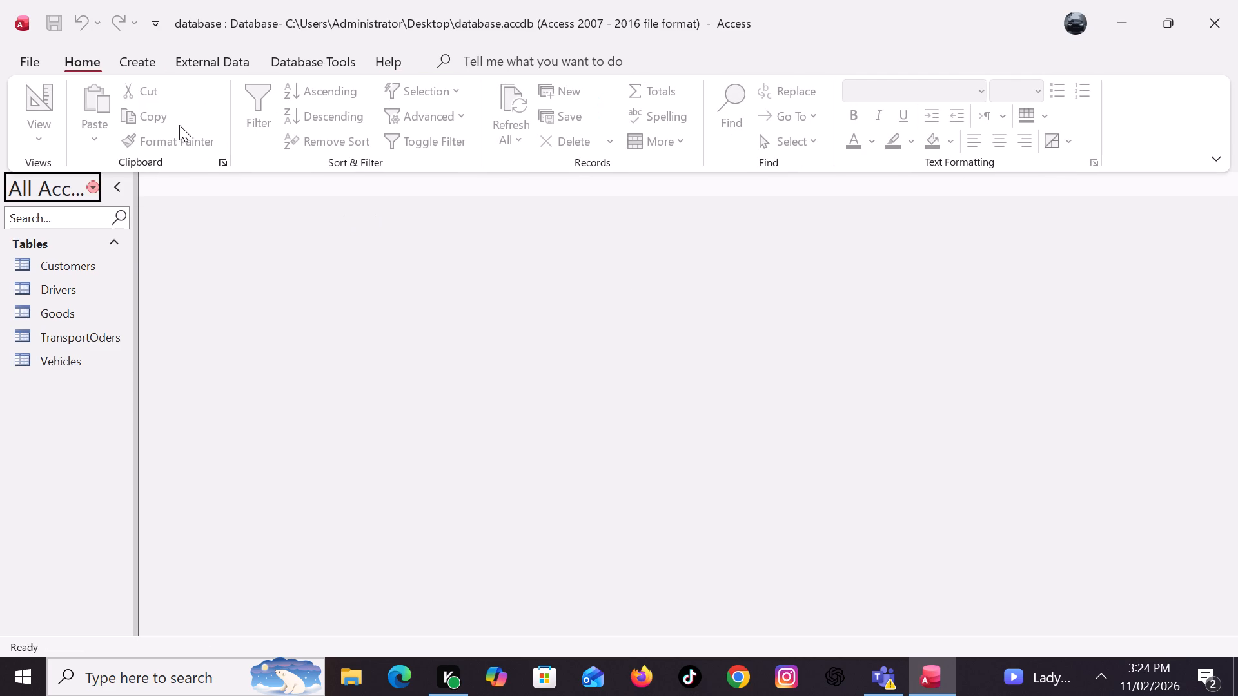
Create a new table in design view and name its first field Delivery ID.
{"action": "left_click", "coordinate": [143, 53]}
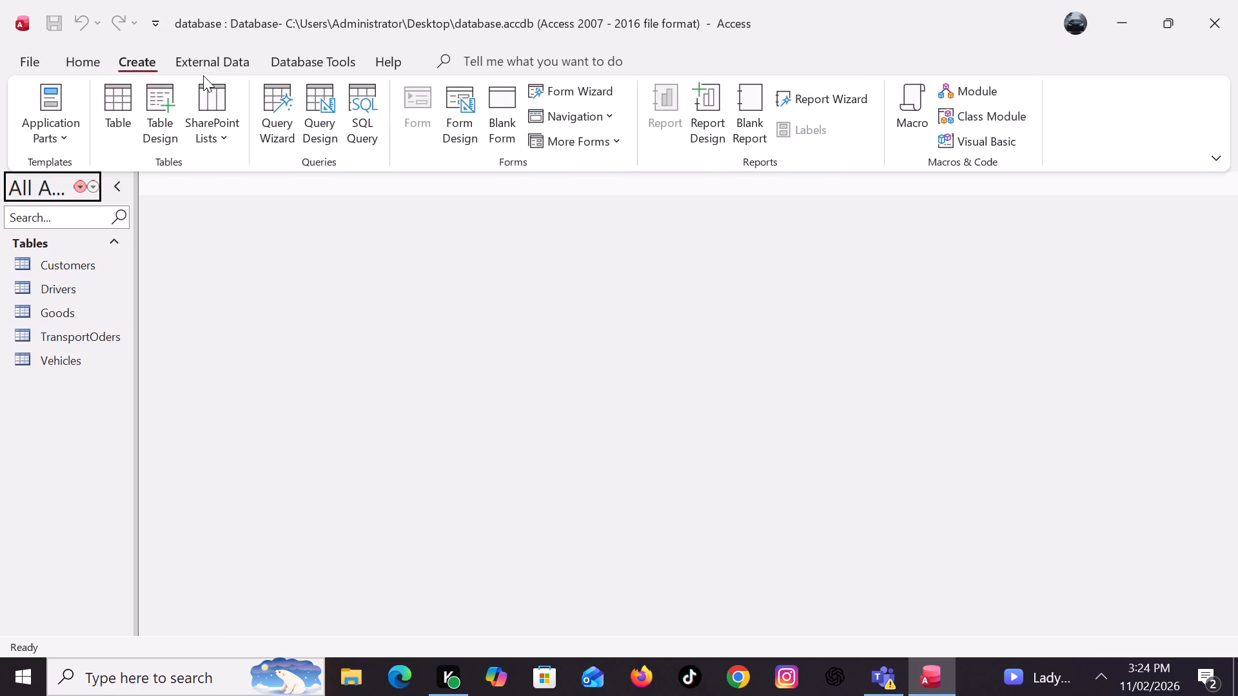
{"action": "left_click", "coordinate": [167, 124]}
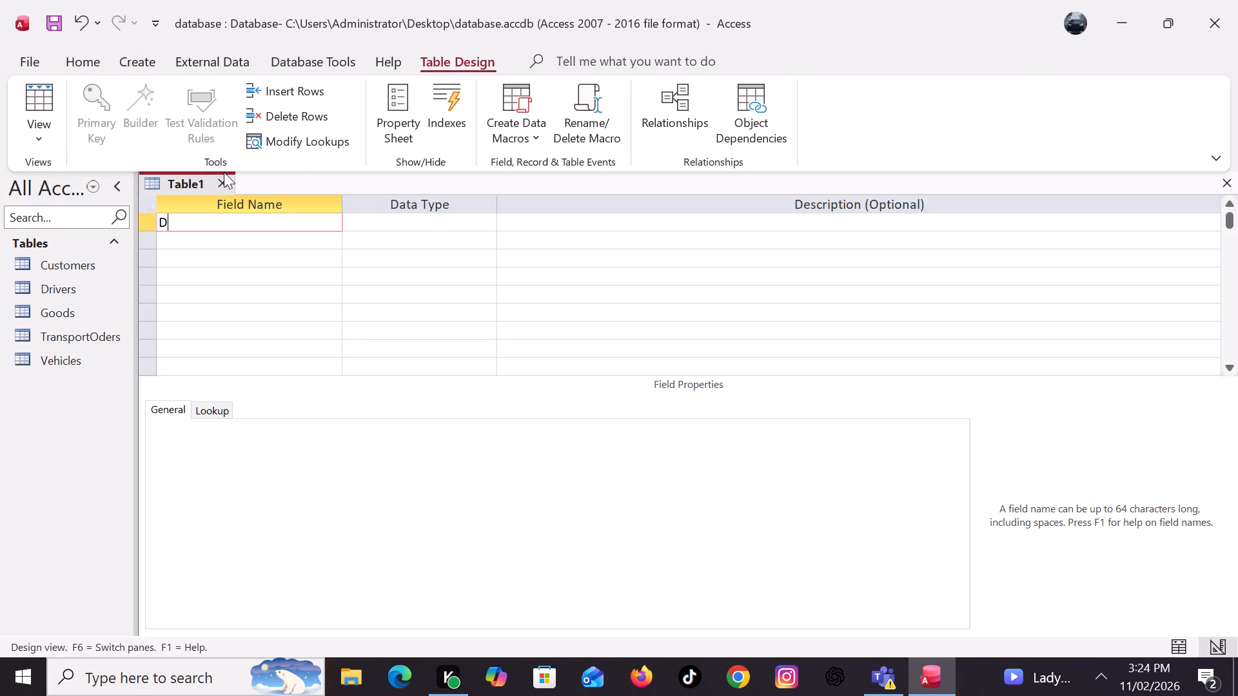
{"action": "type", "text": "livwer"}
{"action": "key", "text": "BackSpace"}
{"action": "key", "text": "BackSpace"}
{"action": "key", "text": "BackSpace"}
{"action": "type", "text": "eri"}
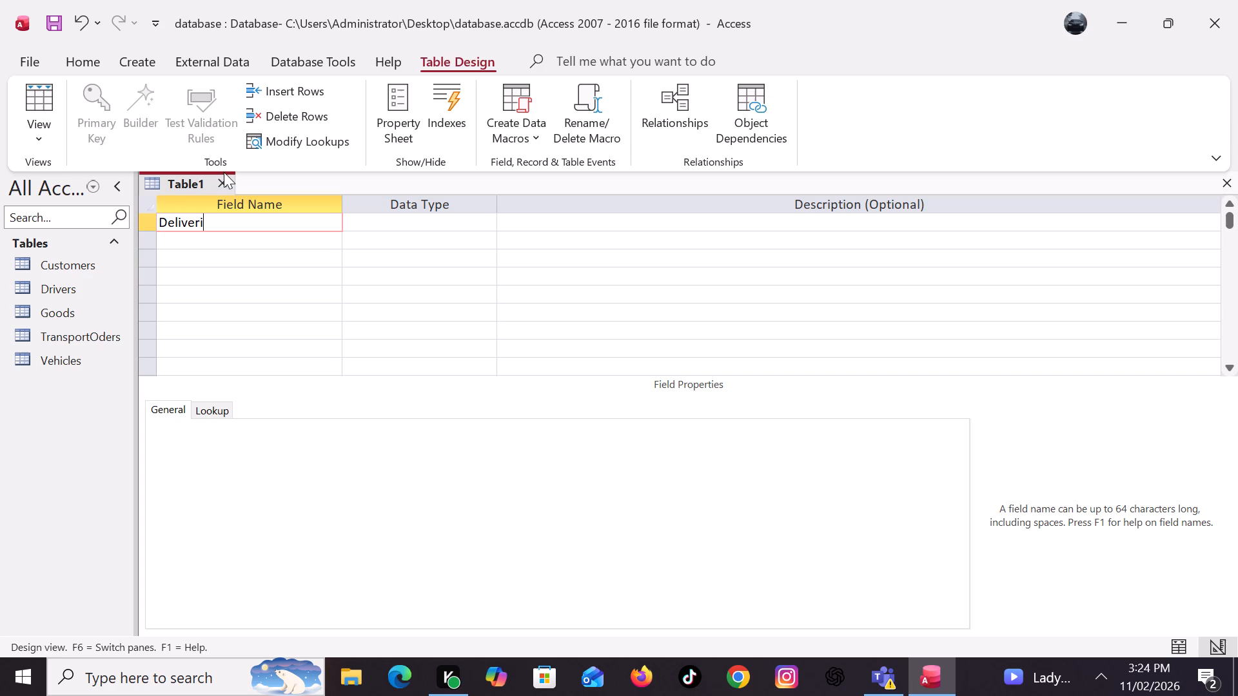
{"action": "type", "text": "es"}
{"action": "key", "text": "BackSpace"}
{"action": "key", "text": "BackSpace"}
{"action": "key", "text": "BackSpace"}
{"action": "key", "text": "y"}
{"action": "key", "text": "space"}
{"action": "type", "text": "ID"}
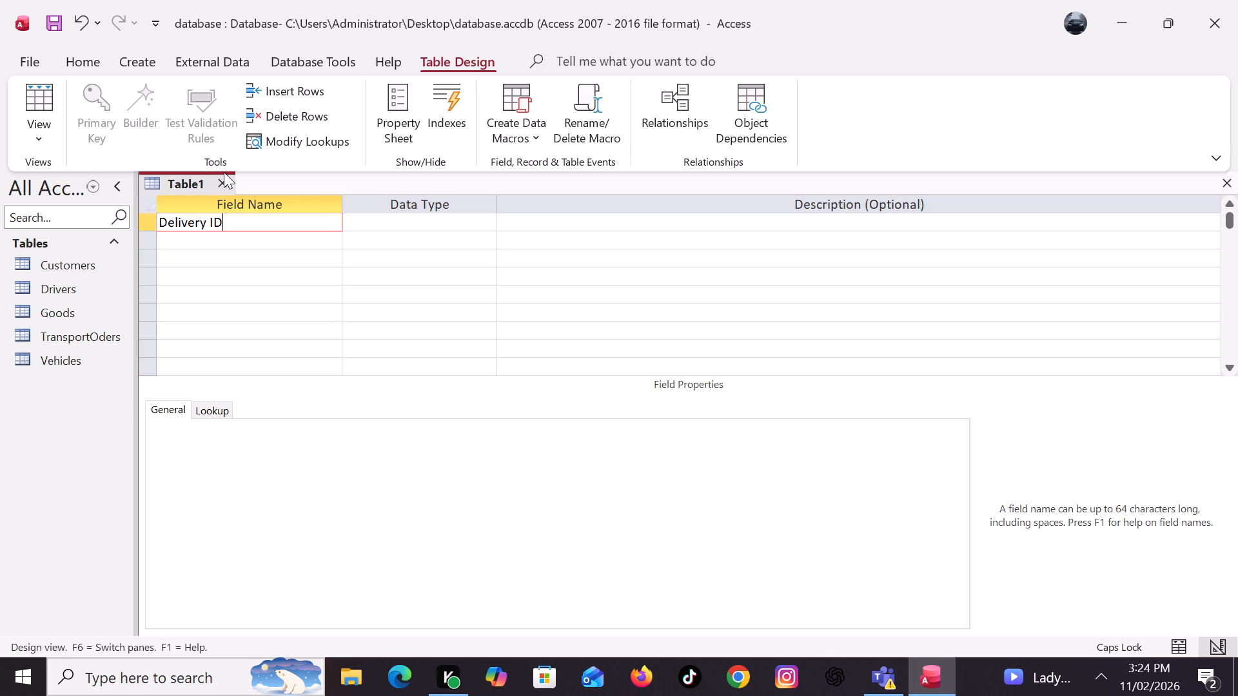
Add fields named Oder ID, Driver ID and Vehicle ID below the Delivery ID field.
{"action": "key", "text": "Down"}
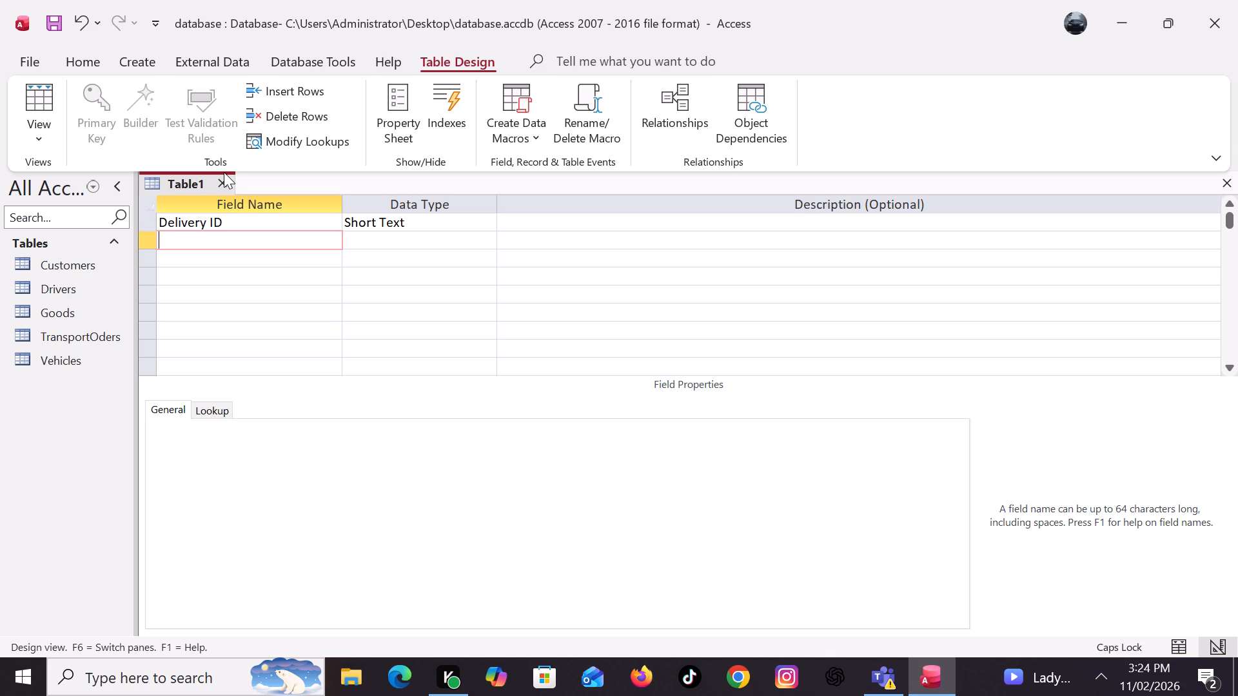
{"action": "key", "text": "o"}
{"action": "type", "text": "ID"}
{"action": "key", "text": "Down"}
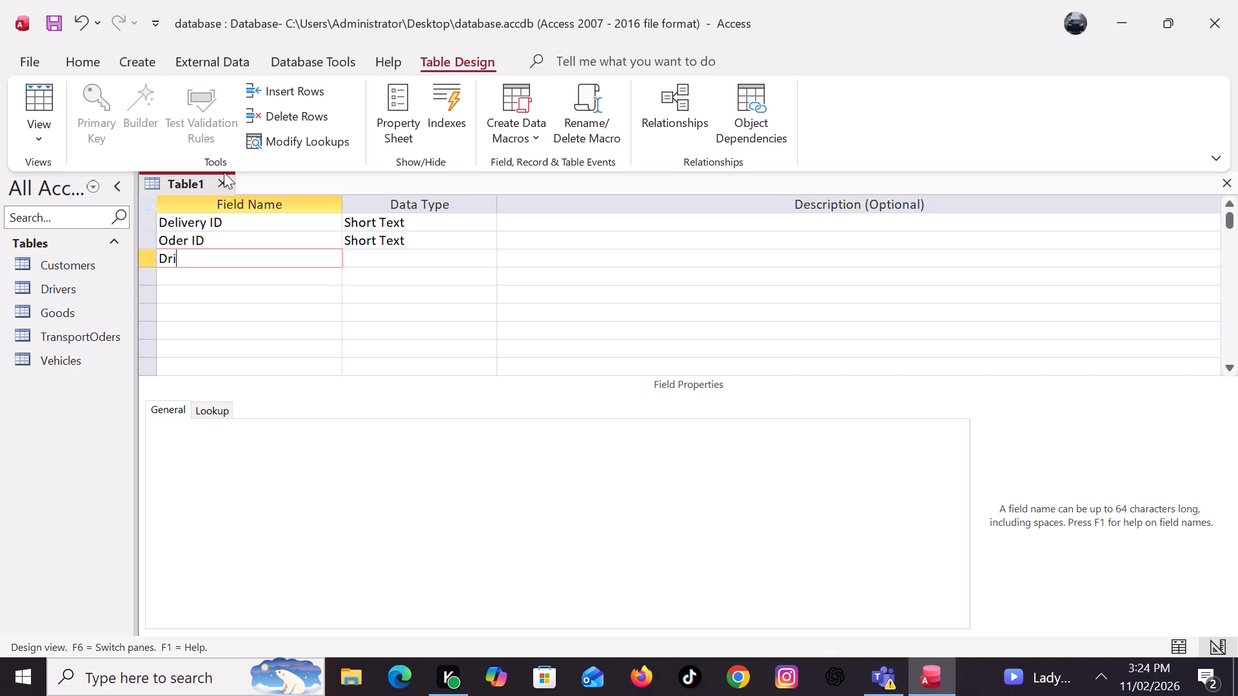
{"action": "type", "text": "ID"}
{"action": "key", "text": "Down"}
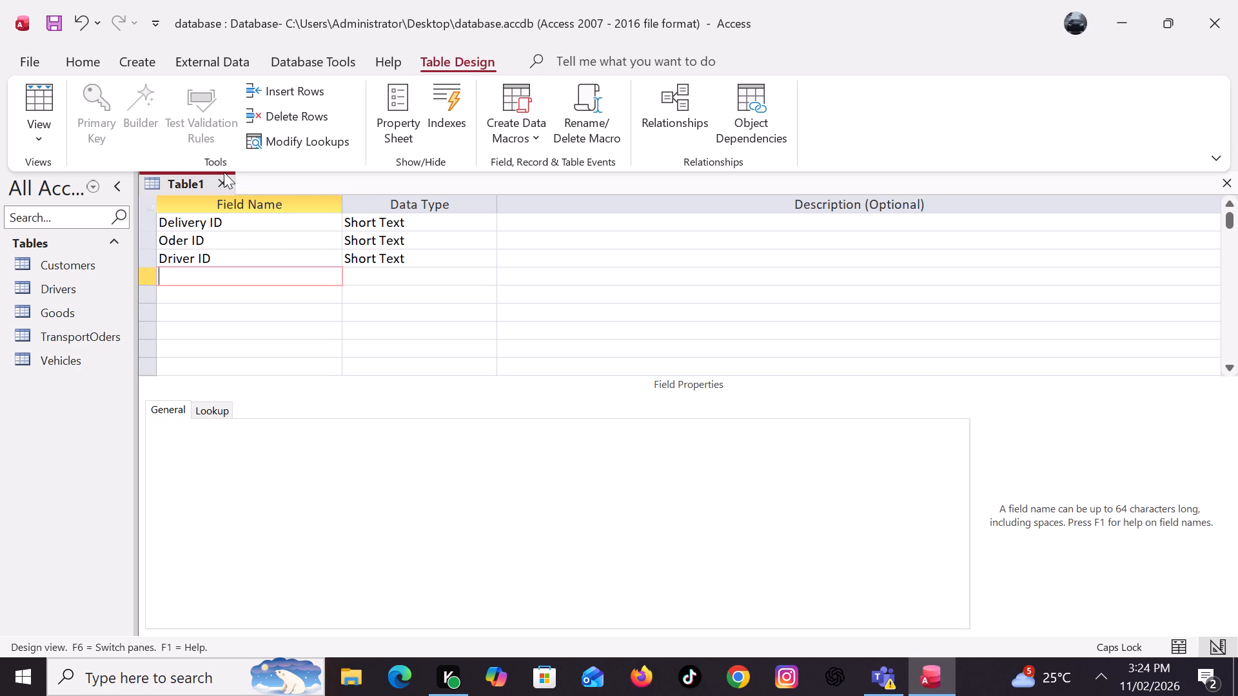
{"action": "type", "text": "ehicle"}
{"action": "key", "text": "space"}
{"action": "type", "text": "ID"}
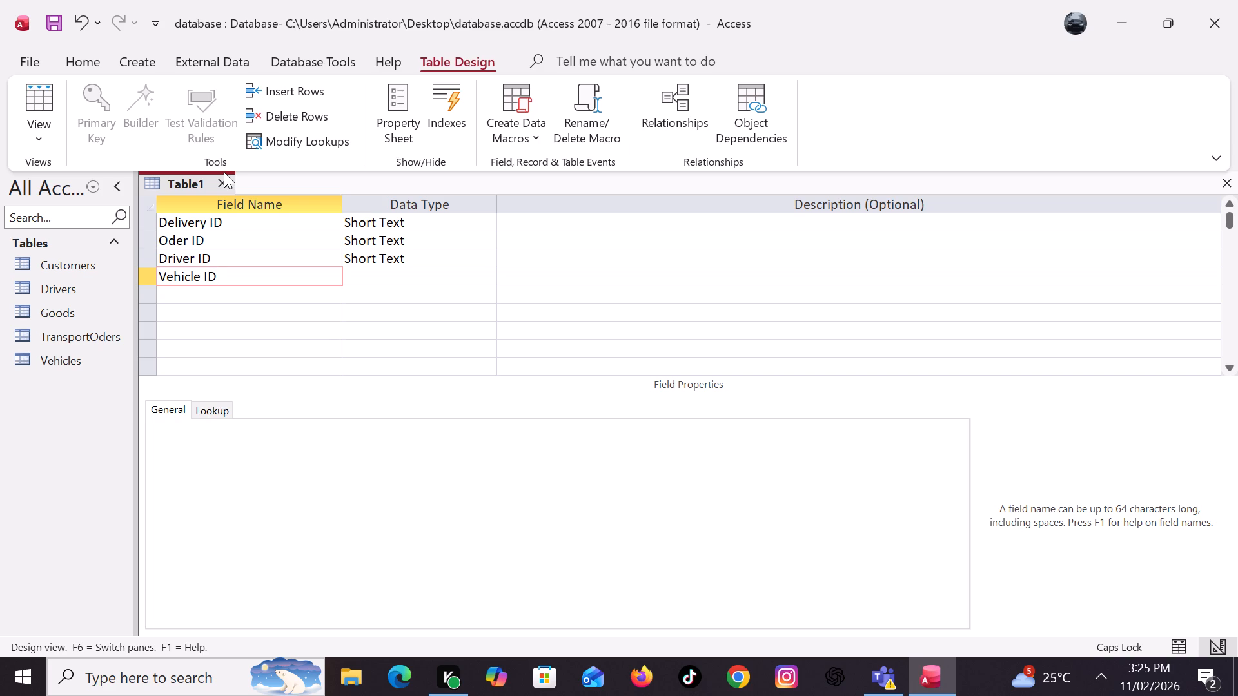
Add fields named Dispatch DATE and Expected Arrival below the Vehicle ID field.
{"action": "left_click", "coordinate": [170, 289]}
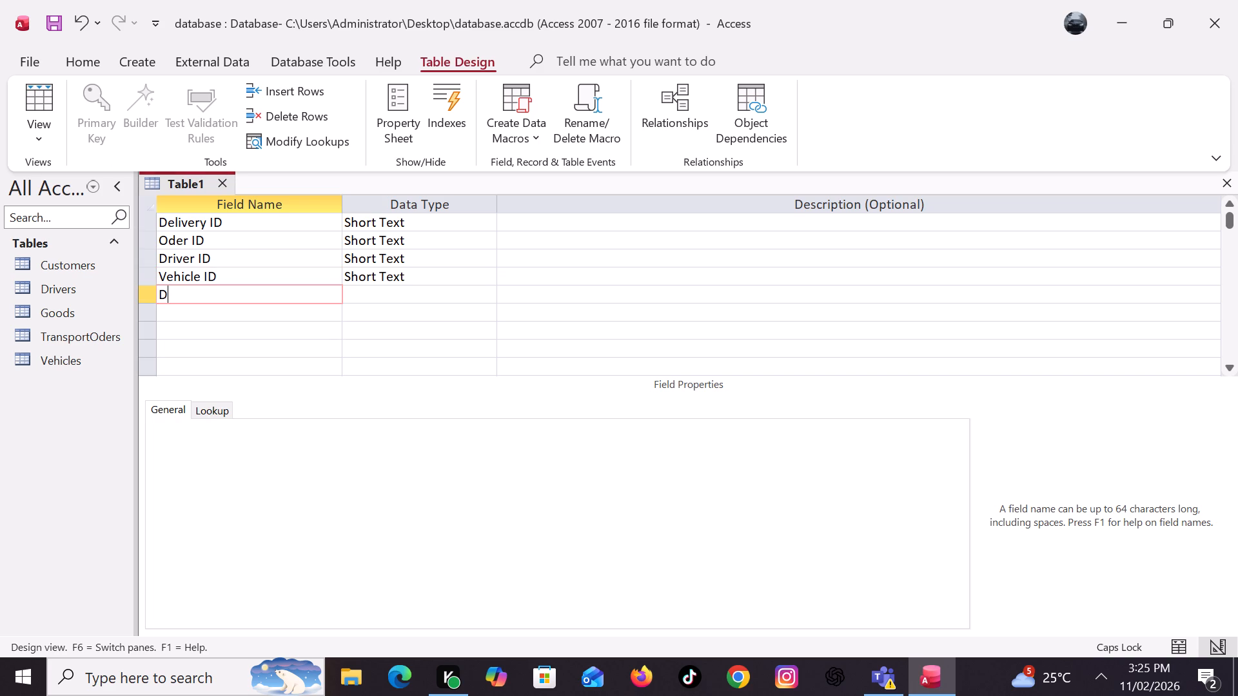
{"action": "type", "text": "ia"}
{"action": "key", "text": "BackSpace"}
{"action": "type", "text": "spatch"}
{"action": "key", "text": "space"}
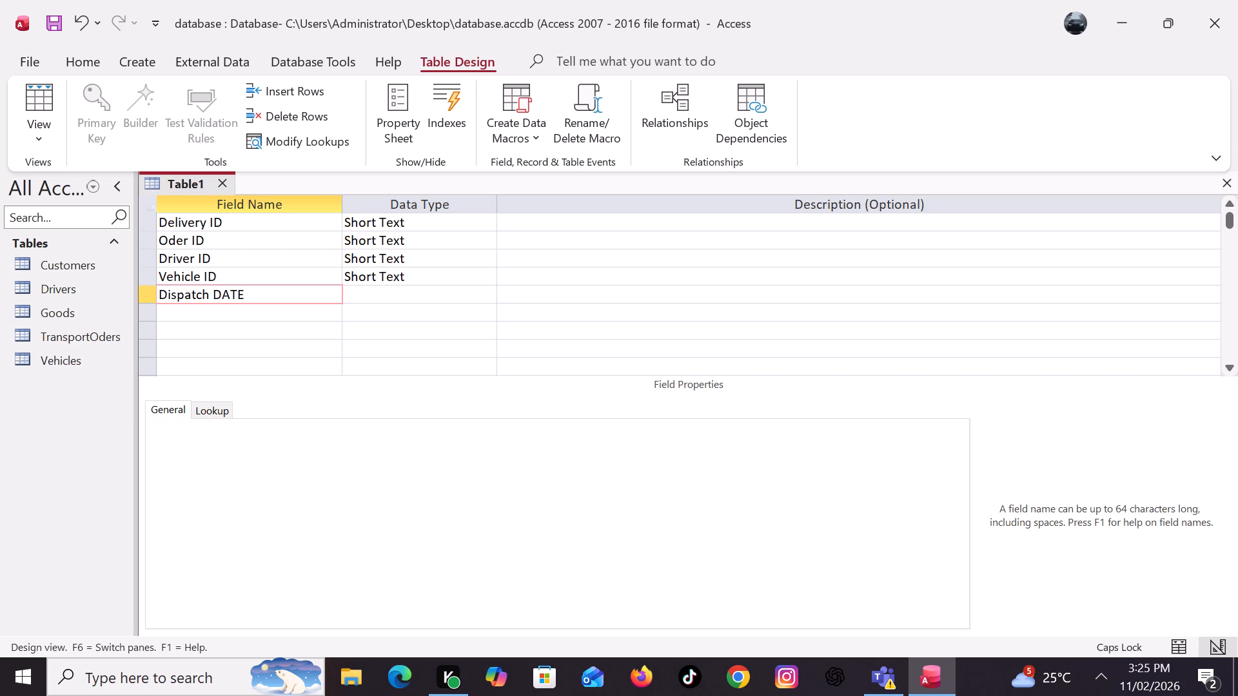
{"action": "key", "text": "Down"}
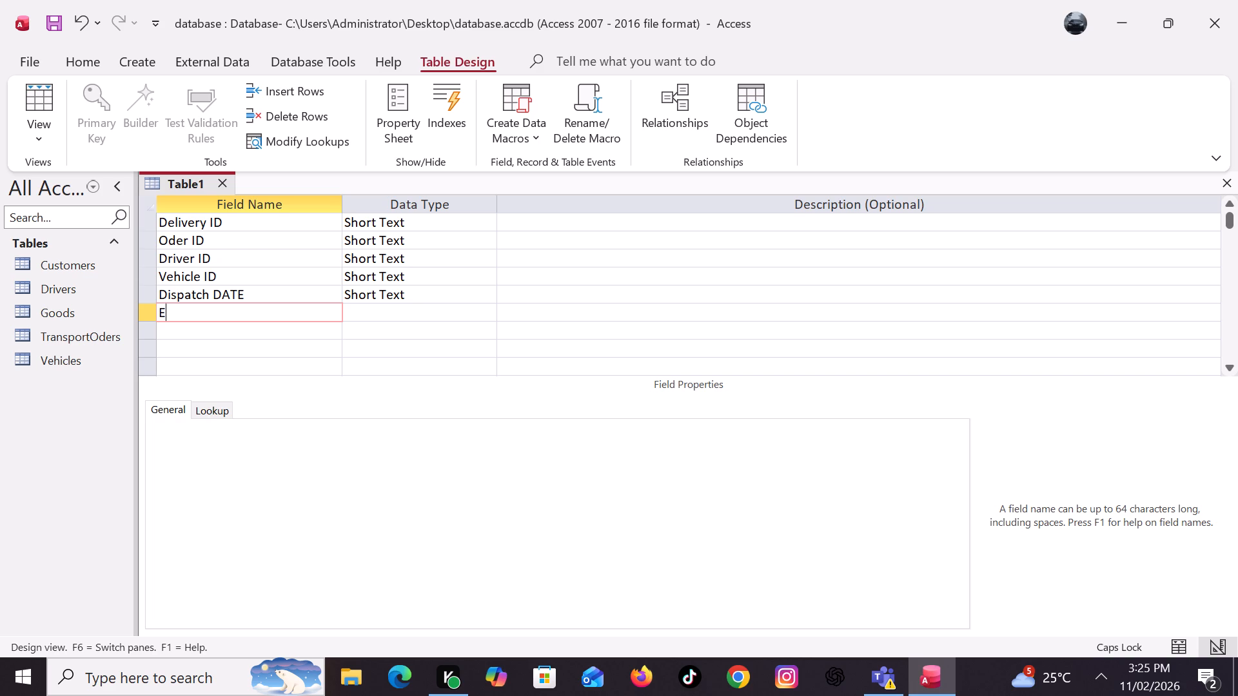
{"action": "key", "text": "x"}
{"action": "key", "text": "BackSpace"}
{"action": "key", "text": "BackSpace"}
{"action": "key", "text": "BackSpace"}
{"action": "key", "text": "BackSpace"}
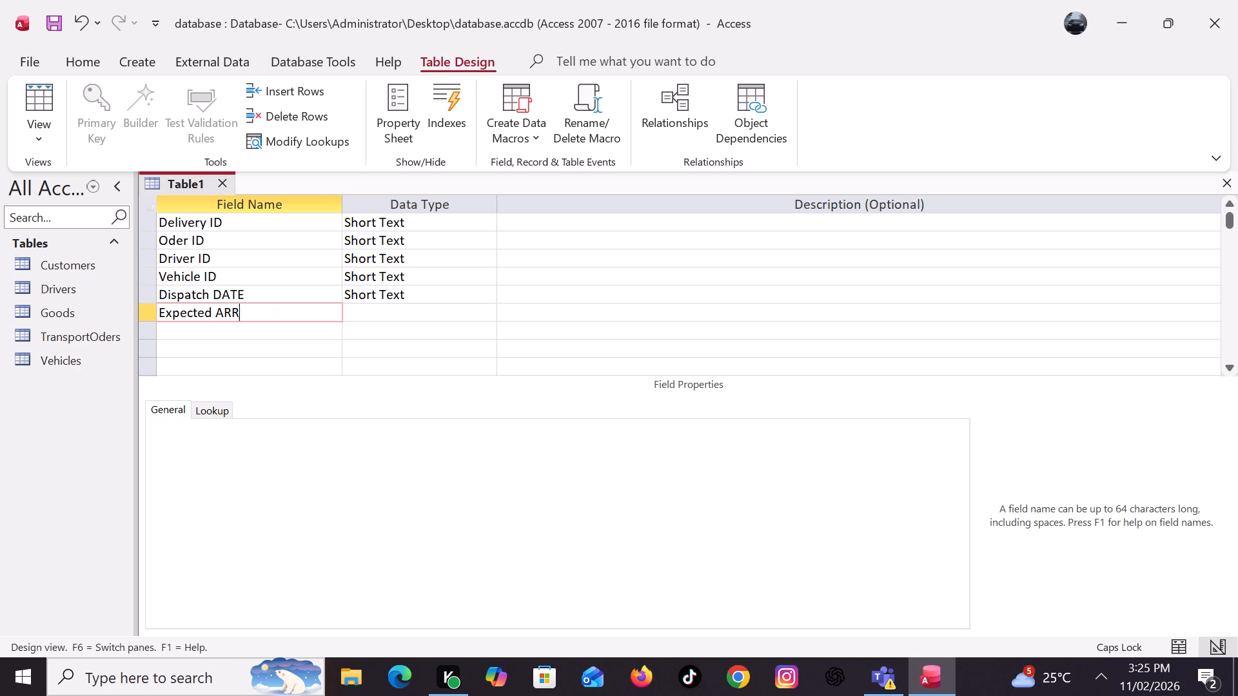
{"action": "key", "text": "BackSpace"}
{"action": "key", "text": "BackSpace"}
{"action": "type", "text": "rrival"}
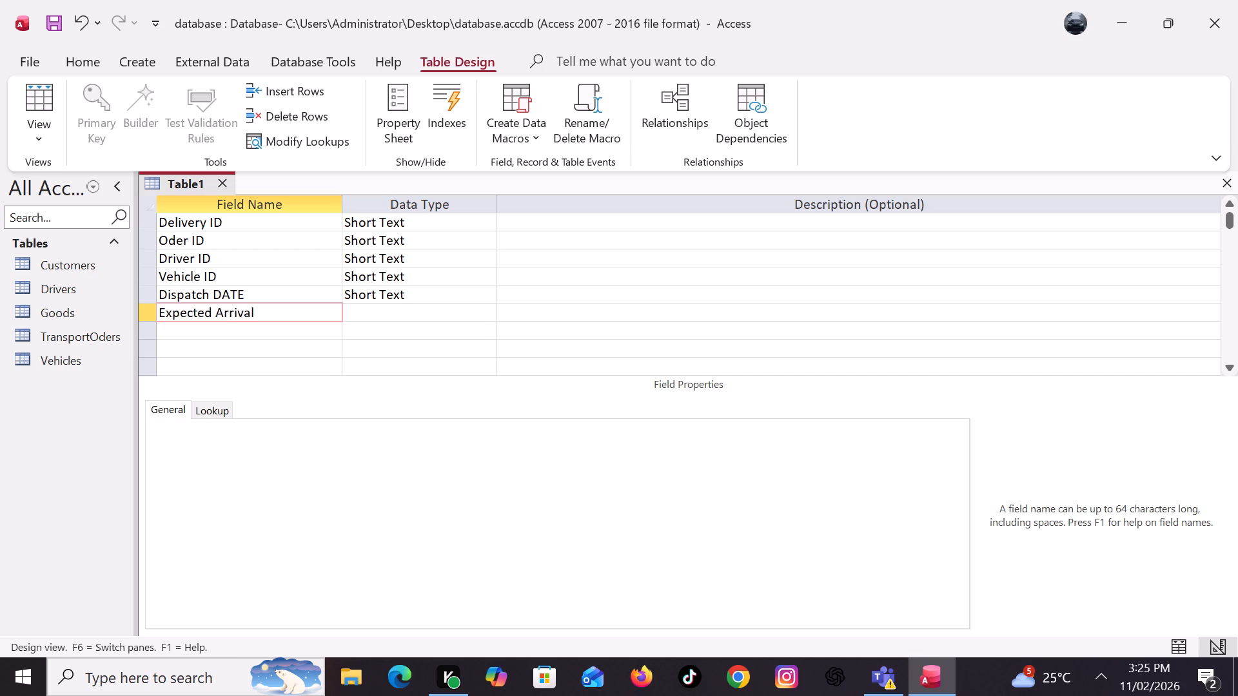
Rename the Dispatch DATE field as Dispatch Date.
{"action": "left_click", "coordinate": [280, 292]}
{"action": "key", "text": "BackSpace"}
{"action": "key", "text": "BackSpace"}
{"action": "key", "text": "BackSpace"}
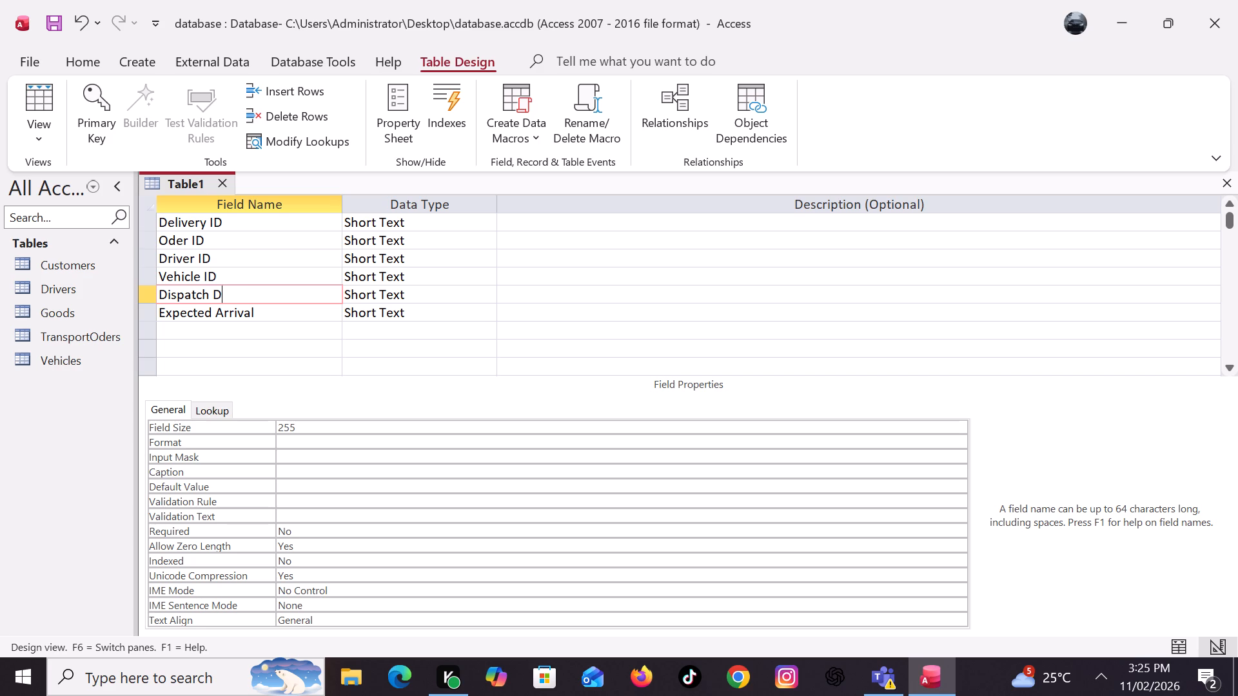
{"action": "type", "text": "ate"}
Add fields named Actual Arival and Delivery Status below the Expected Arrival field.
{"action": "left_click", "coordinate": [261, 325]}
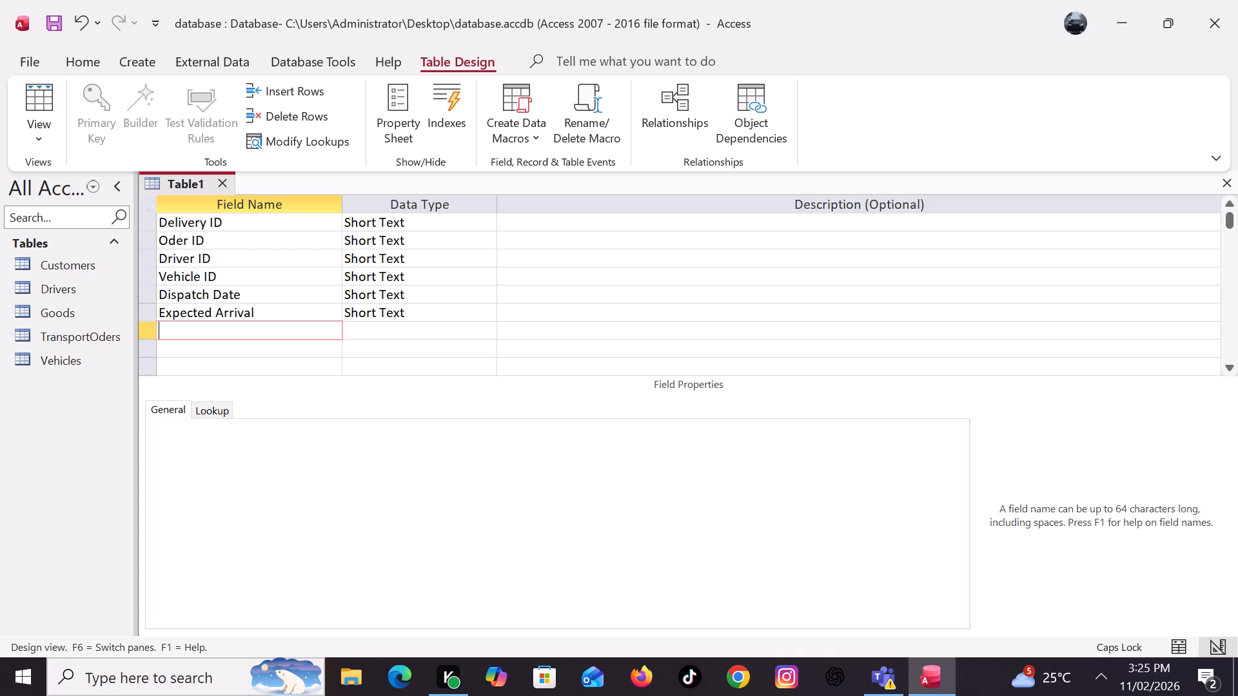
{"action": "type", "text": "ctual"}
{"action": "key", "text": "space"}
{"action": "key", "text": "a"}
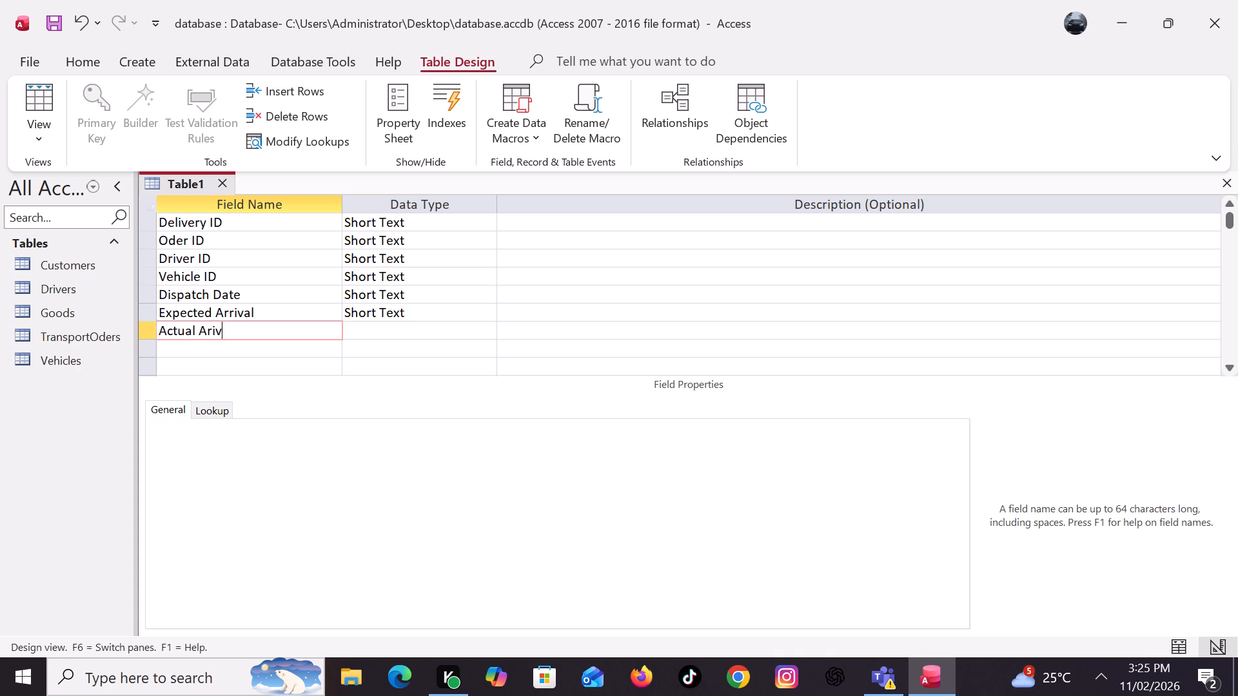
{"action": "key", "text": "Down"}
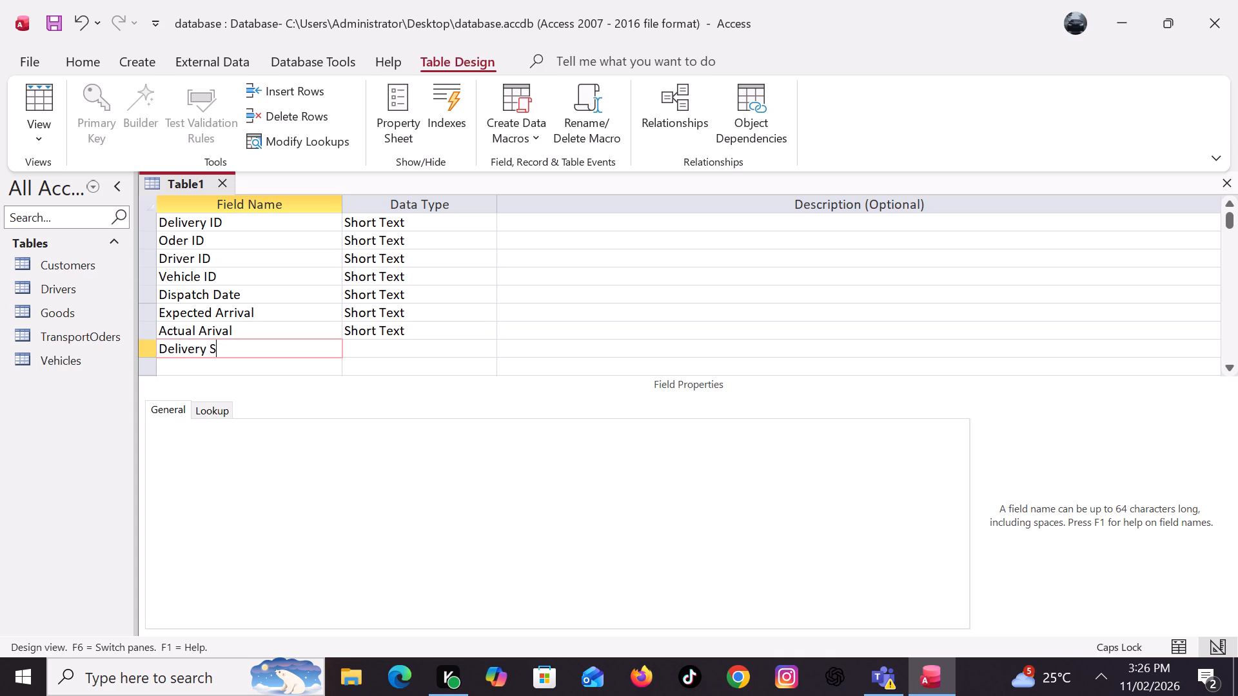
{"action": "type", "text": "tatus"}
Set the data types of the Actual Arival, Expected Arrival and Dispatch Date fields to Date/Time.
{"action": "left_click", "coordinate": [393, 354]}
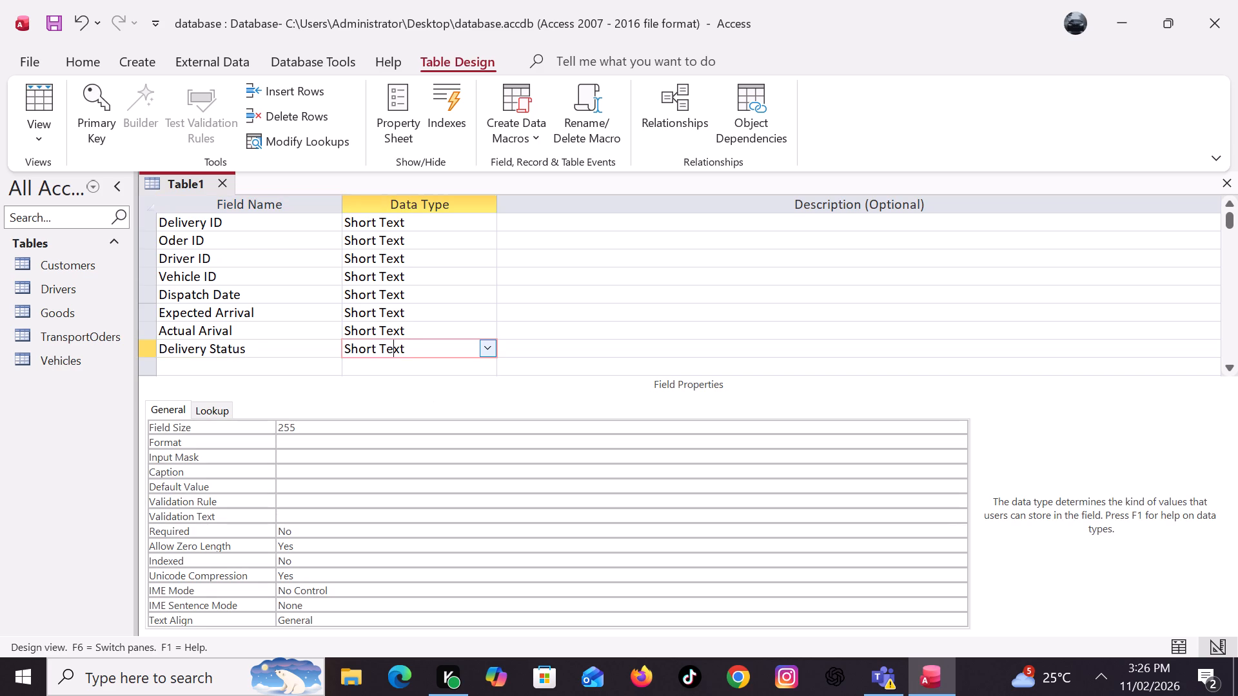
{"action": "left_click", "coordinate": [431, 333]}
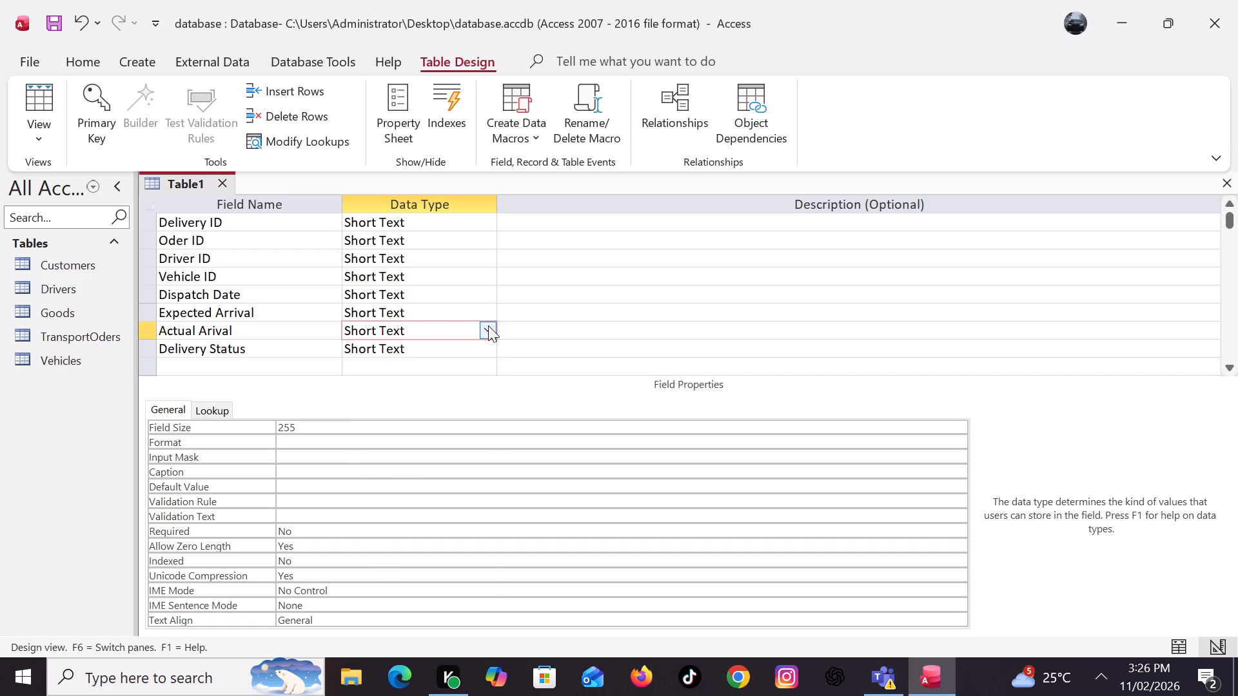
{"action": "left_click", "coordinate": [488, 325]}
{"action": "left_click", "coordinate": [391, 414]}
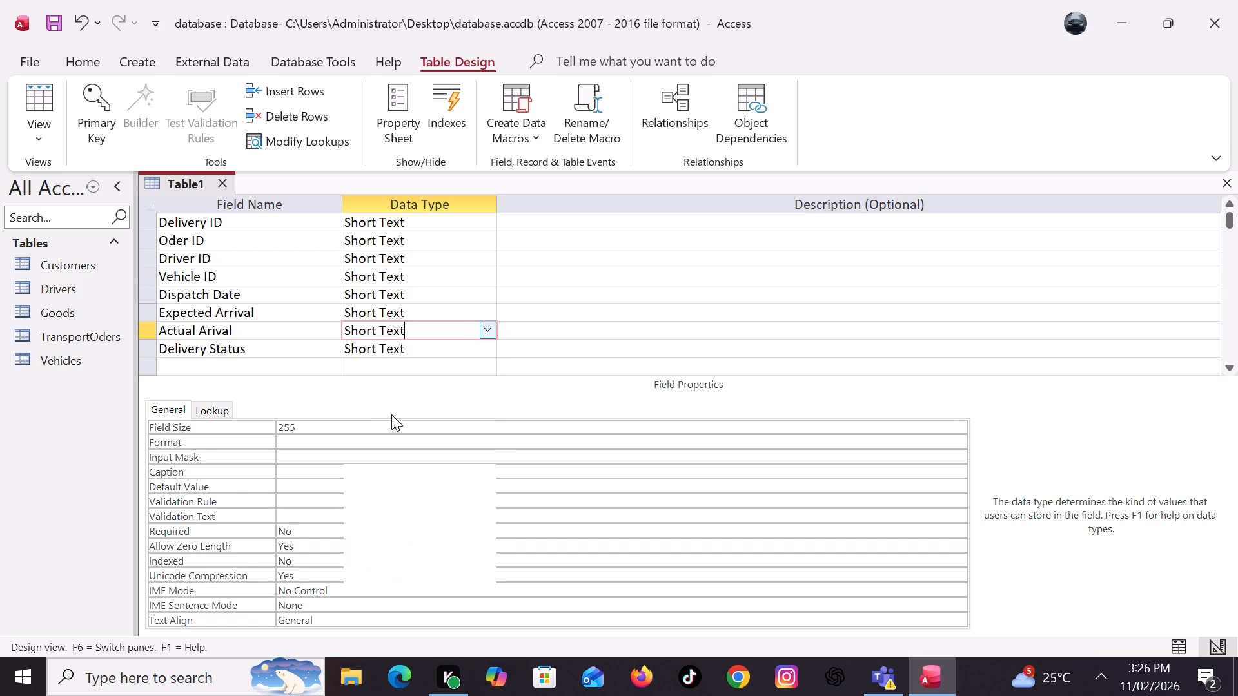
{"action": "left_click", "coordinate": [438, 313]}
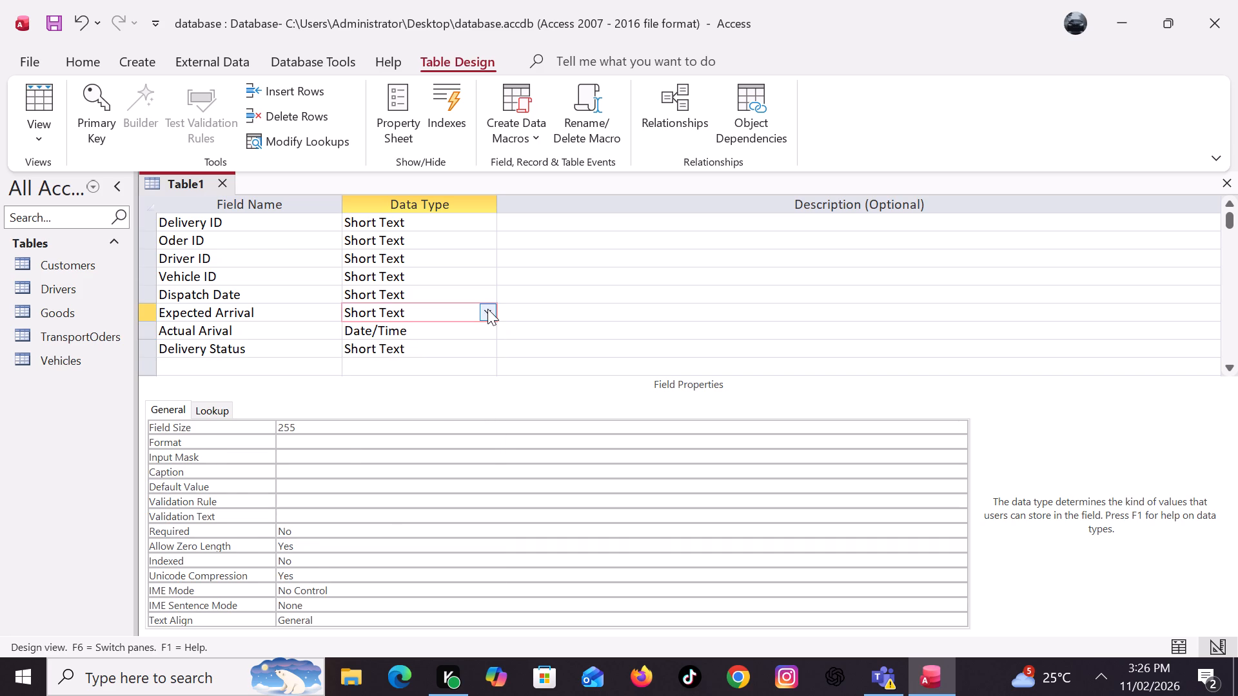
{"action": "left_click", "coordinate": [487, 309]}
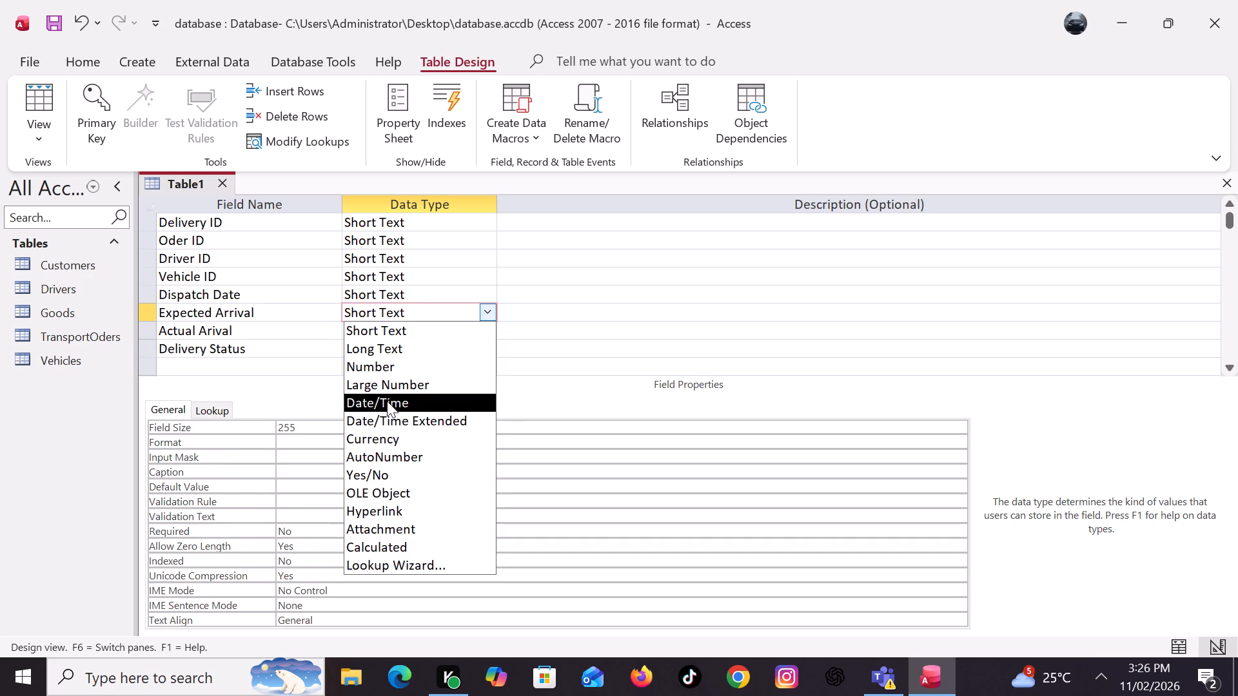
{"action": "left_click", "coordinate": [387, 401]}
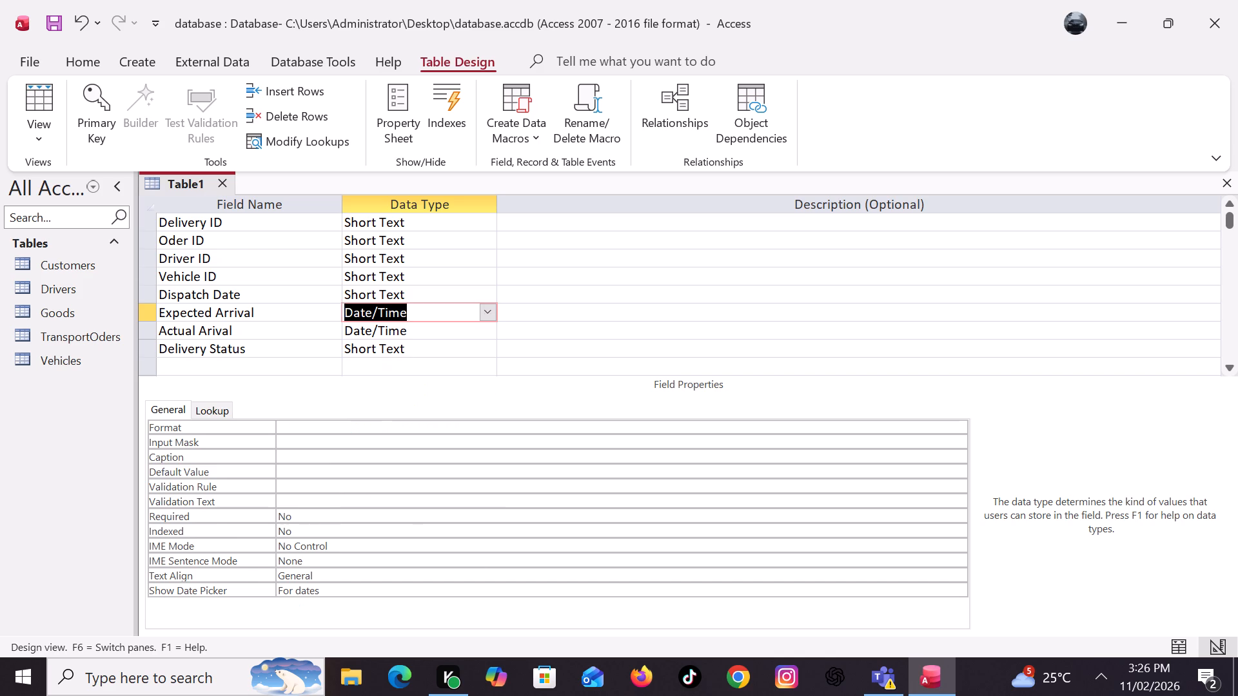
{"action": "left_click", "coordinate": [437, 293]}
{"action": "left_click", "coordinate": [491, 294]}
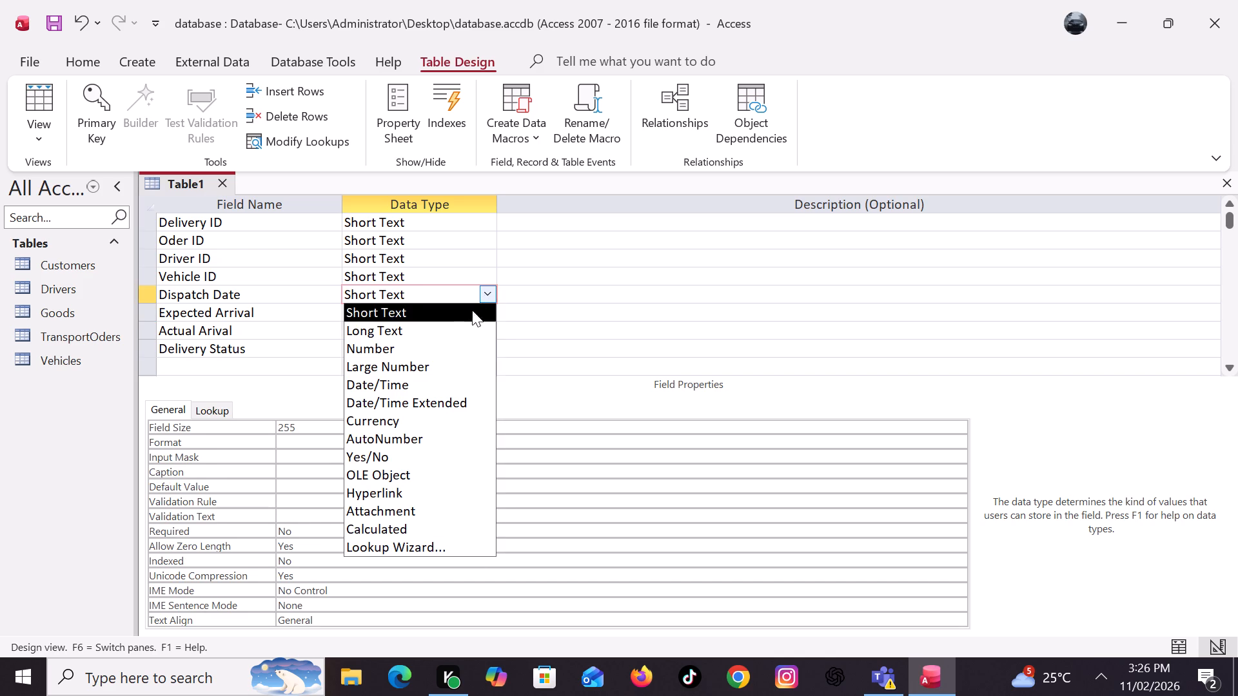
{"action": "left_click", "coordinate": [369, 387]}
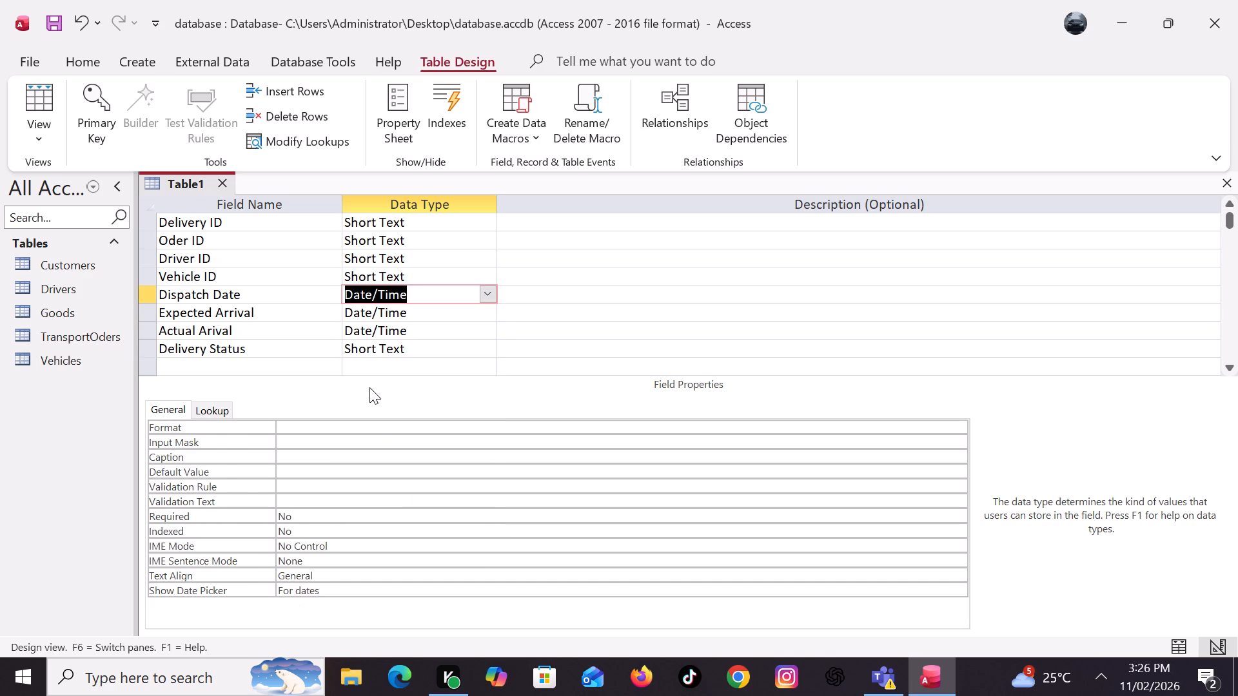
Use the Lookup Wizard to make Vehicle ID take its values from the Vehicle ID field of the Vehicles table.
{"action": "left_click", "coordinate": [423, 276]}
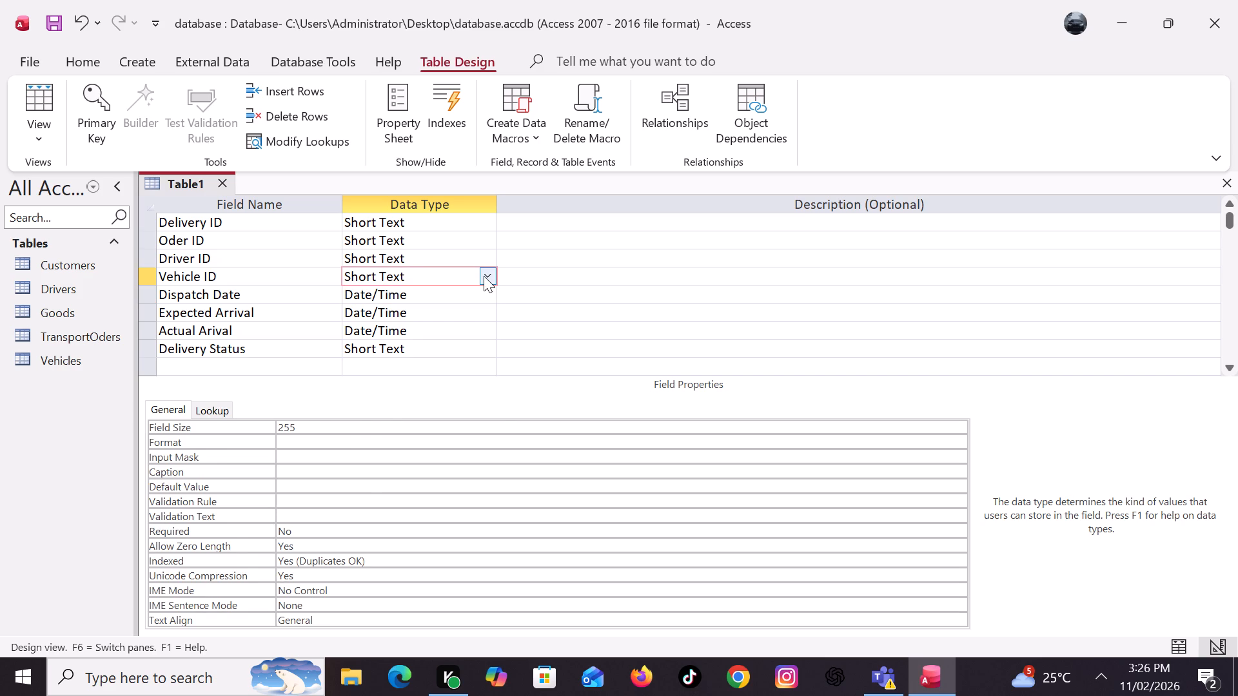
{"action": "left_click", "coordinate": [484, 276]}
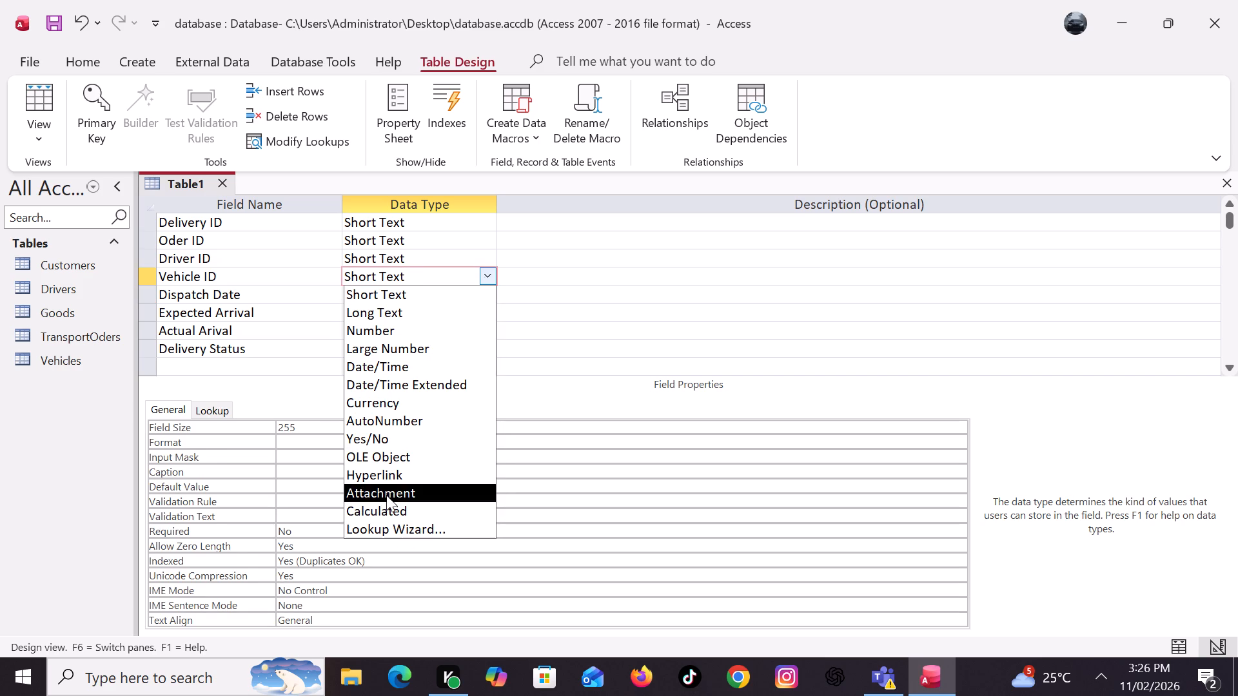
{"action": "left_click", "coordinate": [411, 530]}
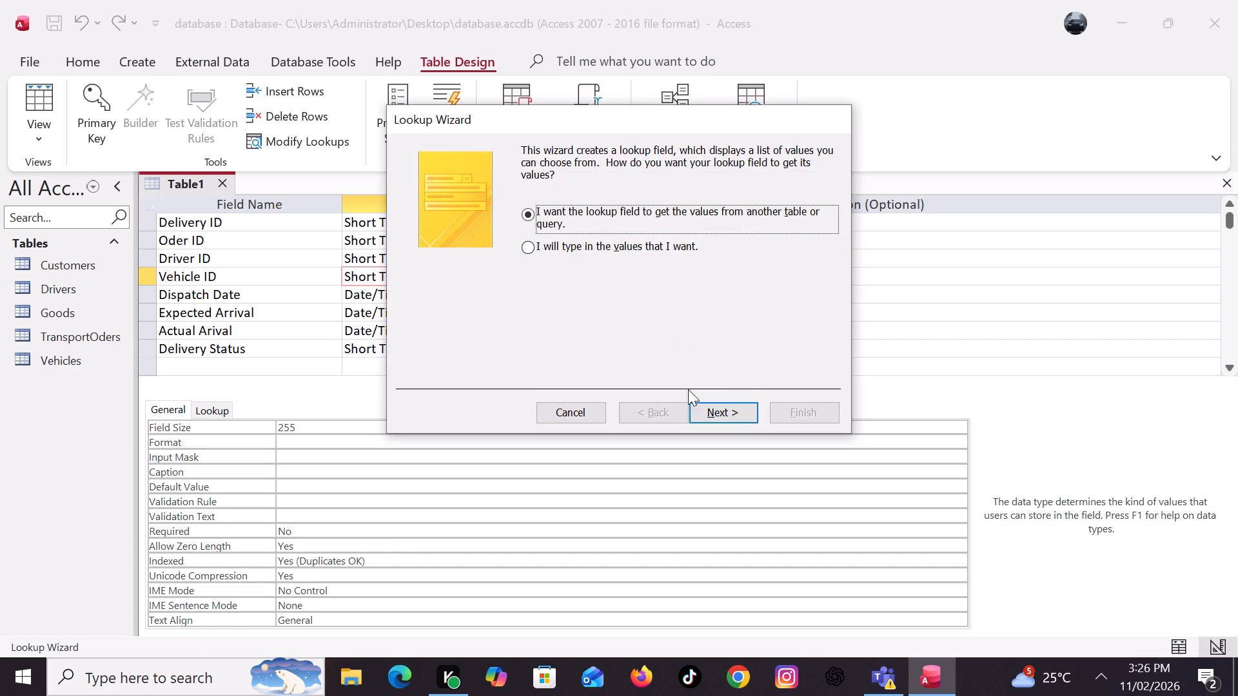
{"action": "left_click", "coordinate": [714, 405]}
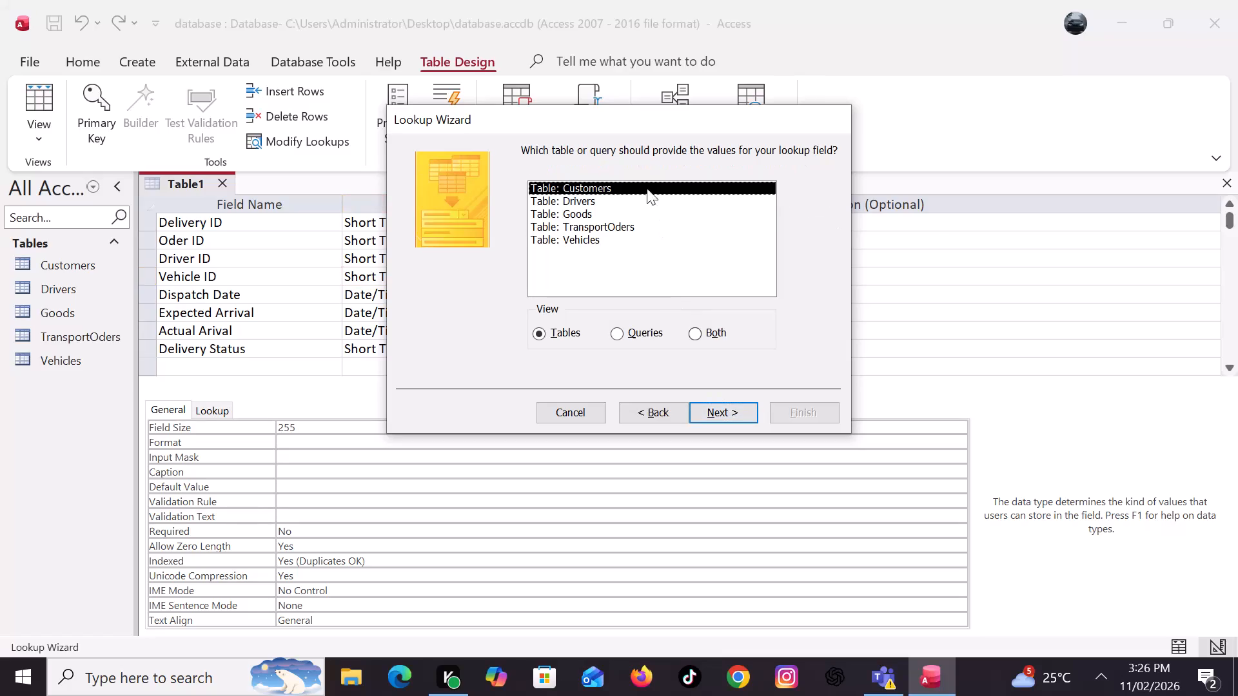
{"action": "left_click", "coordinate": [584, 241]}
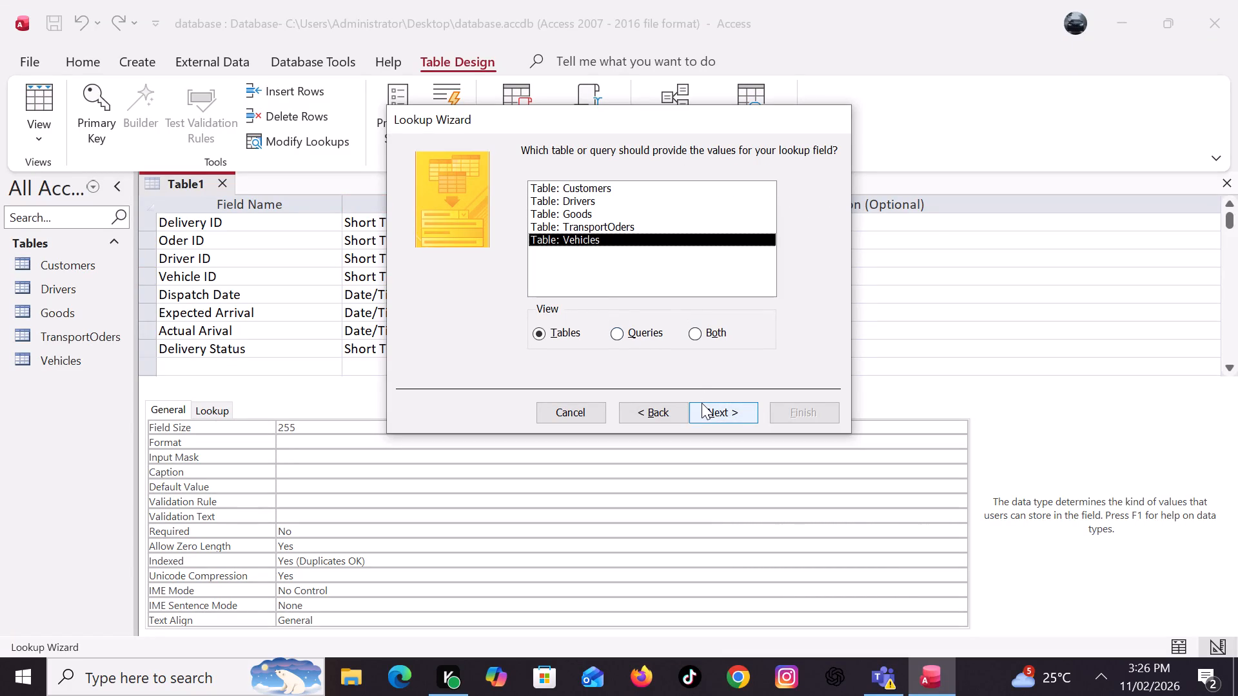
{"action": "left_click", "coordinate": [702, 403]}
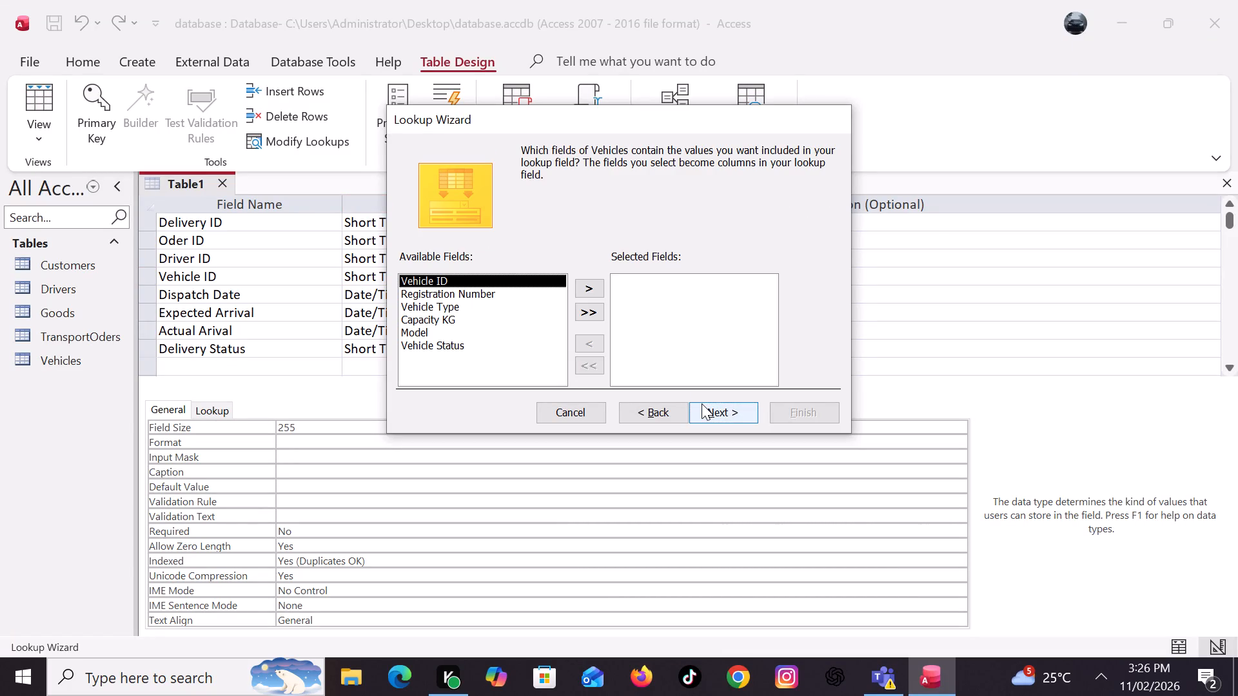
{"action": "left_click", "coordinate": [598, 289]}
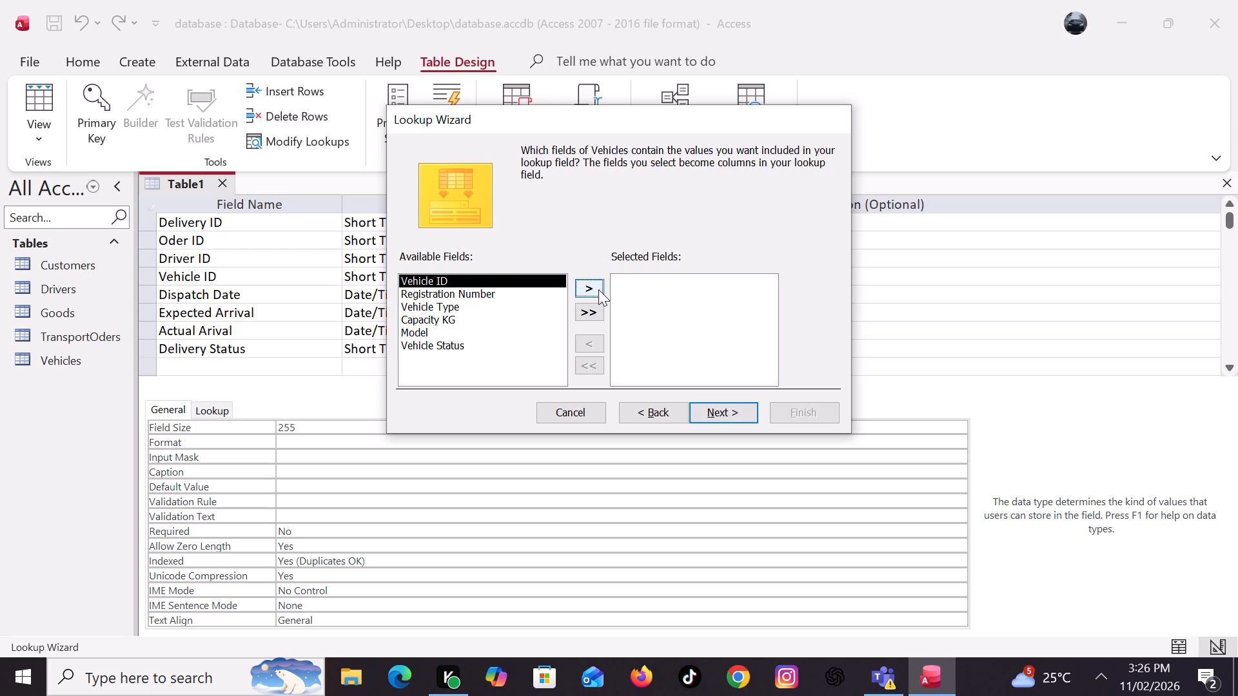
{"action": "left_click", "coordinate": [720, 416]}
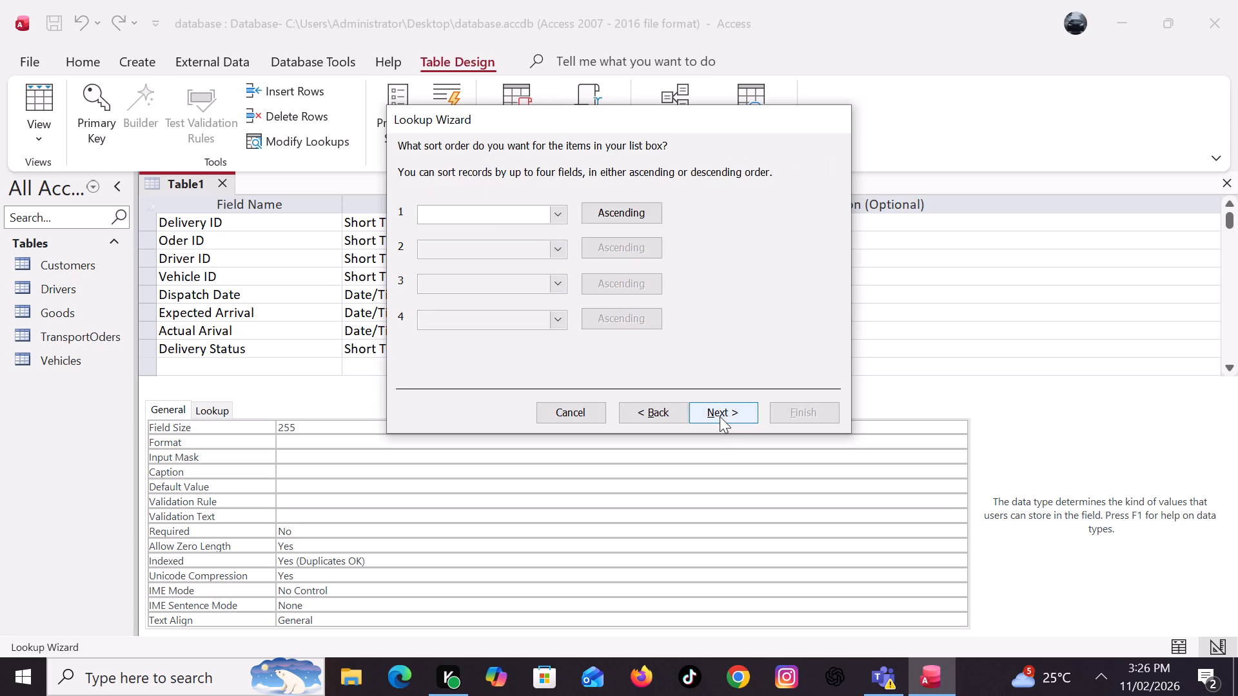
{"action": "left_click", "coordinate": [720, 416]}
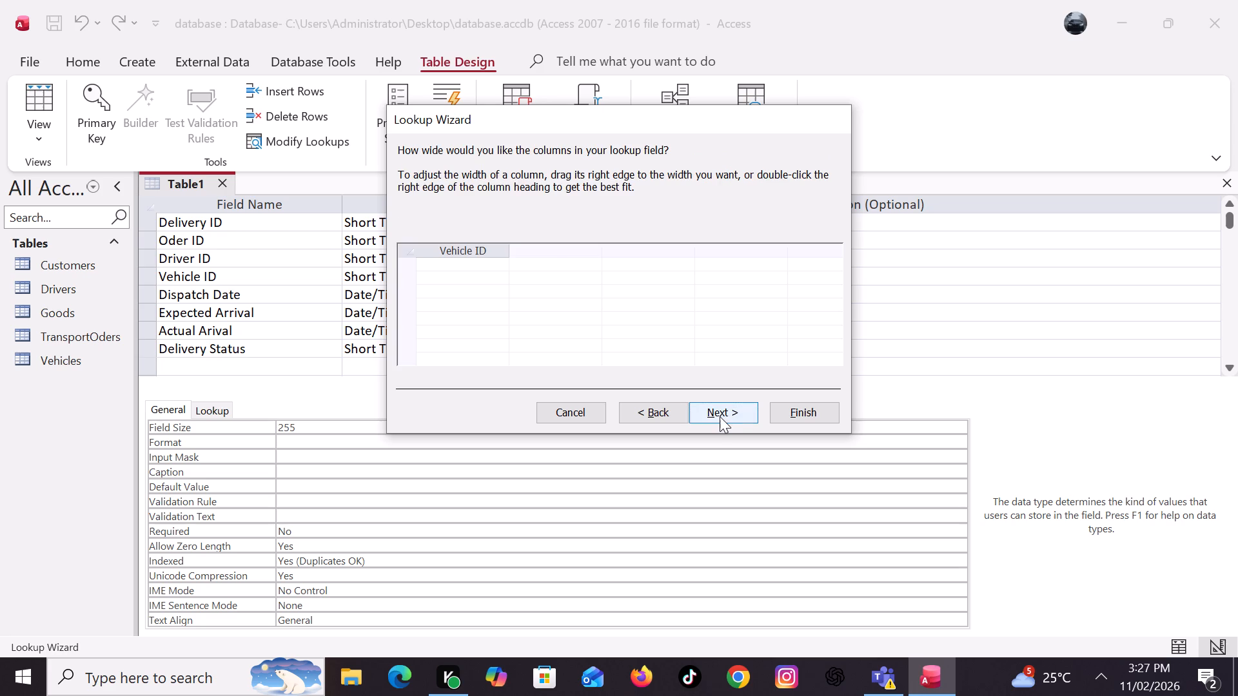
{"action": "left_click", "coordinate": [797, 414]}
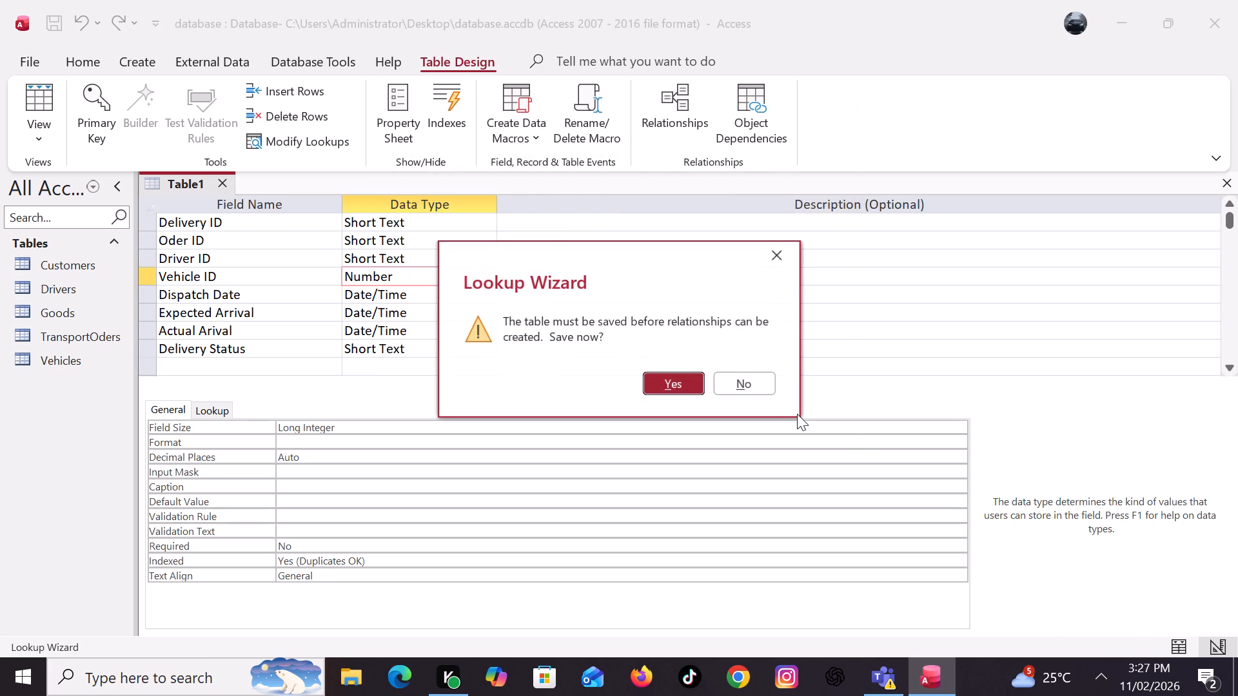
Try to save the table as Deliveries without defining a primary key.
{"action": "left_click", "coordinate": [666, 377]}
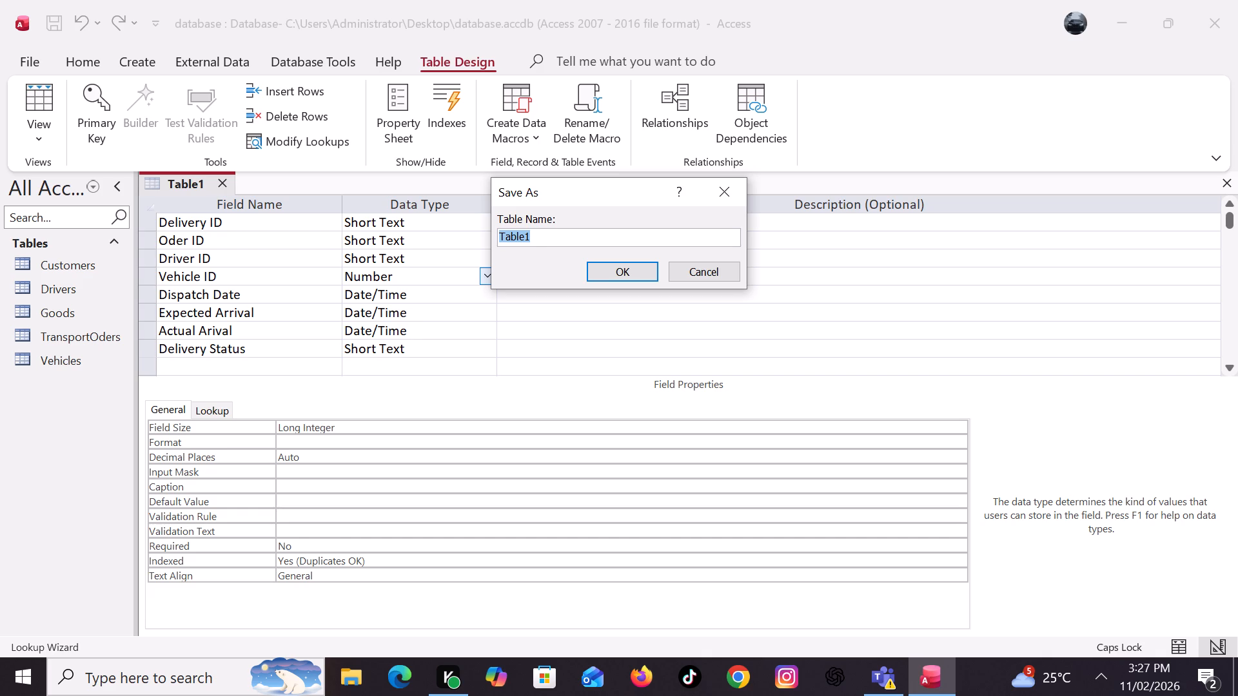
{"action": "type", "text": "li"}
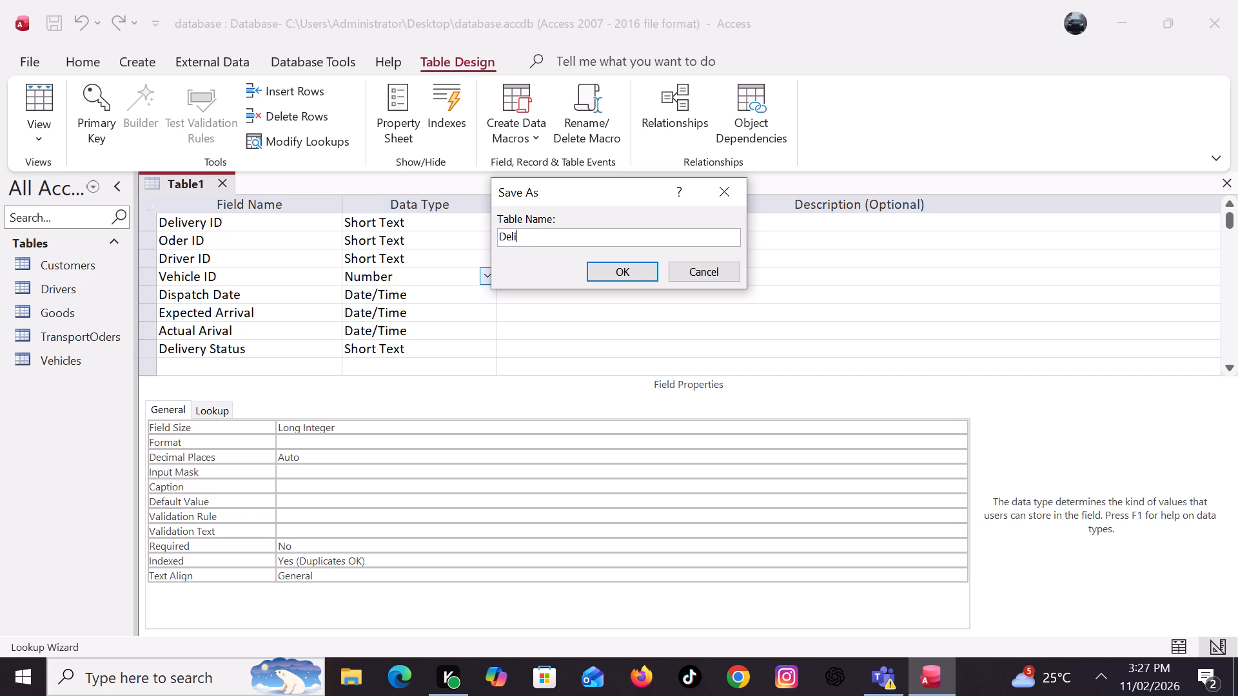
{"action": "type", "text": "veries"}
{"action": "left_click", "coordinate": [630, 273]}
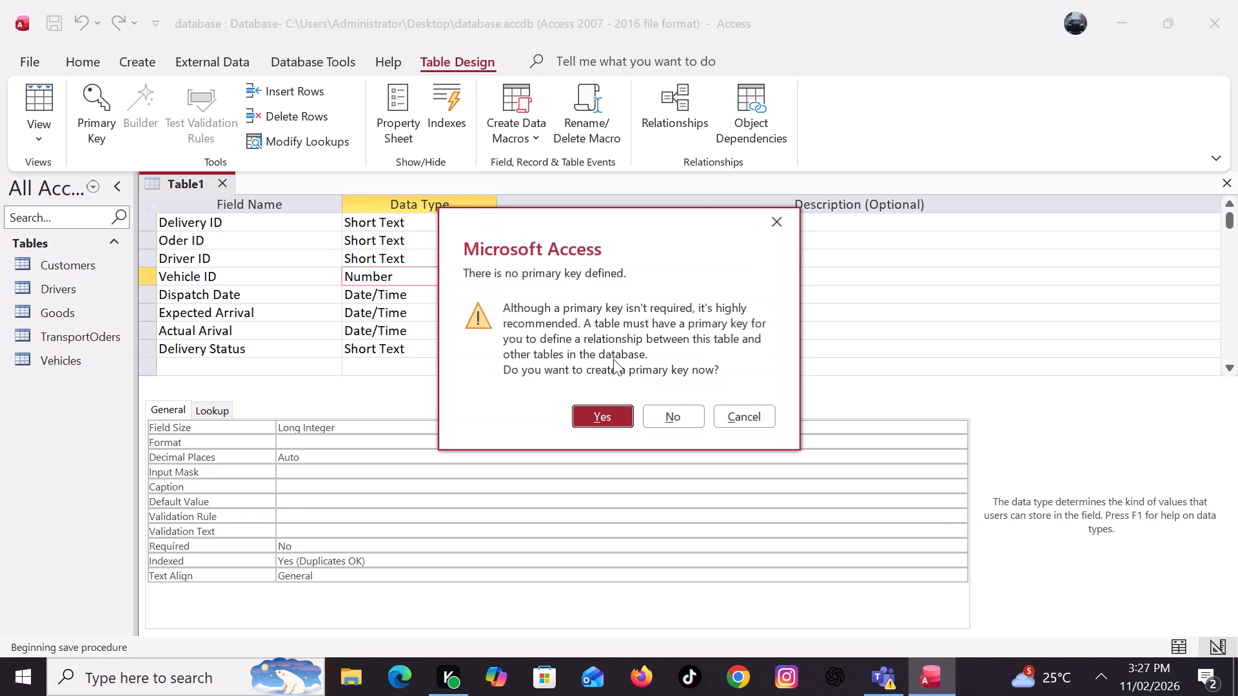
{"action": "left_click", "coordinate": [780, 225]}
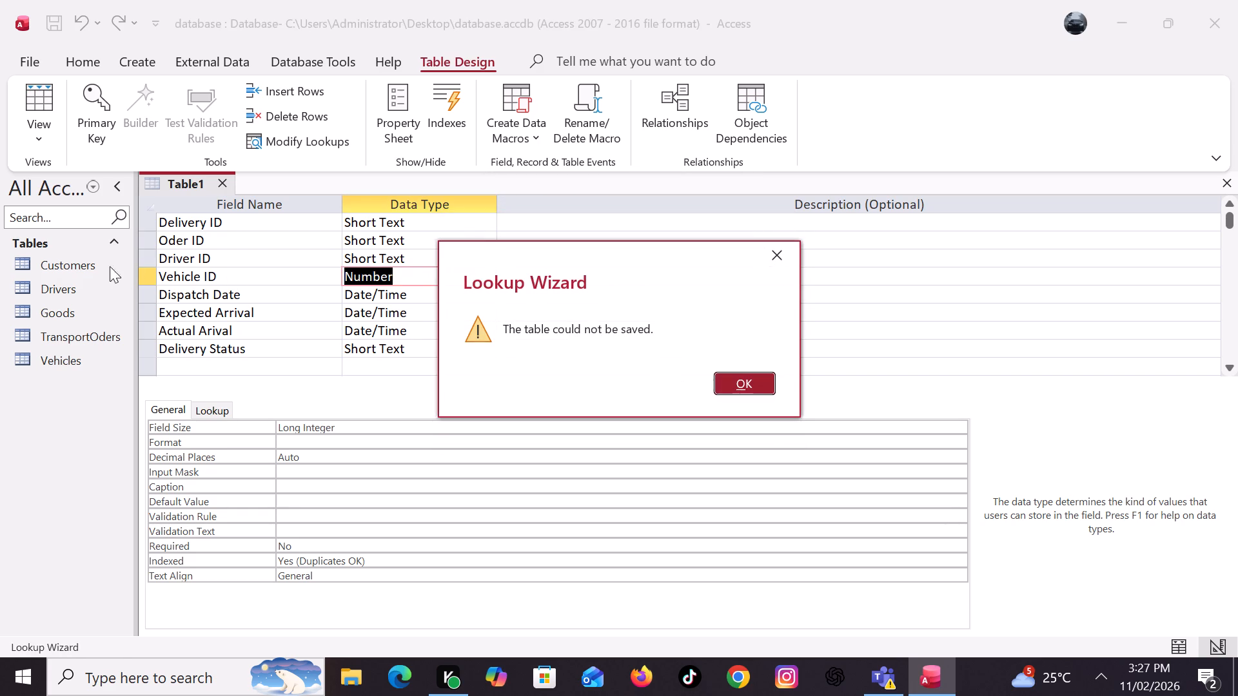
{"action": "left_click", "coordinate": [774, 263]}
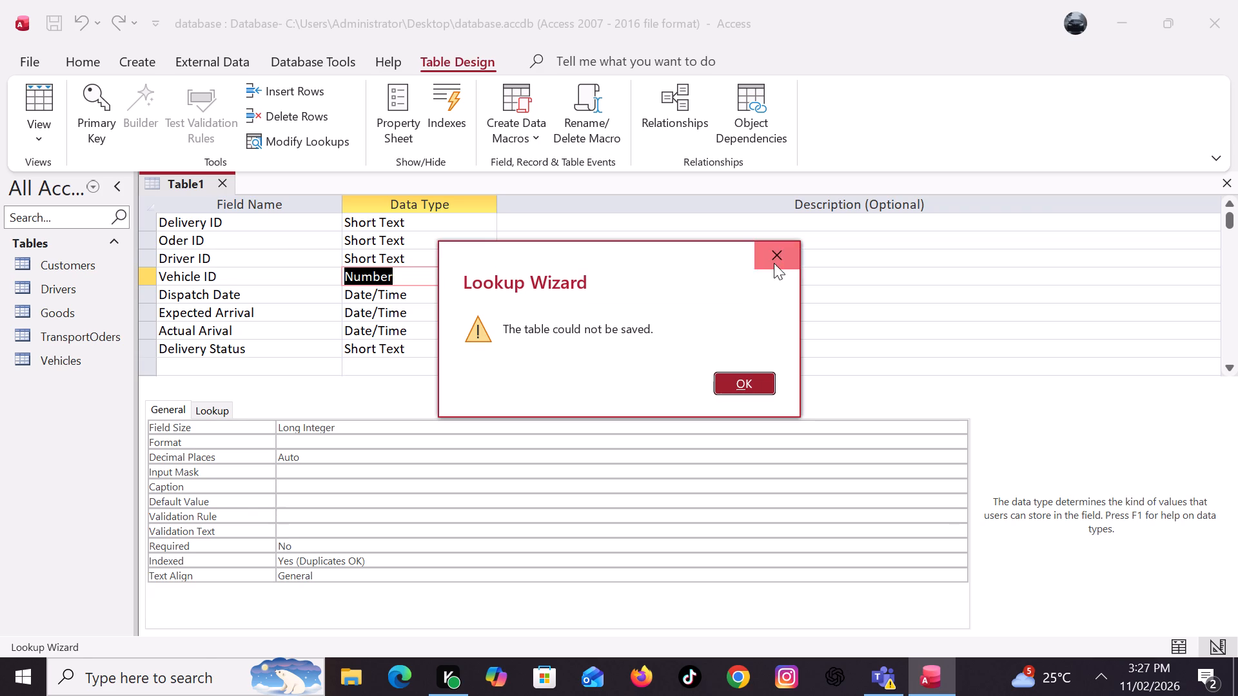
Make Delivery ID the primary key and set its data type to AutoNumber.
{"action": "left_click", "coordinate": [145, 221]}
{"action": "left_click", "coordinate": [92, 123]}
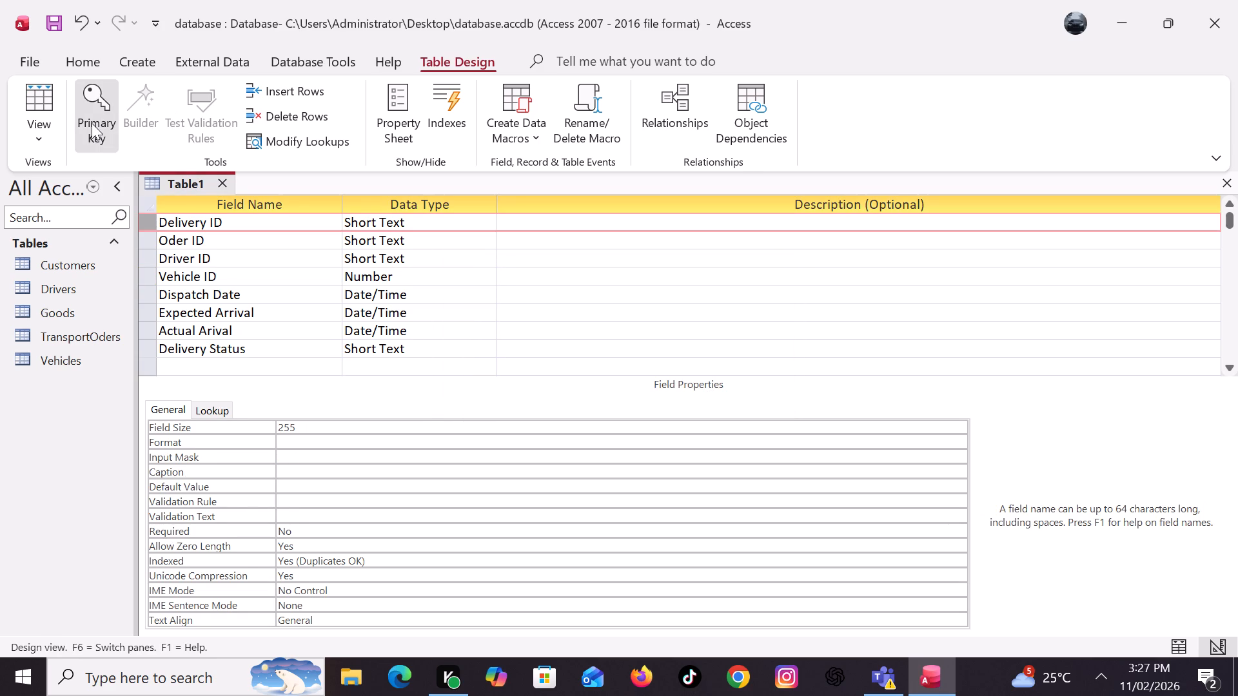
{"action": "left_click", "coordinate": [433, 214]}
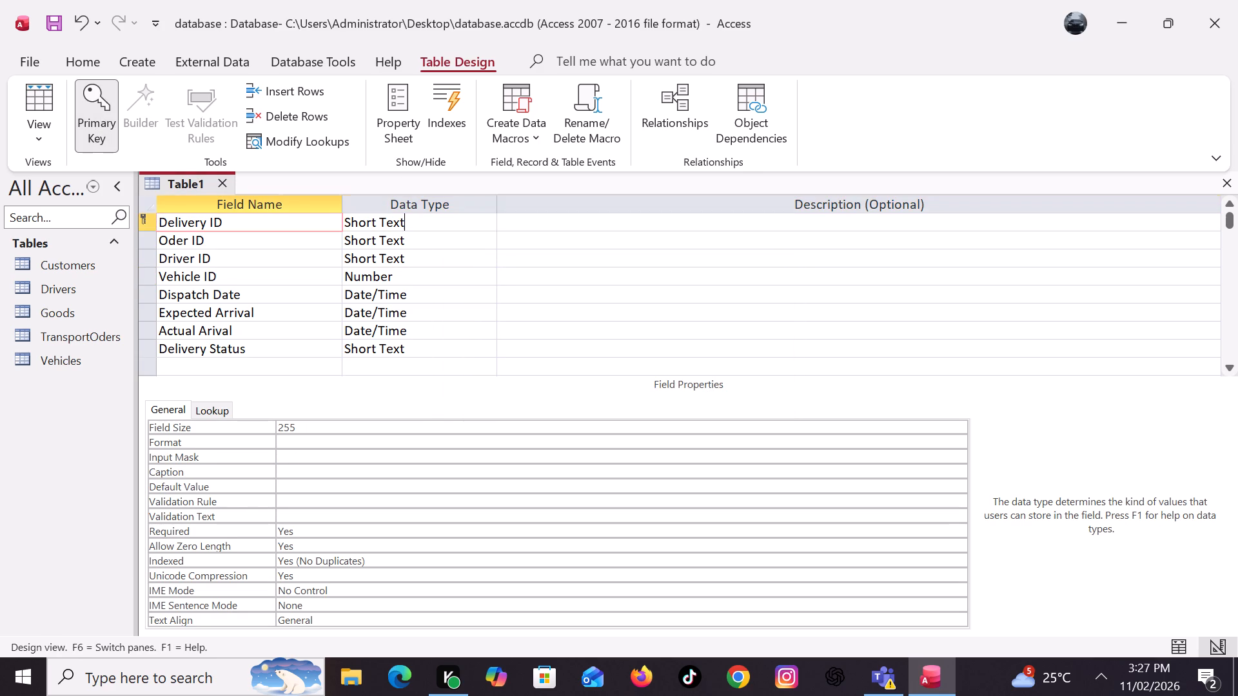
{"action": "left_click", "coordinate": [487, 224]}
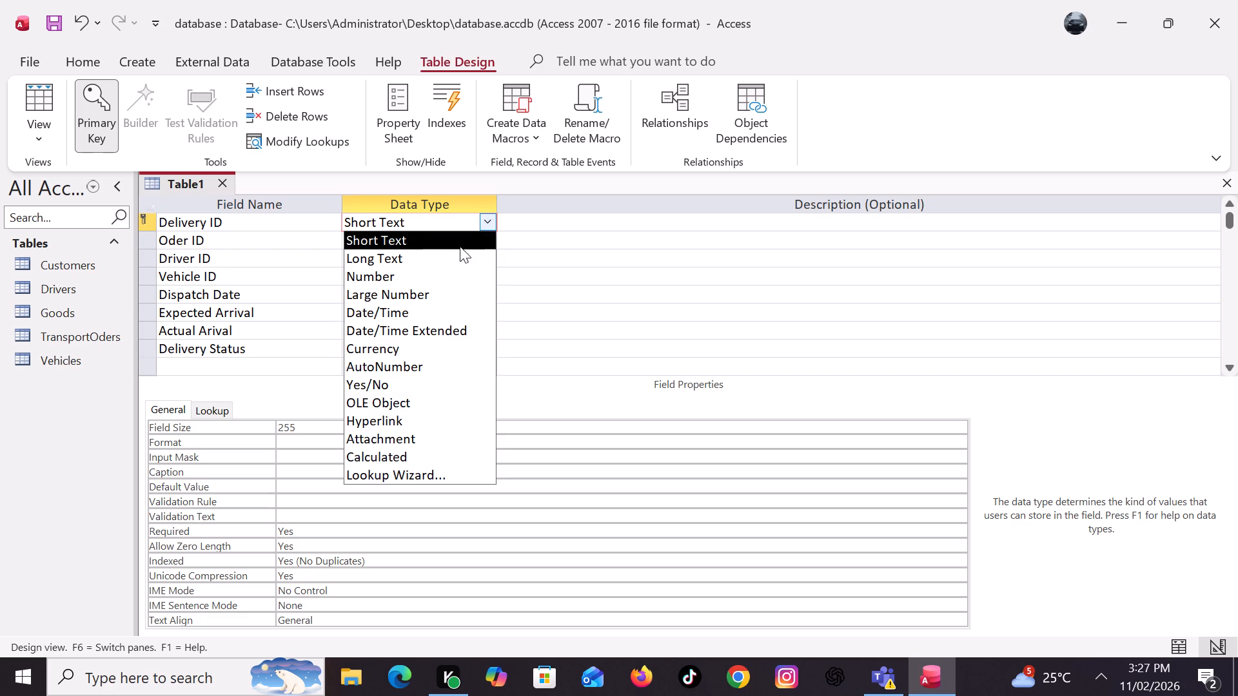
{"action": "left_click", "coordinate": [410, 369]}
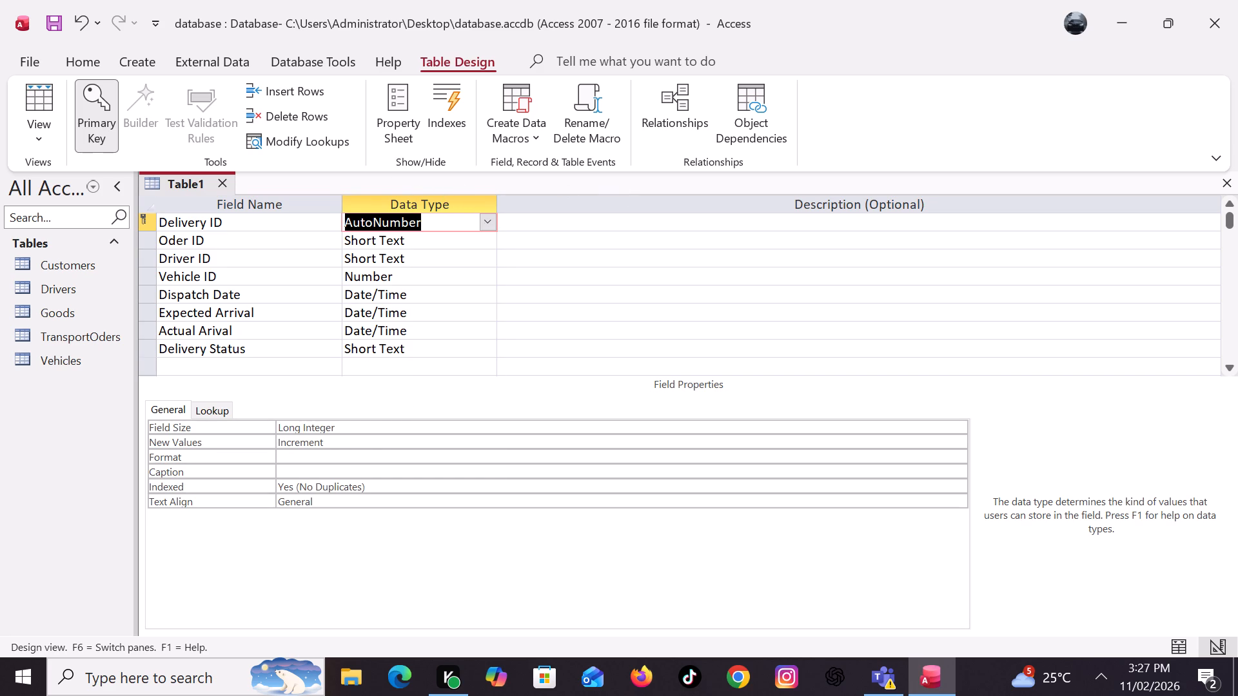
Run the Lookup Wizard on Vehicle ID again, using Vehicle ID from the Vehicles table, and dismiss the request to save the table.
{"action": "left_click", "coordinate": [452, 277]}
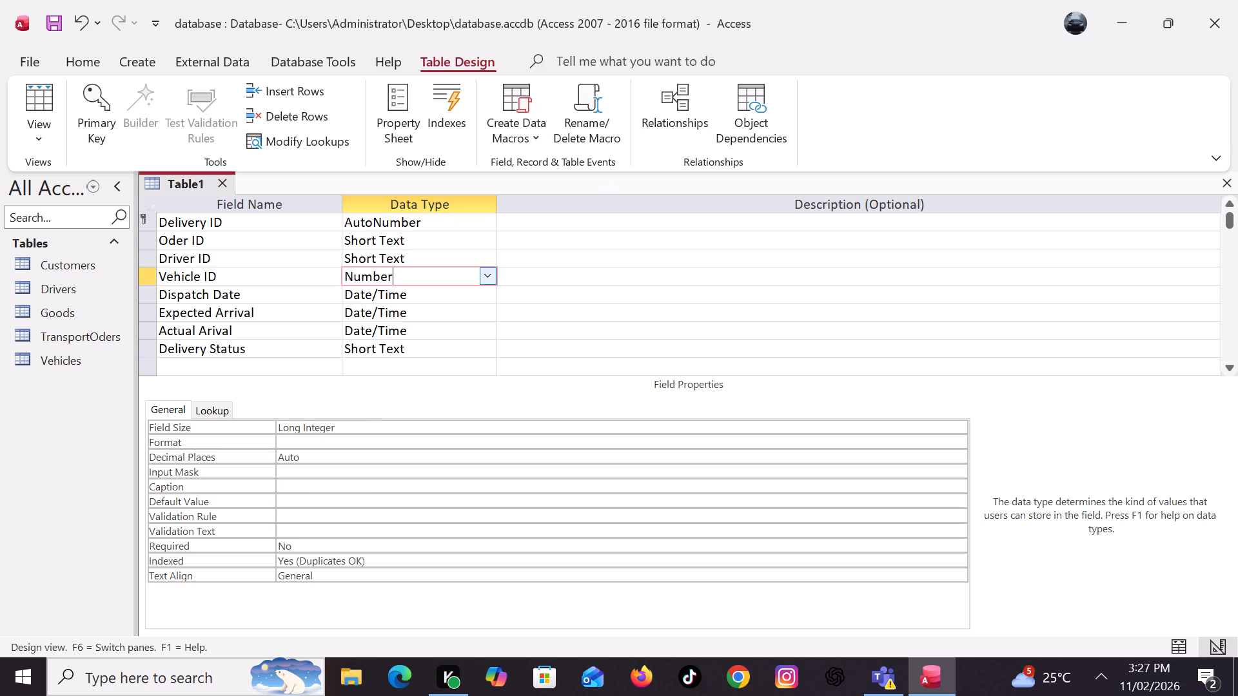
{"action": "left_click", "coordinate": [492, 275]}
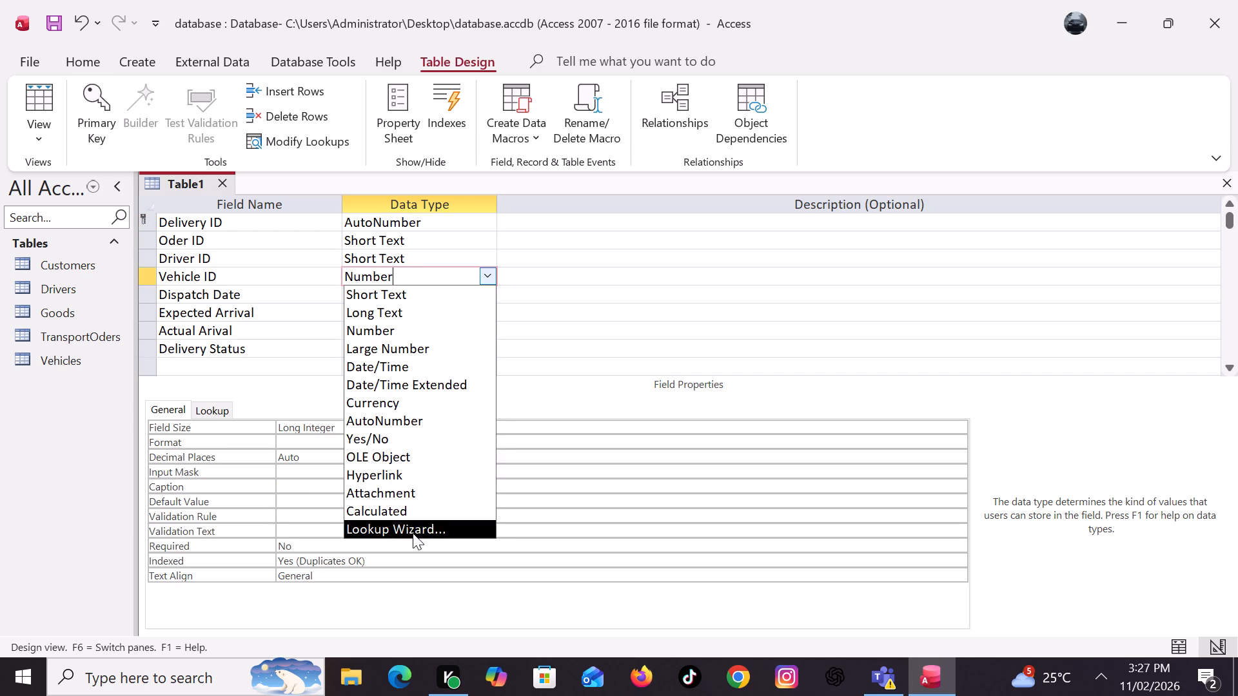
{"action": "left_click", "coordinate": [413, 527]}
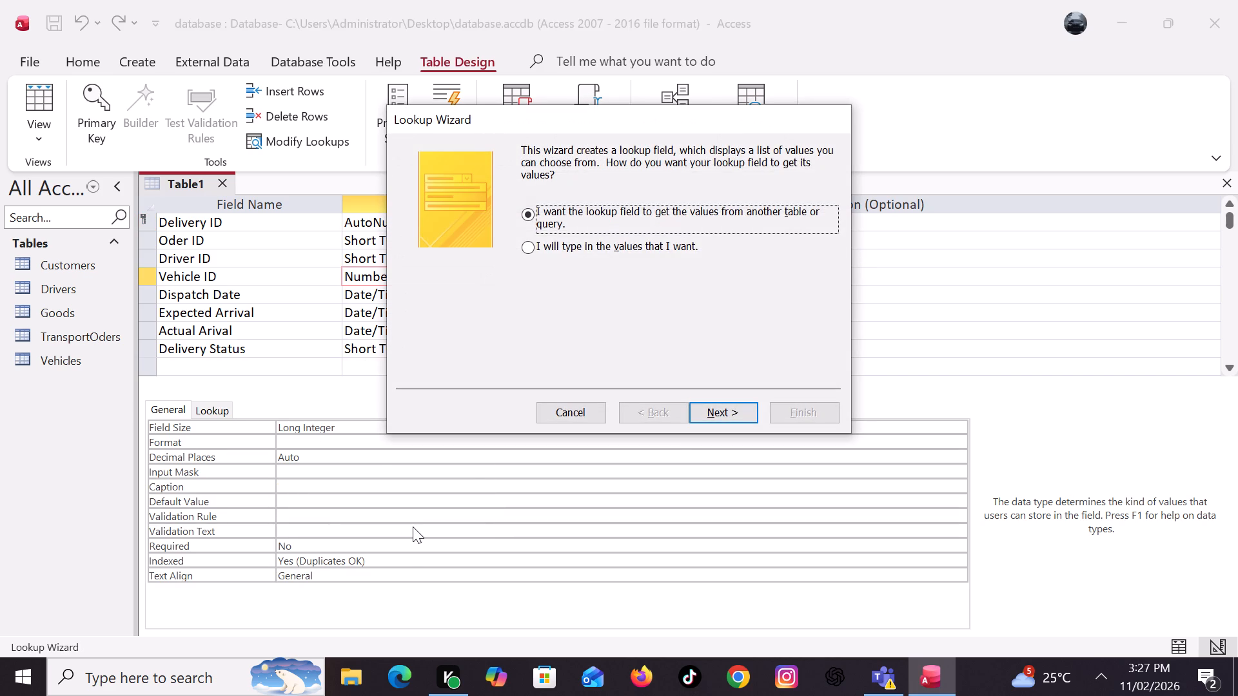
{"action": "left_click", "coordinate": [737, 408]}
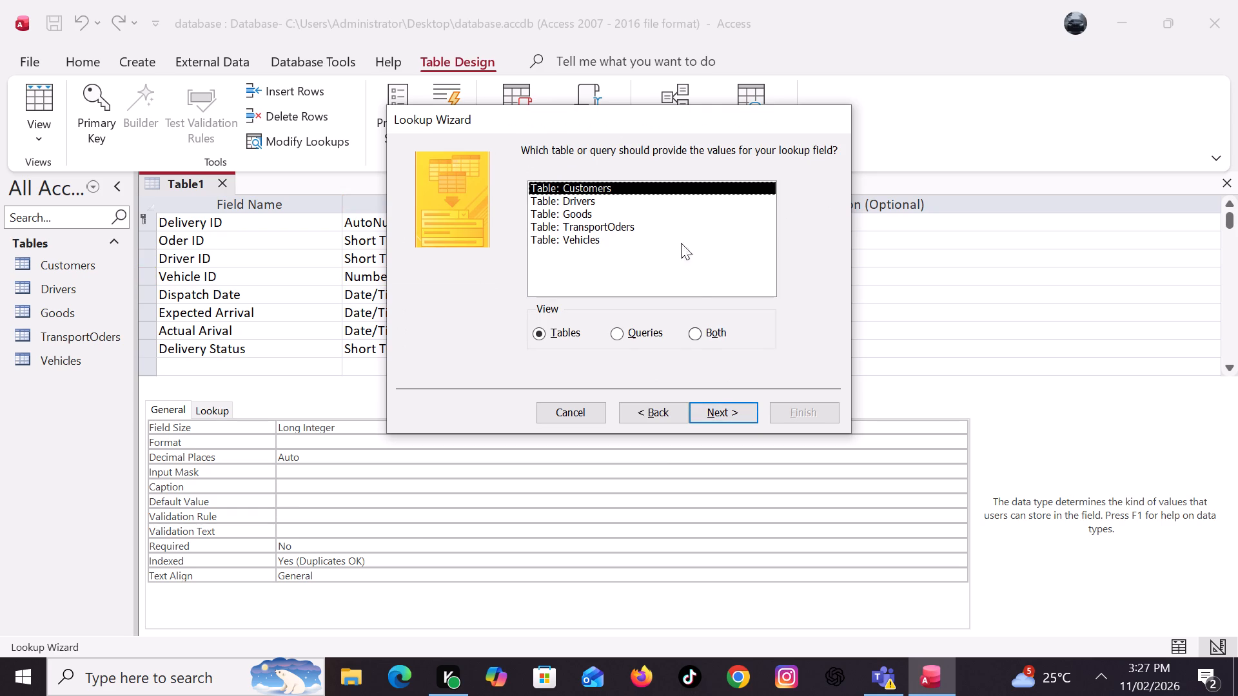
{"action": "left_click", "coordinate": [594, 236]}
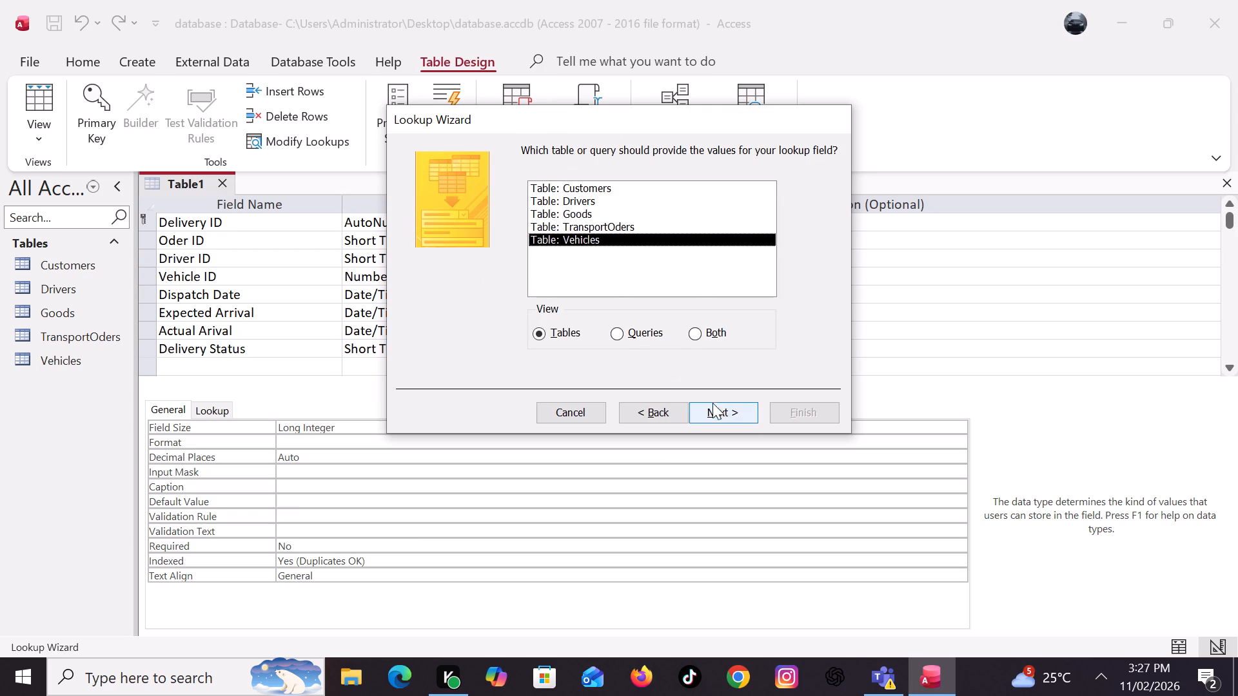
{"action": "left_click", "coordinate": [715, 411]}
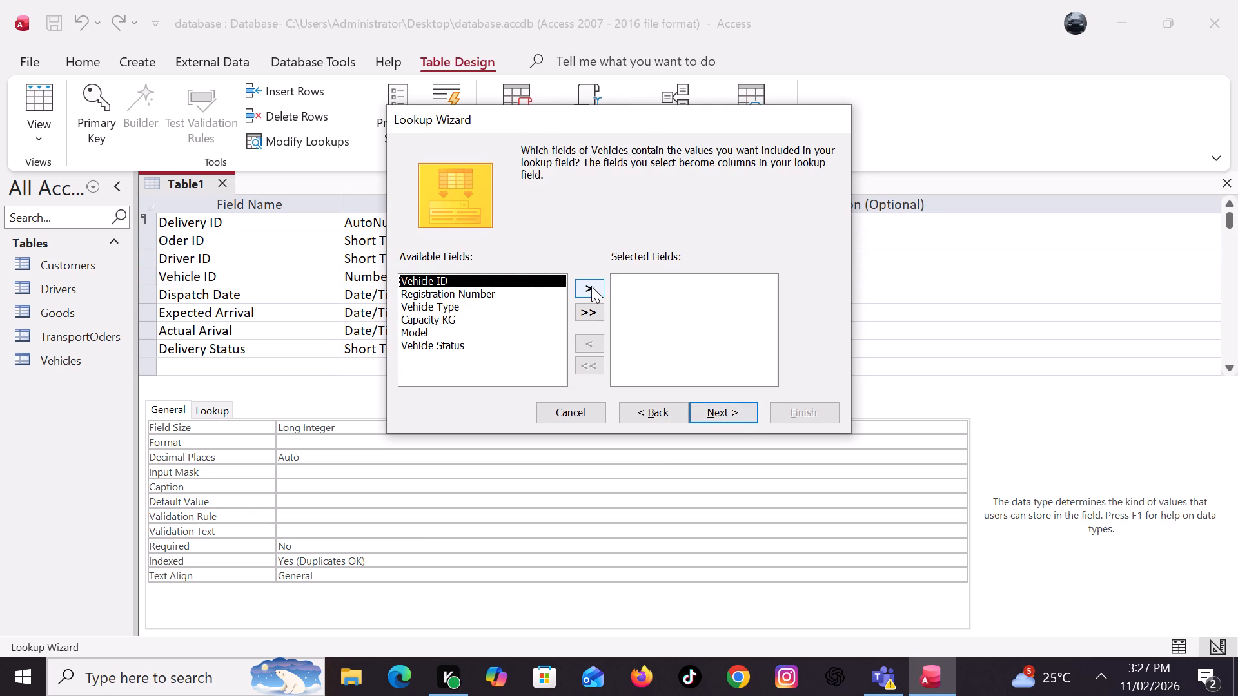
{"action": "left_click", "coordinate": [591, 286]}
{"action": "left_click", "coordinate": [709, 403]}
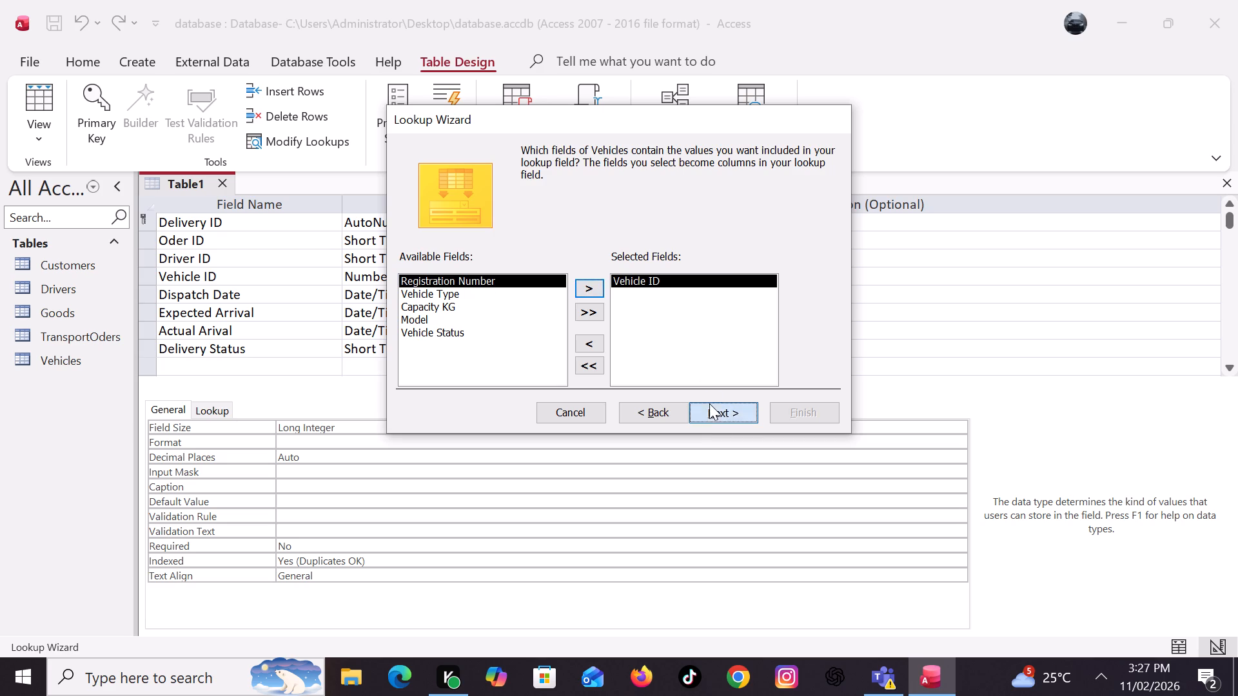
{"action": "left_click", "coordinate": [709, 403]}
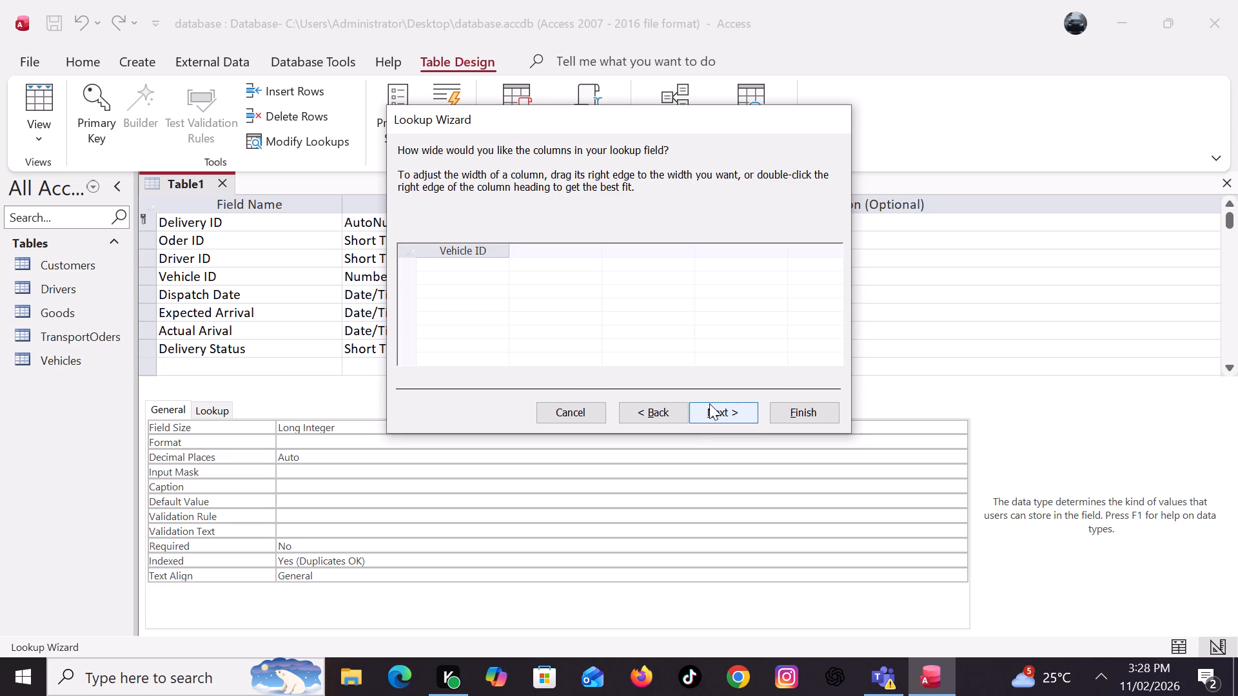
{"action": "left_click", "coordinate": [805, 412]}
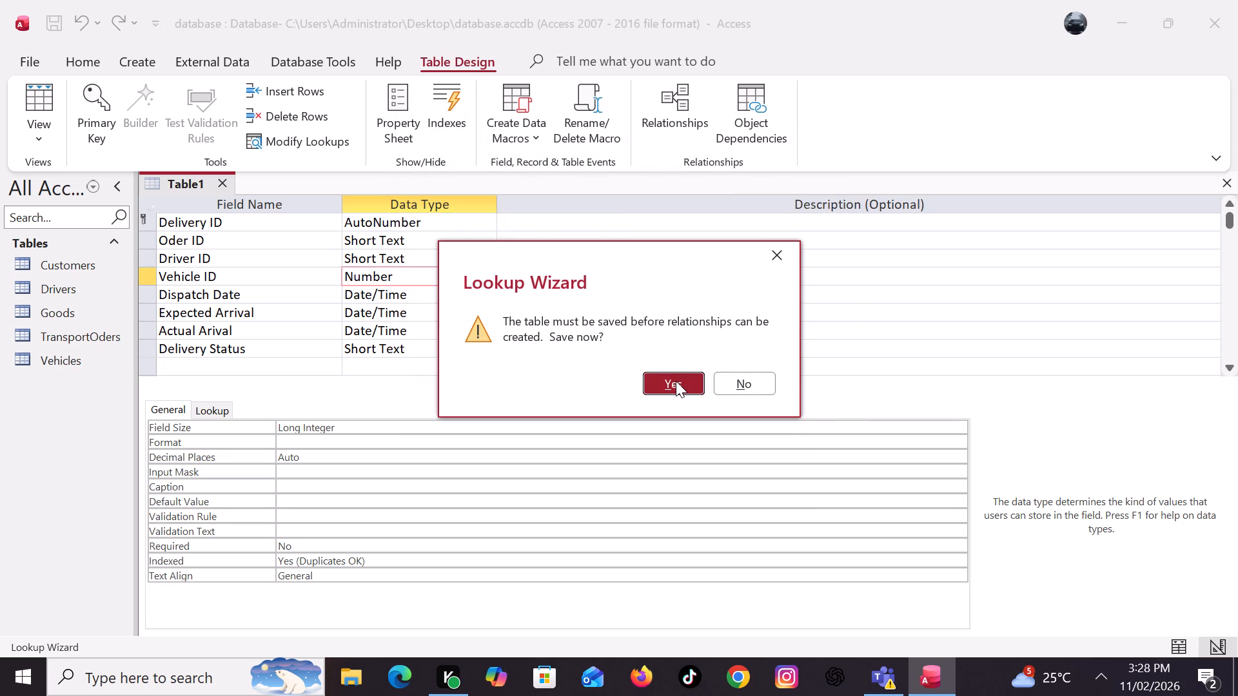
{"action": "left_click", "coordinate": [766, 262]}
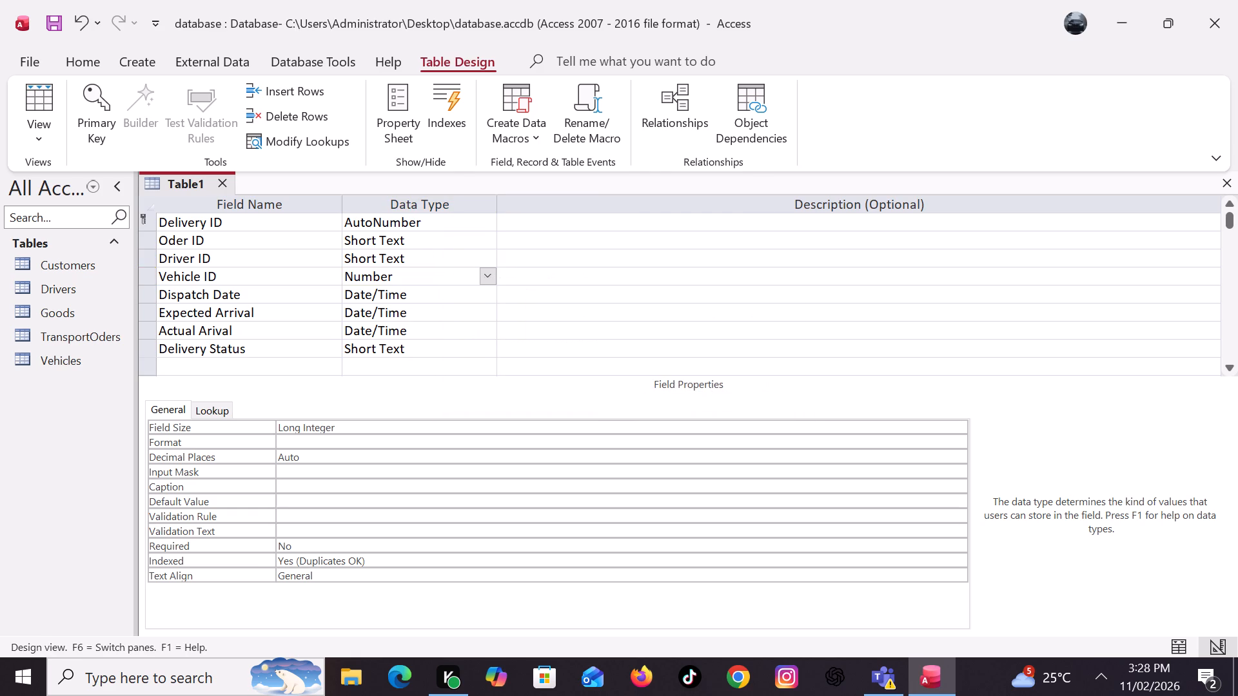
Use the Lookup Wizard to make Driver ID take its values from DriveID in the Drivers table, and dismiss the request to save the table.
{"action": "left_click", "coordinate": [409, 258]}
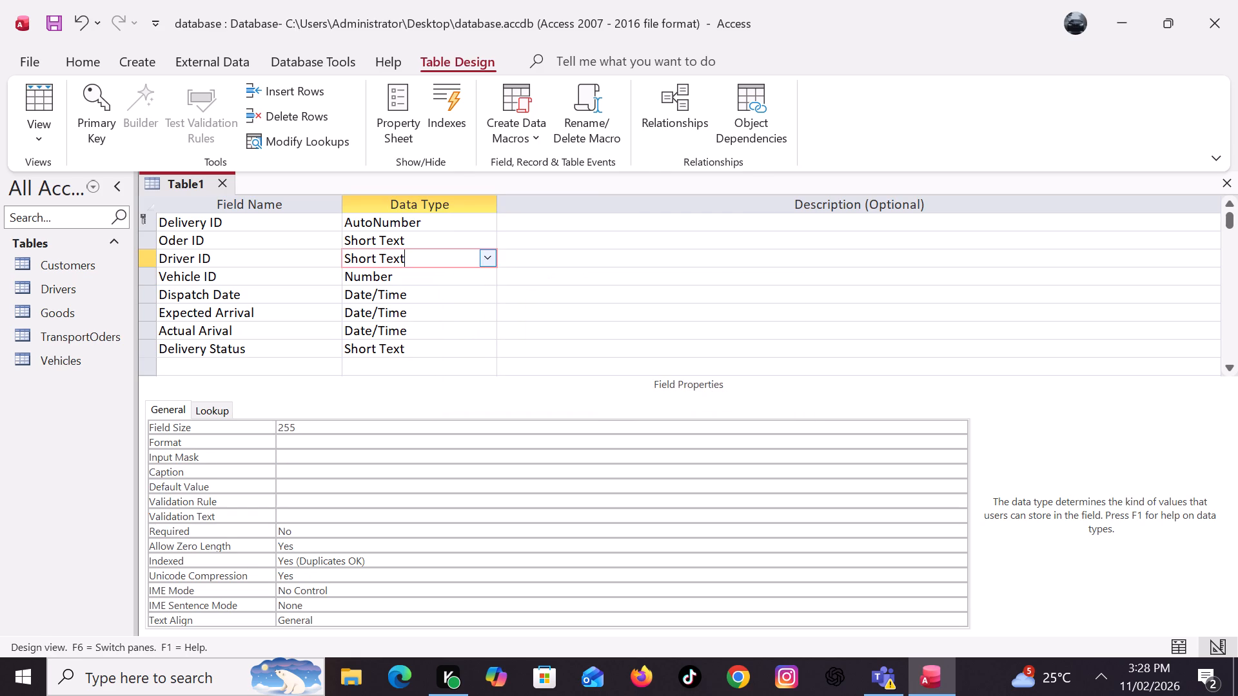
{"action": "left_click", "coordinate": [488, 258]}
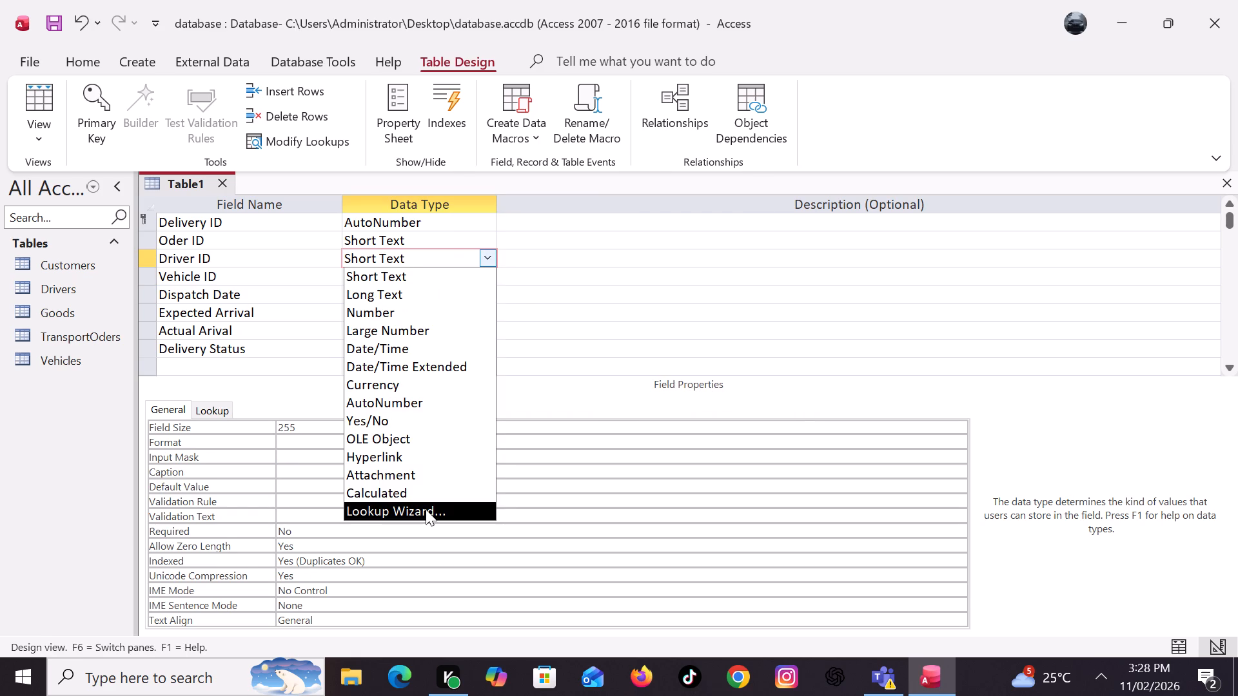
{"action": "left_click", "coordinate": [426, 509]}
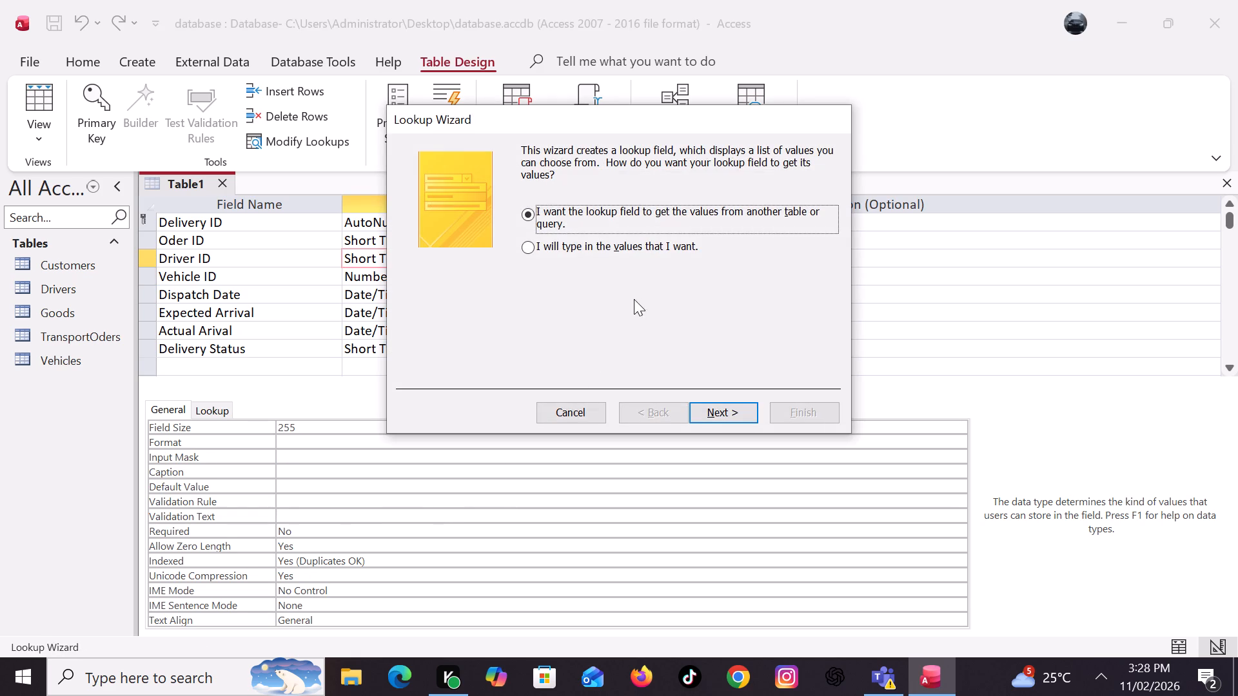
{"action": "left_click", "coordinate": [709, 408]}
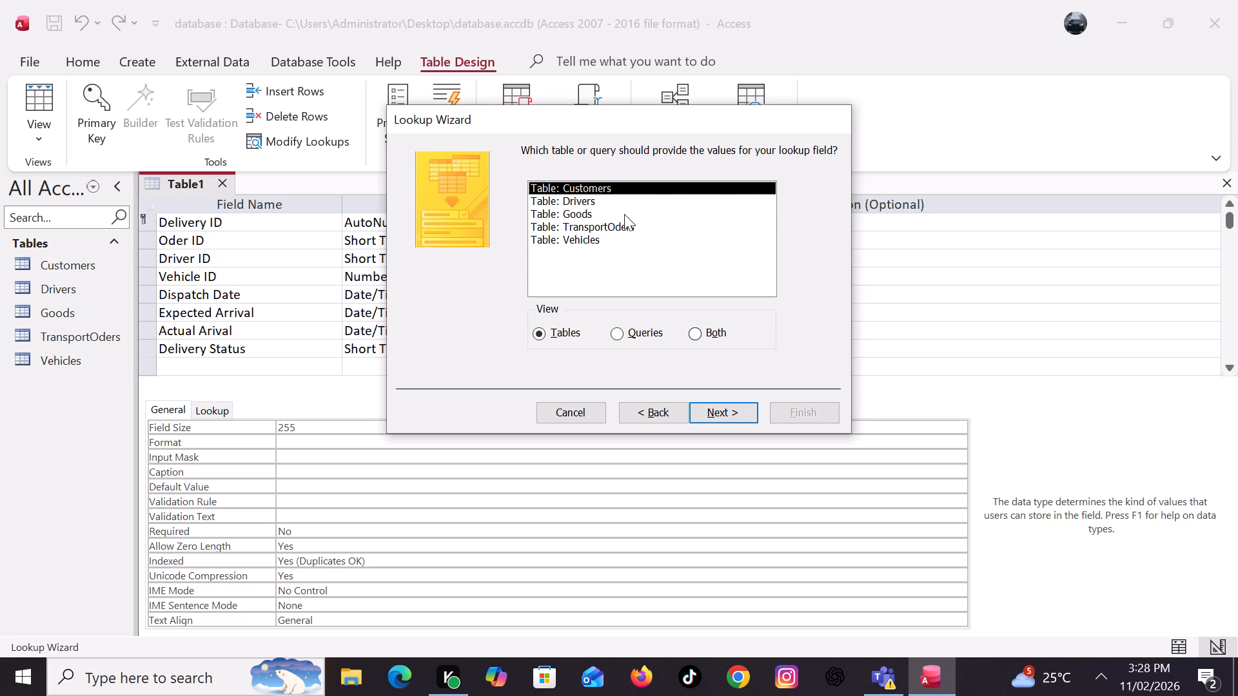
{"action": "left_click", "coordinate": [589, 195]}
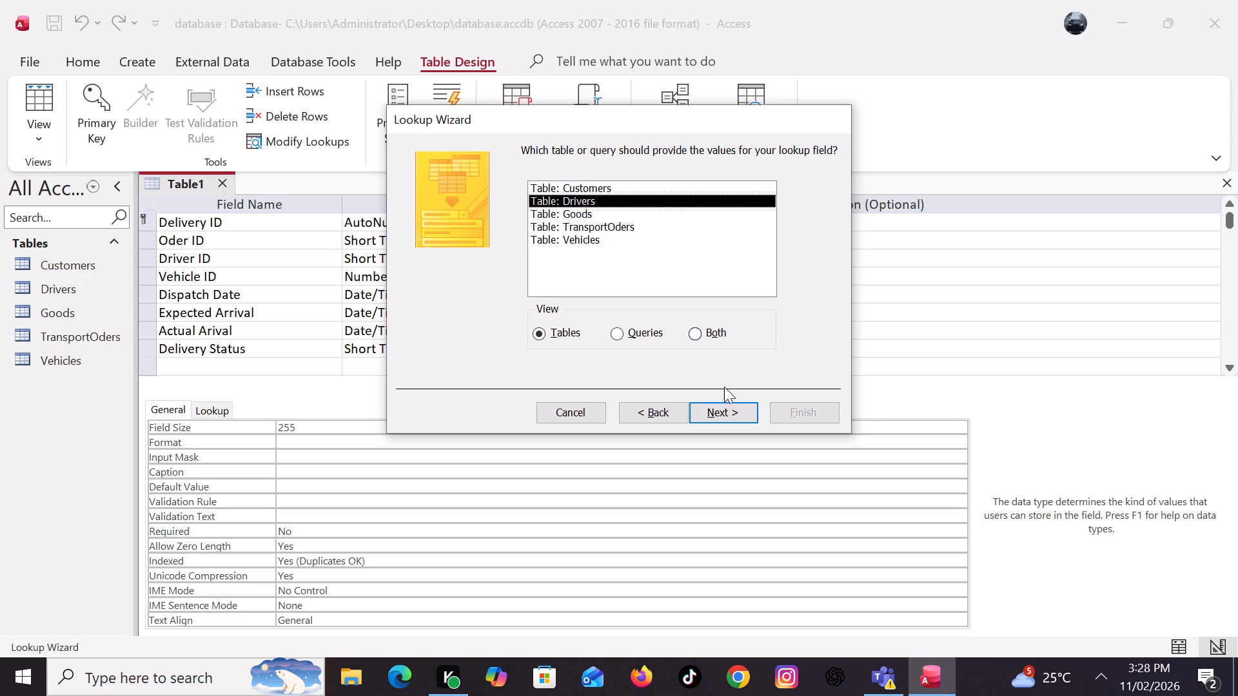
{"action": "left_click", "coordinate": [707, 415]}
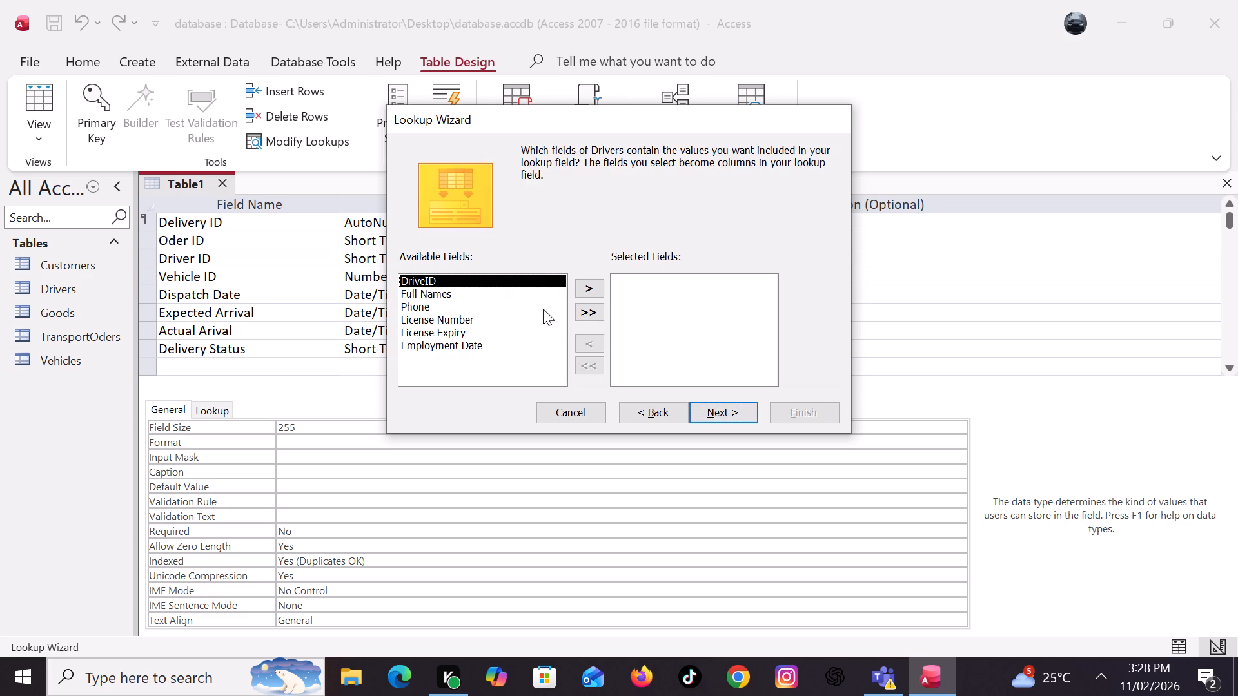
{"action": "left_click", "coordinate": [593, 291]}
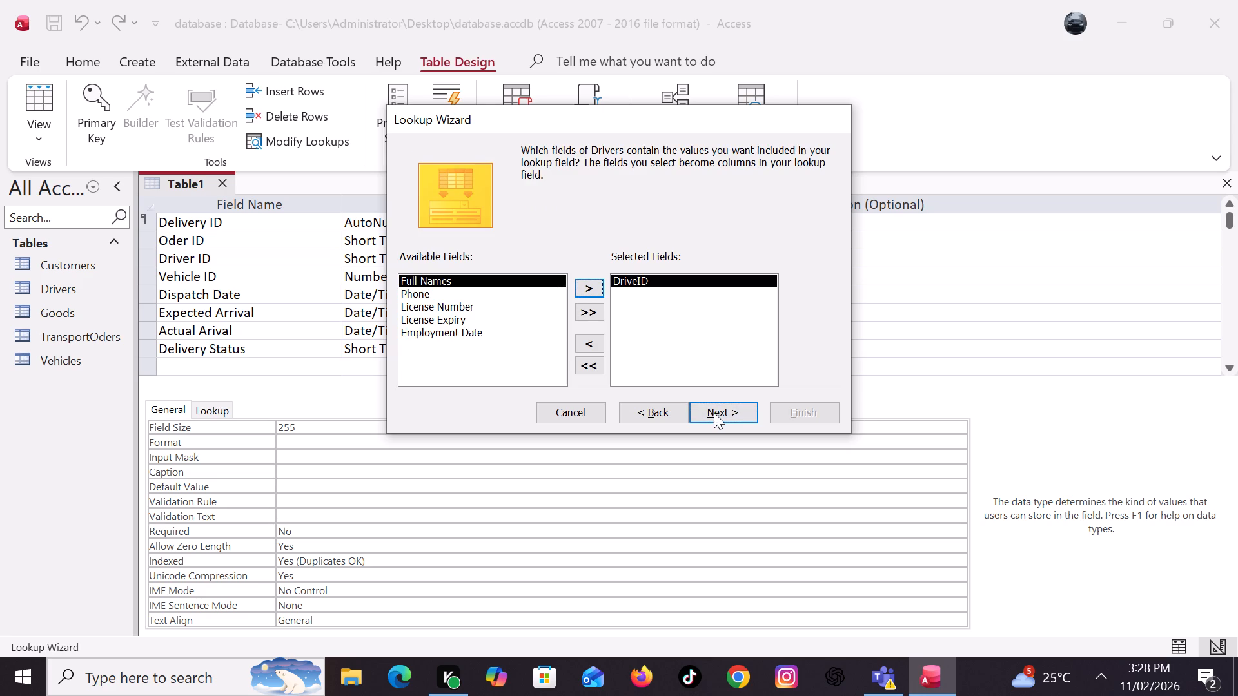
{"action": "left_click", "coordinate": [720, 412]}
{"action": "left_click", "coordinate": [720, 412]}
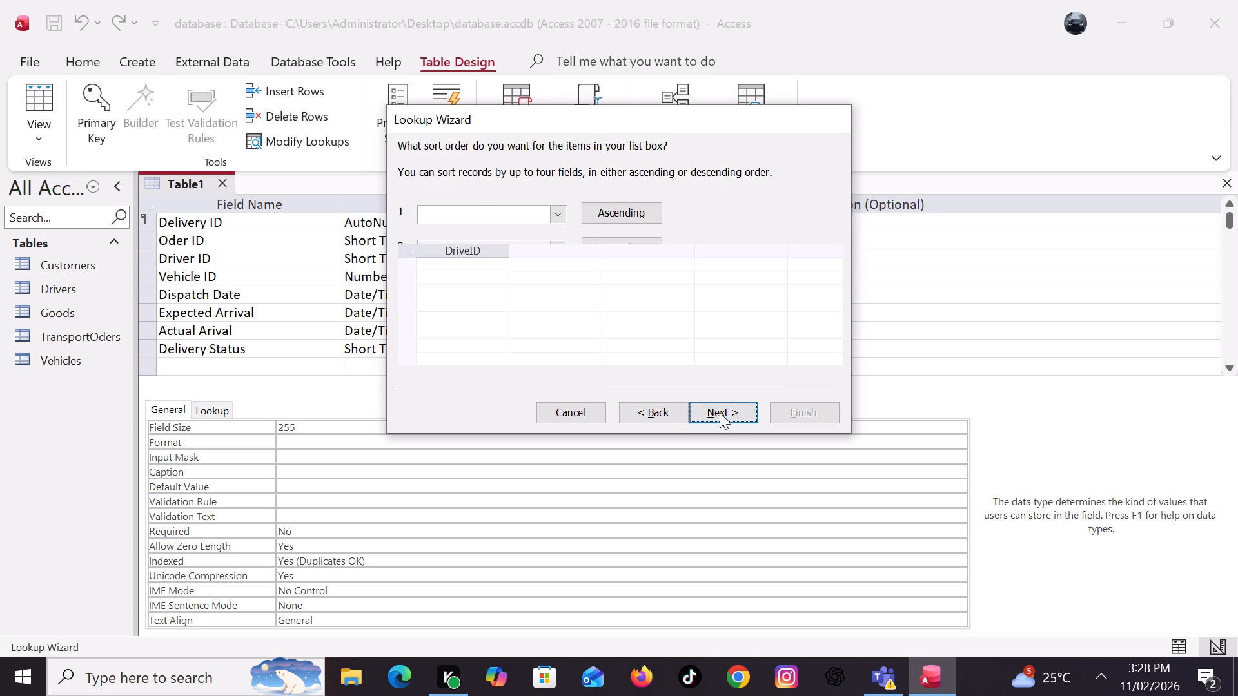
{"action": "left_click", "coordinate": [806, 416]}
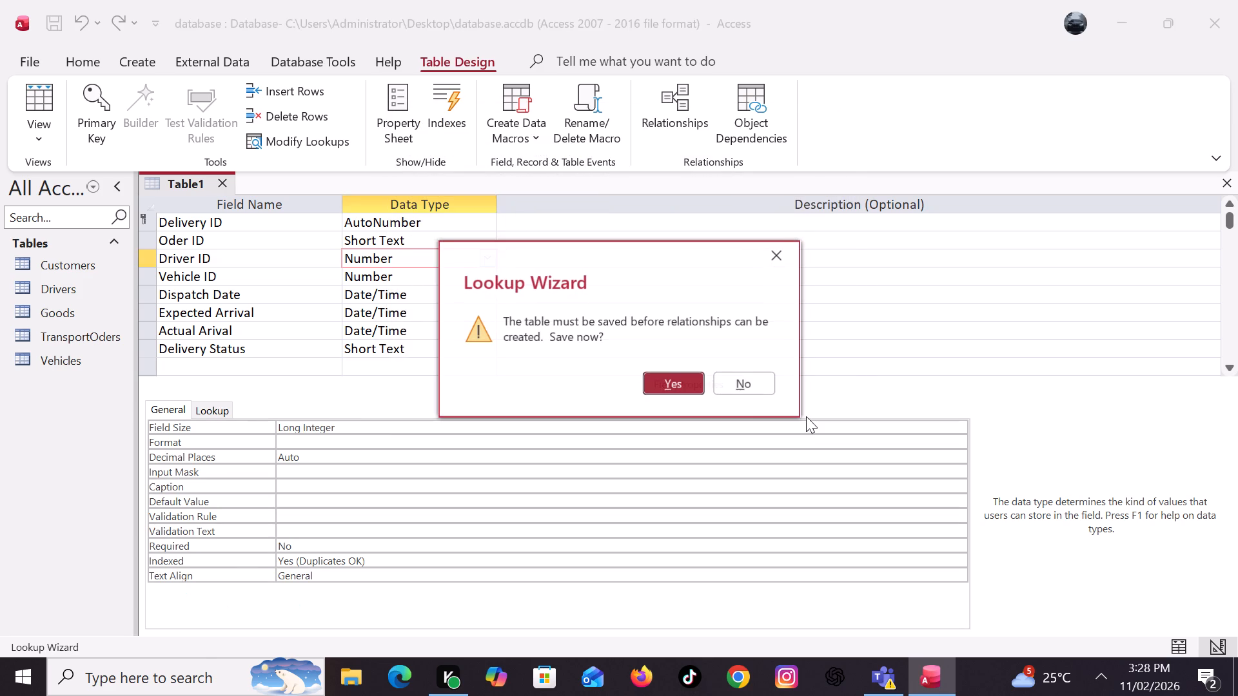
{"action": "left_click", "coordinate": [776, 246]}
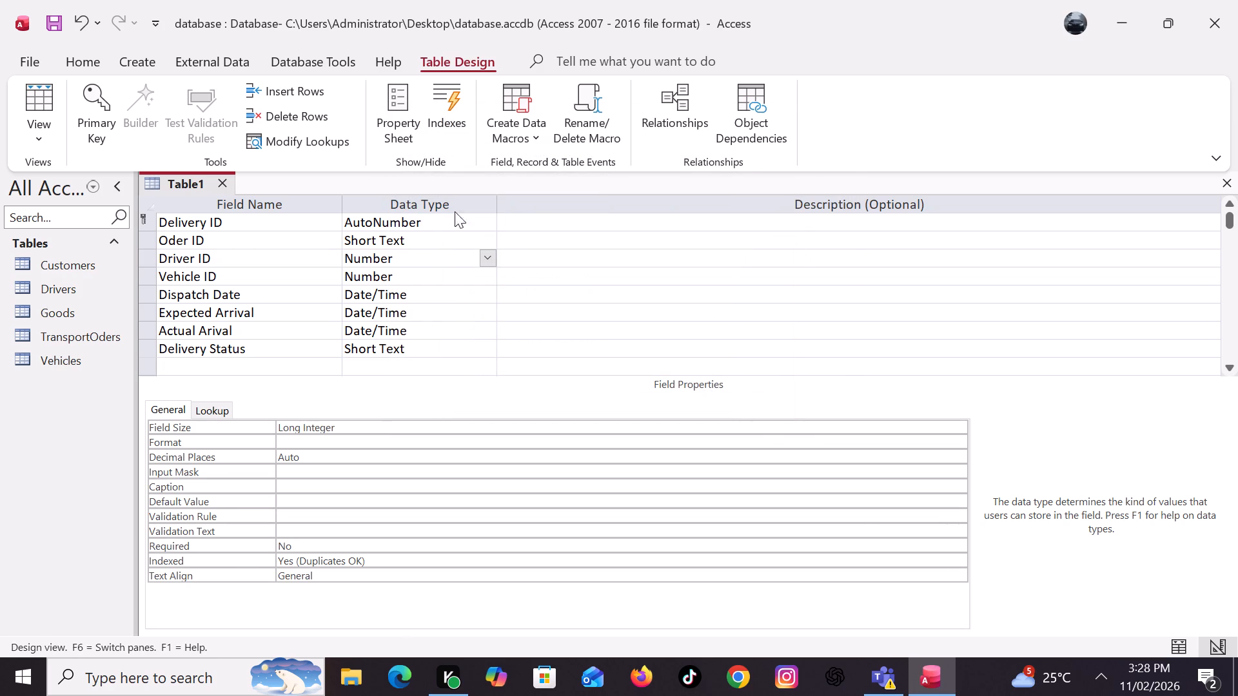
Use the Lookup Wizard to make Oder ID take its values from the Oder ID field of the TransportOders table.
{"action": "left_click", "coordinate": [431, 238]}
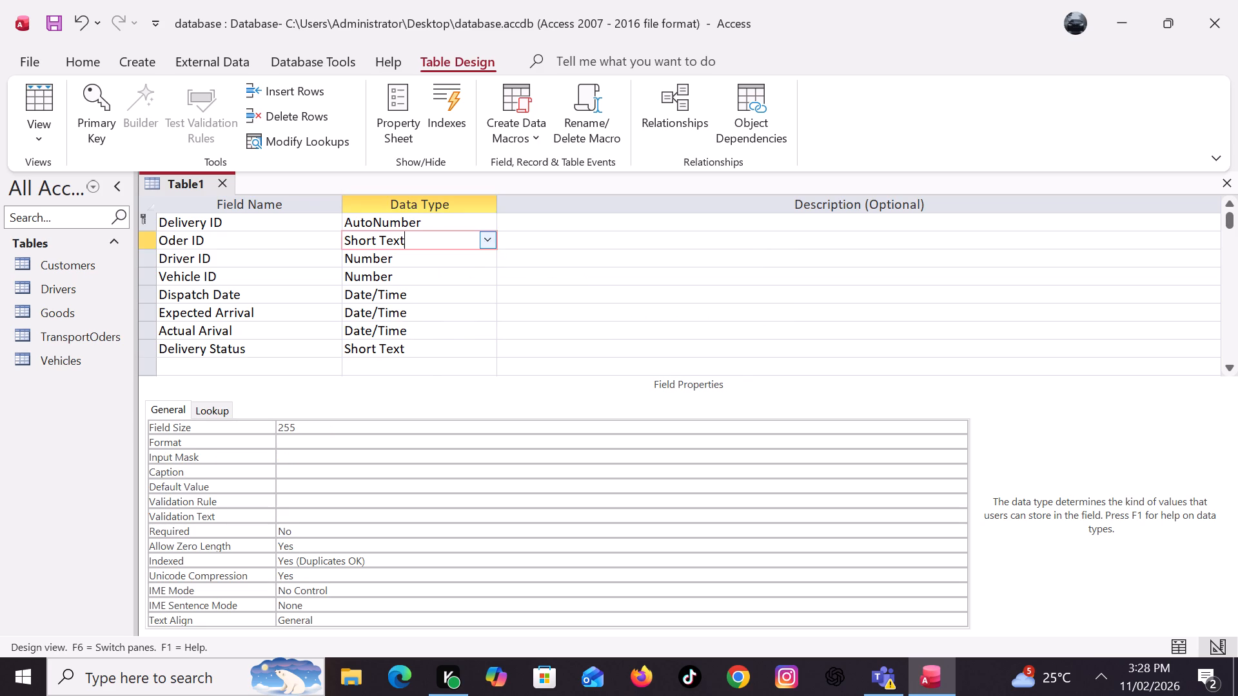
{"action": "left_click", "coordinate": [493, 241]}
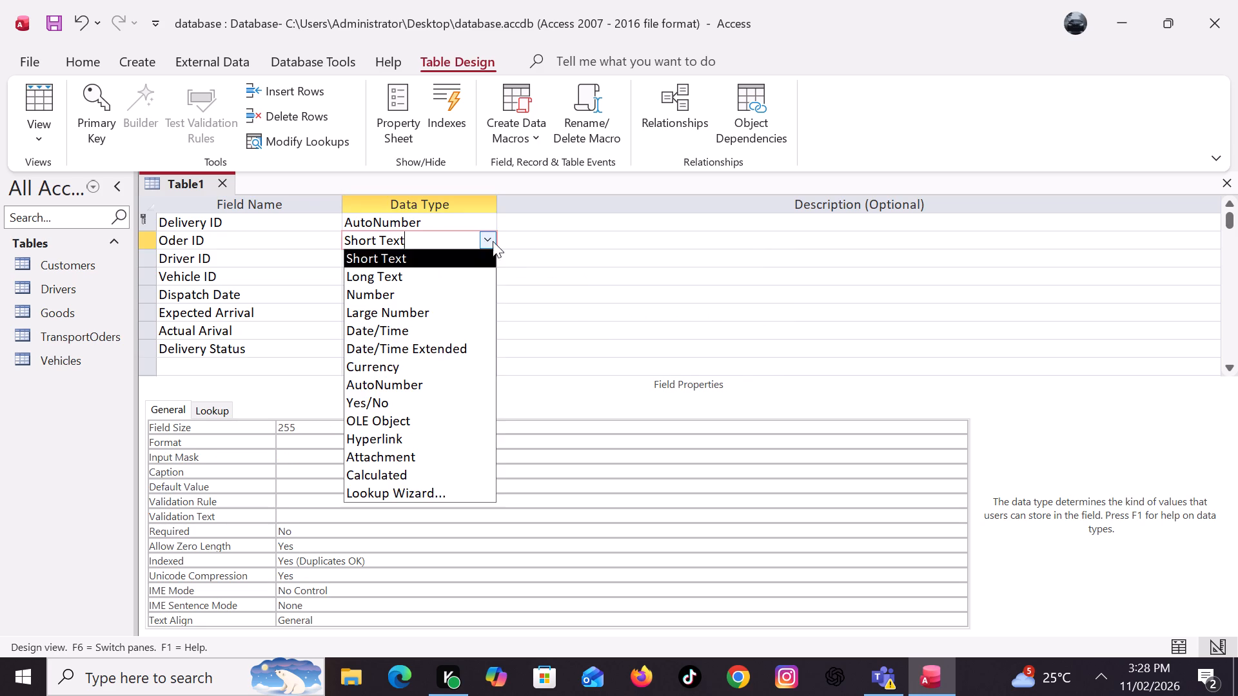
{"action": "left_click", "coordinate": [446, 499]}
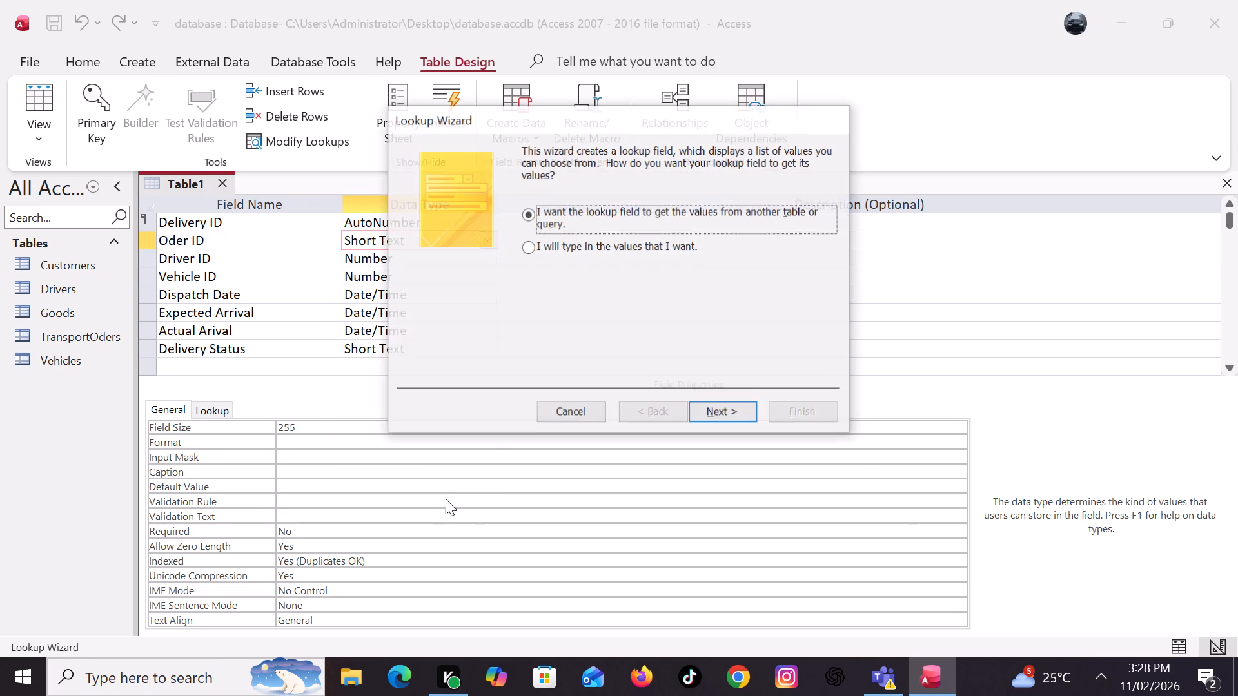
{"action": "left_click", "coordinate": [727, 402]}
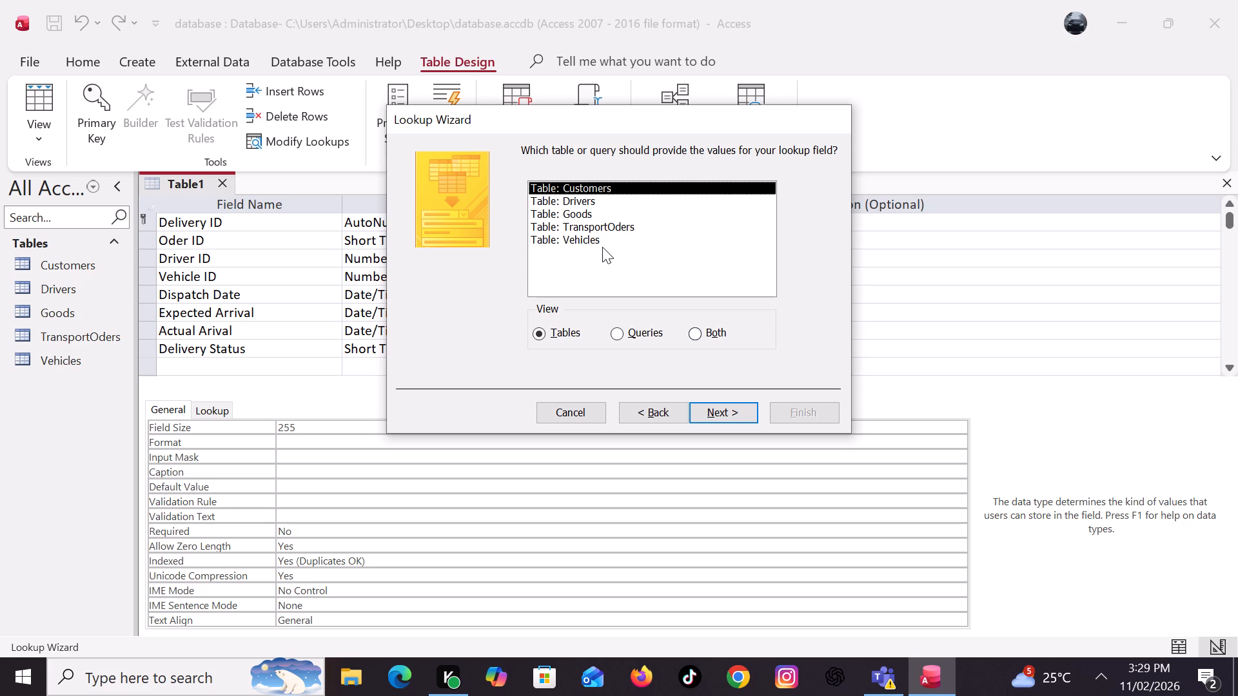
{"action": "left_click", "coordinate": [604, 223]}
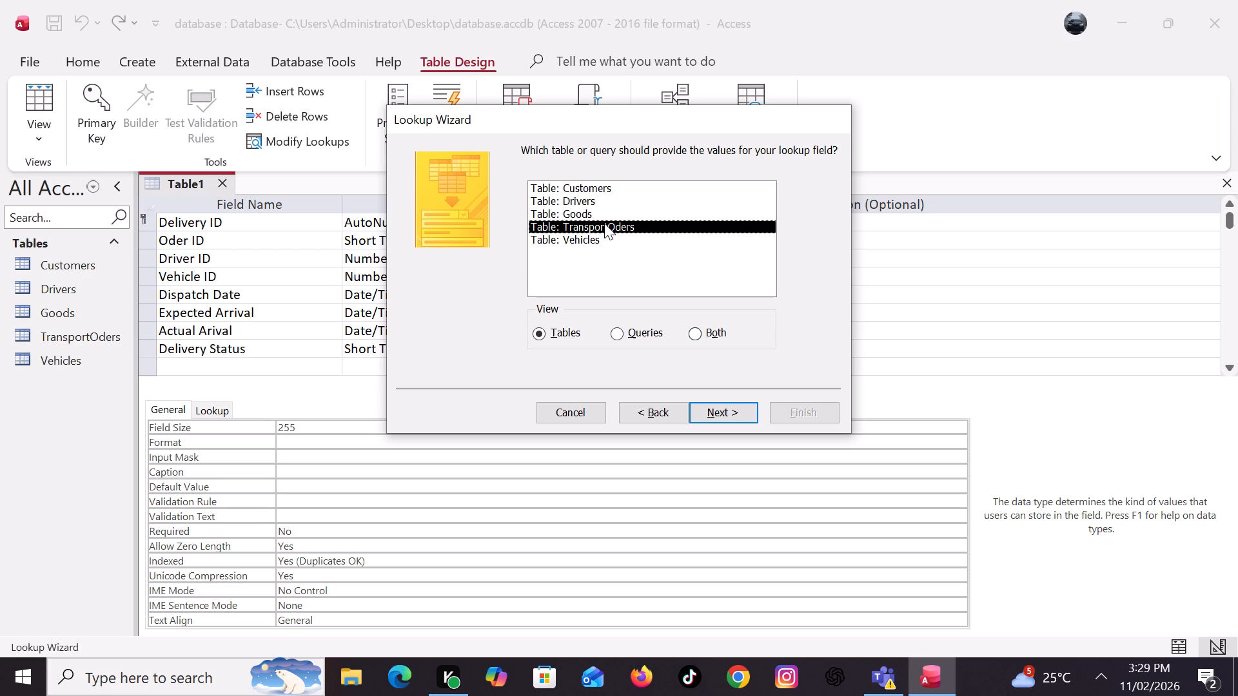
{"action": "left_click", "coordinate": [718, 405]}
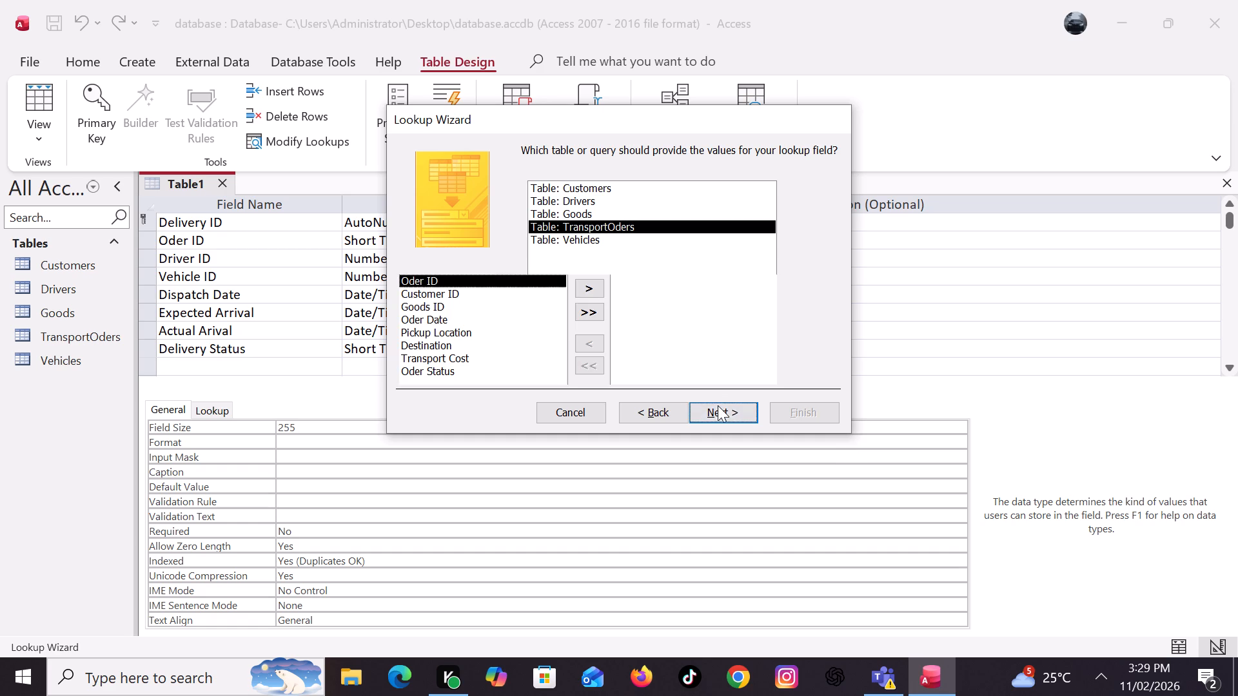
{"action": "left_click", "coordinate": [592, 288]}
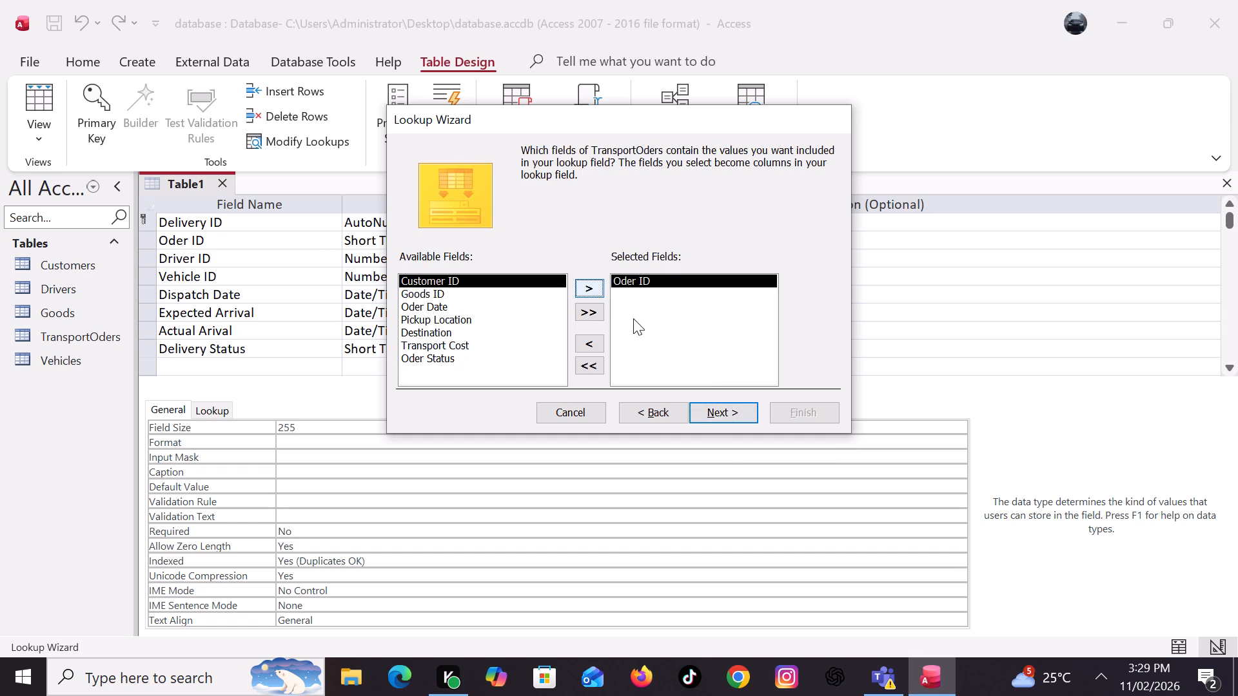
{"action": "left_click", "coordinate": [729, 407]}
{"action": "left_click", "coordinate": [729, 407]}
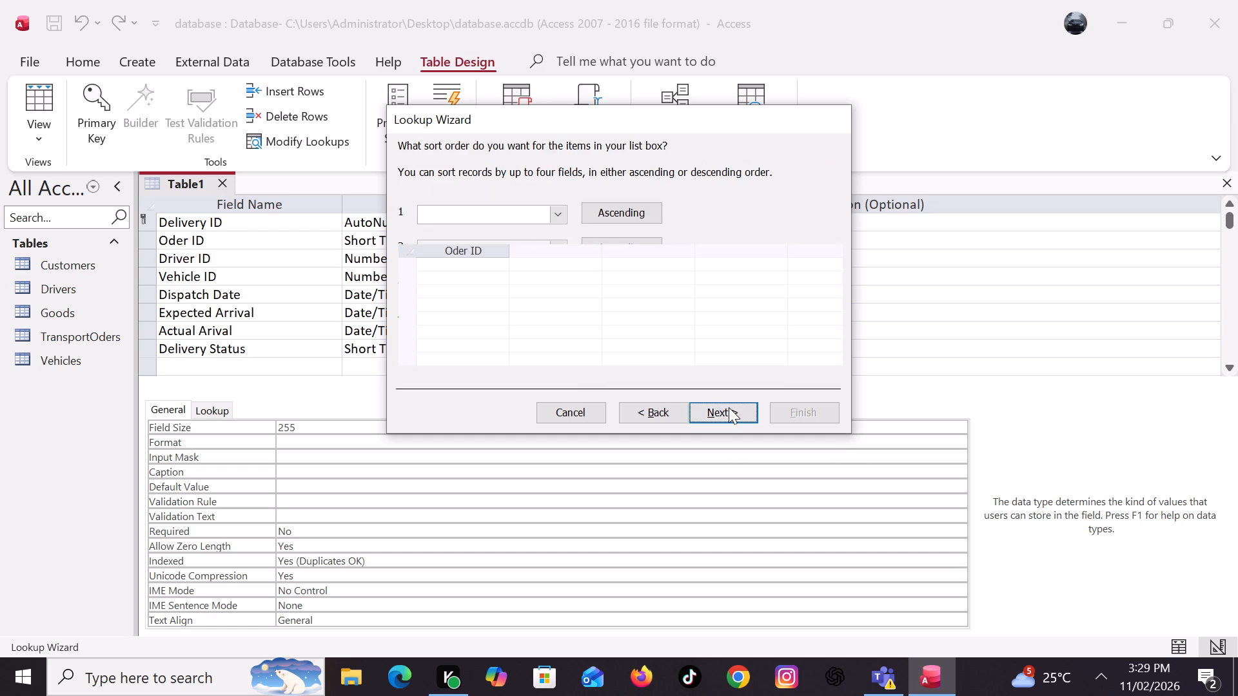
{"action": "left_click", "coordinate": [816, 411]}
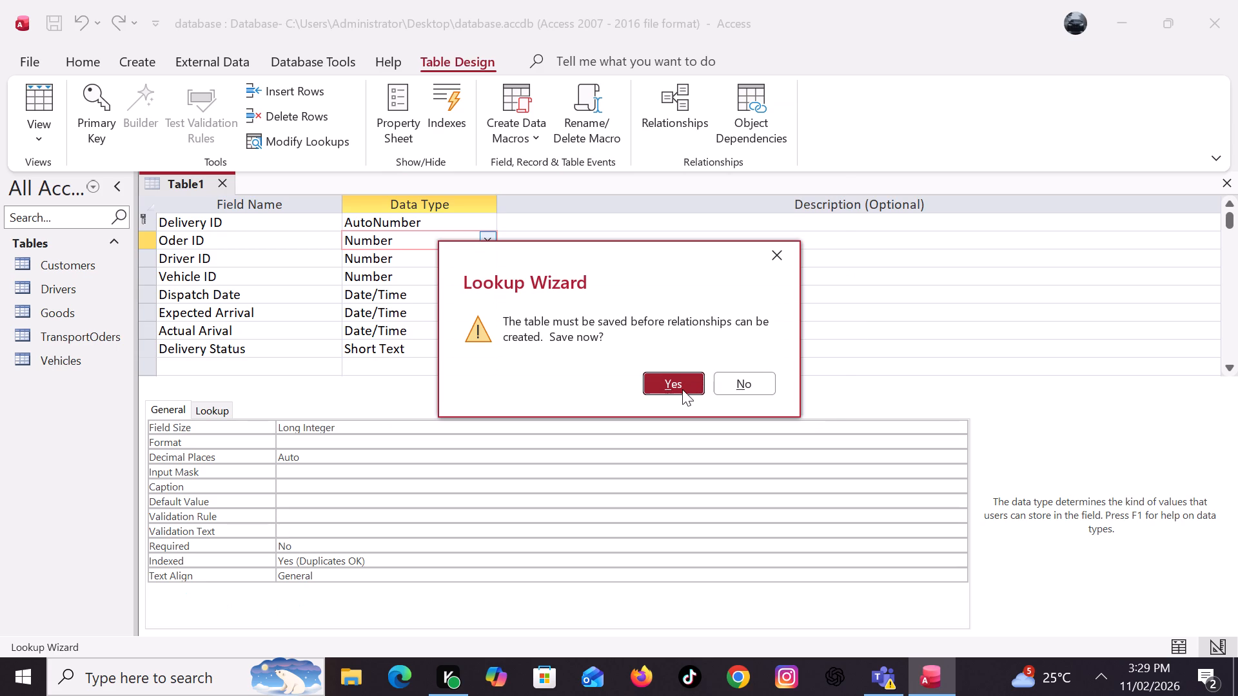
Save the table under the name Deliveries and close it.
{"action": "left_click", "coordinate": [677, 388]}
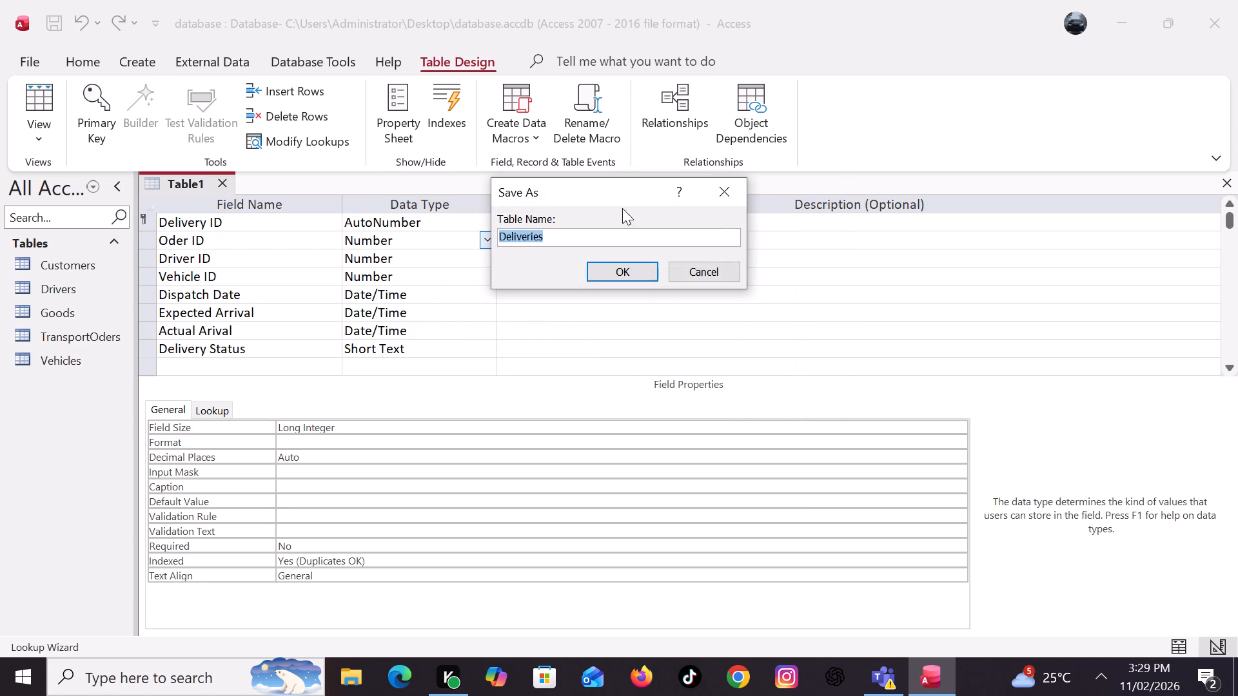
{"action": "left_click", "coordinate": [620, 275]}
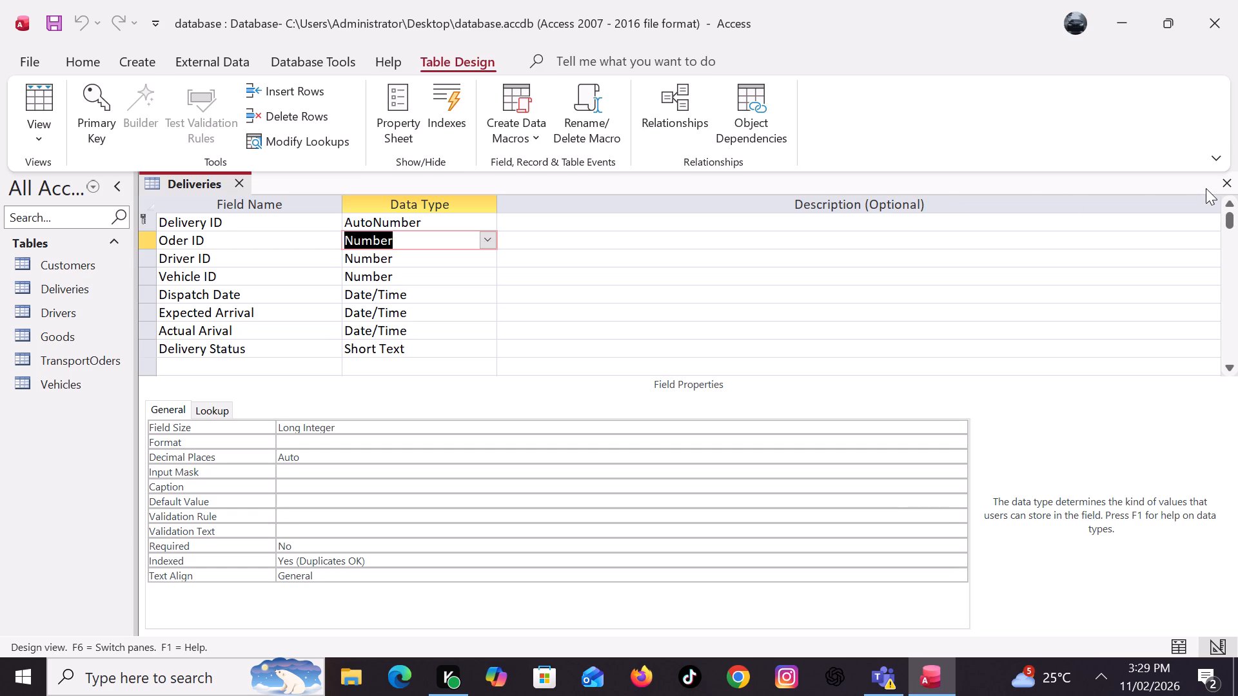
{"action": "left_click", "coordinate": [1233, 182]}
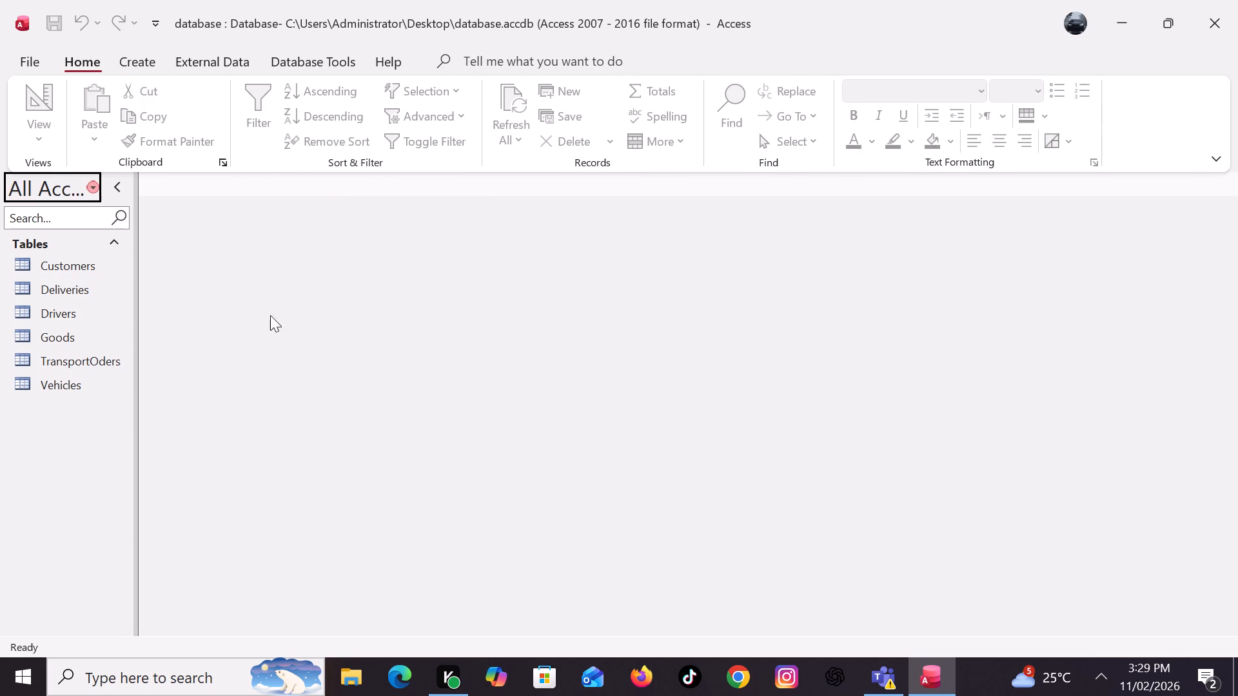
Create a new table in Design view with the fields Payment ID, Oder ID, Payment Date, Amount Paid, Payment Method and Payment Status.
{"action": "left_click", "coordinate": [138, 70]}
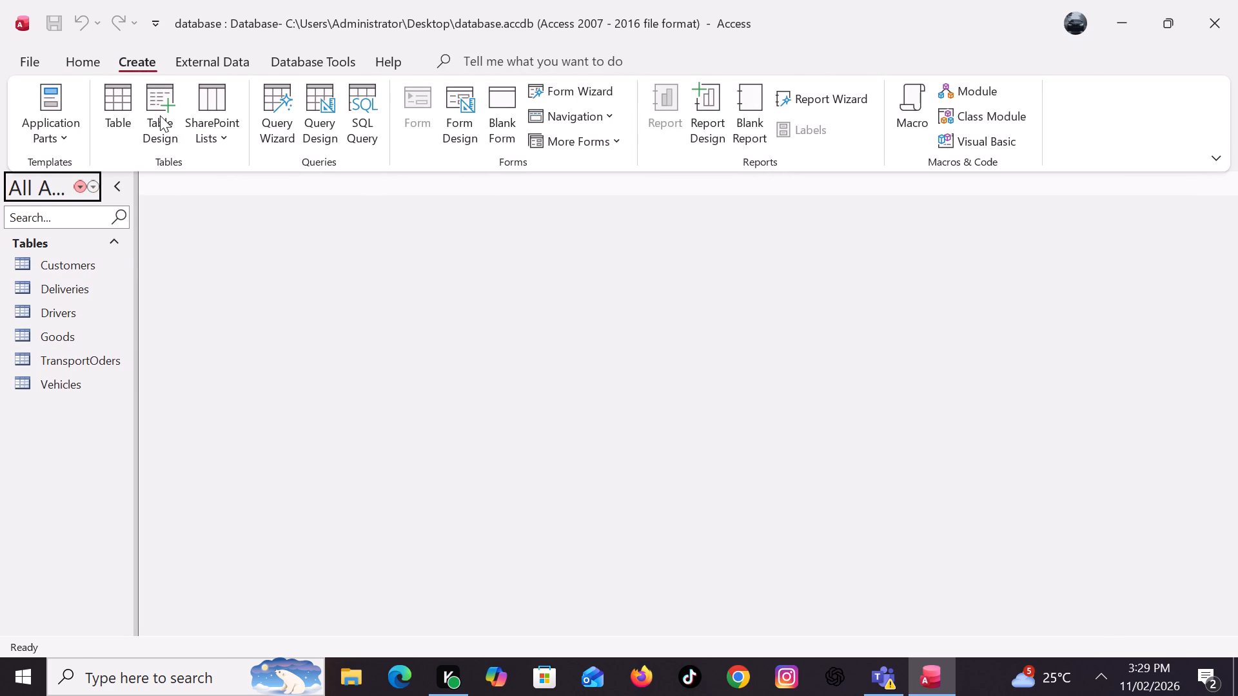
{"action": "left_click", "coordinate": [160, 115]}
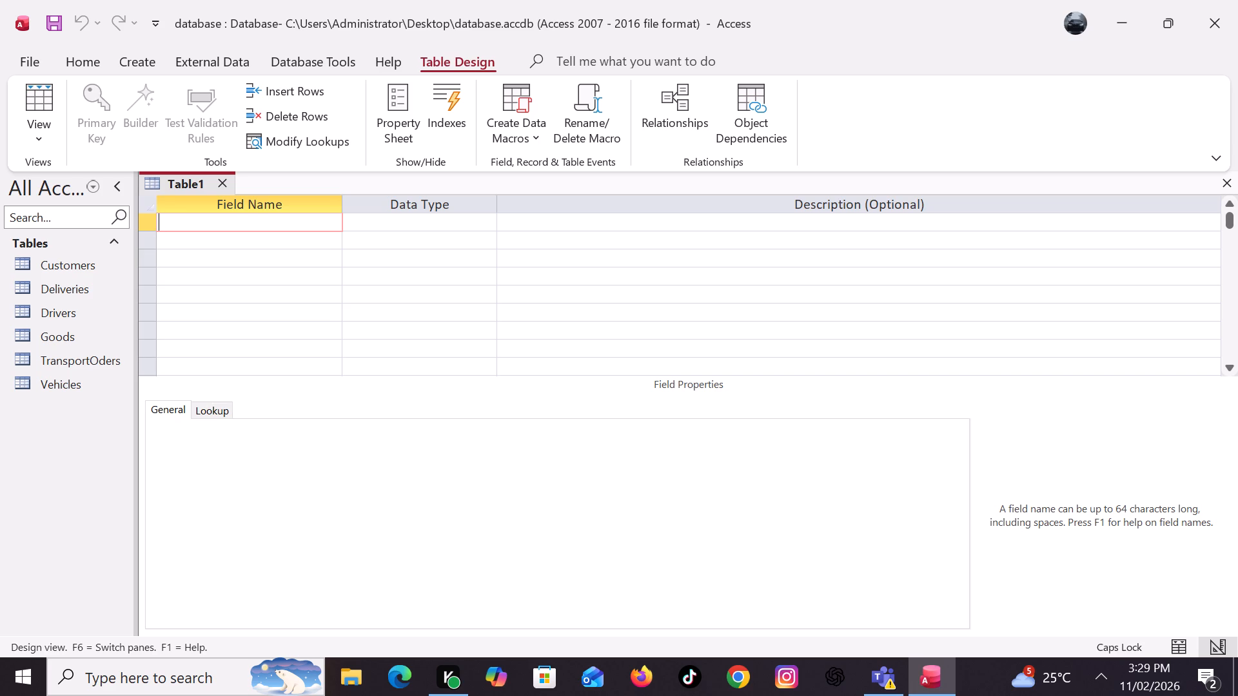
{"action": "key", "text": "BackSpace"}
{"action": "key", "text": "Down"}
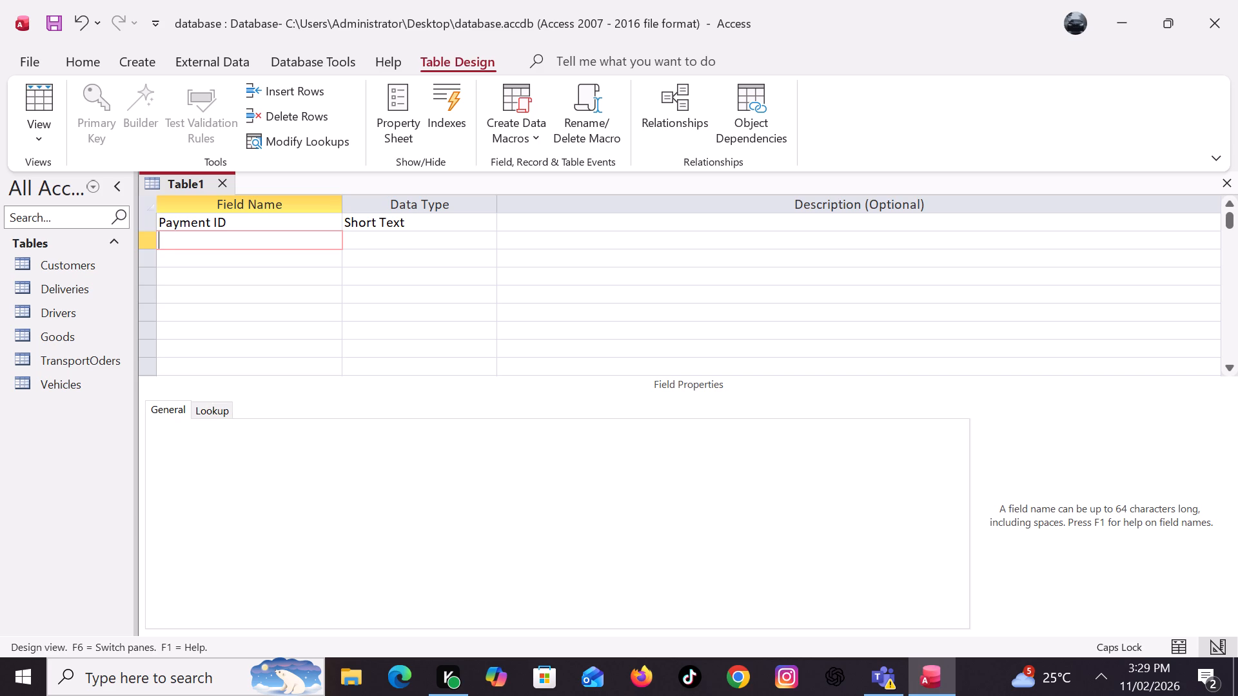
{"action": "type", "text": "der"}
{"action": "key", "text": "Down"}
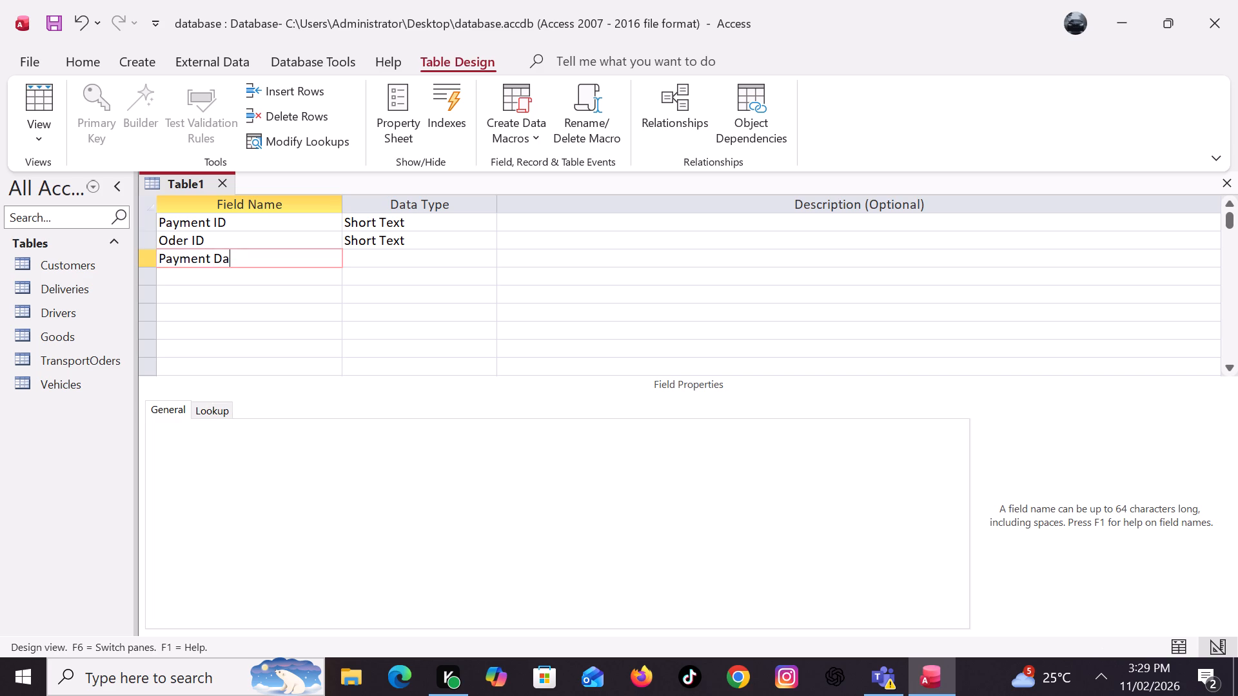
{"action": "key", "text": "Down"}
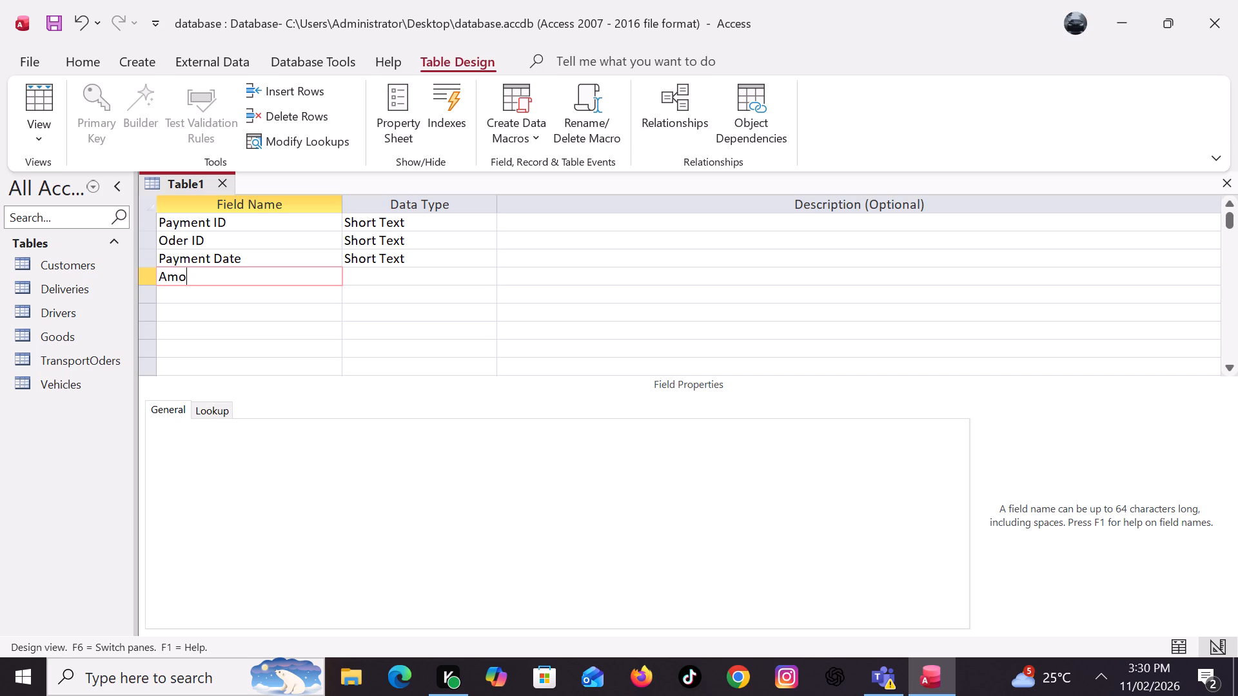
{"action": "key", "text": "p"}
{"action": "key", "text": "Down"}
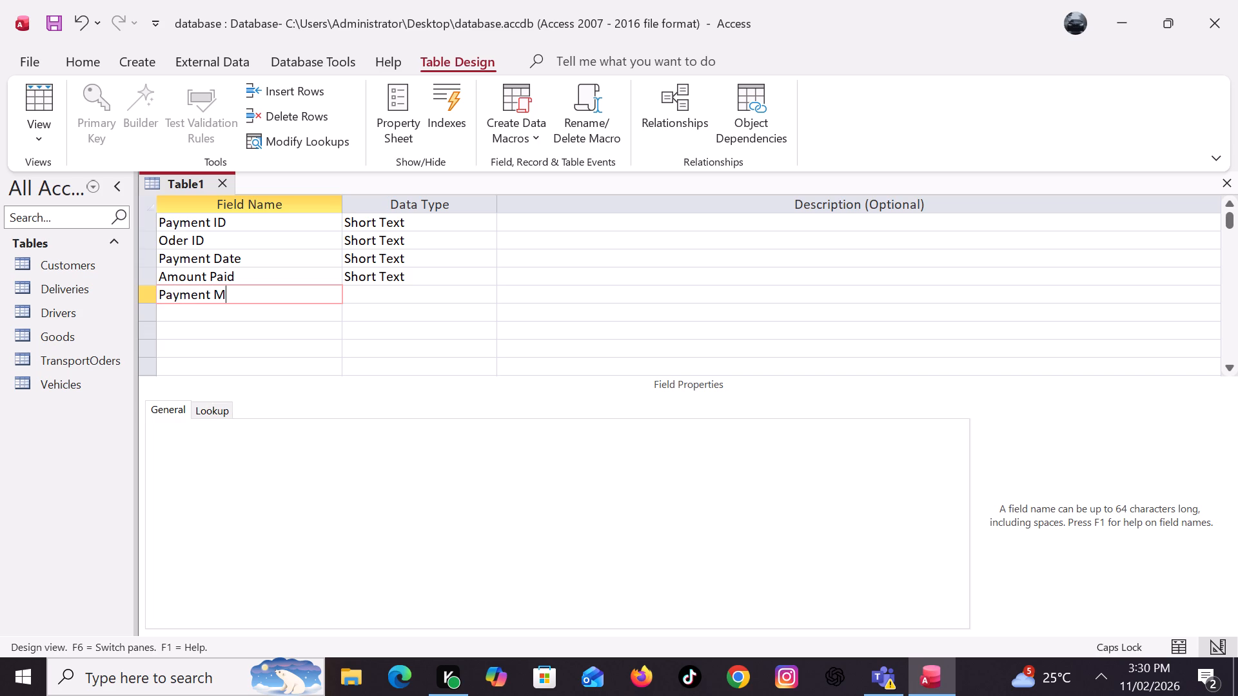
{"action": "type", "text": "ethod"}
{"action": "key", "text": "Down"}
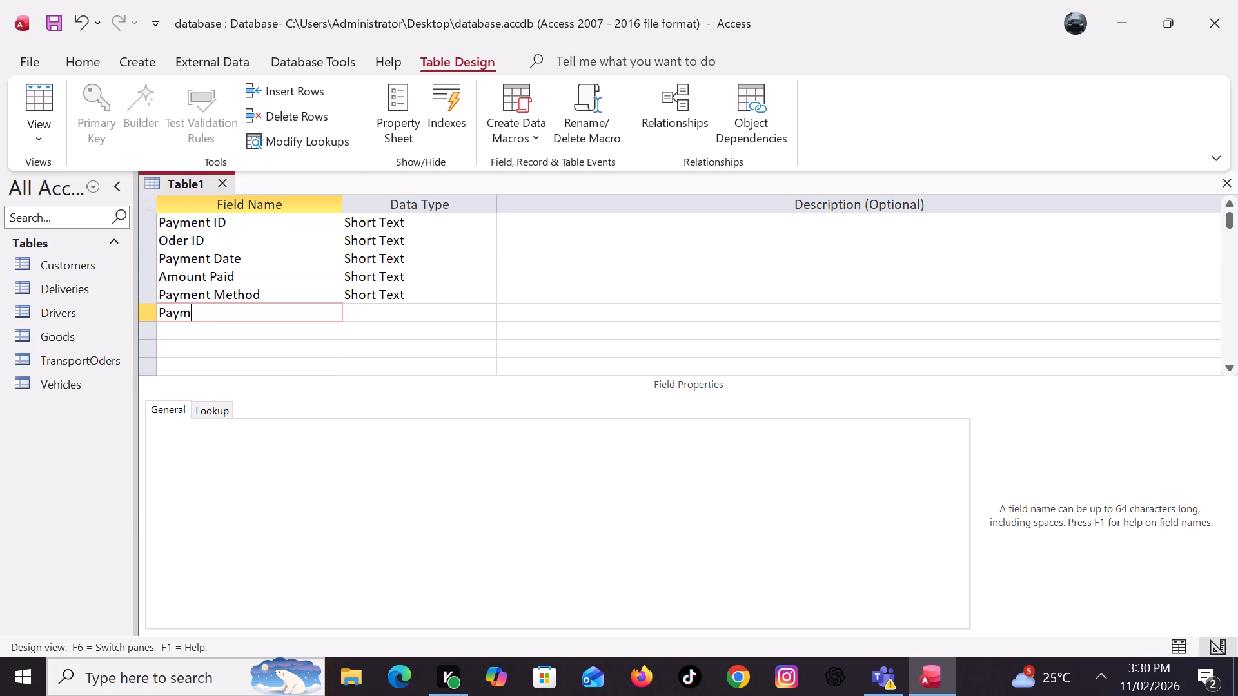
{"action": "type", "text": "tatus"}
{"action": "left_click", "coordinate": [400, 311]}
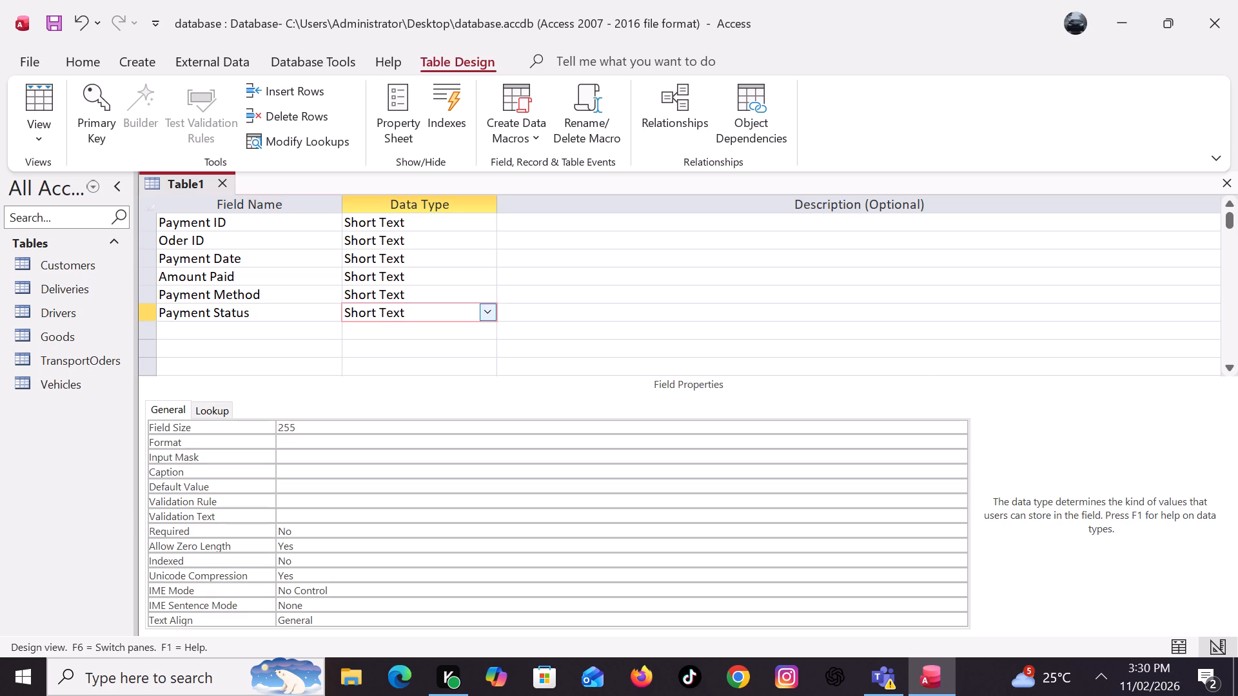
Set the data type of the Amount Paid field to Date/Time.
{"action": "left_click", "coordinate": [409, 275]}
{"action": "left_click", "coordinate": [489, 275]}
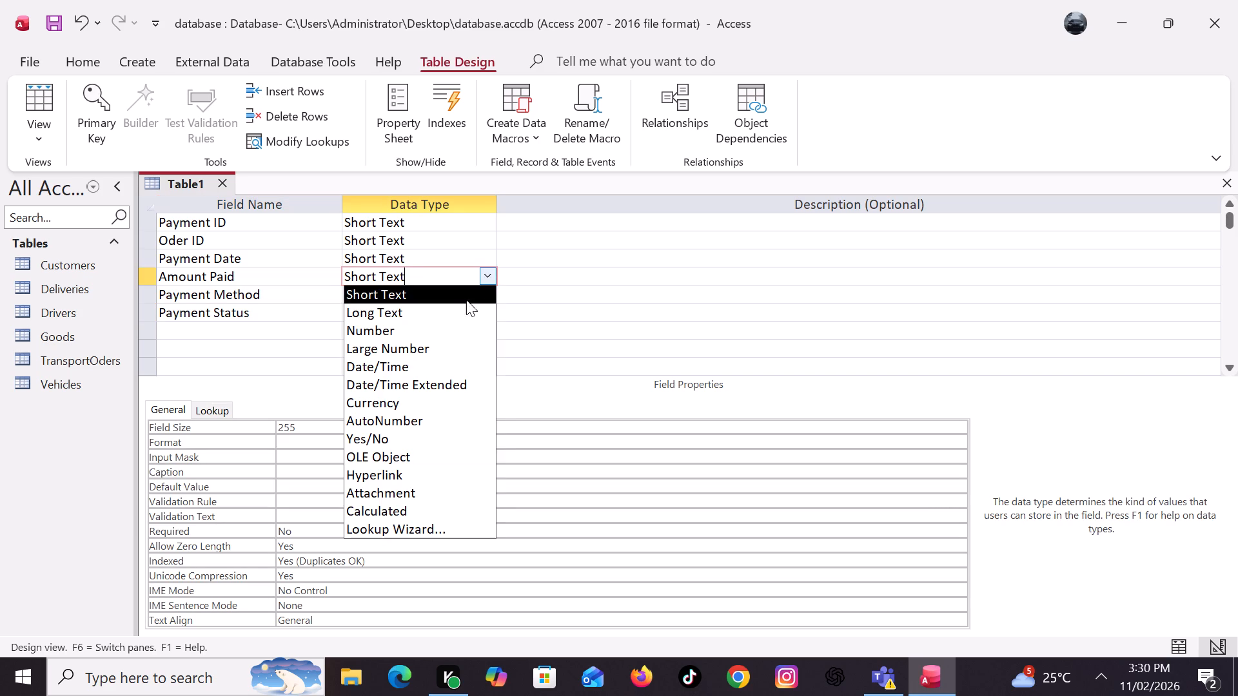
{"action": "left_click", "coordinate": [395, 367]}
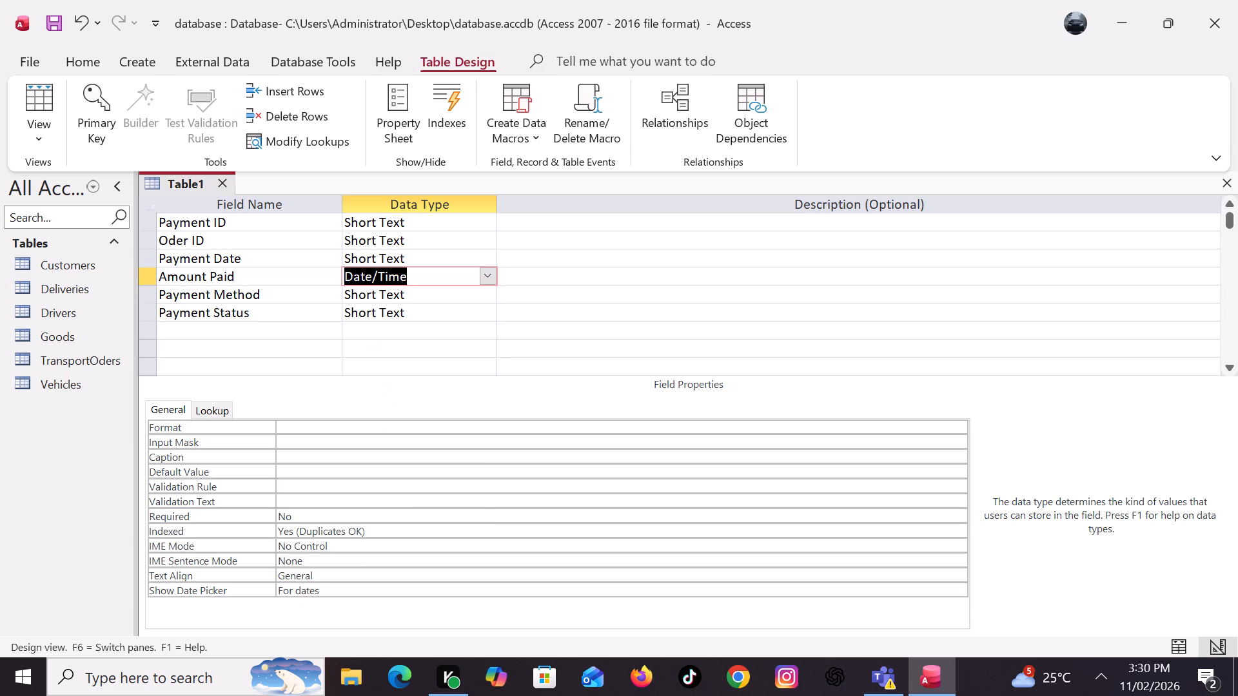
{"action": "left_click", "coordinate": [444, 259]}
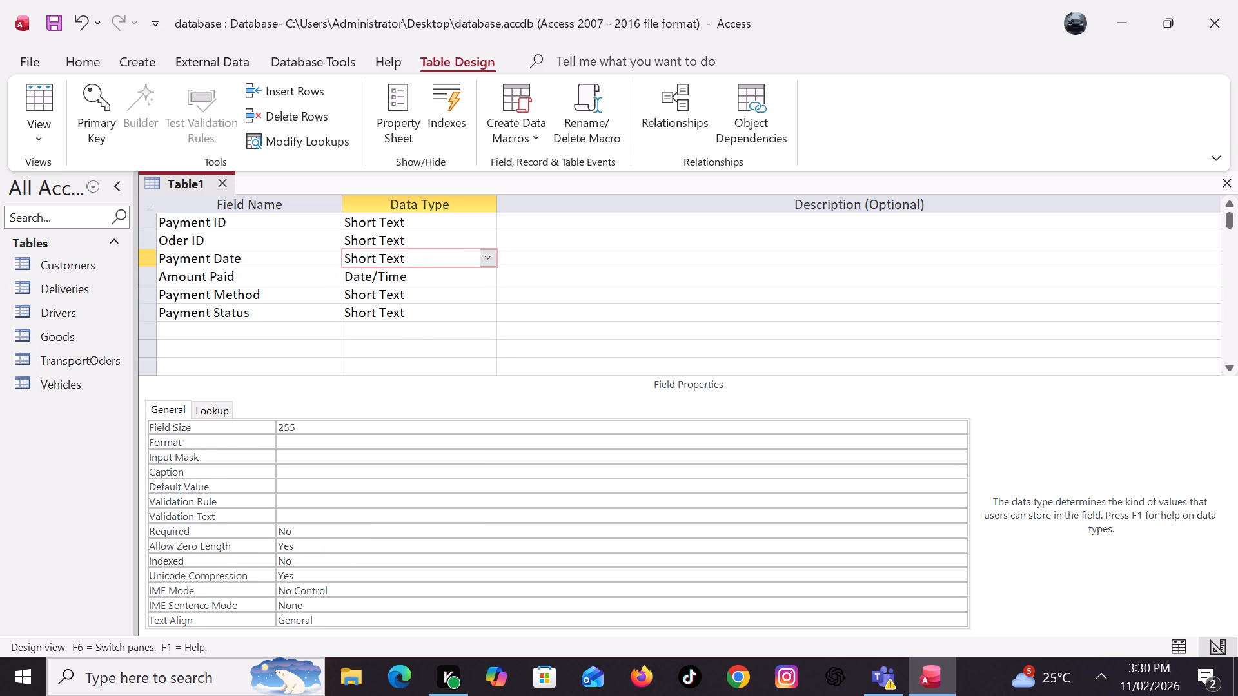
Set the data type of Amount Paid to Currency and of Payment Date to Date/Time.
{"action": "left_click_drag", "start_coordinate": [451, 277], "coordinate": [482, 277]}
{"action": "left_click", "coordinate": [482, 277]}
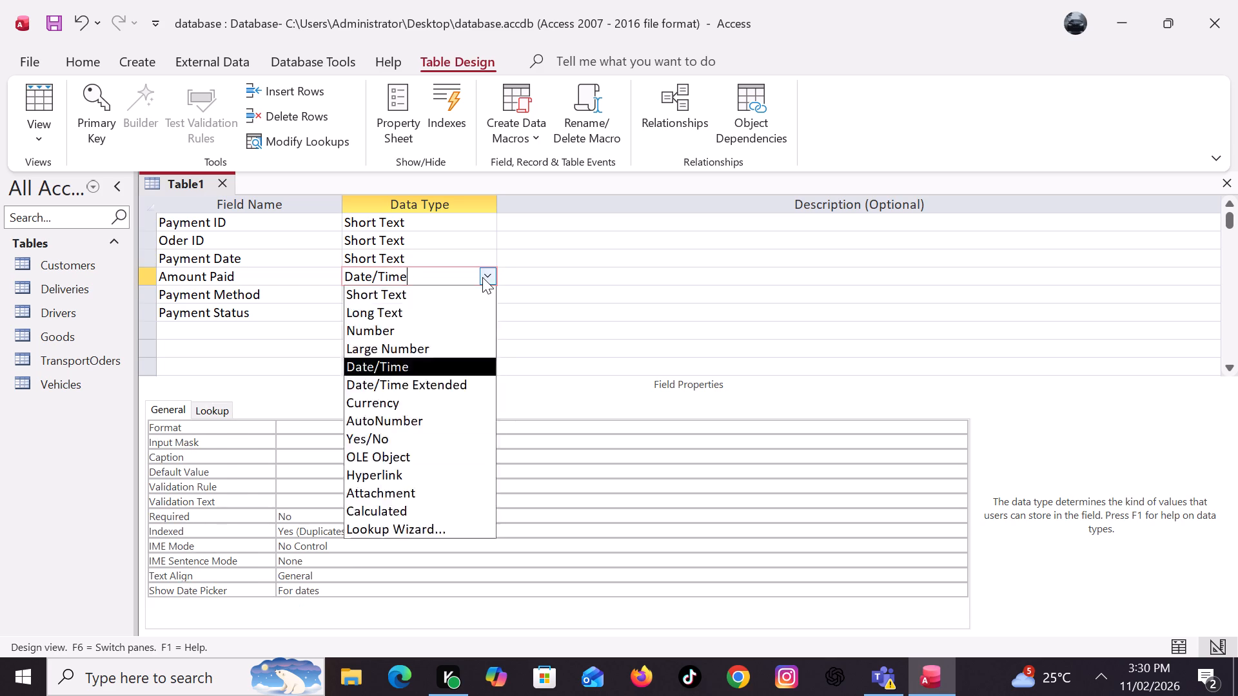
{"action": "left_click", "coordinate": [395, 403]}
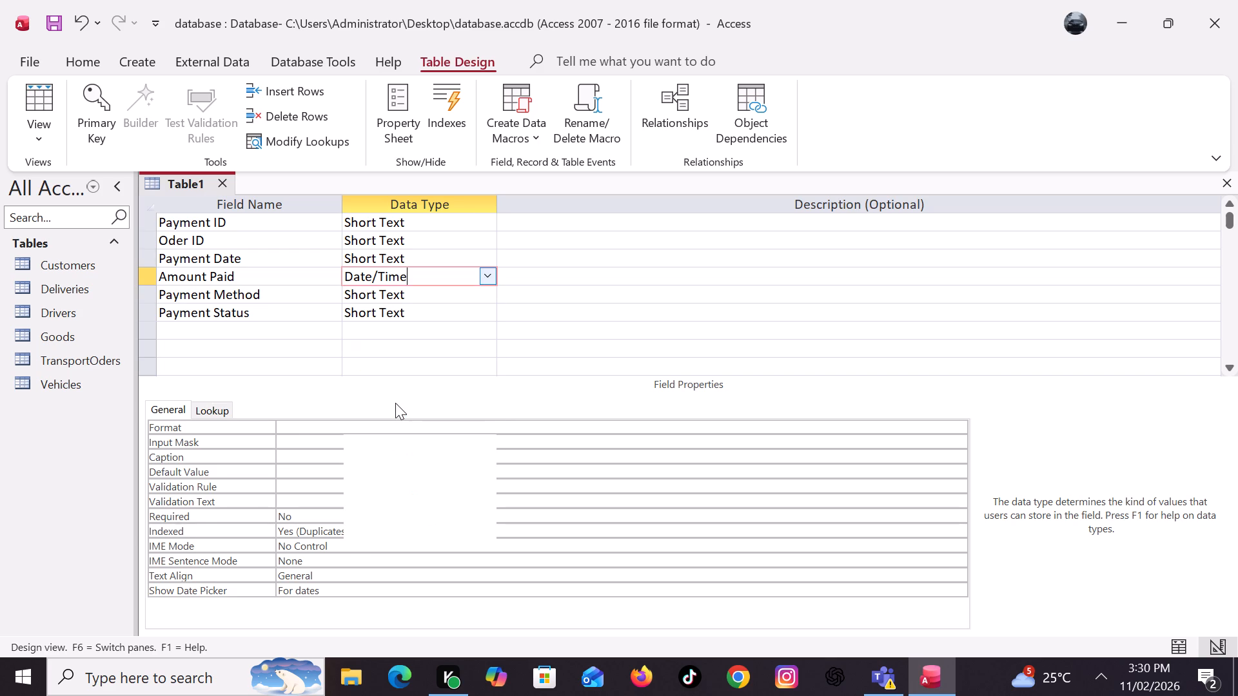
{"action": "left_click", "coordinate": [457, 260]}
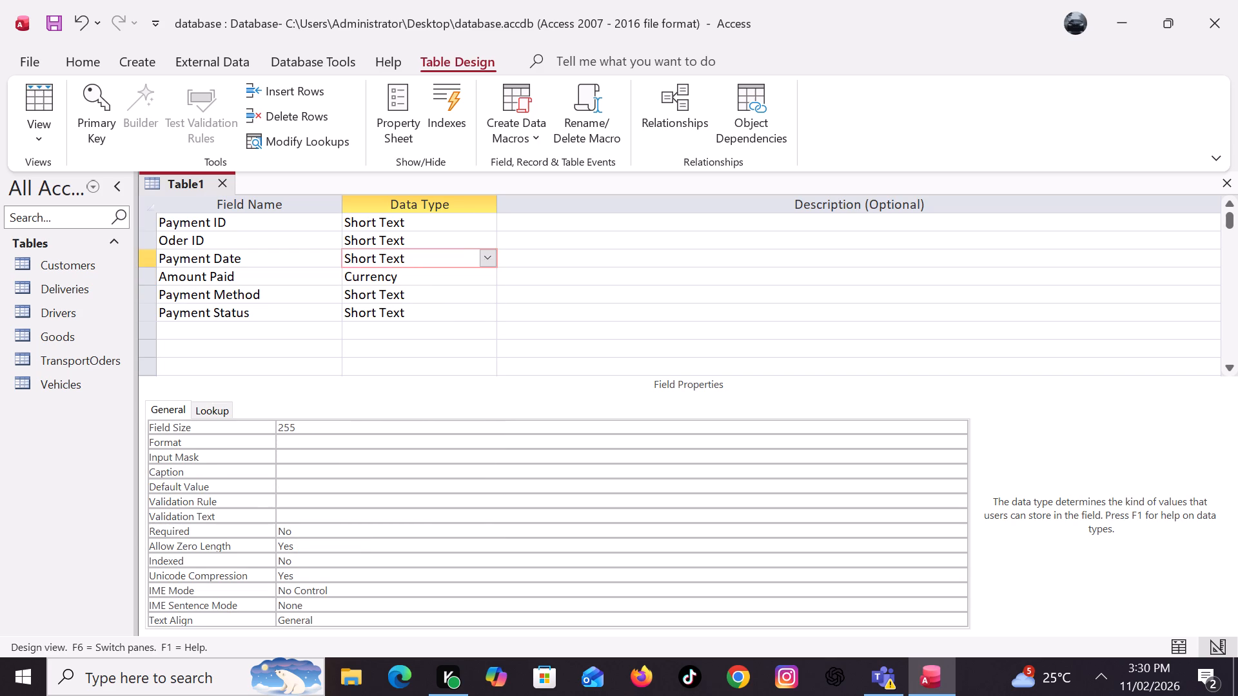
{"action": "left_click", "coordinate": [488, 255]}
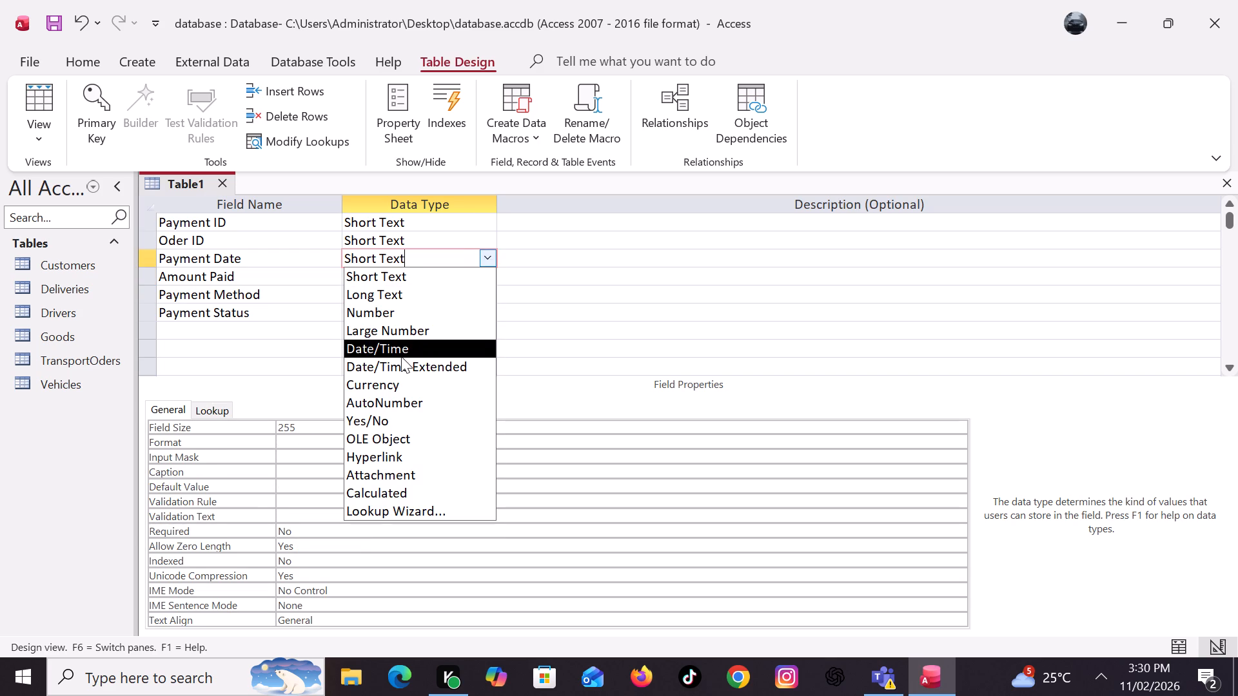
{"action": "left_click", "coordinate": [401, 356]}
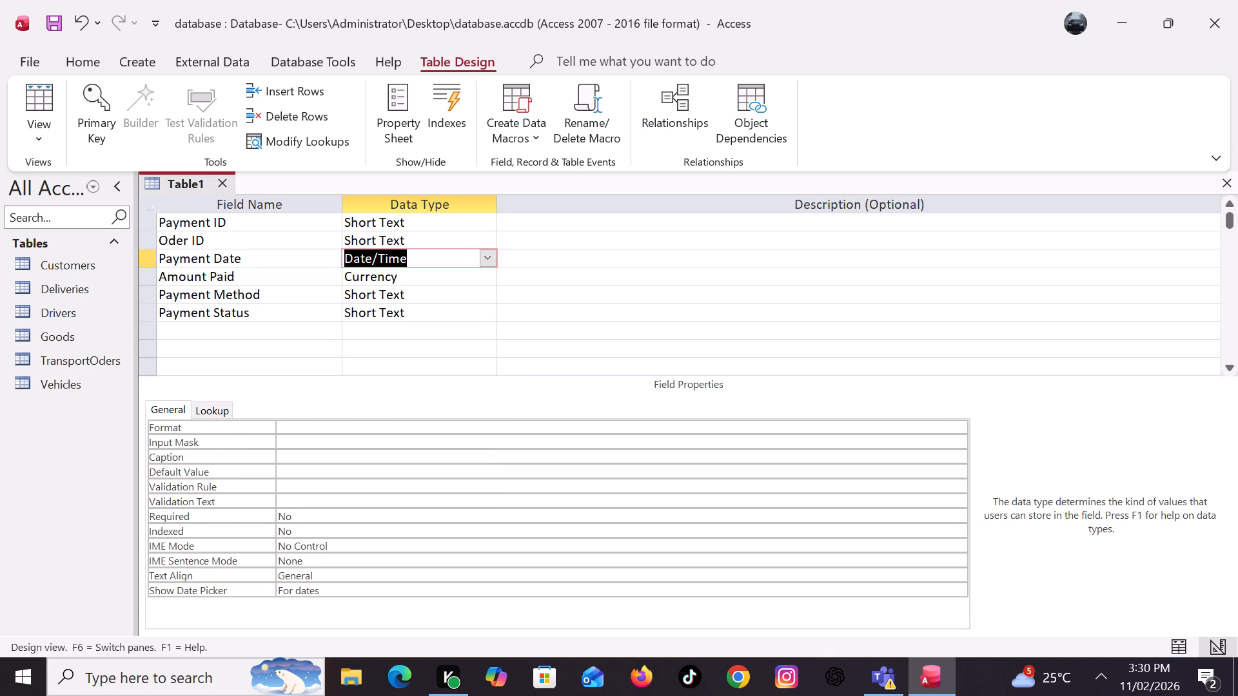
Use the Lookup Wizard to make Oder ID take its values from Oder ID in the Deliveries table, and dismiss the request to save the table.
{"action": "left_click", "coordinate": [435, 244]}
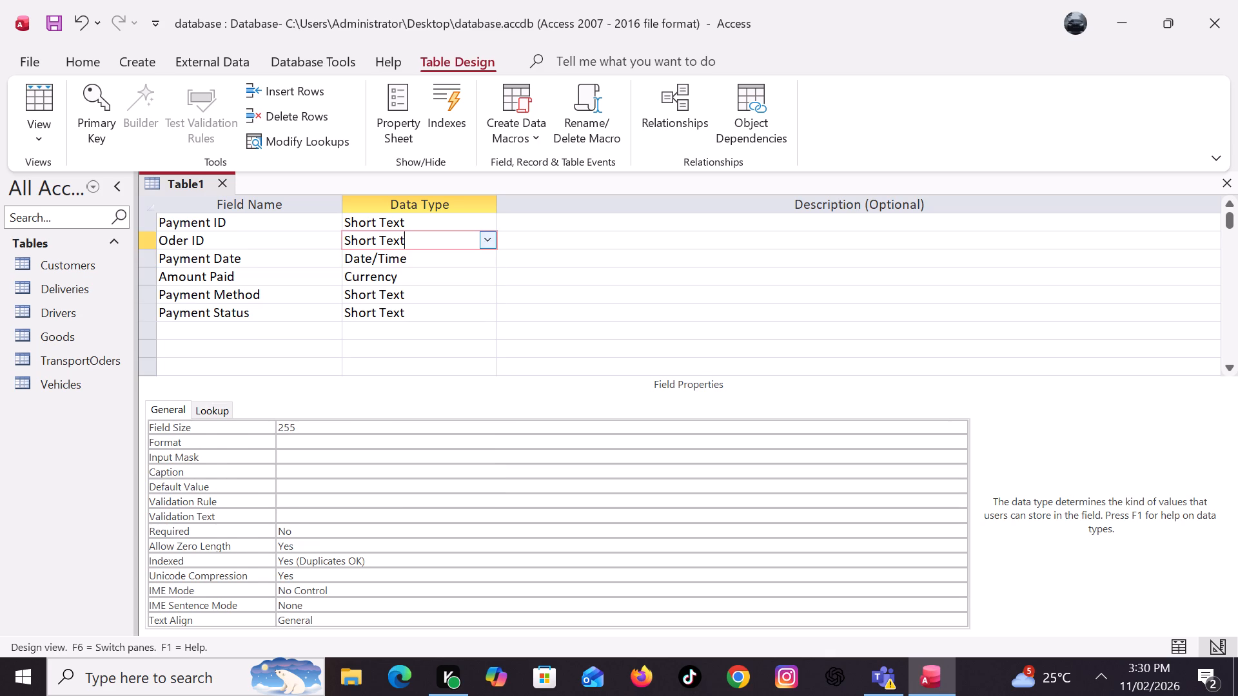
{"action": "left_click", "coordinate": [486, 237]}
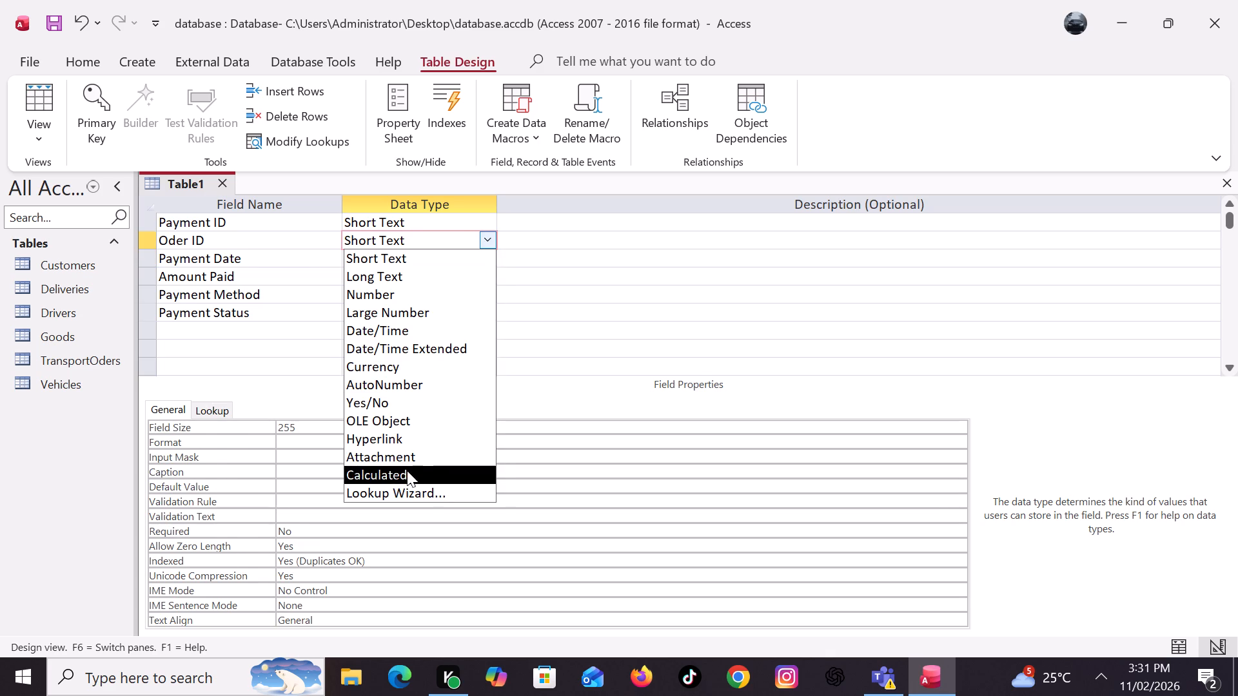
{"action": "left_click", "coordinate": [406, 487]}
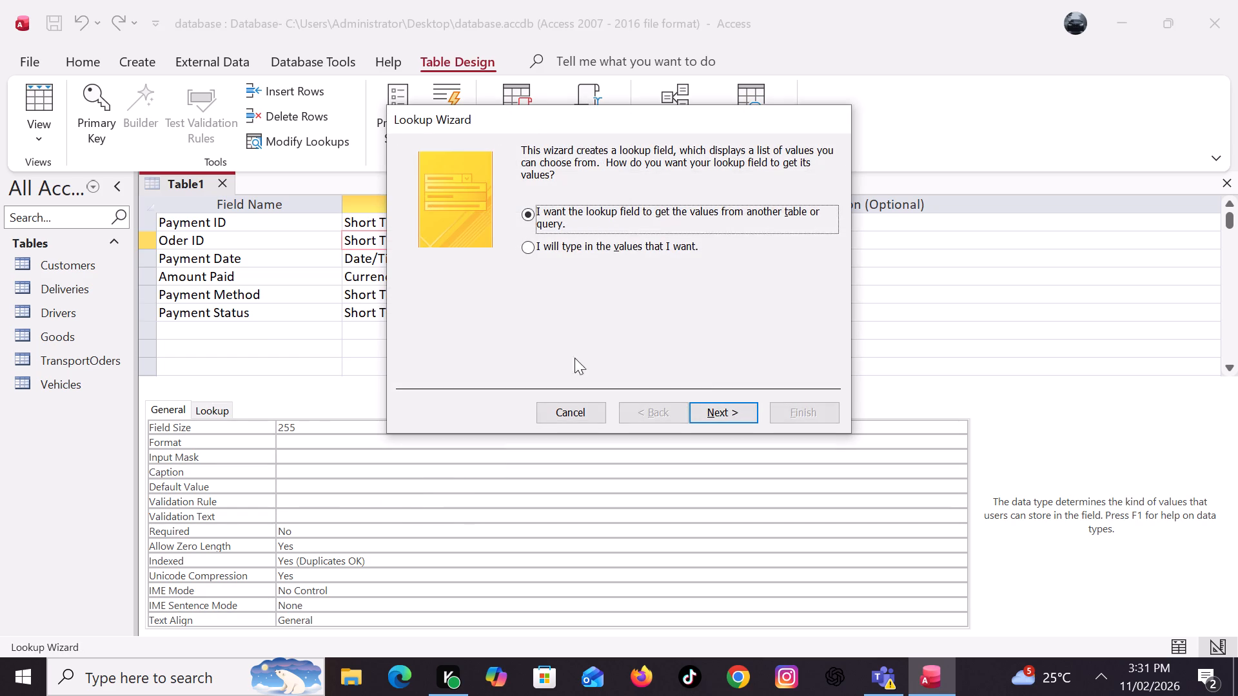
{"action": "left_click", "coordinate": [703, 412]}
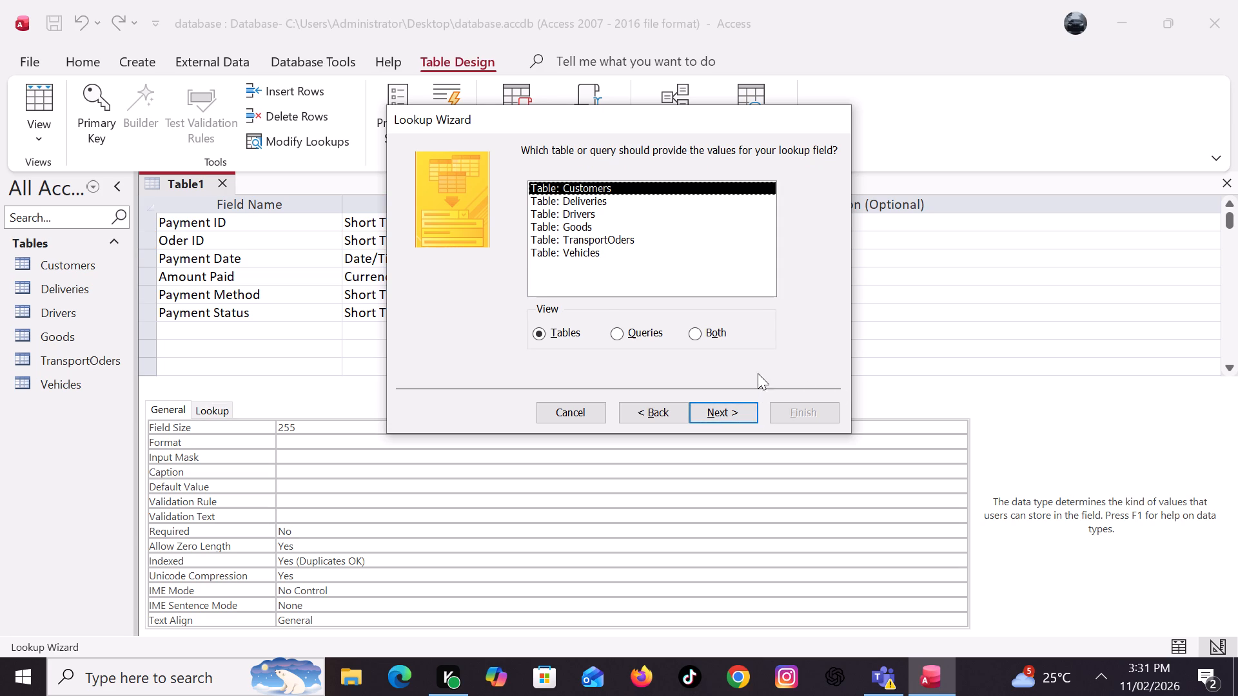
{"action": "left_click", "coordinate": [611, 197]}
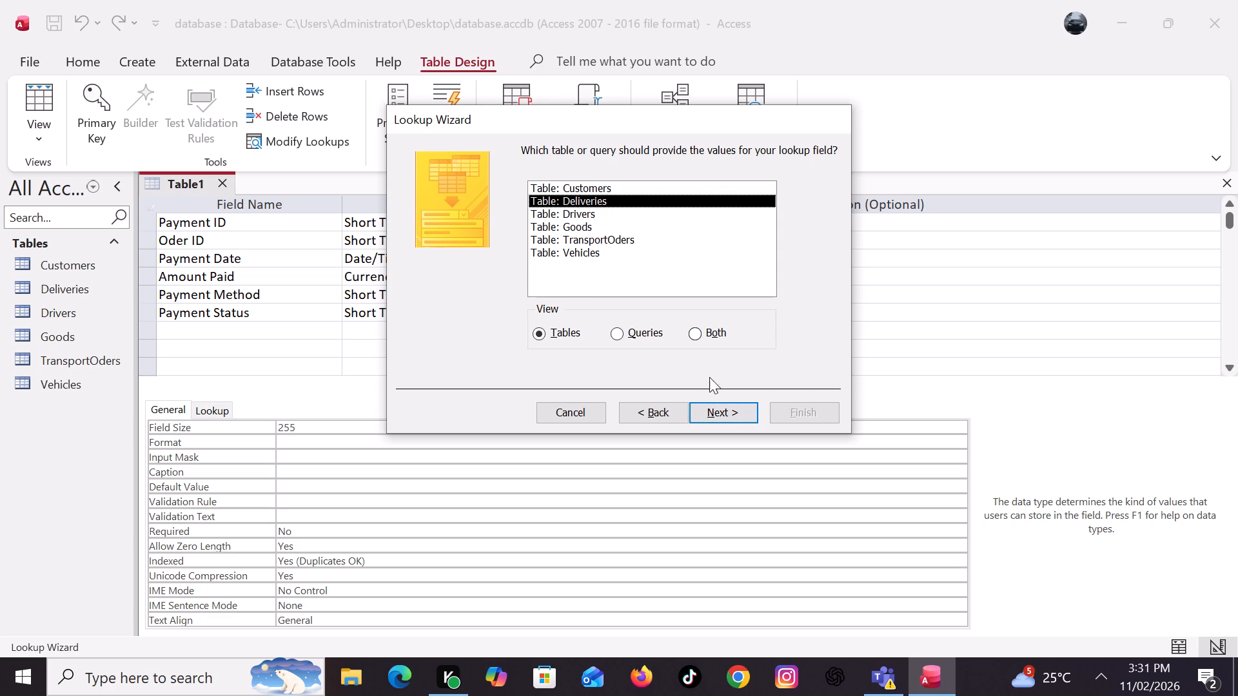
{"action": "left_click", "coordinate": [732, 414]}
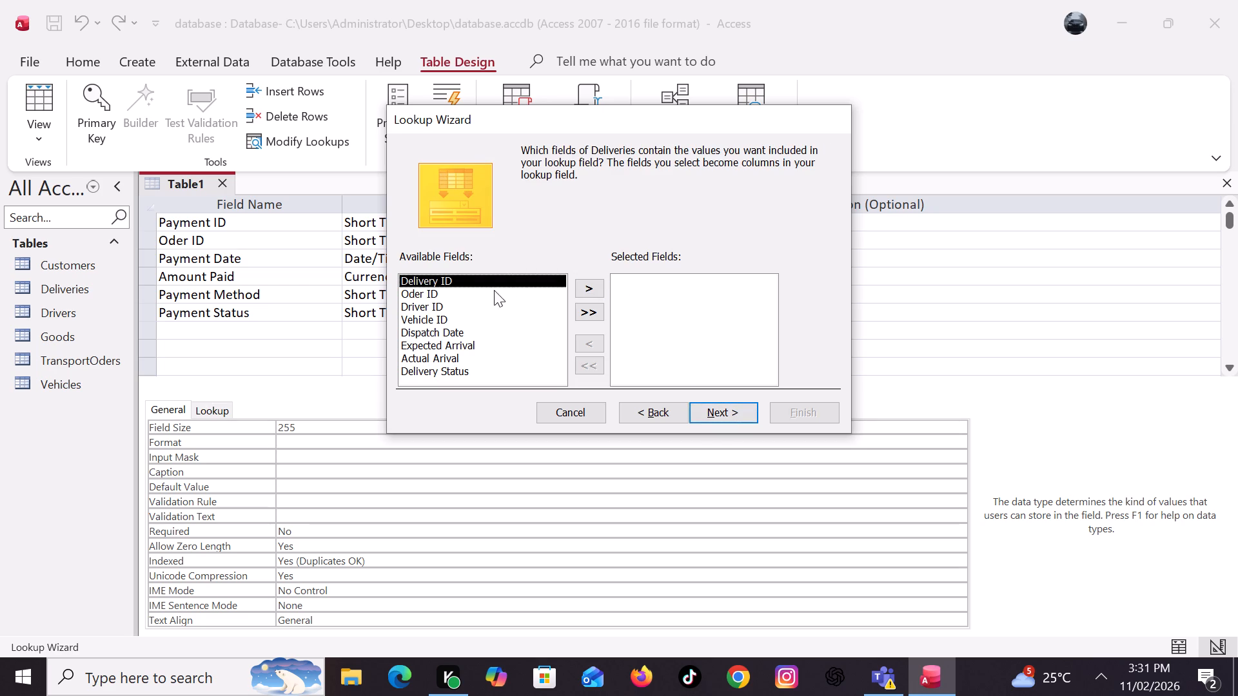
{"action": "left_click", "coordinate": [474, 288]}
{"action": "left_click", "coordinate": [586, 293]}
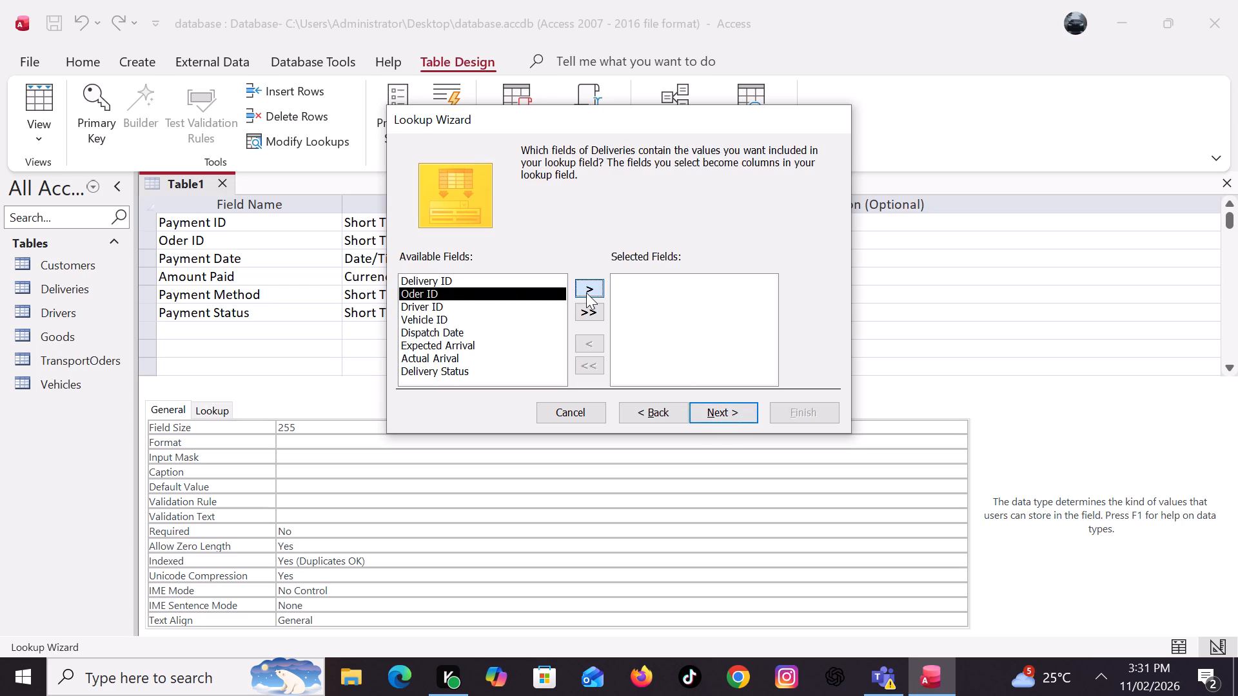
{"action": "left_click", "coordinate": [716, 410]}
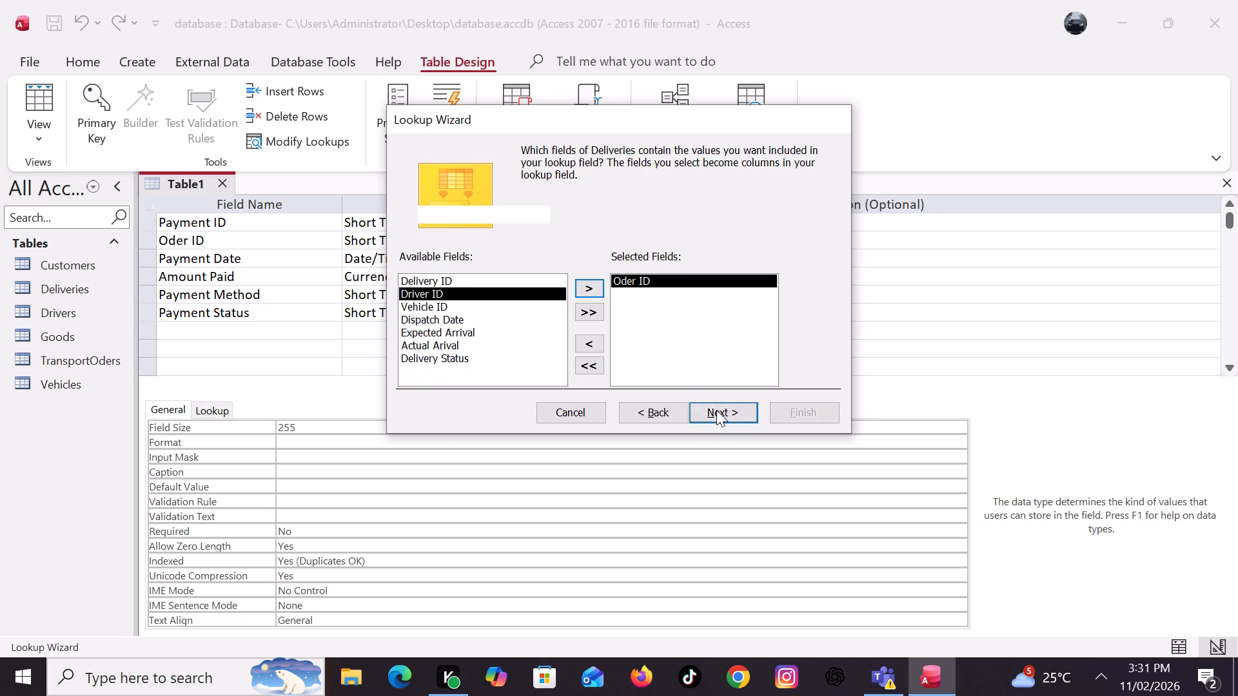
{"action": "left_click", "coordinate": [727, 407]}
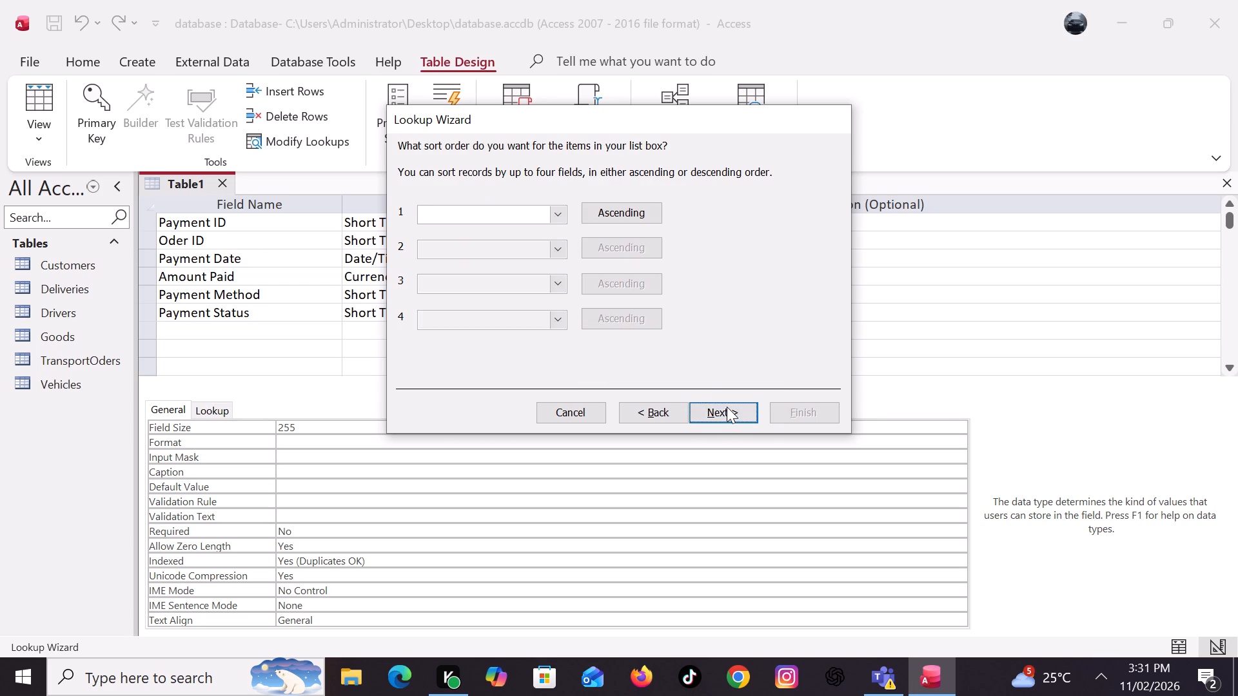
{"action": "left_click", "coordinate": [816, 409]}
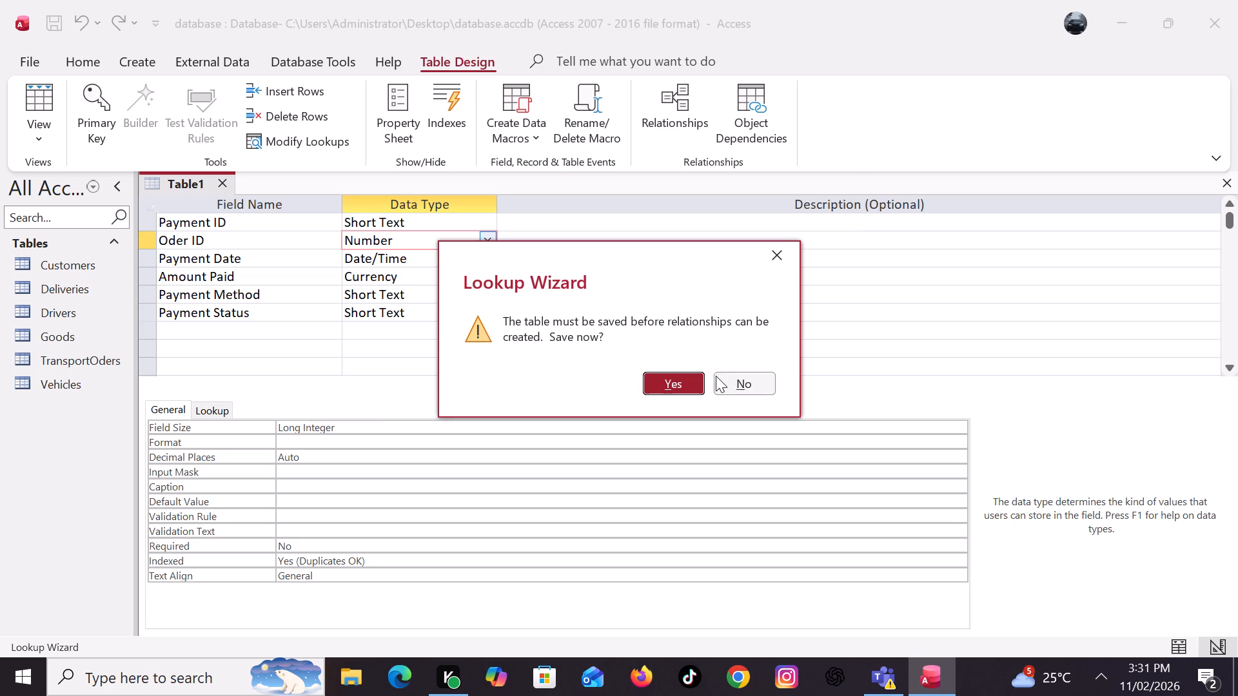
{"action": "left_click", "coordinate": [778, 246]}
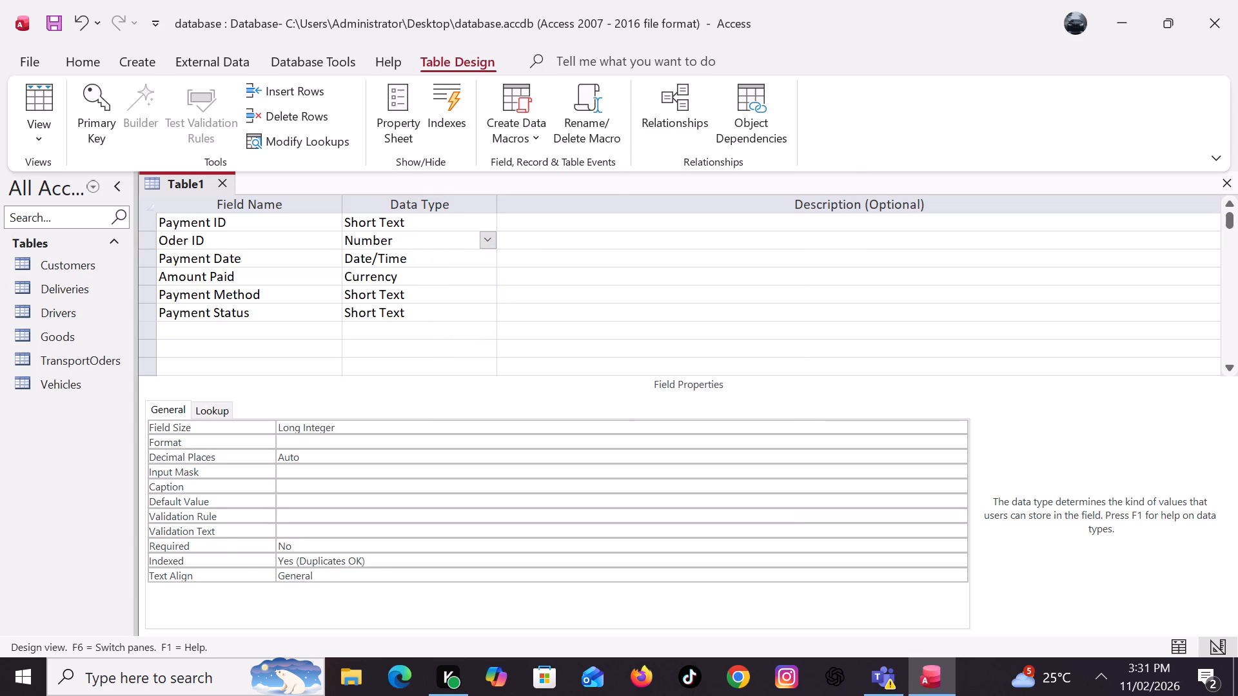
Set the data type of Payment ID to AutoNumber and make the field the primary key.
{"action": "left_click", "coordinate": [467, 220]}
{"action": "left_click", "coordinate": [487, 224]}
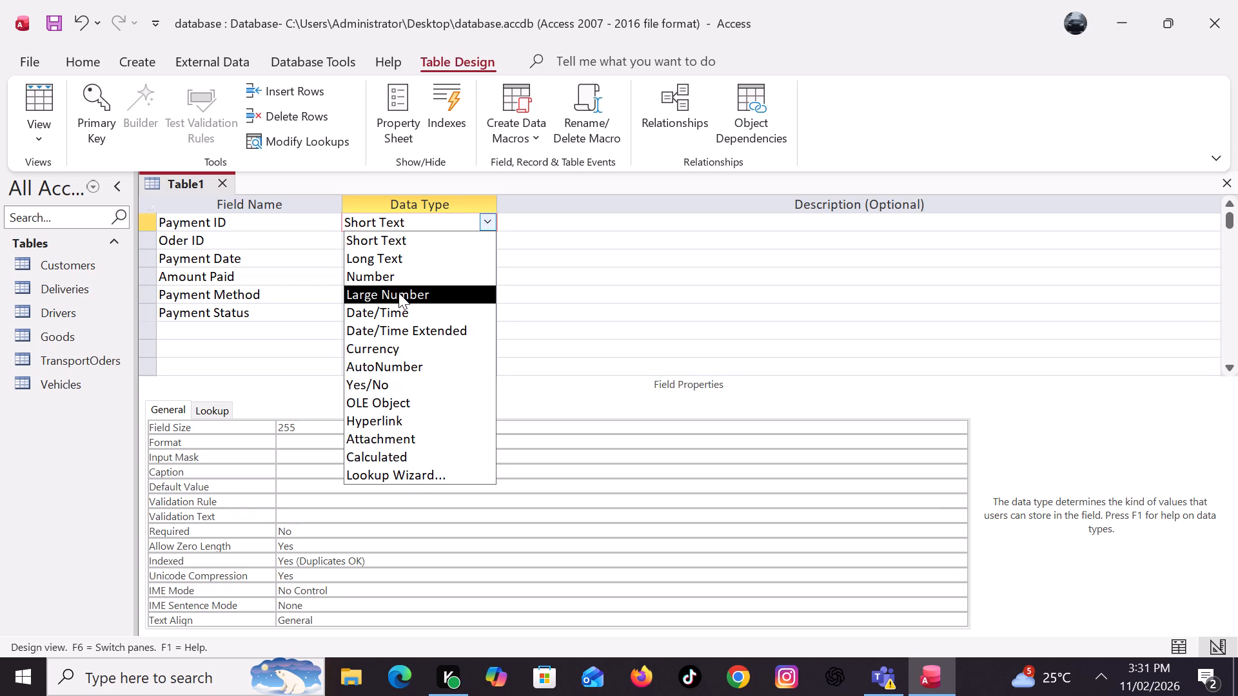
{"action": "left_click", "coordinate": [397, 365]}
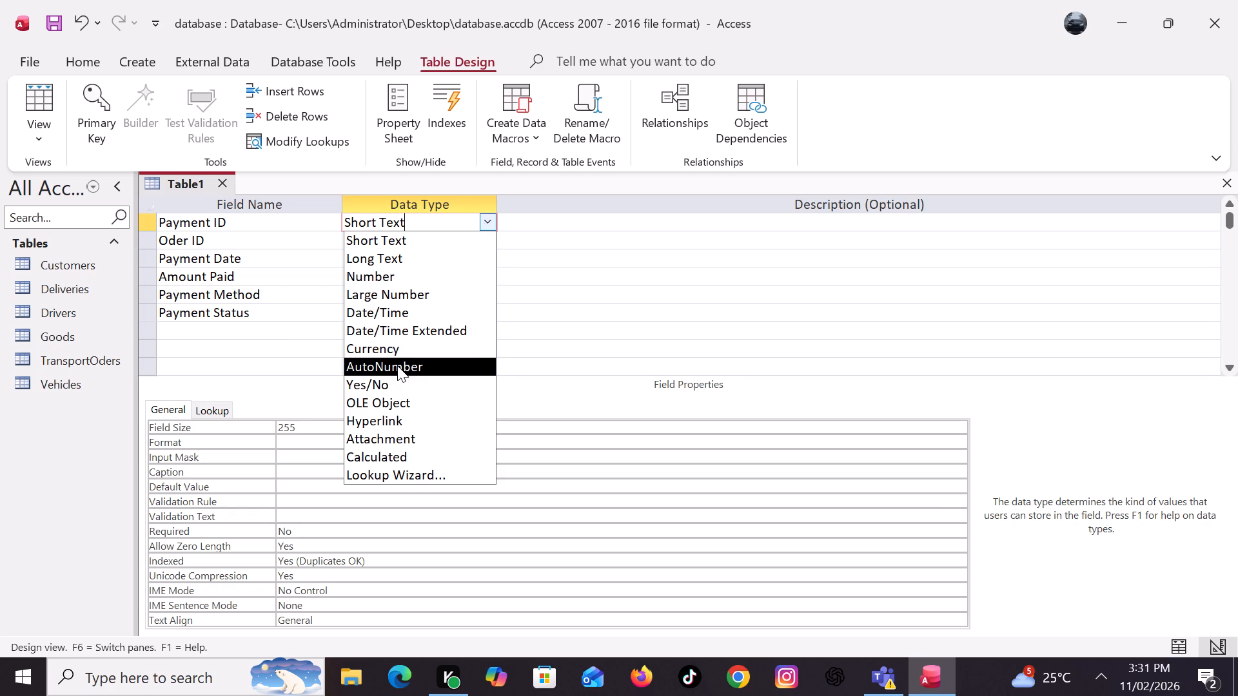
{"action": "left_click", "coordinate": [150, 222]}
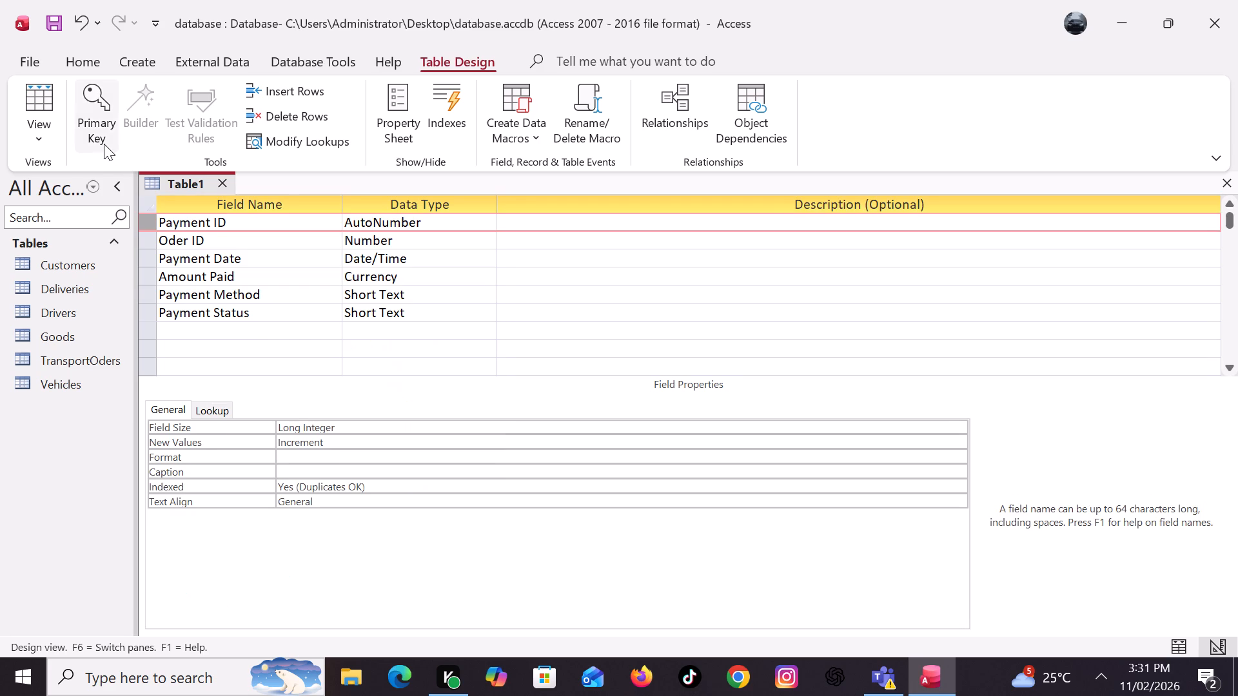
{"action": "left_click", "coordinate": [104, 144]}
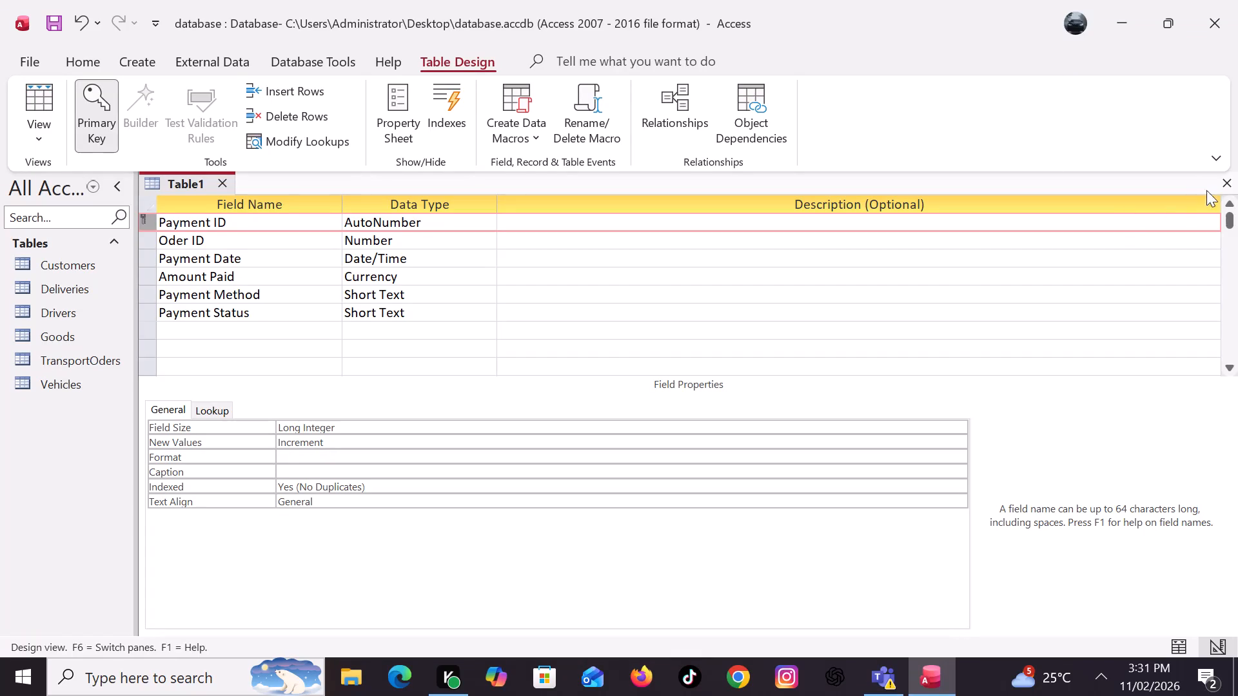
Close the table and save it under the name Payments.
{"action": "left_click", "coordinate": [1229, 179]}
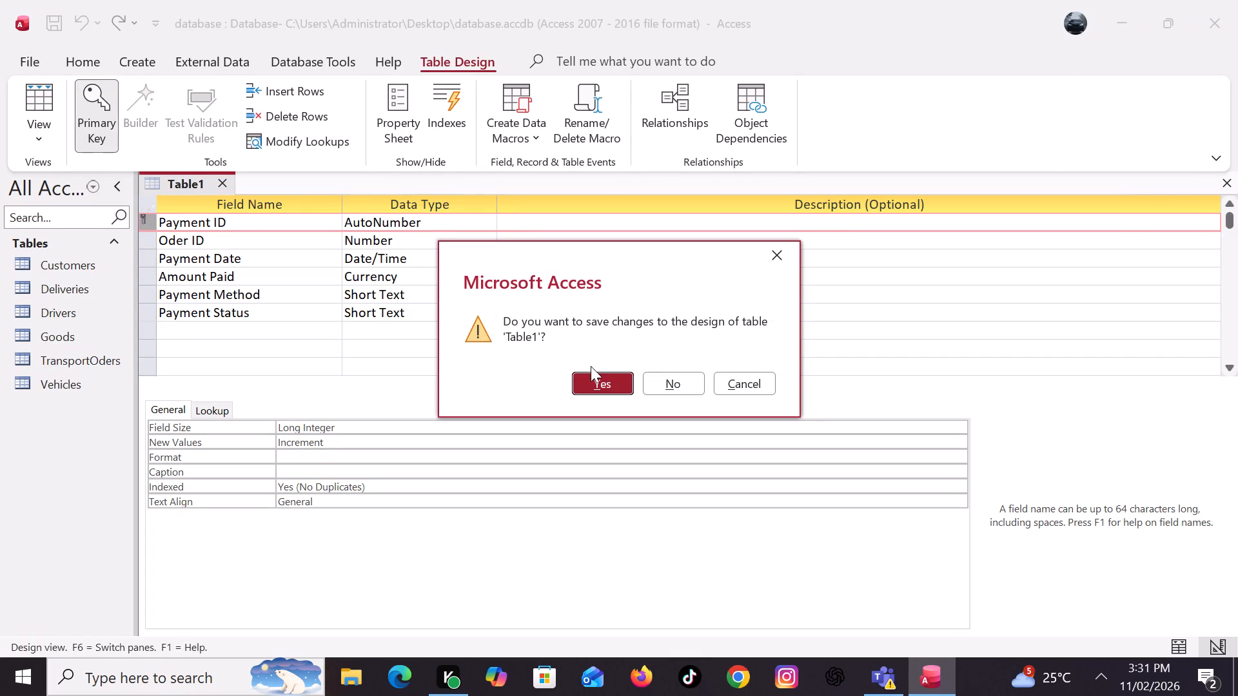
{"action": "left_click", "coordinate": [596, 374]}
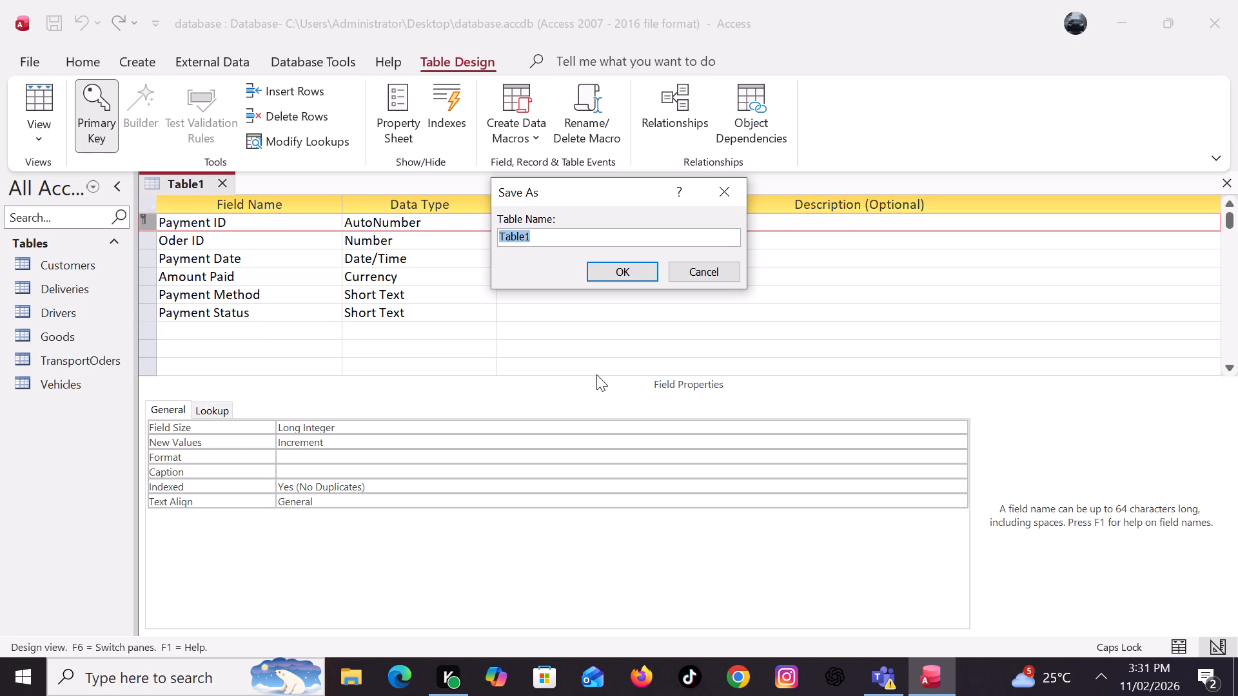
{"action": "key", "text": "semicolon"}
{"action": "key", "text": "BackSpace"}
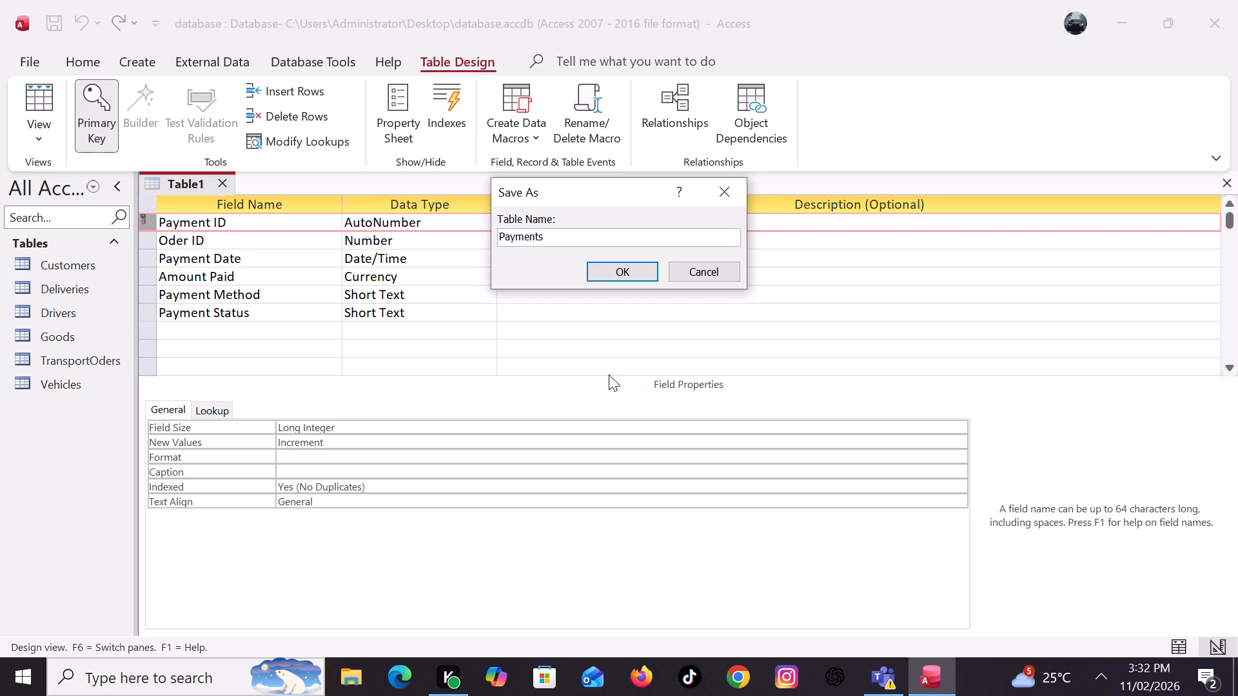
{"action": "left_click", "coordinate": [613, 265]}
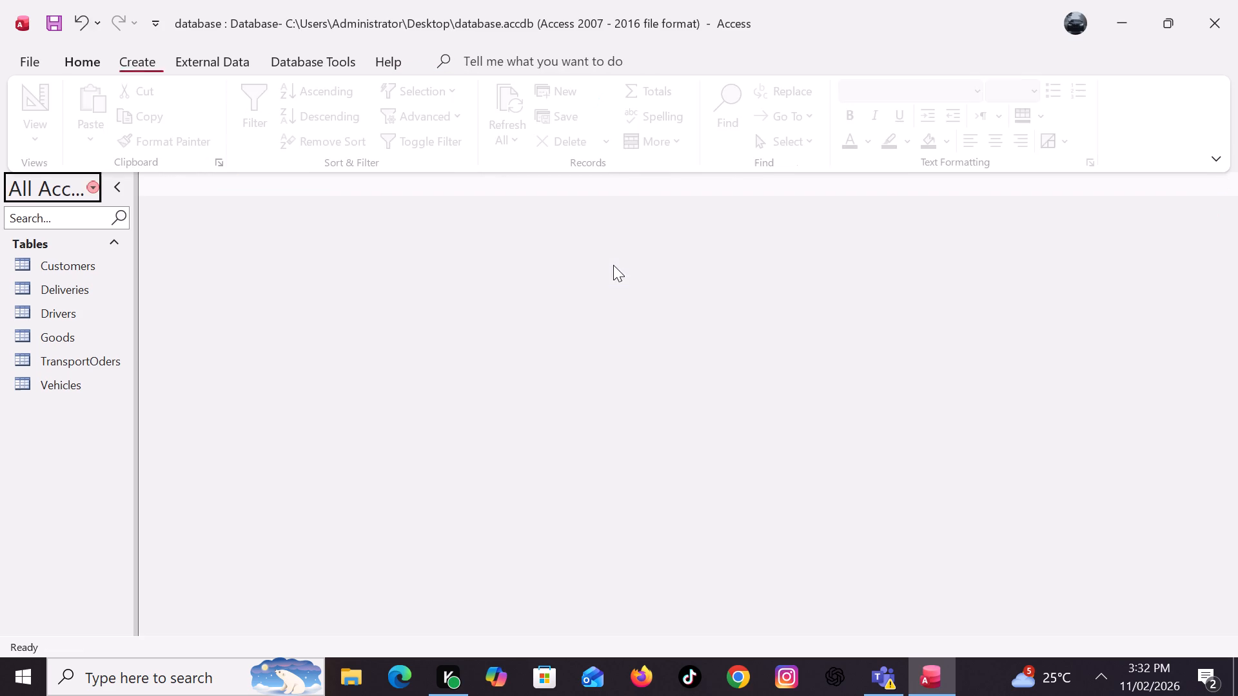
Create a new table in Design view and enter the field names Expense ID, Delivery ID and Expense Type.
{"action": "left_click", "coordinate": [144, 70]}
{"action": "left_click", "coordinate": [162, 113]}
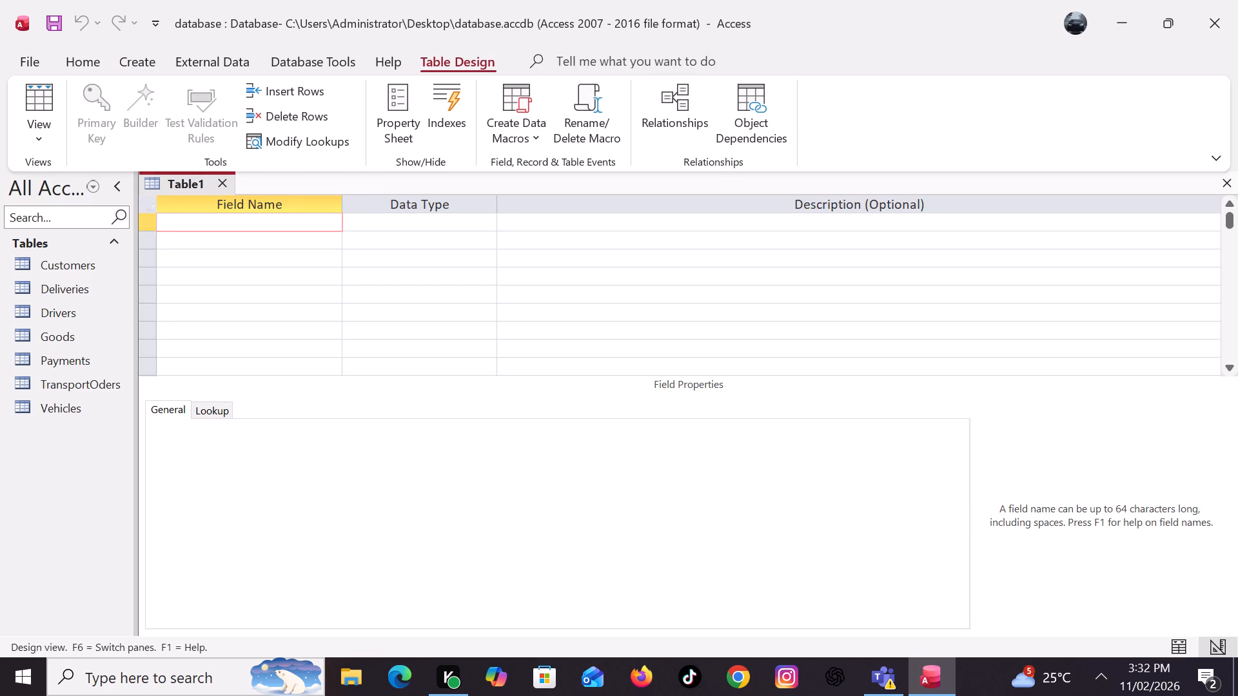
{"action": "key", "text": "e"}
{"action": "type", "text": "xpense"}
{"action": "key", "text": "space"}
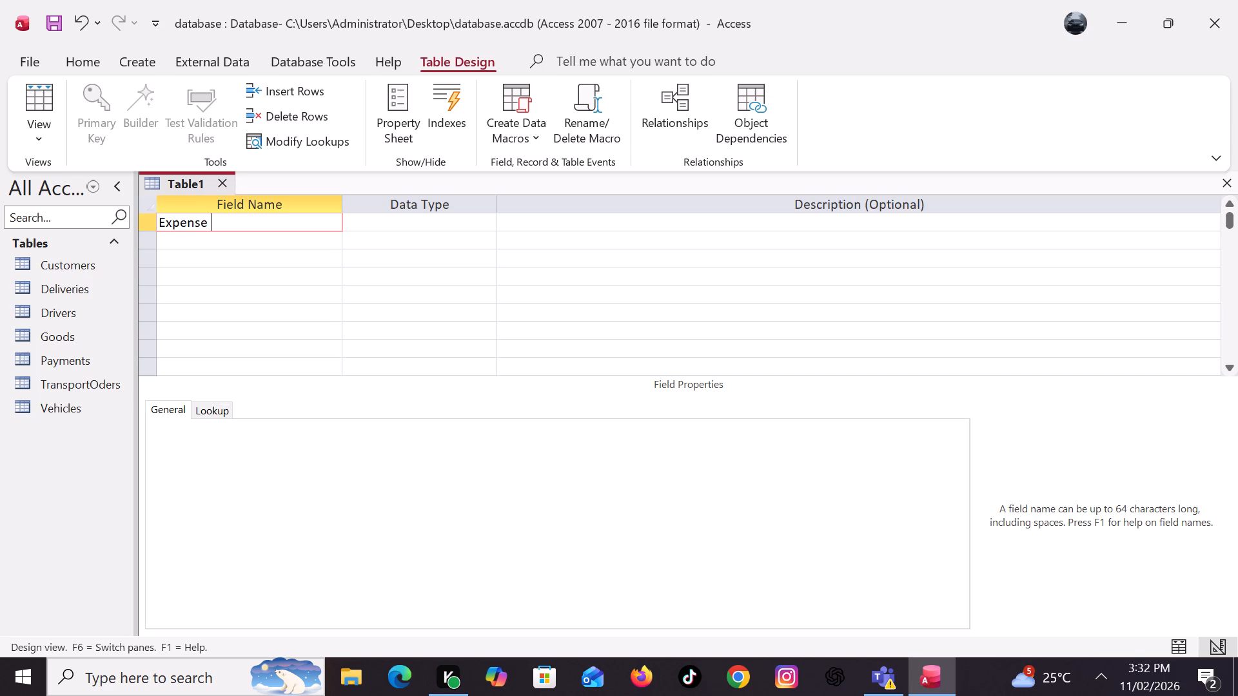
{"action": "type", "text": "ID"}
{"action": "key", "text": "Down"}
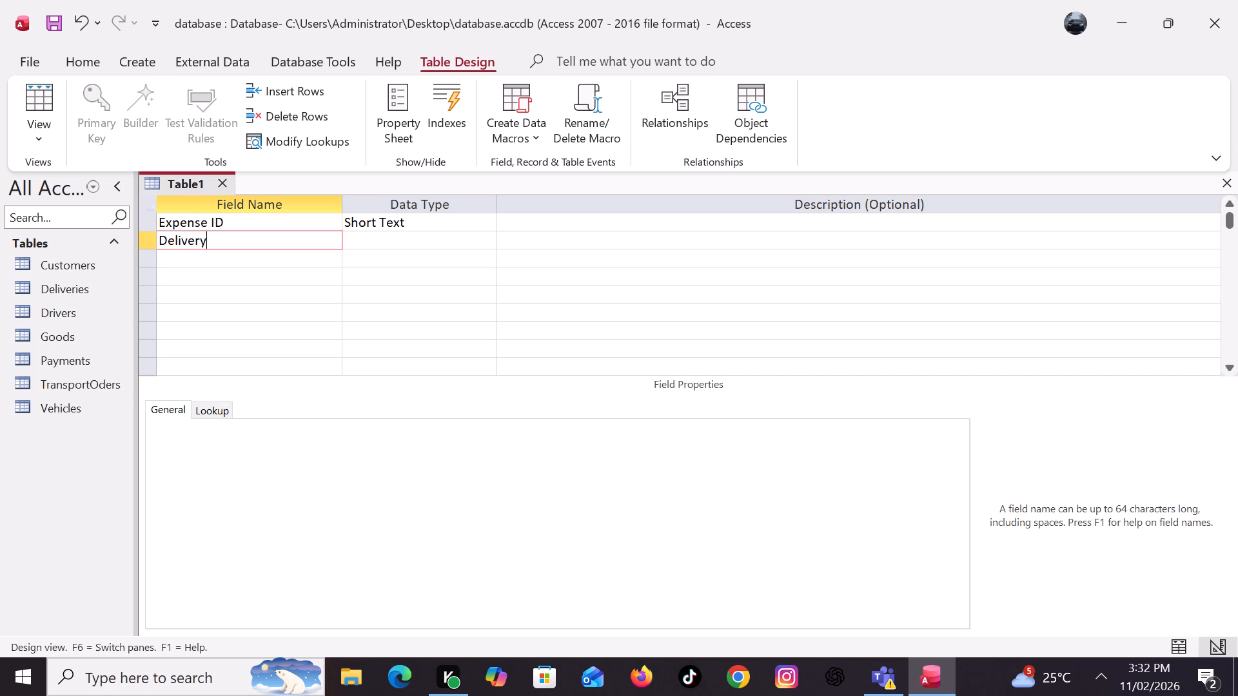
{"action": "type", "text": "ID"}
{"action": "key", "text": "Down"}
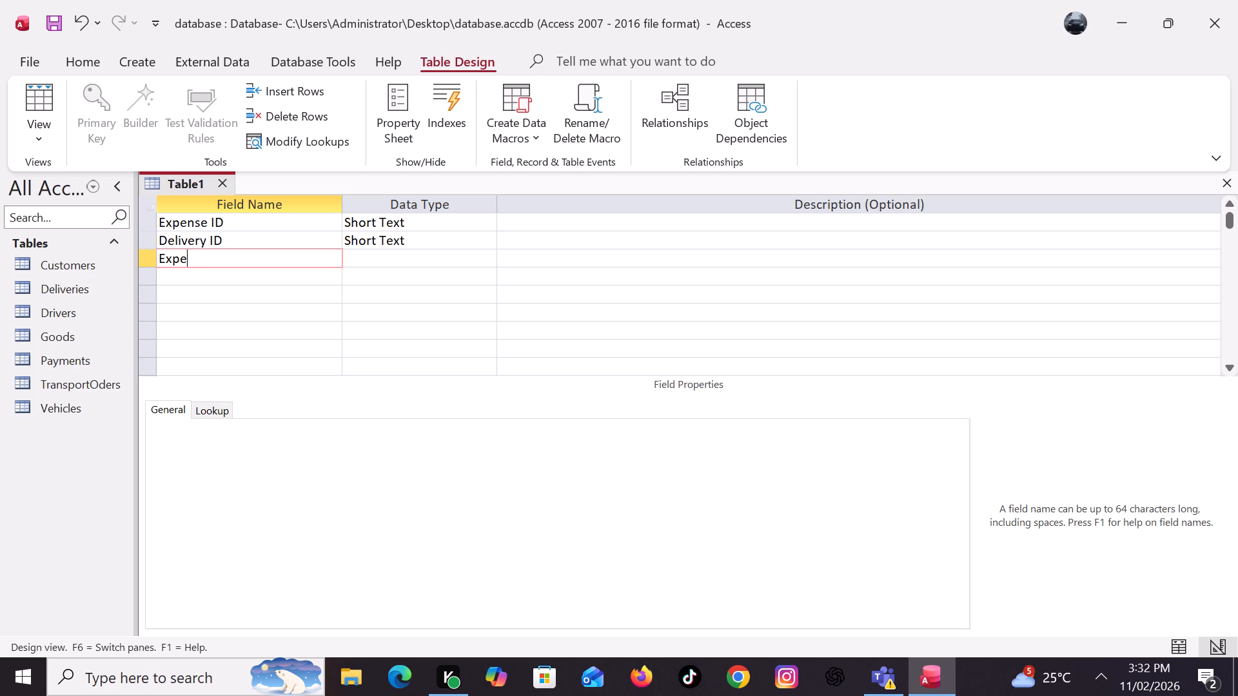
{"action": "type", "text": "ype"}
{"action": "key", "text": "Down"}
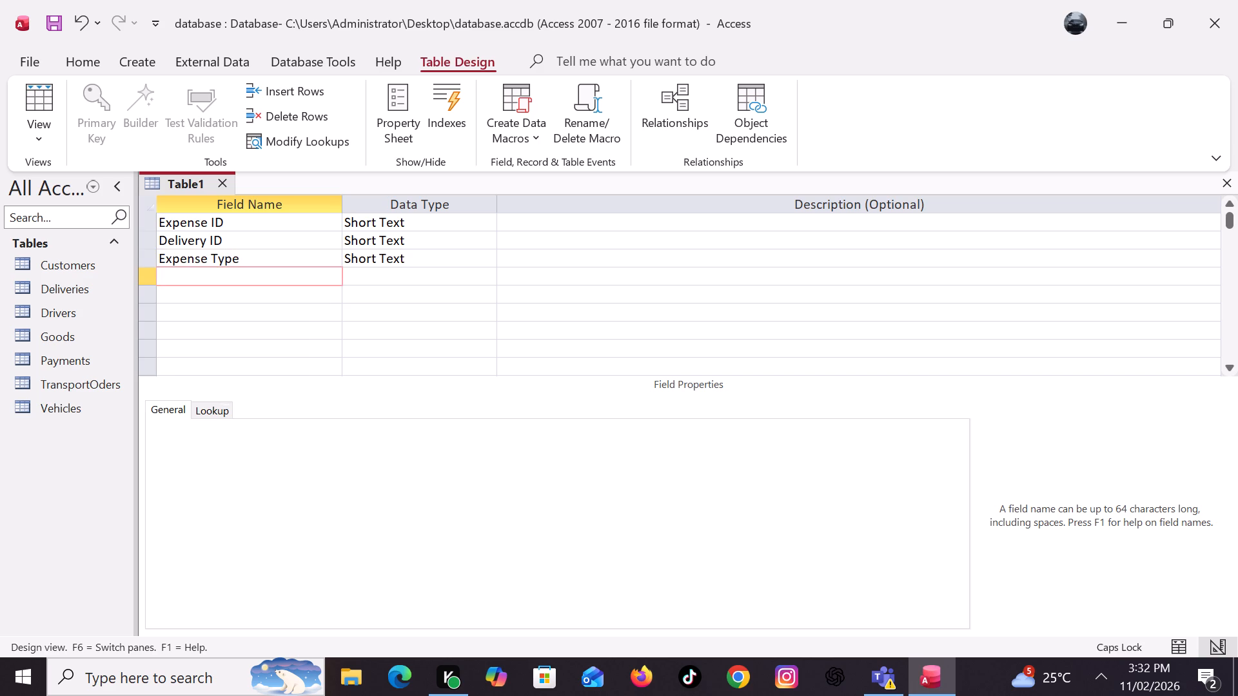
Add the field names Amount, Expense Date and Description below Expense Type.
{"action": "type", "text": "mount"}
{"action": "key", "text": "Down"}
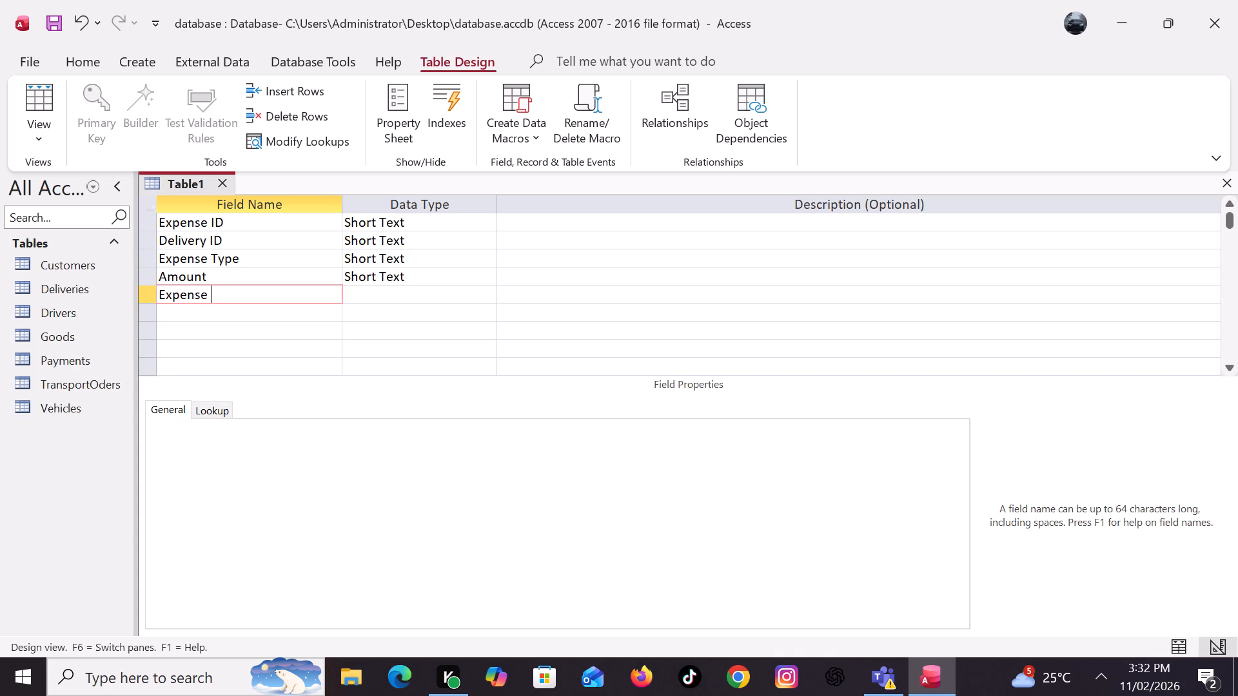
{"action": "key", "text": "Down"}
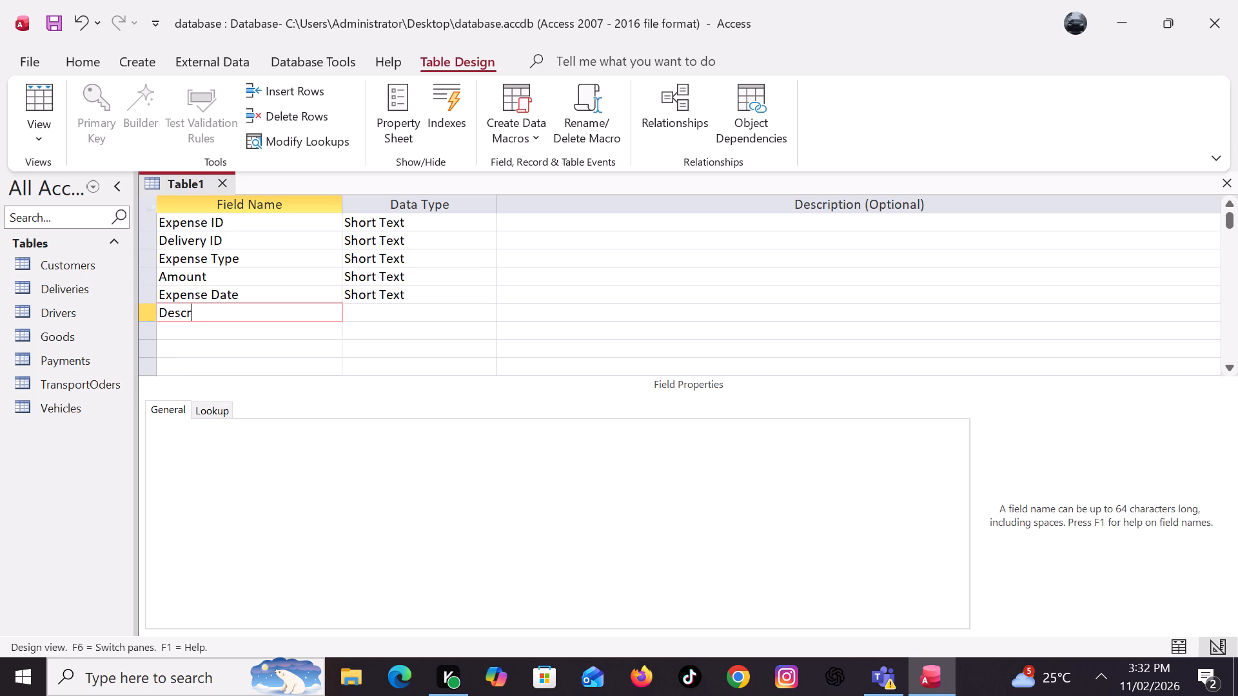
{"action": "key", "text": "BackSpace"}
{"action": "key", "text": "r"}
{"action": "type", "text": "iptio"}
{"action": "key", "text": "n"}
Set the data type of Description to Long Text, Expense Date to Date/Time and Amount to Currency.
{"action": "left_click", "coordinate": [380, 305]}
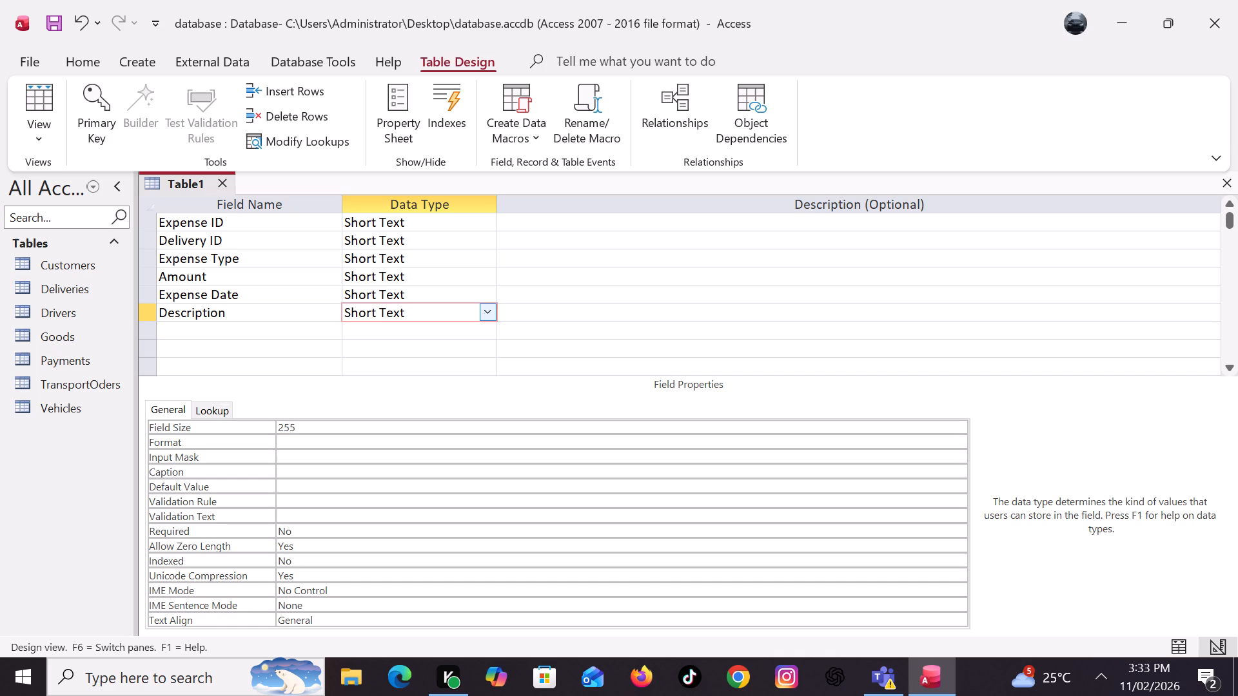
{"action": "left_click", "coordinate": [486, 313]}
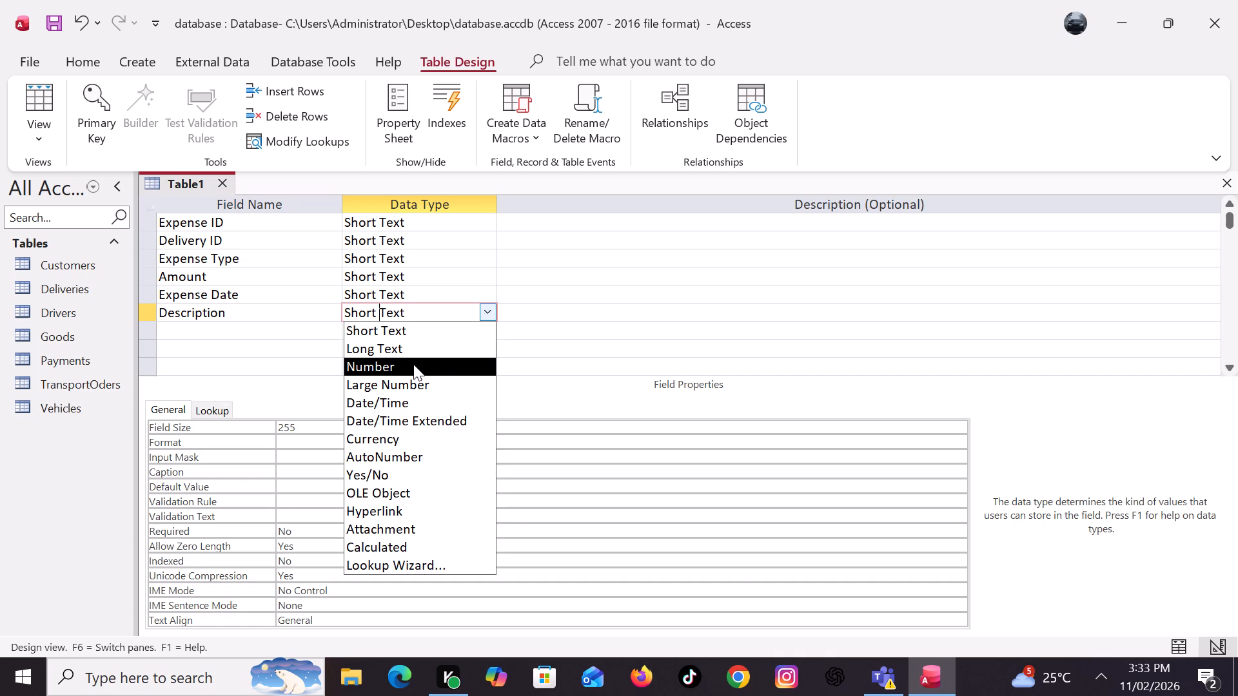
{"action": "left_click", "coordinate": [413, 351]}
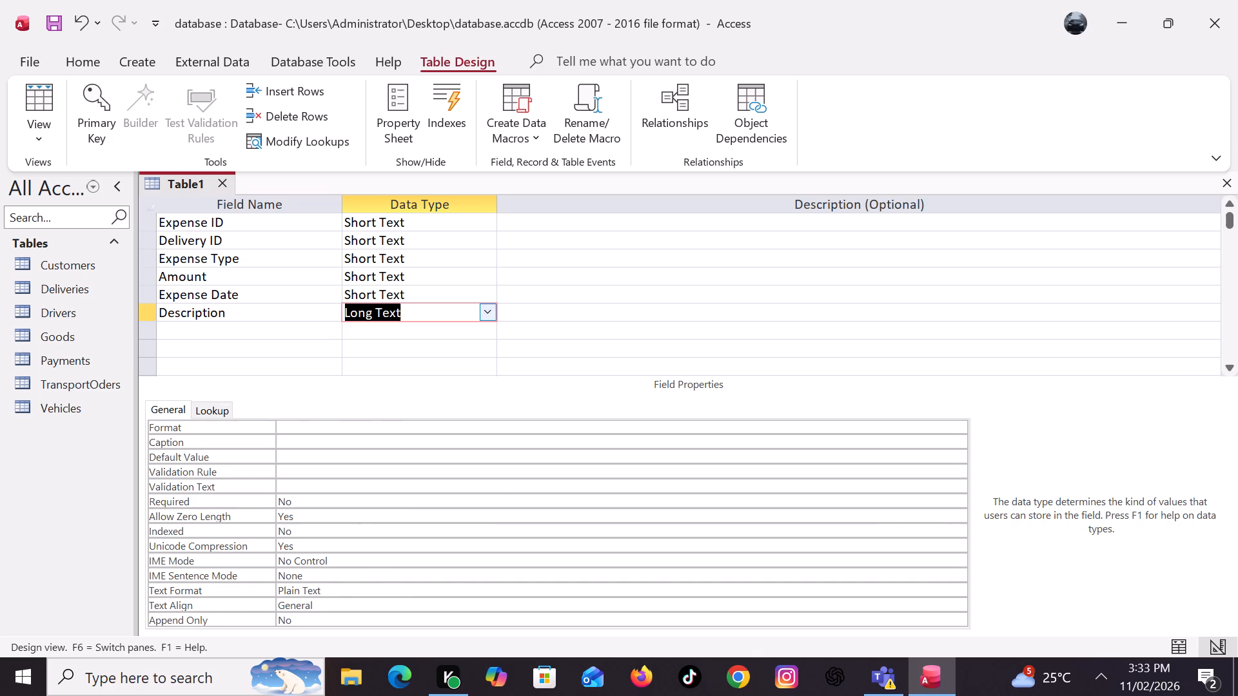
{"action": "left_click", "coordinate": [436, 295]}
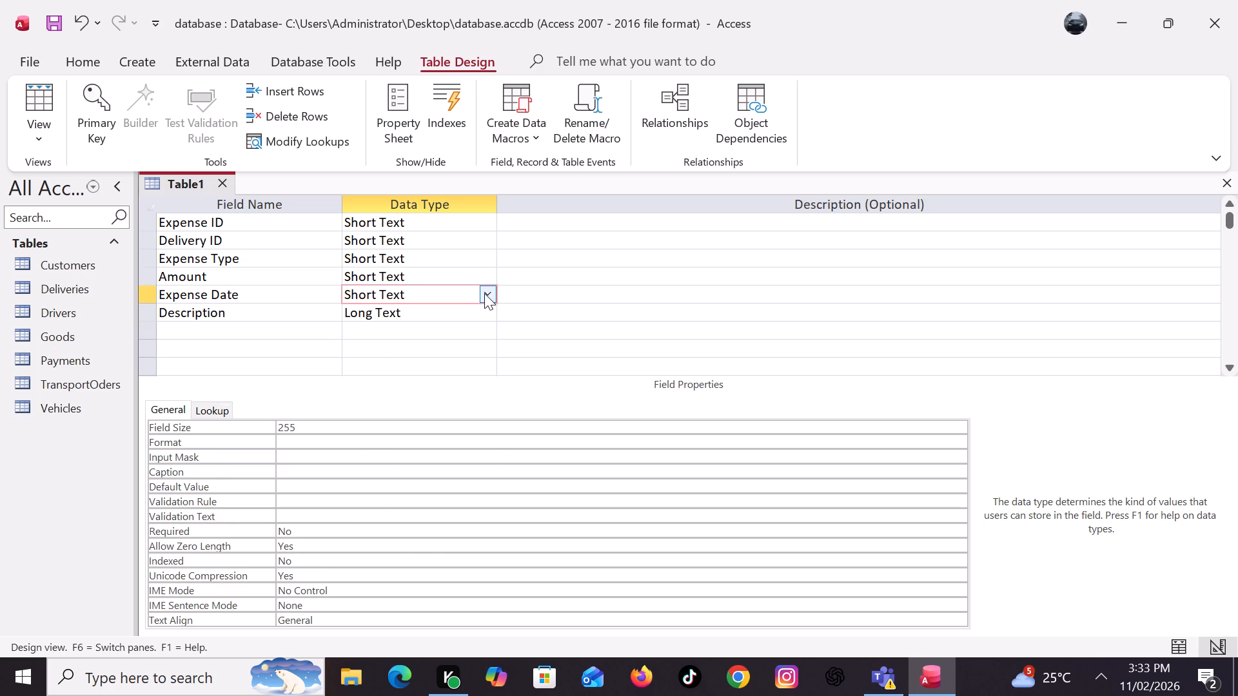
{"action": "left_click", "coordinate": [484, 293]}
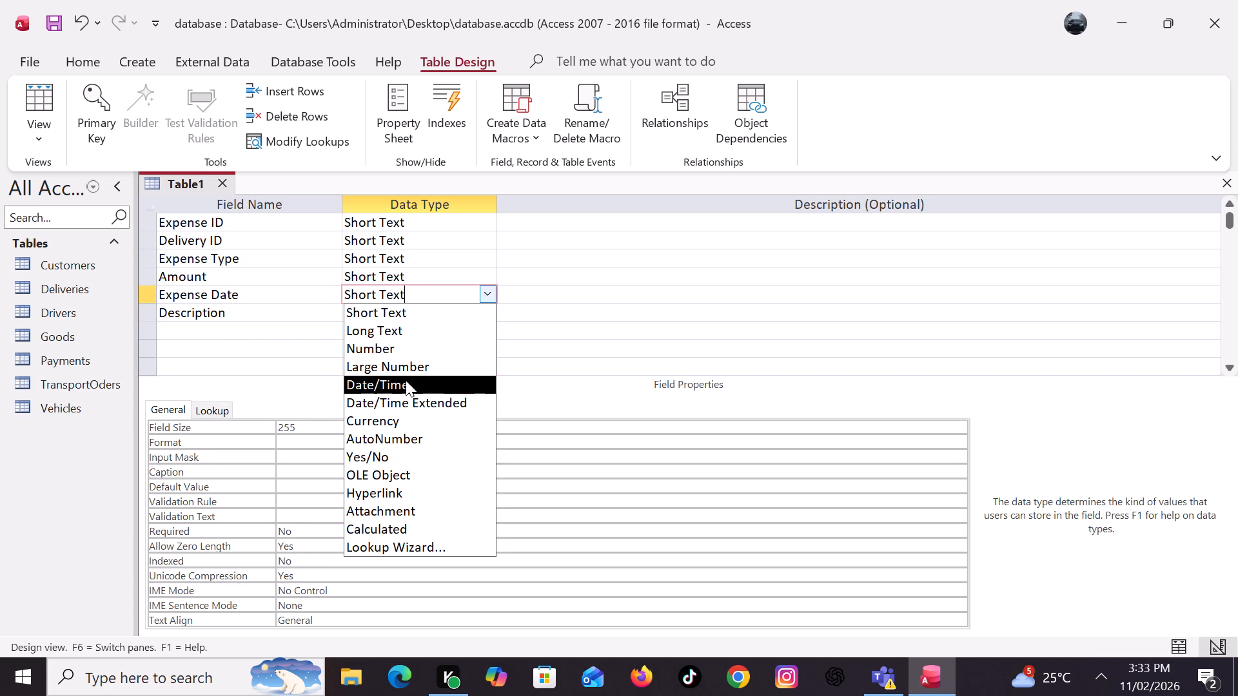
{"action": "left_click", "coordinate": [404, 382]}
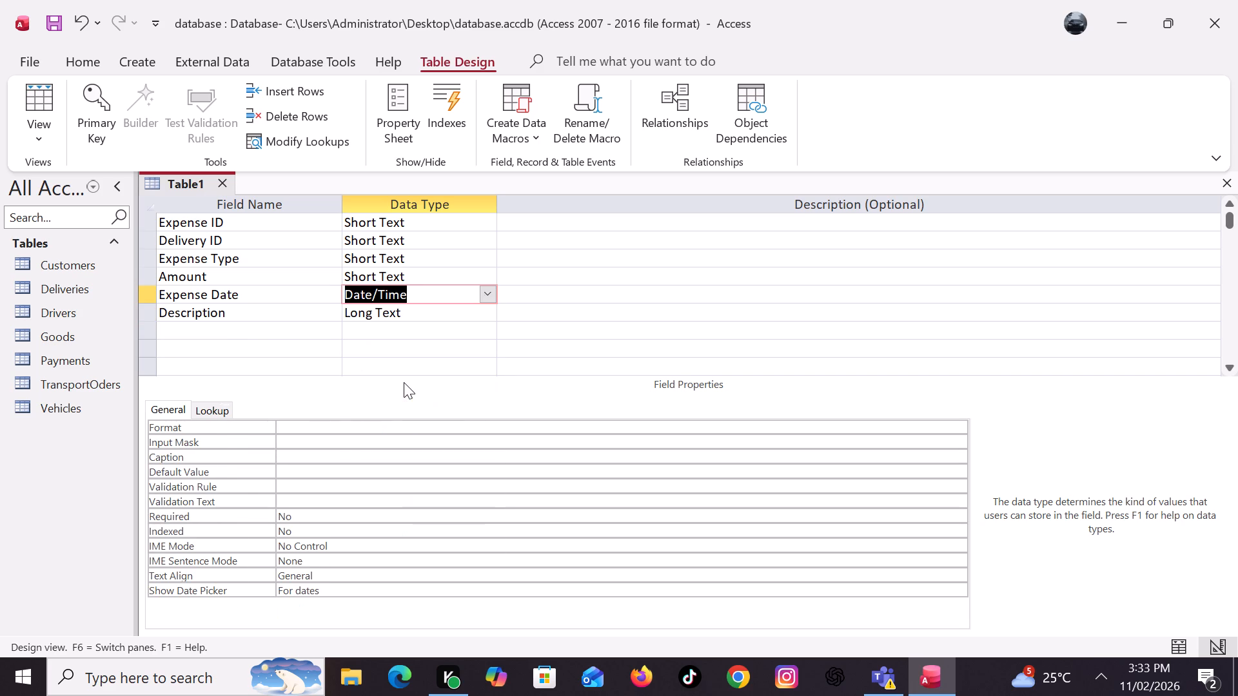
{"action": "left_click", "coordinate": [441, 280]}
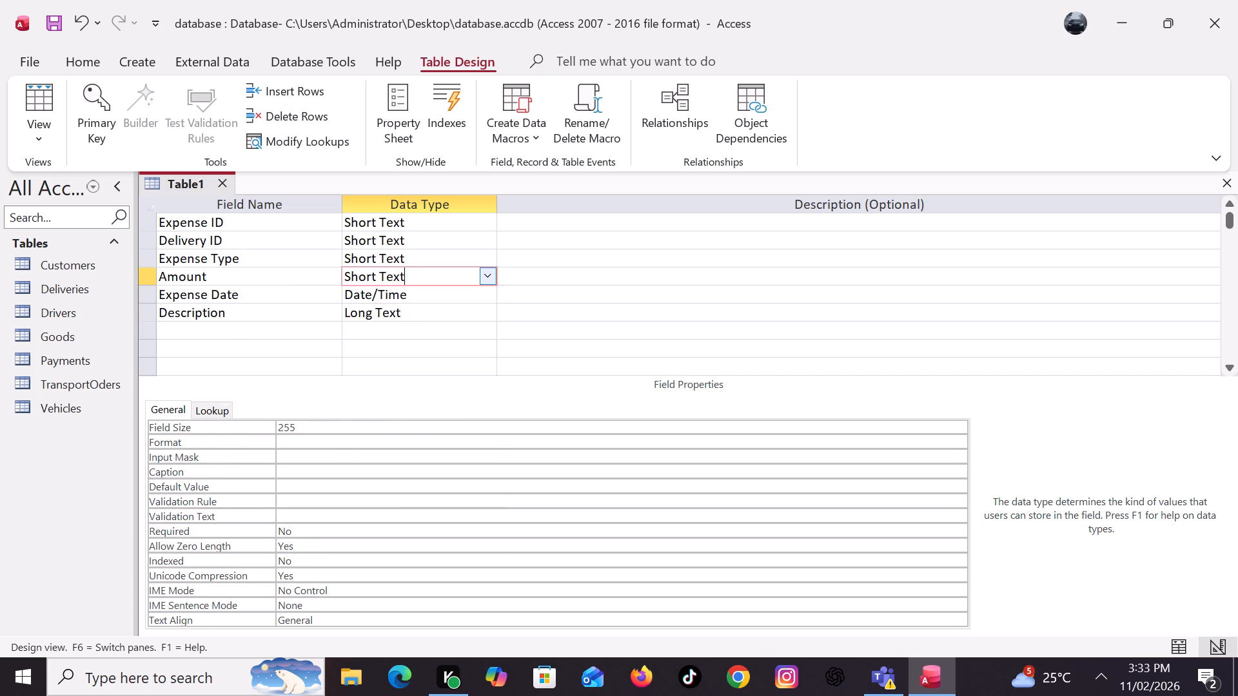
{"action": "left_click", "coordinate": [487, 279]}
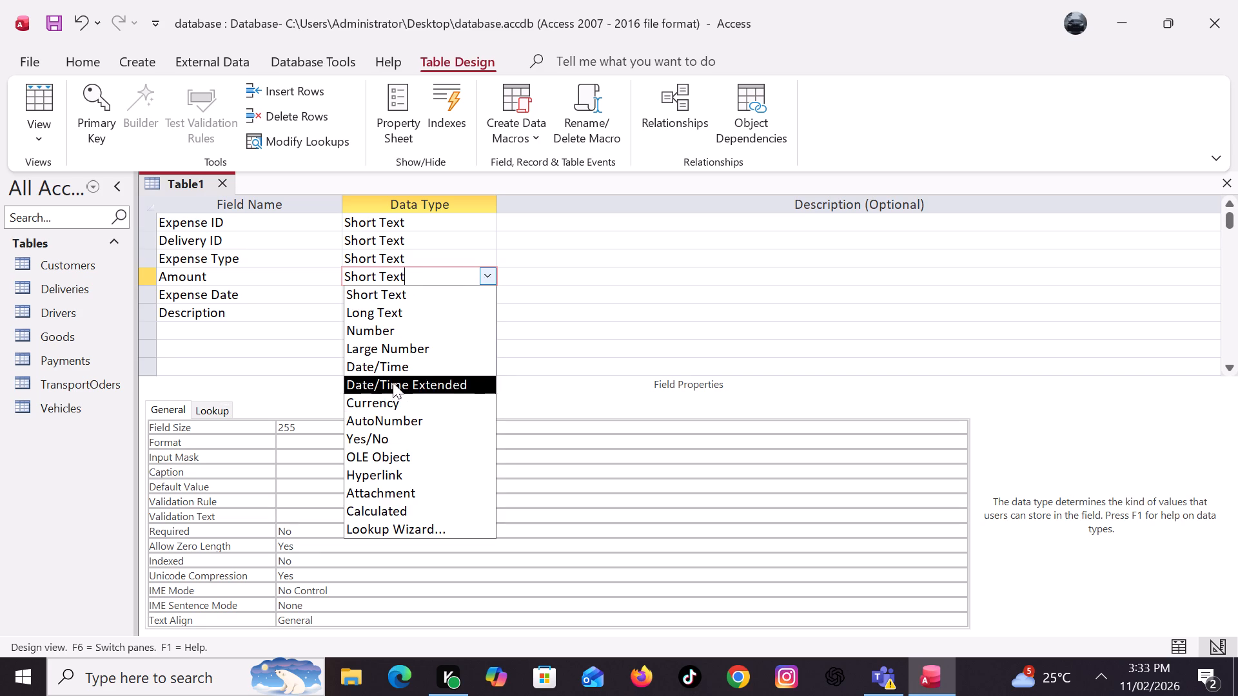
{"action": "left_click", "coordinate": [390, 403]}
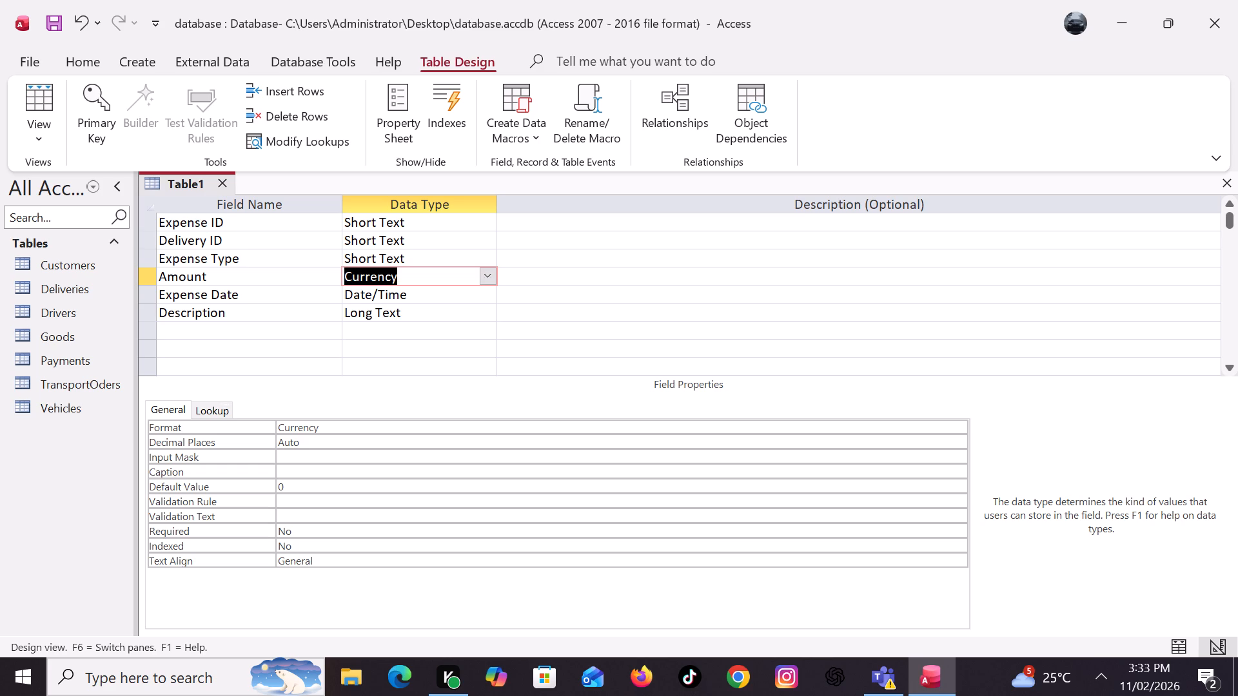
Use the Lookup Wizard to make Delivery ID take its values from Delivery ID in the Deliveries table, and dismiss the request to save the table.
{"action": "left_click", "coordinate": [435, 243]}
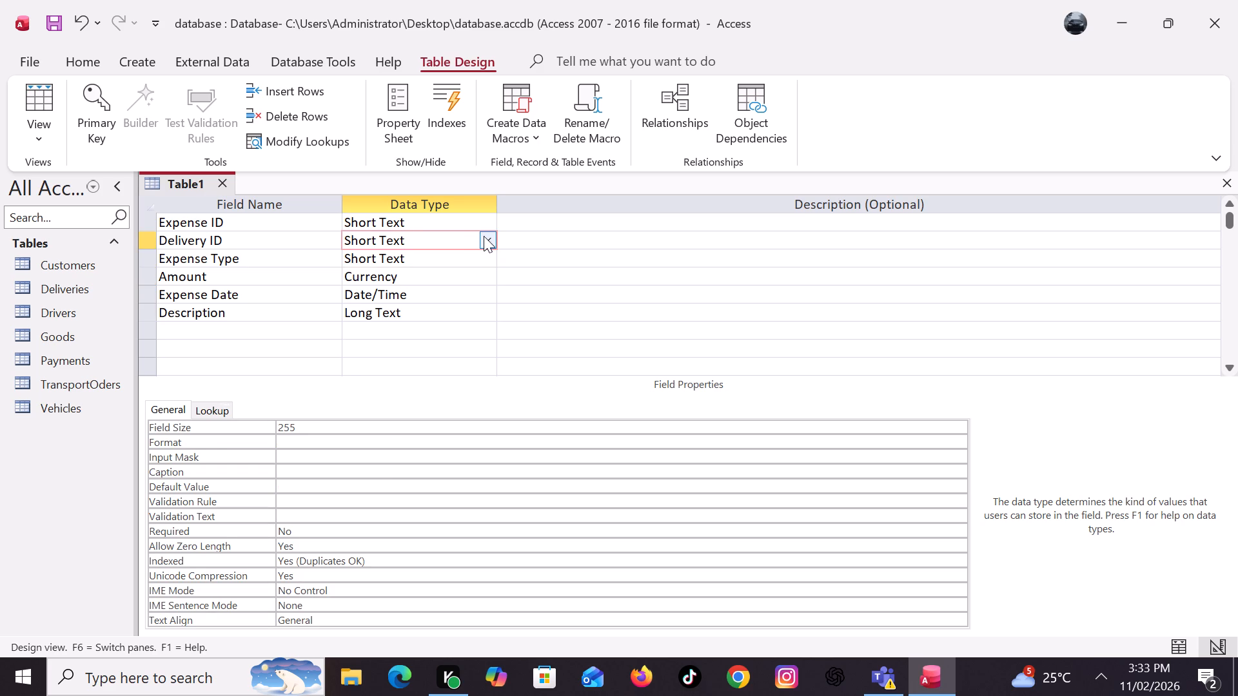
{"action": "left_click", "coordinate": [484, 236]}
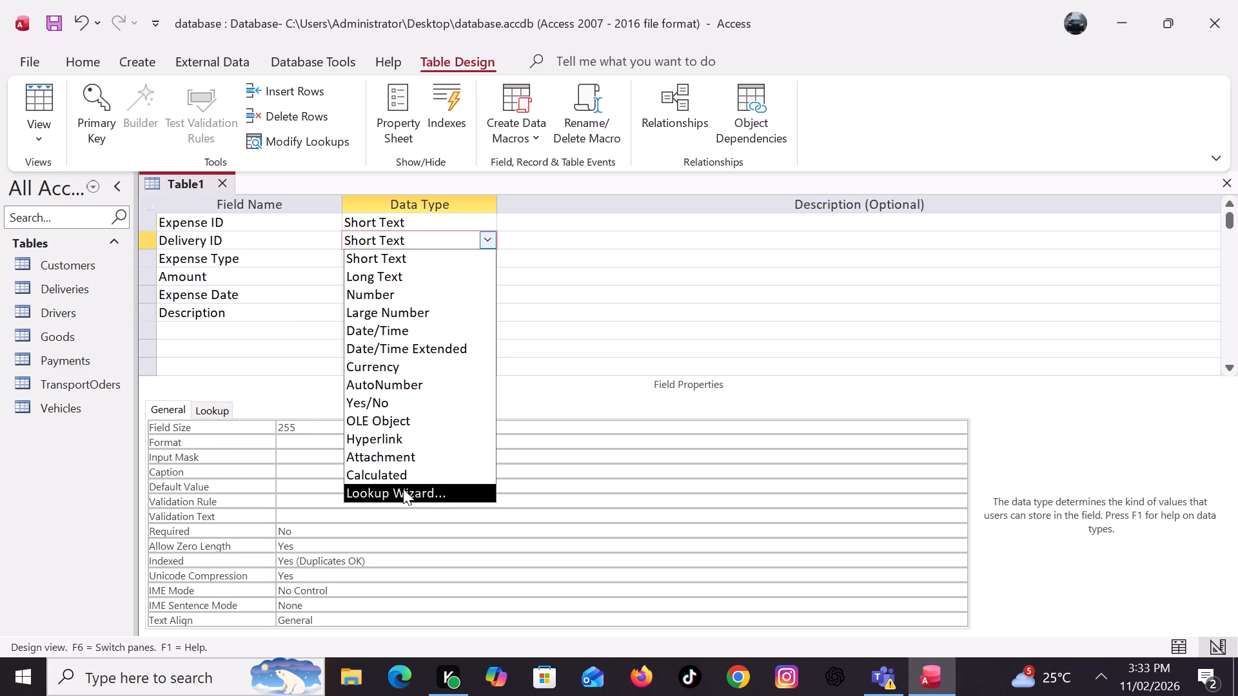
{"action": "double_click", "coordinate": [403, 488]}
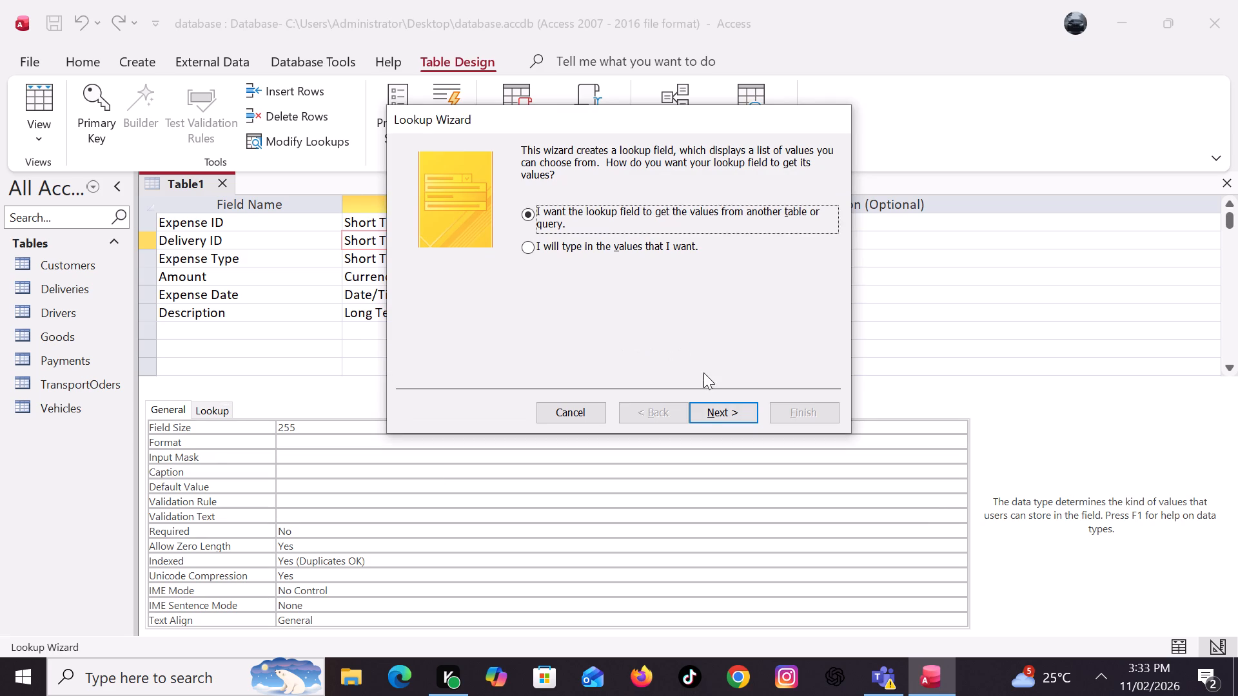
{"action": "left_click", "coordinate": [719, 410]}
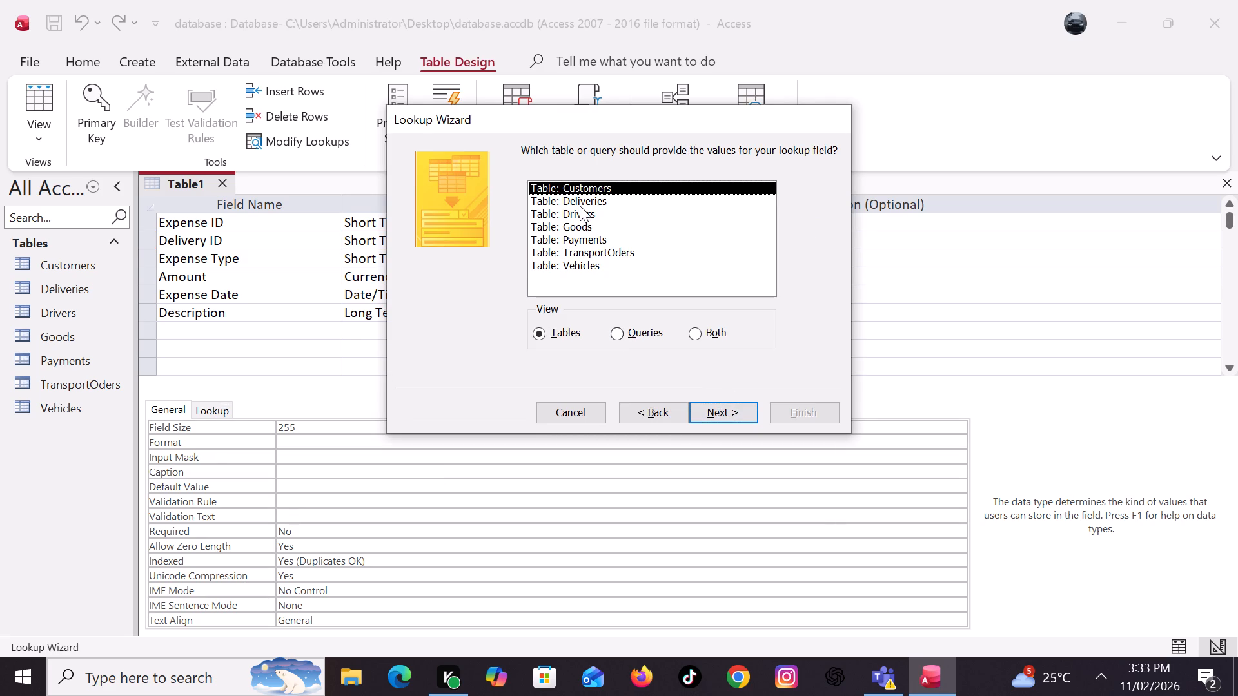
{"action": "left_click", "coordinate": [580, 199]}
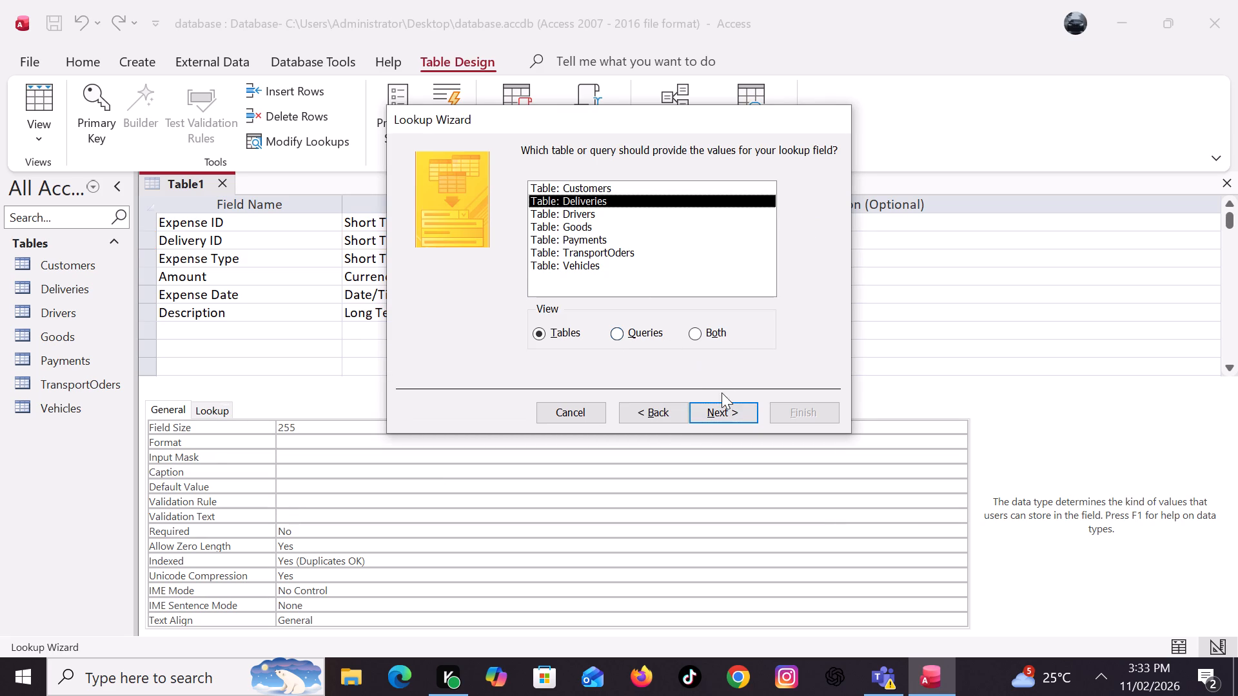
{"action": "left_click", "coordinate": [725, 405]}
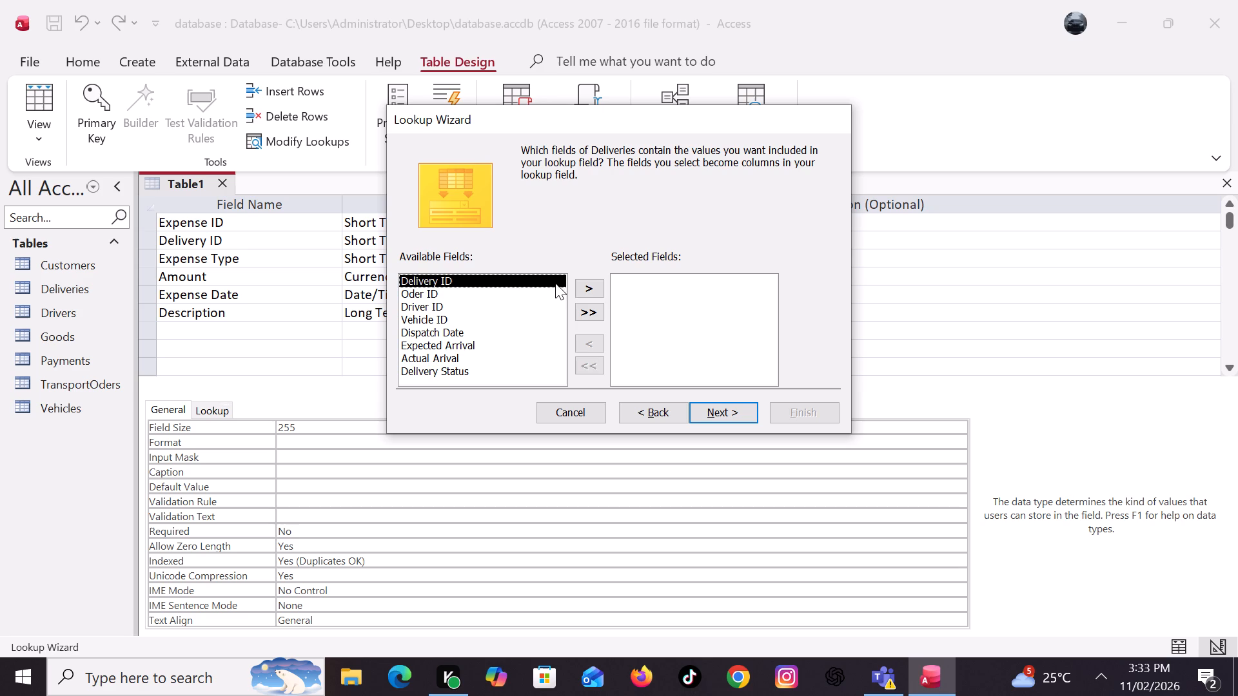
{"action": "left_click", "coordinate": [596, 293]}
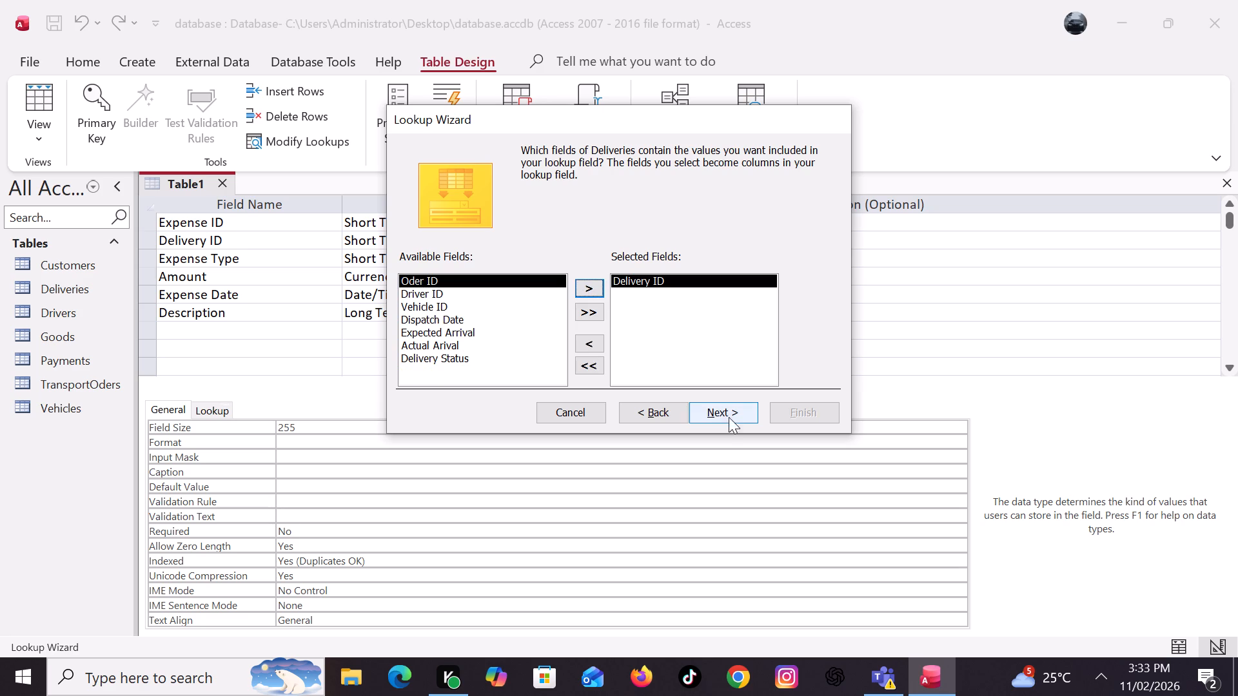
{"action": "left_click", "coordinate": [727, 408]}
{"action": "left_click", "coordinate": [727, 408]}
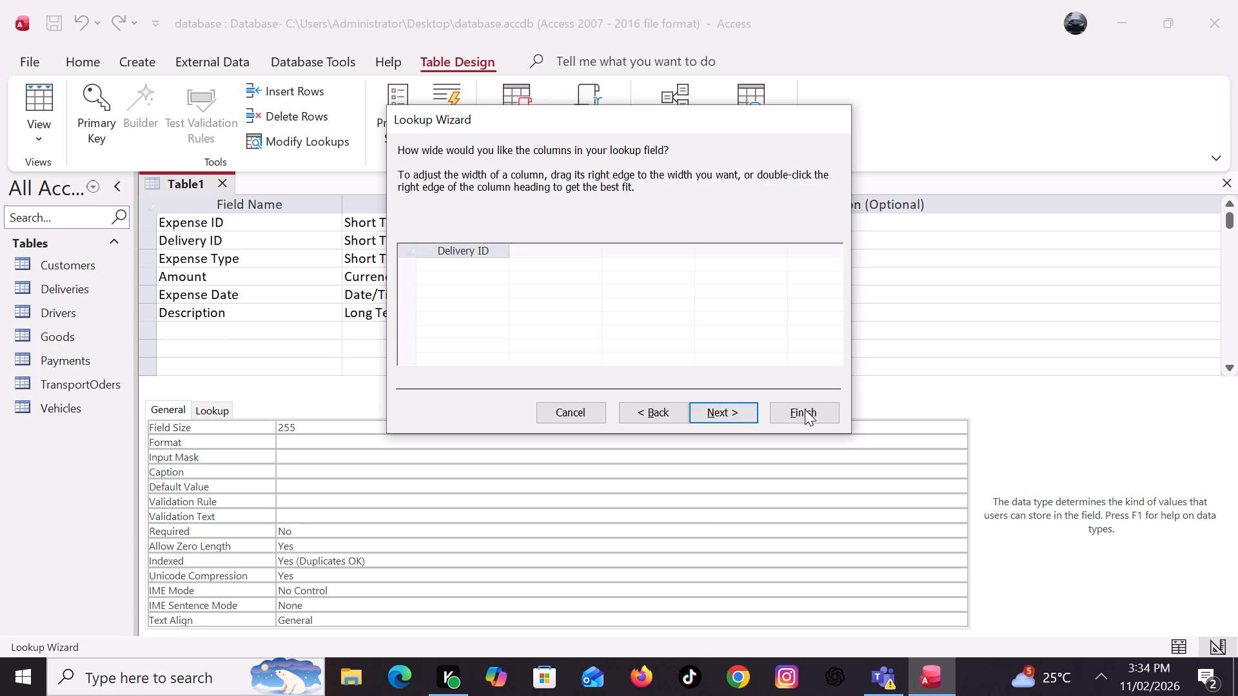
{"action": "left_click", "coordinate": [805, 409]}
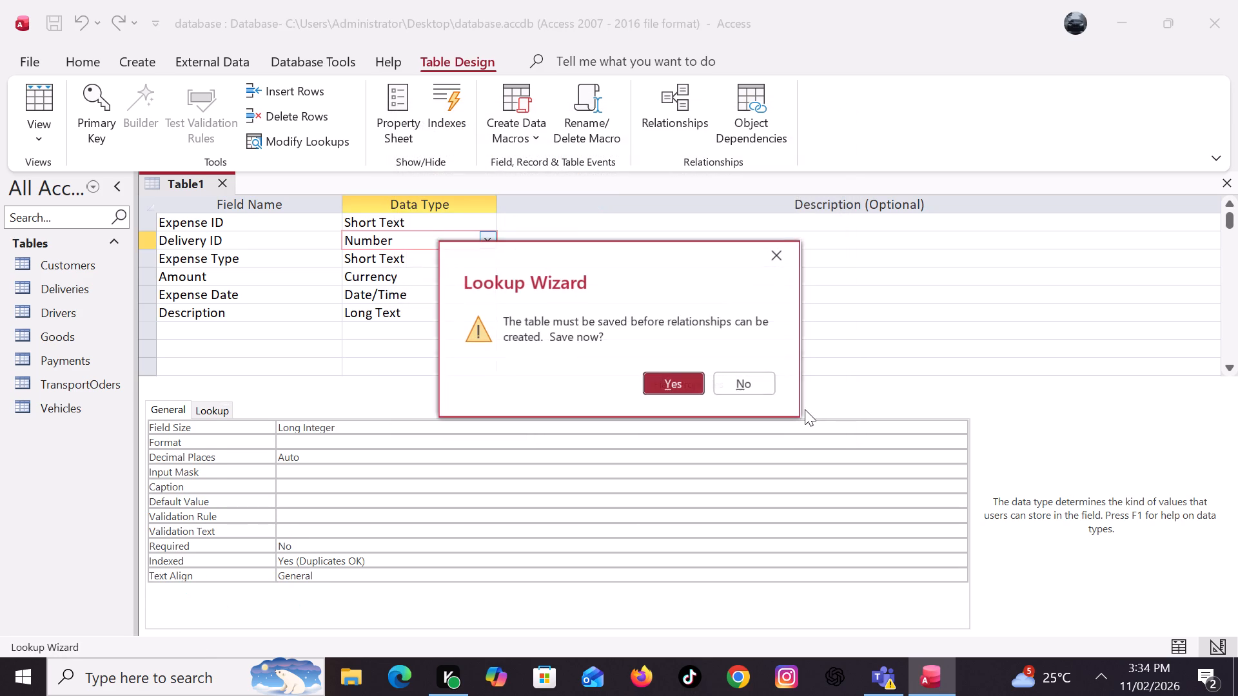
{"action": "left_click", "coordinate": [787, 259]}
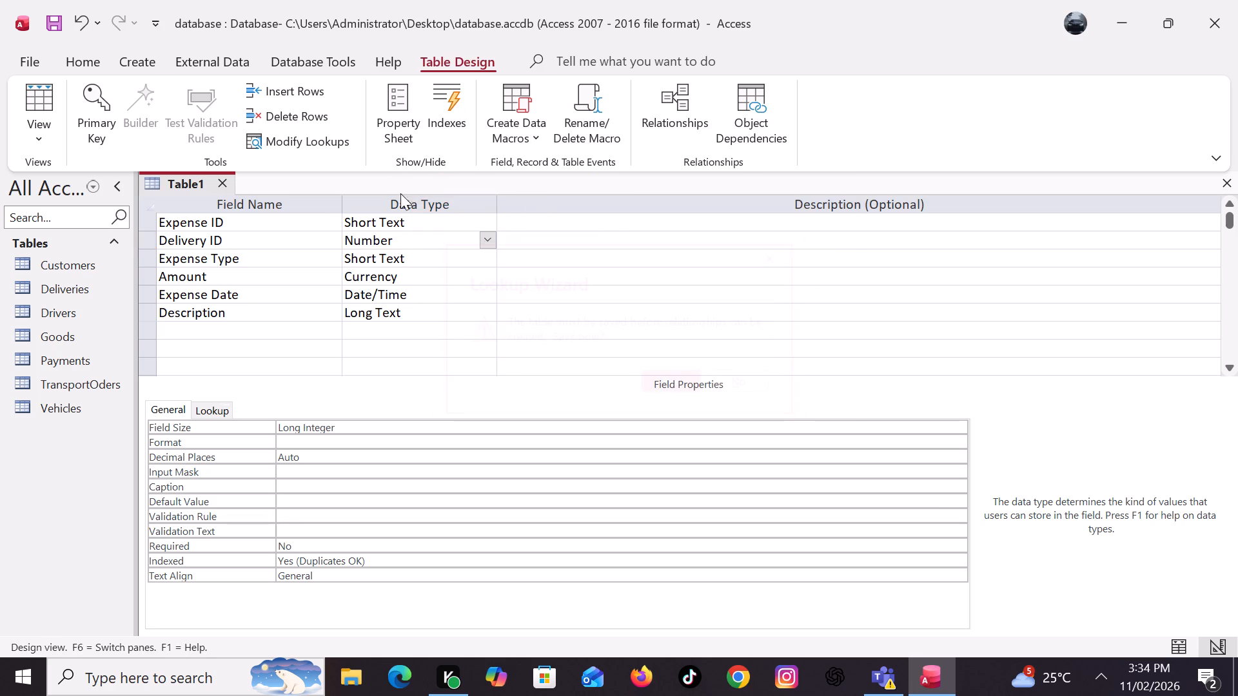
Set the data type of Expense ID to AutoNumber and make it the table's primary key.
{"action": "left_click", "coordinate": [449, 226]}
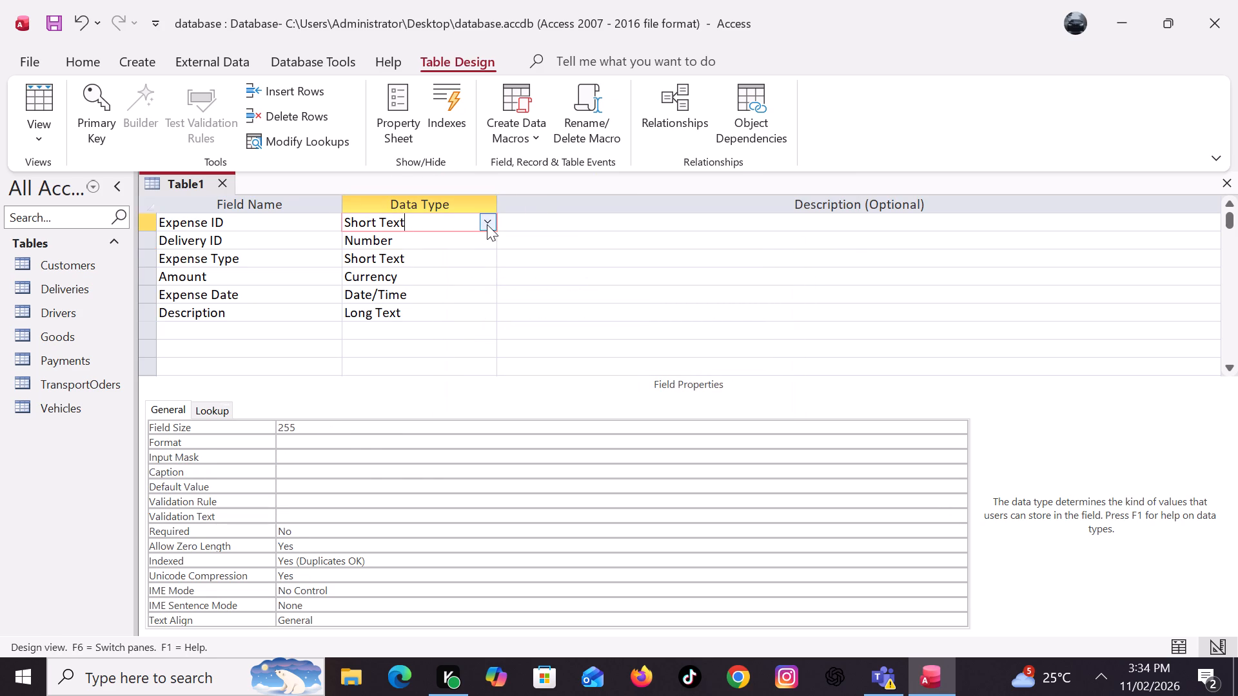
{"action": "left_click", "coordinate": [487, 224]}
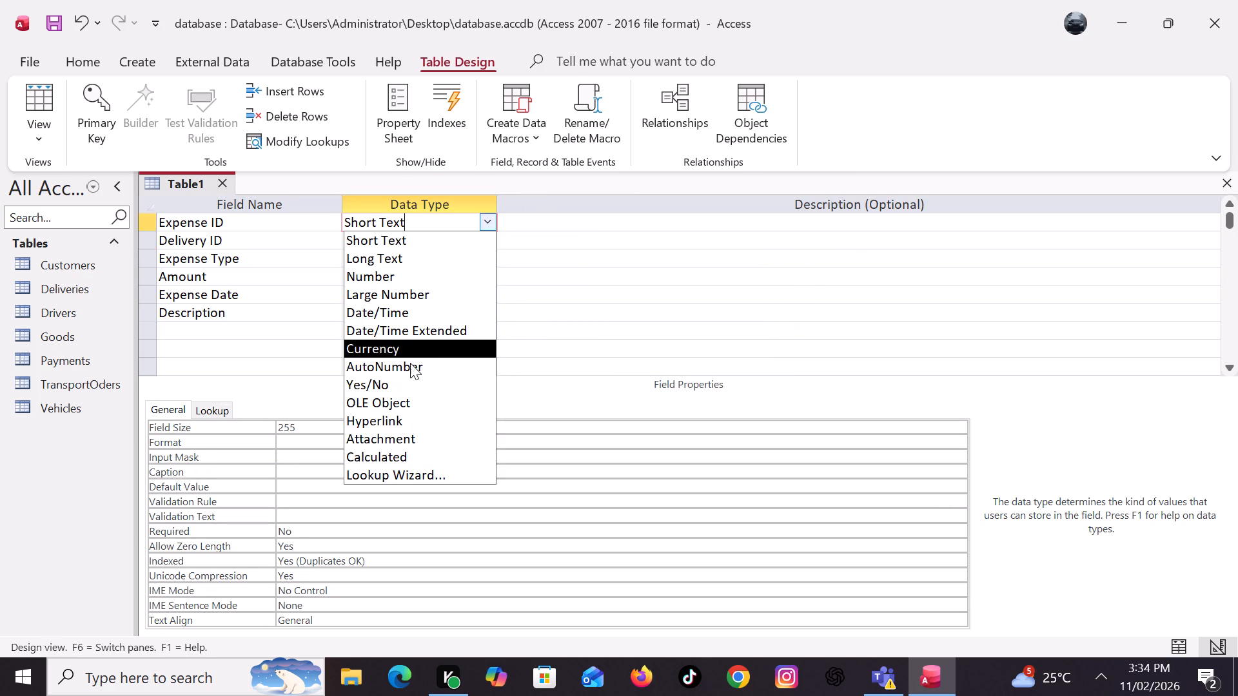
{"action": "left_click", "coordinate": [404, 367]}
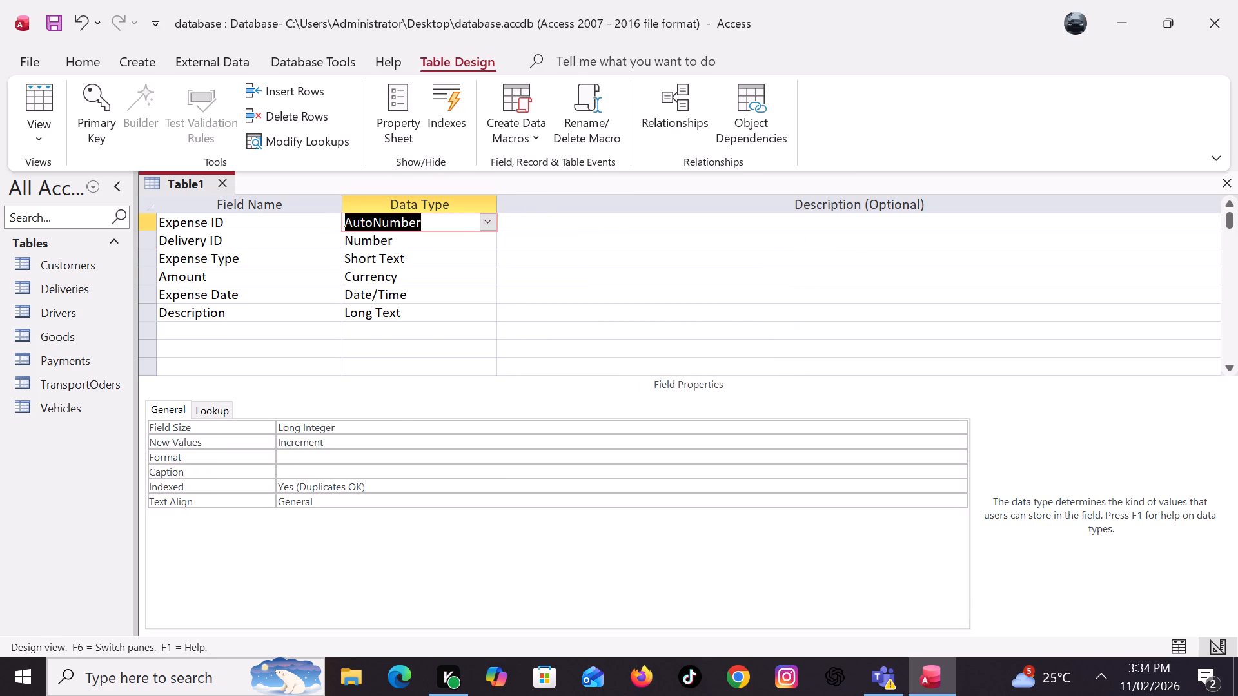
{"action": "left_click", "coordinate": [146, 219]}
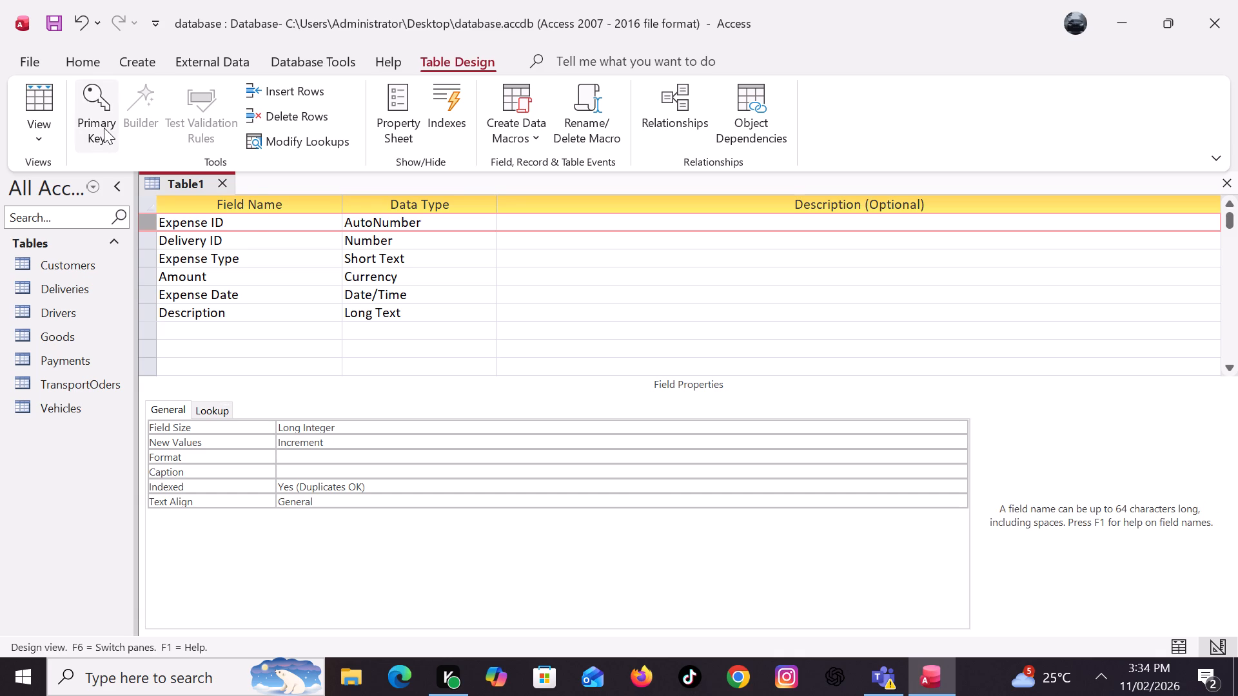
{"action": "left_click", "coordinate": [104, 128]}
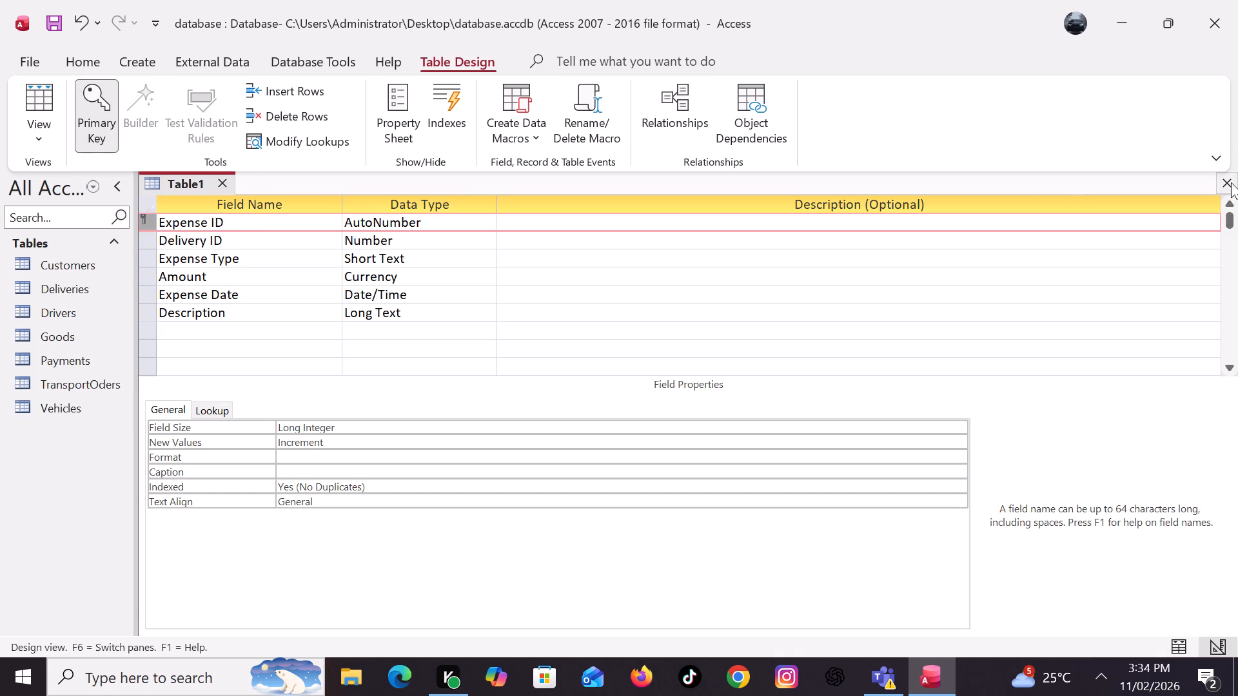
Close the new table and save its design under the name Expenses.
{"action": "left_click", "coordinate": [1231, 182]}
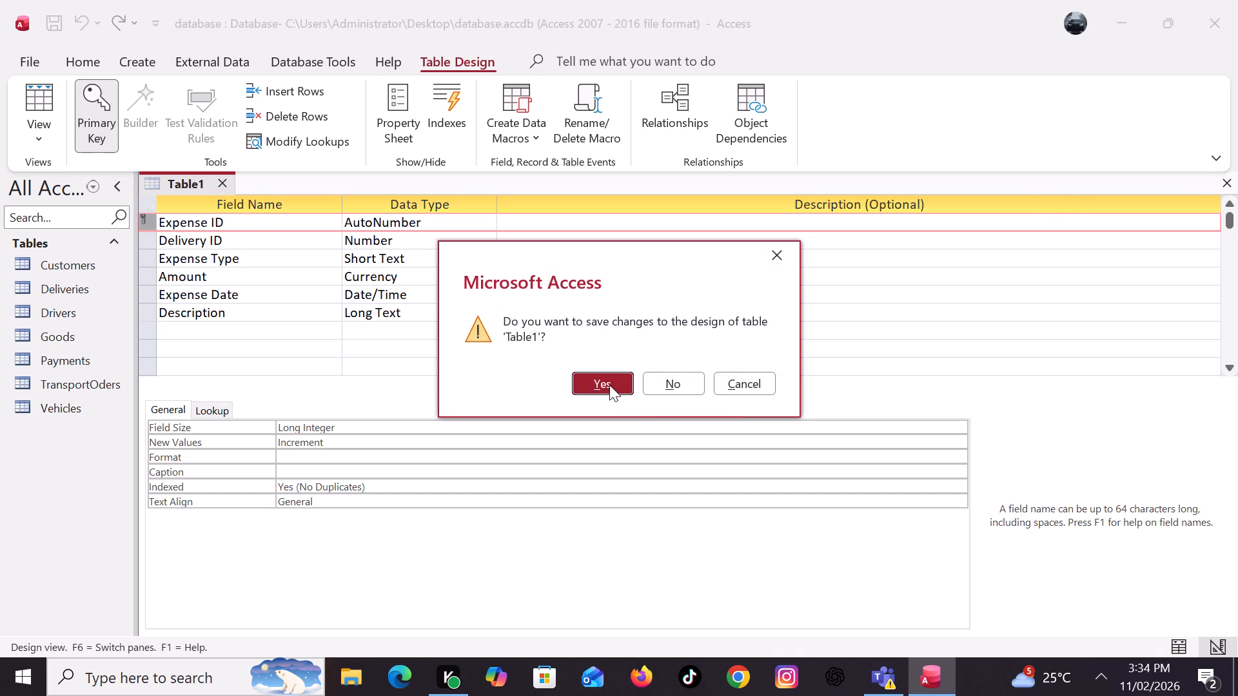
{"action": "left_click", "coordinate": [606, 383]}
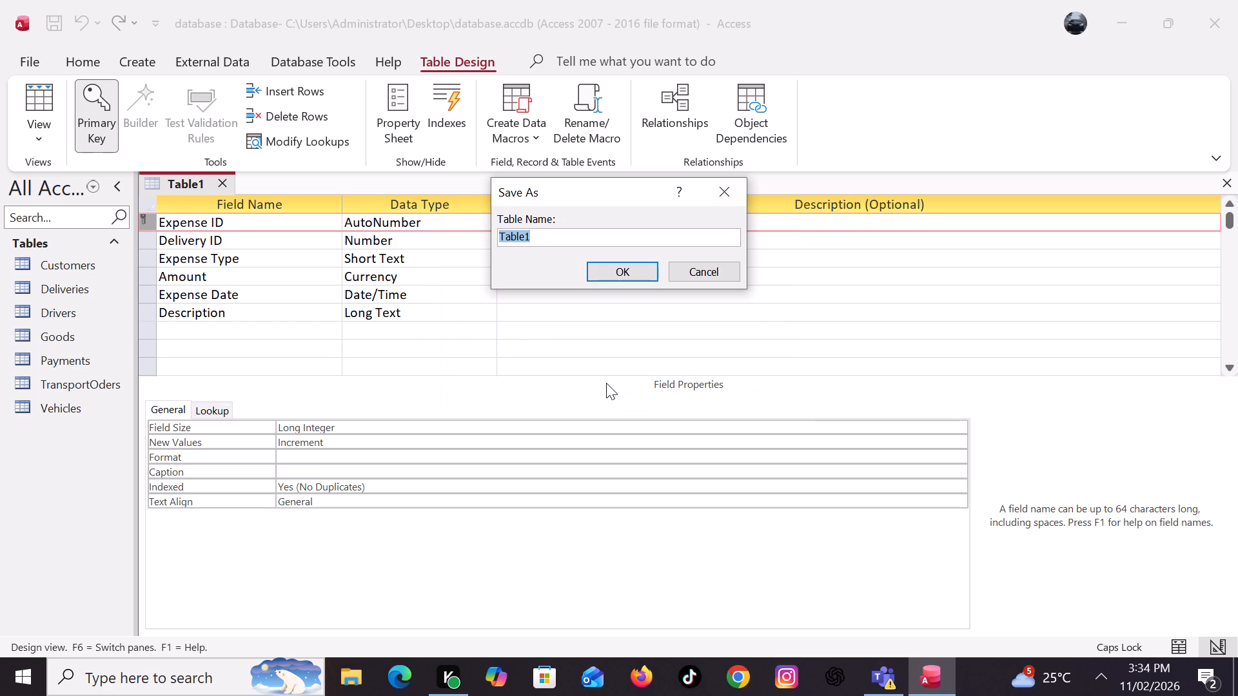
{"action": "type", "text": "xpenses"}
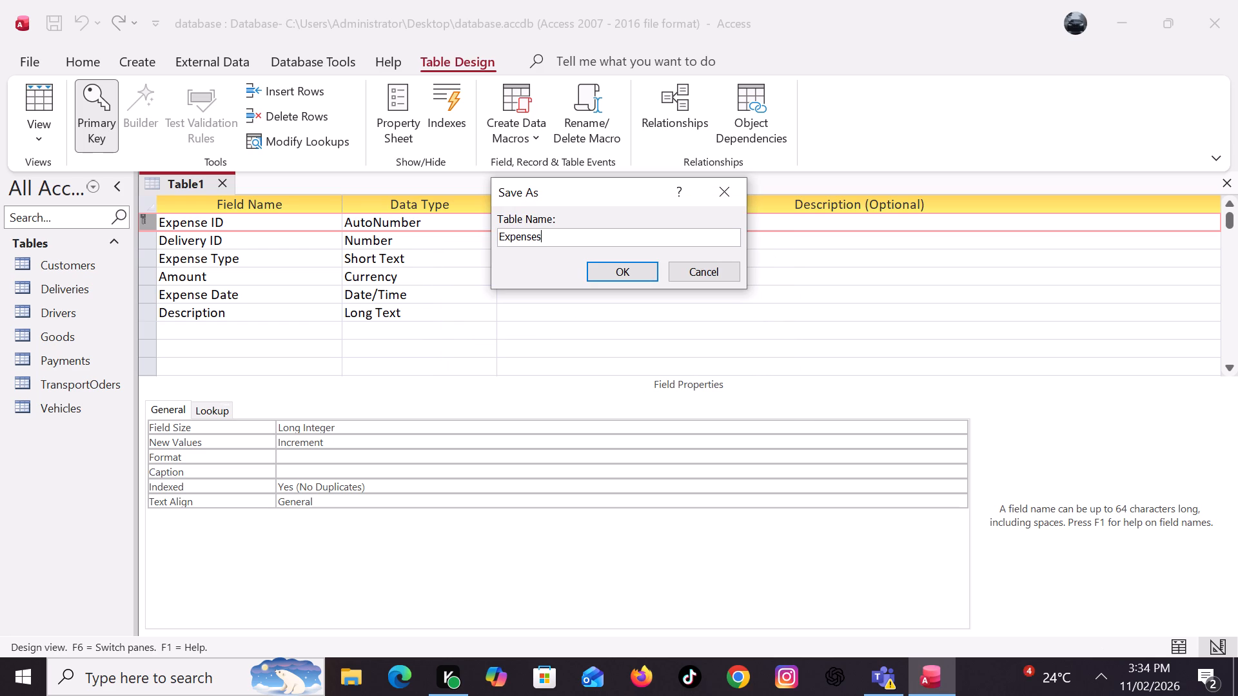
{"action": "left_click", "coordinate": [637, 266]}
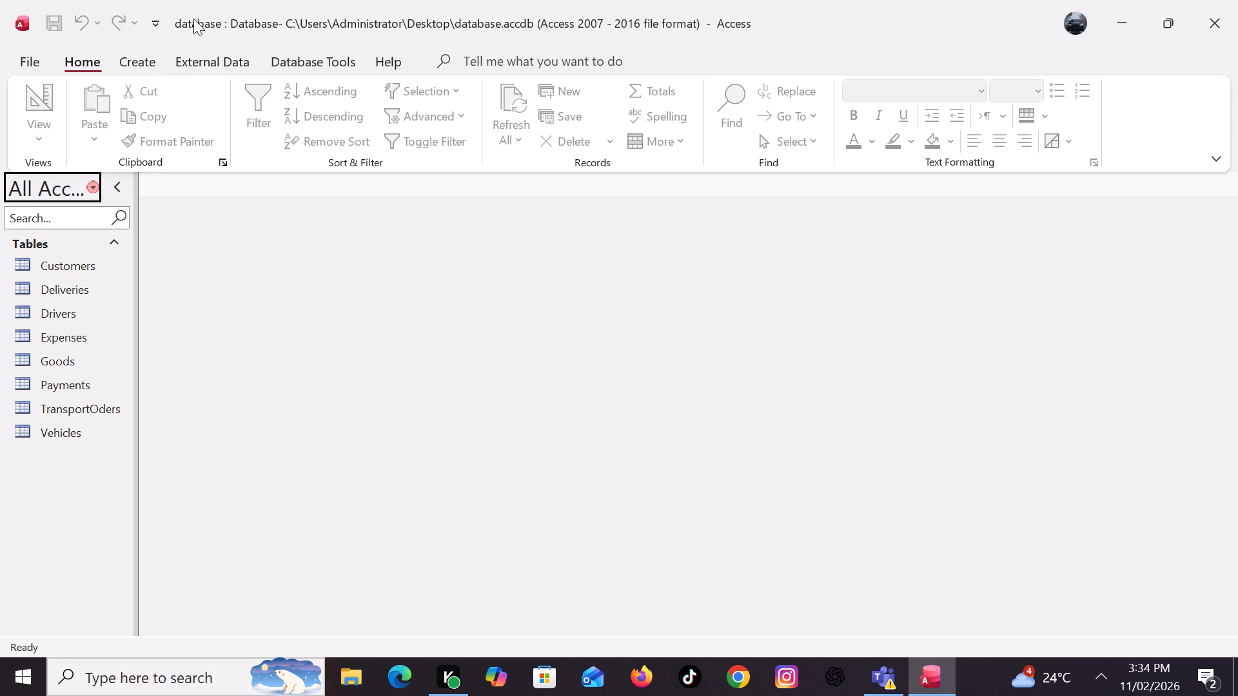
Open the Customers table and start its first record with the customer's full name and the Kamau supplier company name.
{"action": "double_click", "coordinate": [49, 267]}
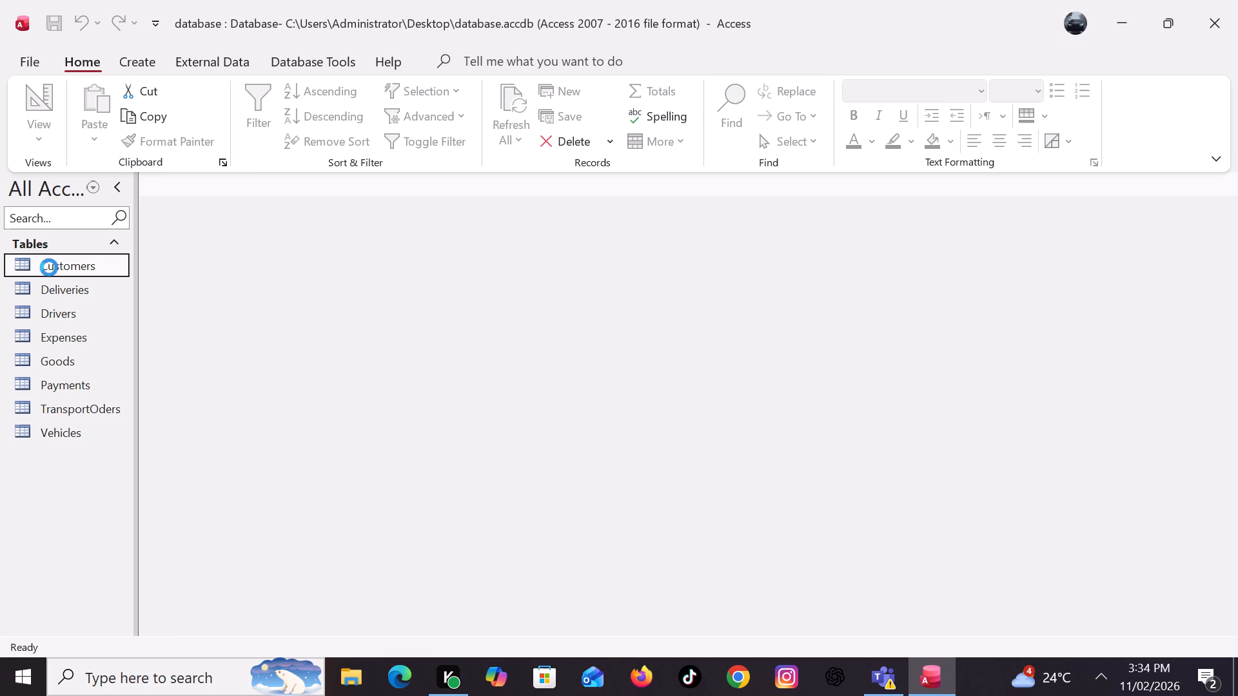
{"action": "left_click", "coordinate": [293, 222]}
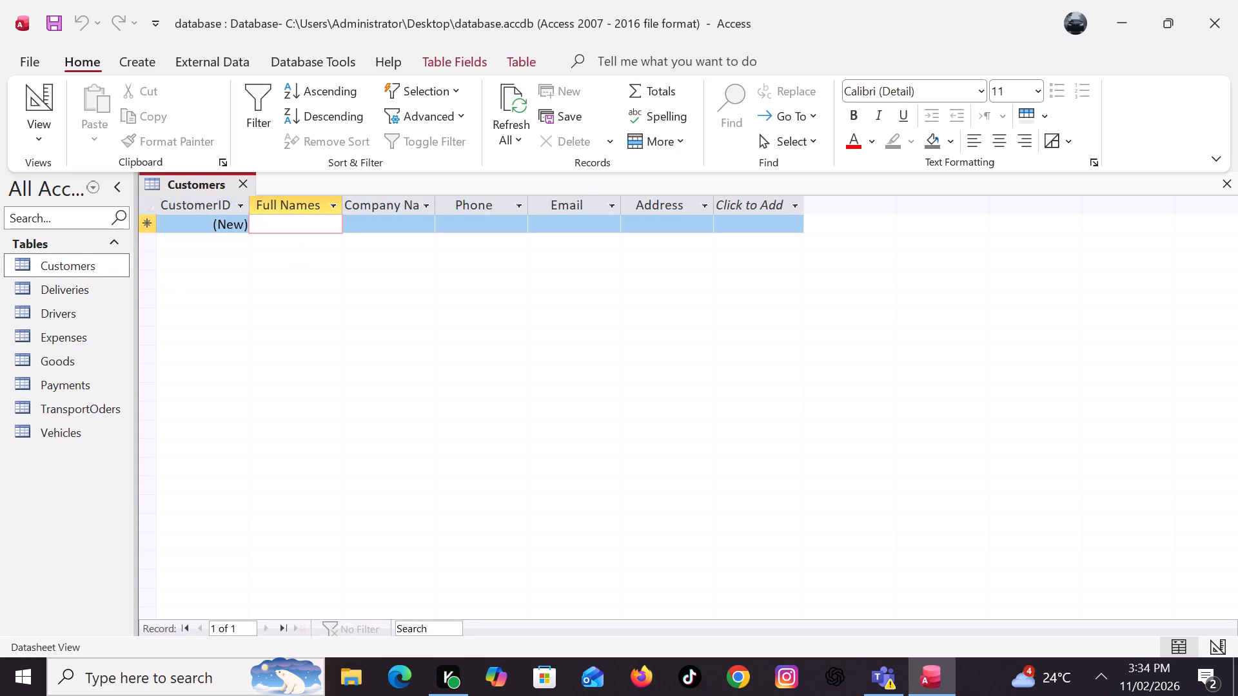
{"action": "key", "text": "h"}
{"action": "key", "text": "BackSpace"}
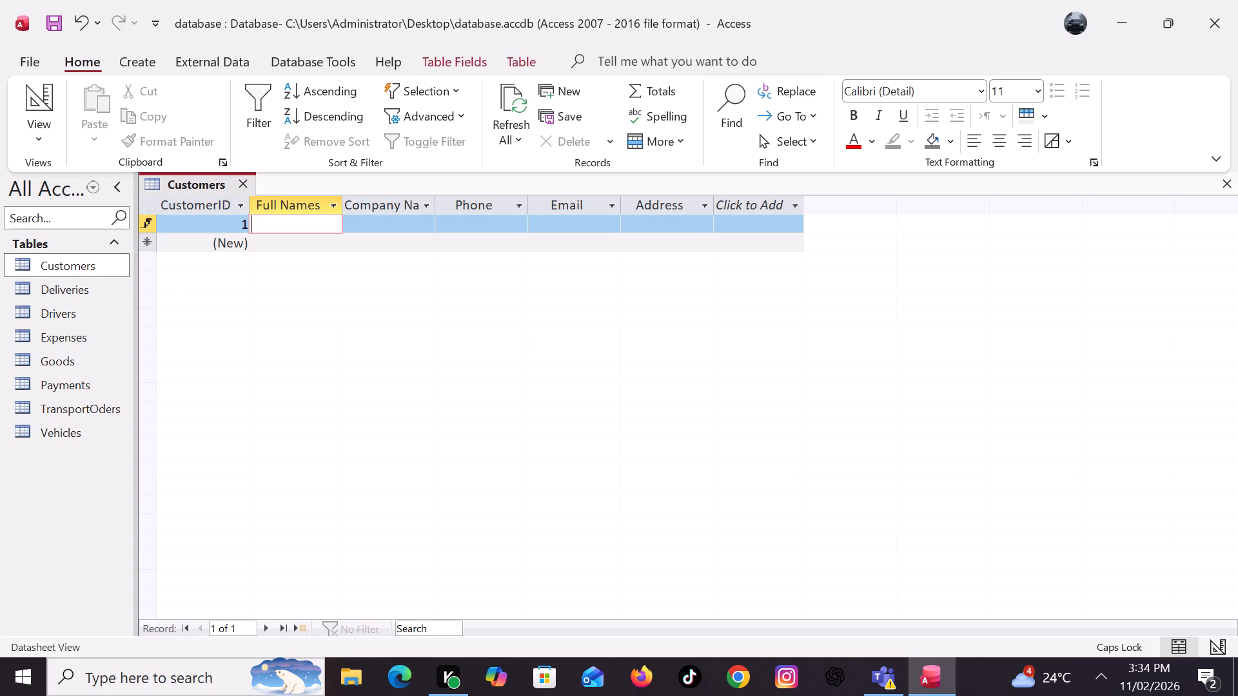
{"action": "key", "text": "j"}
{"action": "key", "text": "Right"}
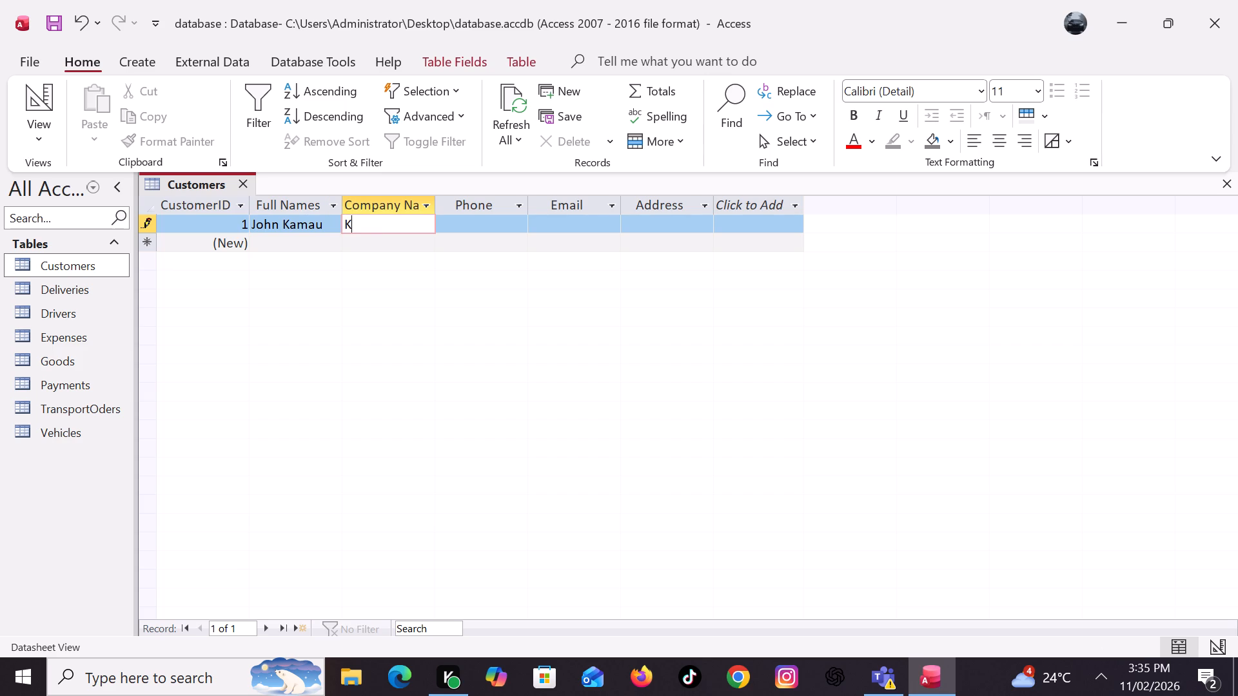
{"action": "key", "text": "s"}
{"action": "key", "text": "Right"}
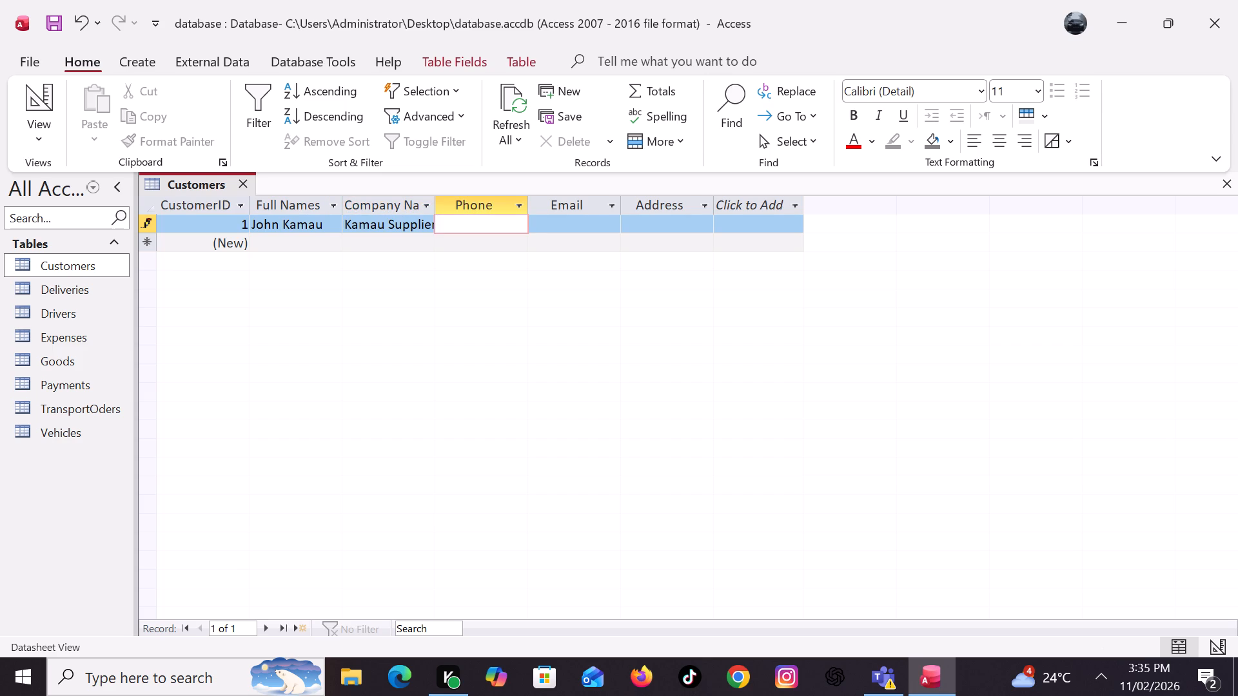
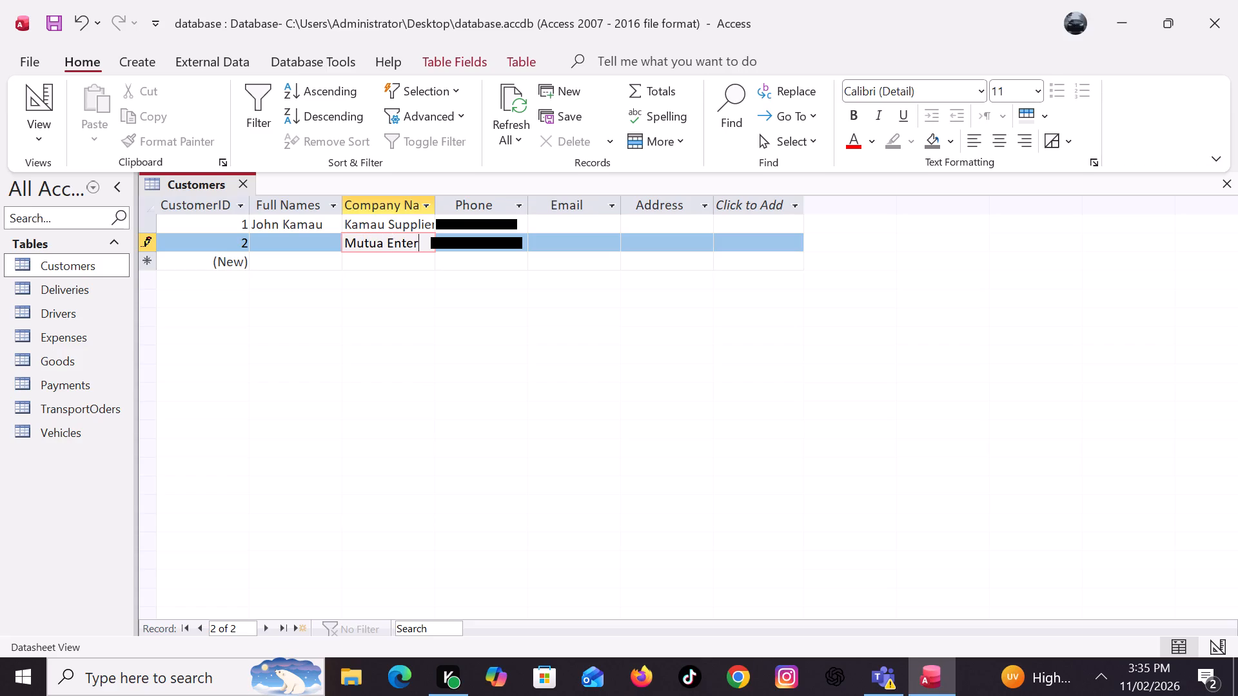
Complete the company name Mutua Enterprises in the second Customers record and fill in that customer's full name.
{"action": "type", "text": "prises"}
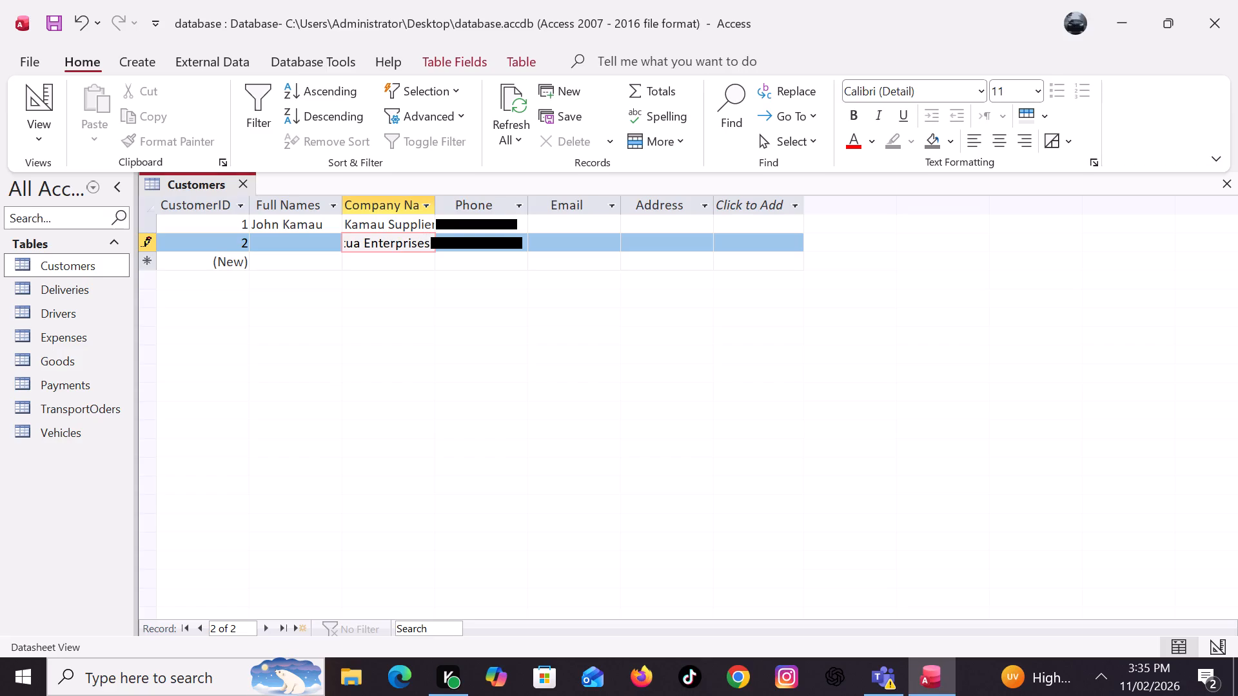
{"action": "left_click", "coordinate": [305, 244]}
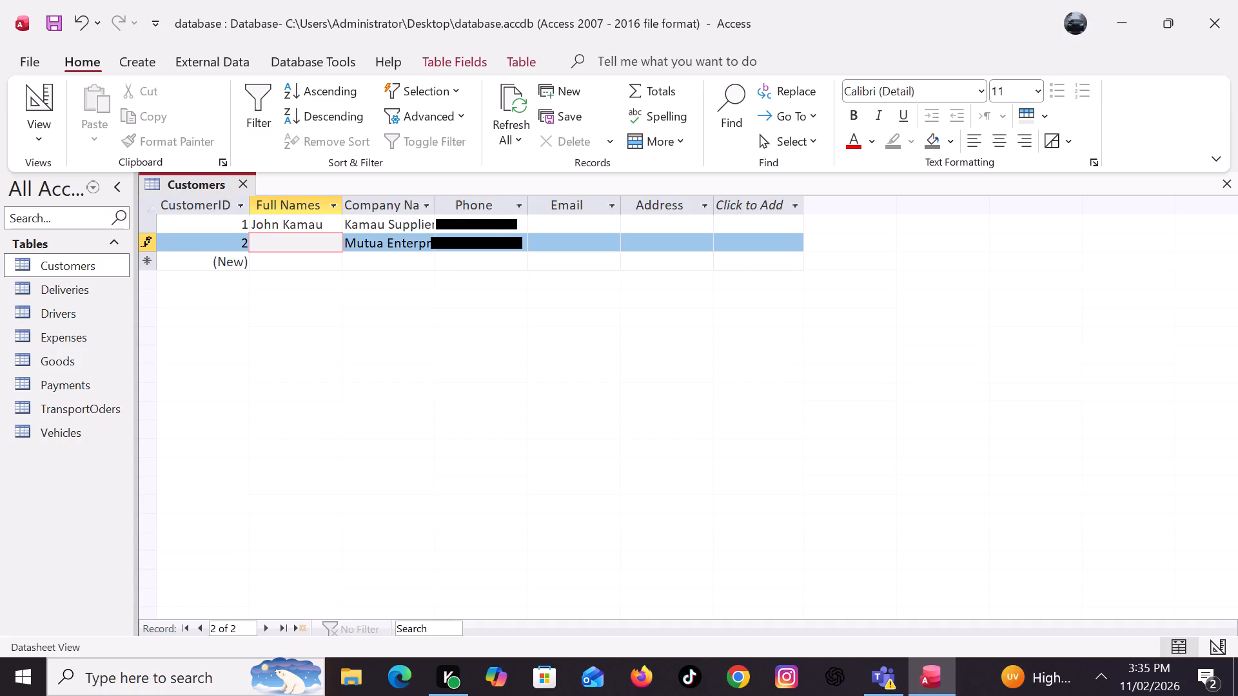
{"action": "type", "text": "ary"}
{"action": "key", "text": "space"}
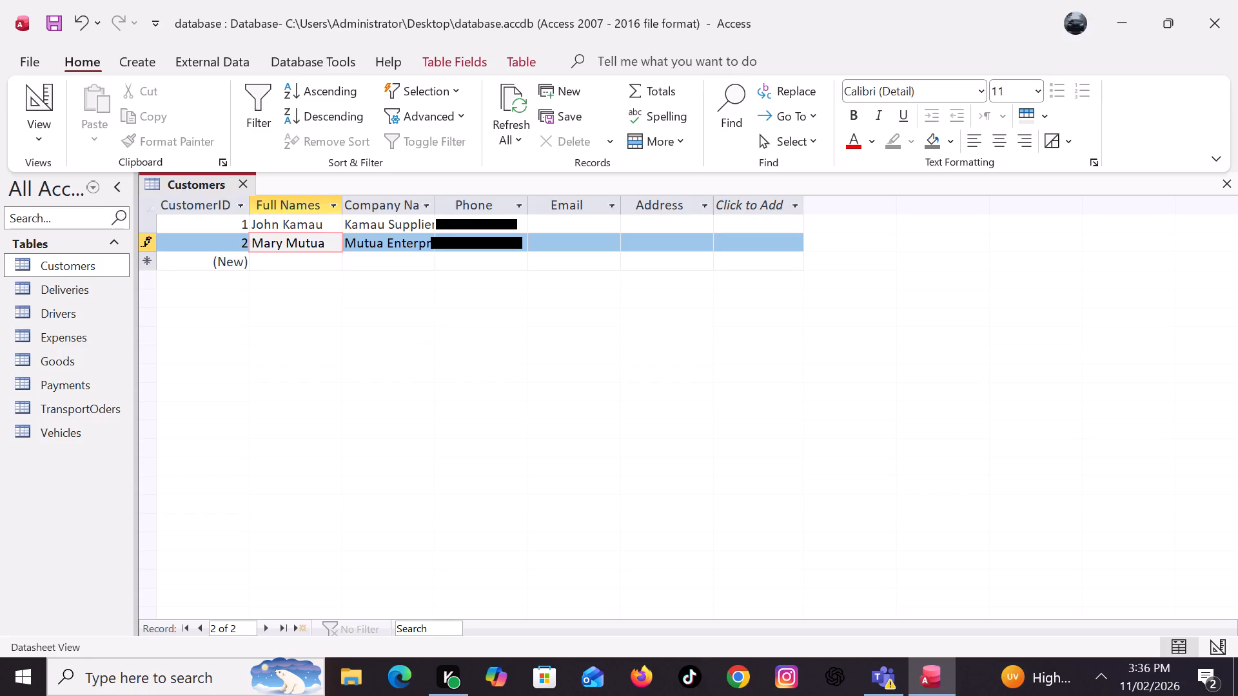
Add a third Customers record with the customer's full name and the company name Otieno Distributors.
{"action": "left_click", "coordinate": [298, 261]}
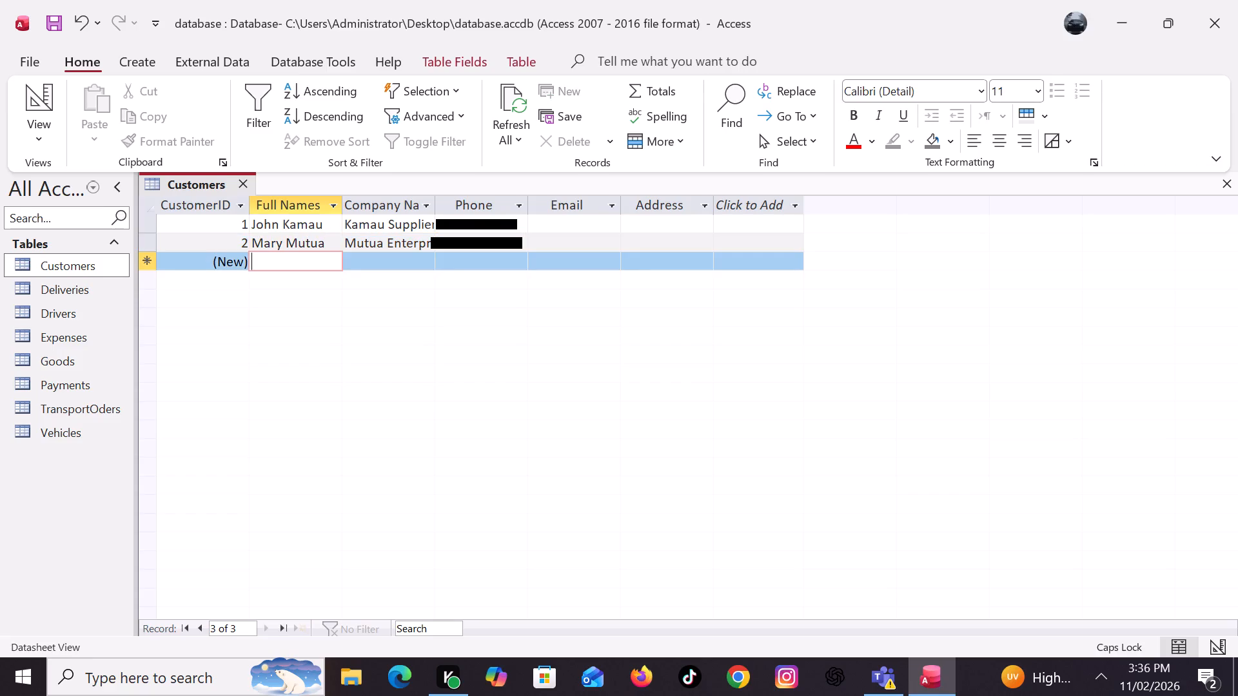
{"action": "type", "text": "eter"}
{"action": "key", "text": "space"}
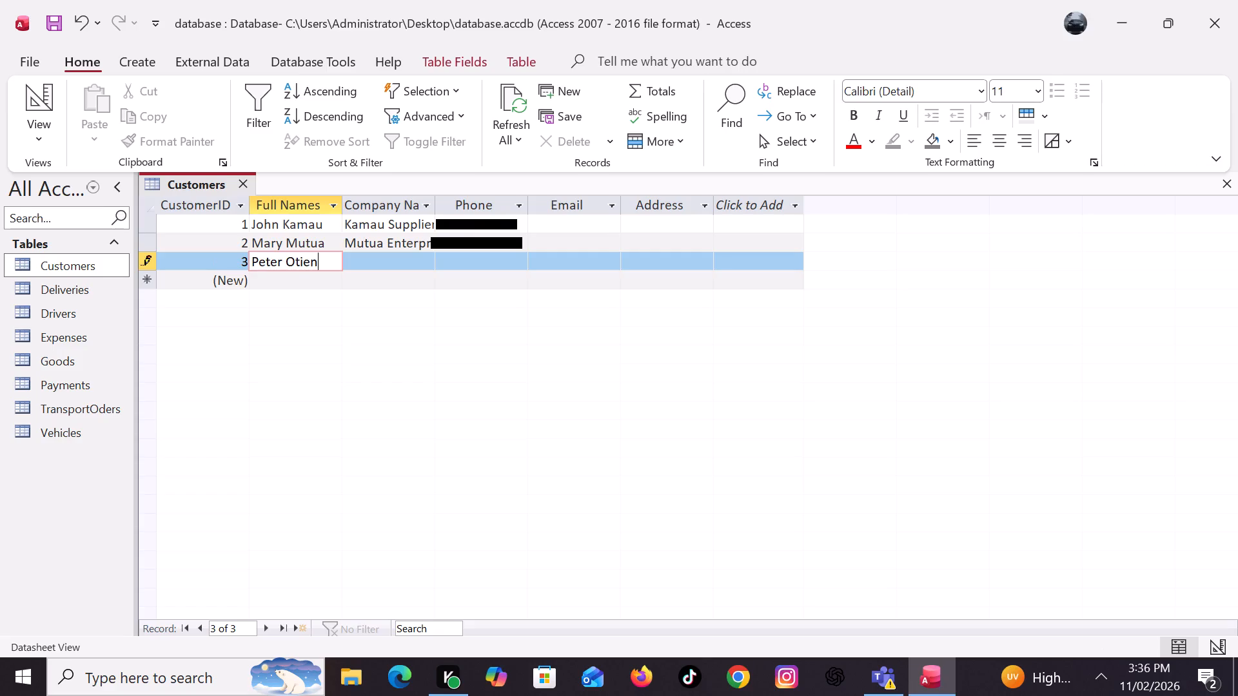
{"action": "left_click", "coordinate": [417, 255]}
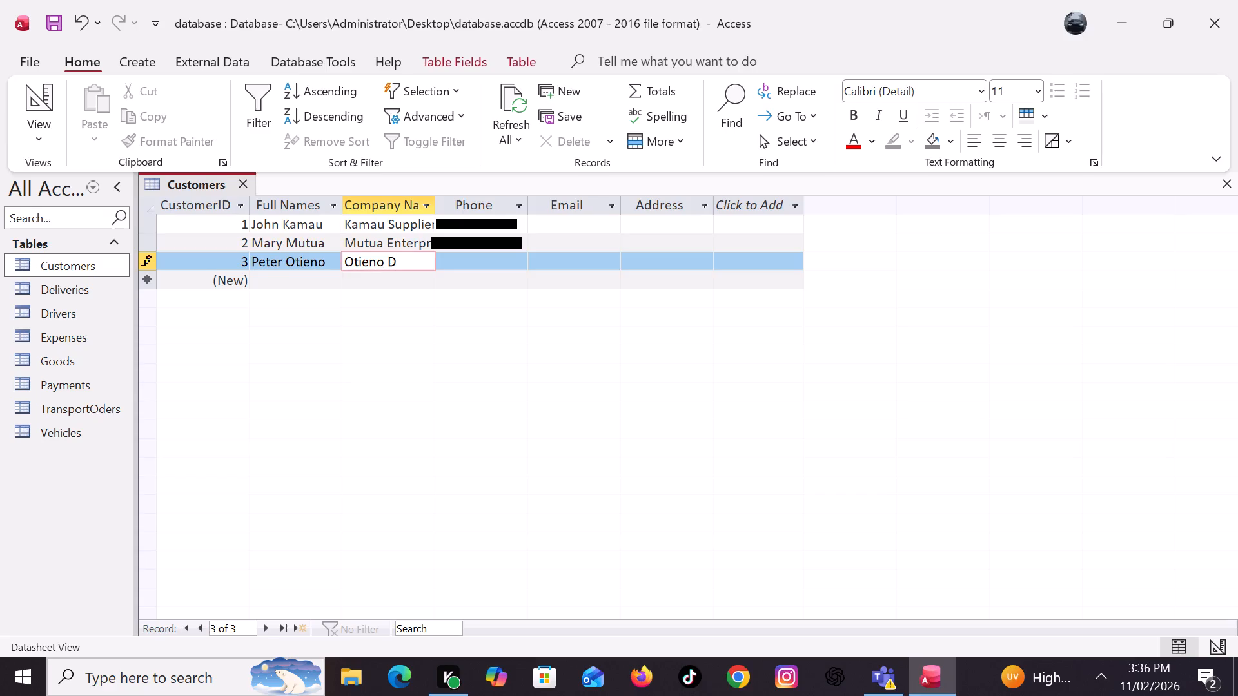
{"action": "type", "text": "istributors"}
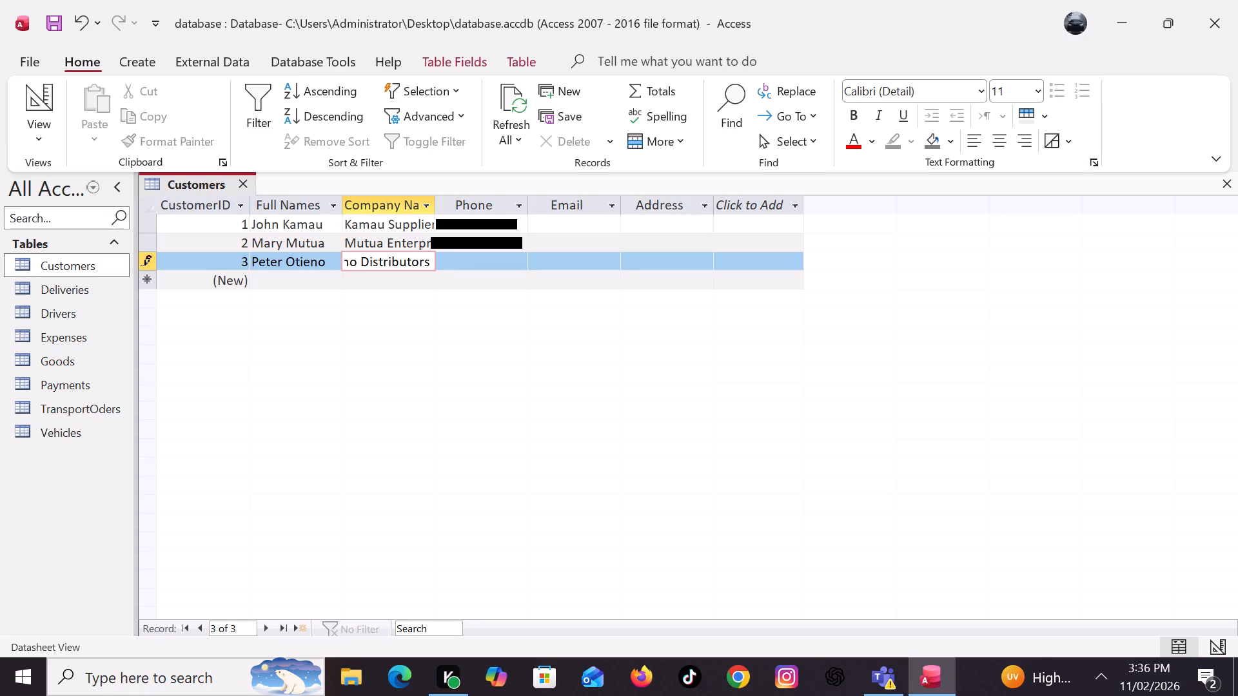
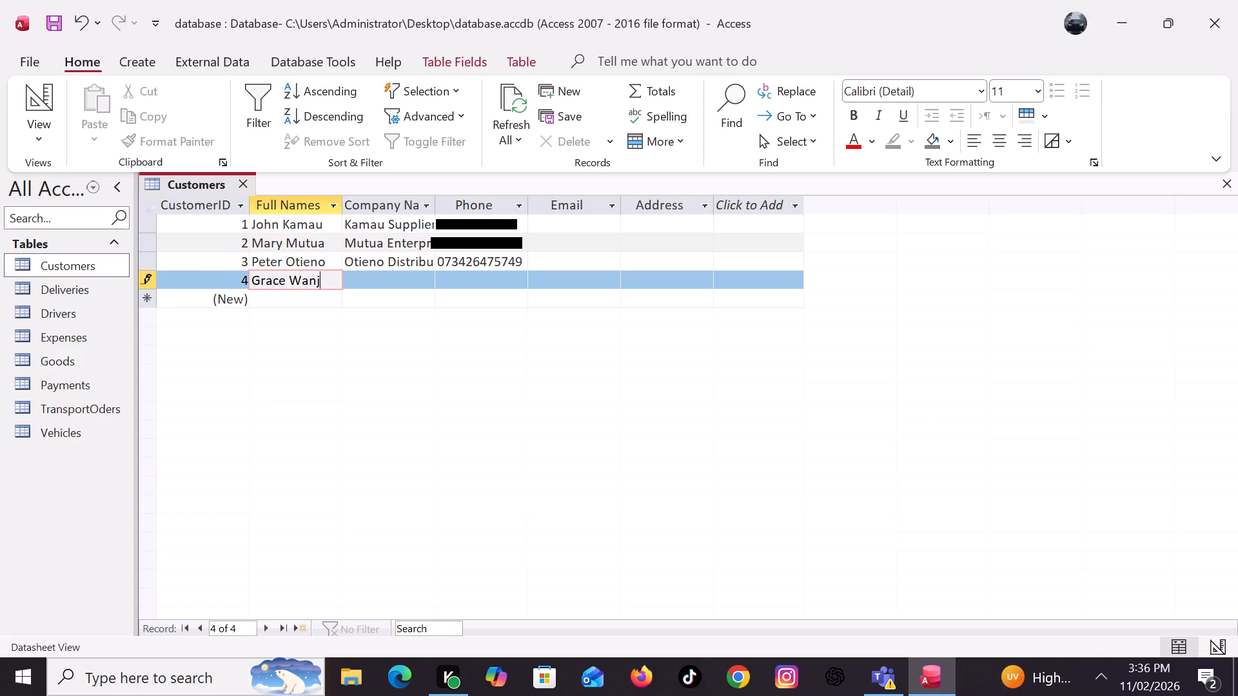
Finish the customer's full name in the fourth Customers record and move on to that record's company name.
{"action": "left_click", "coordinate": [392, 284]}
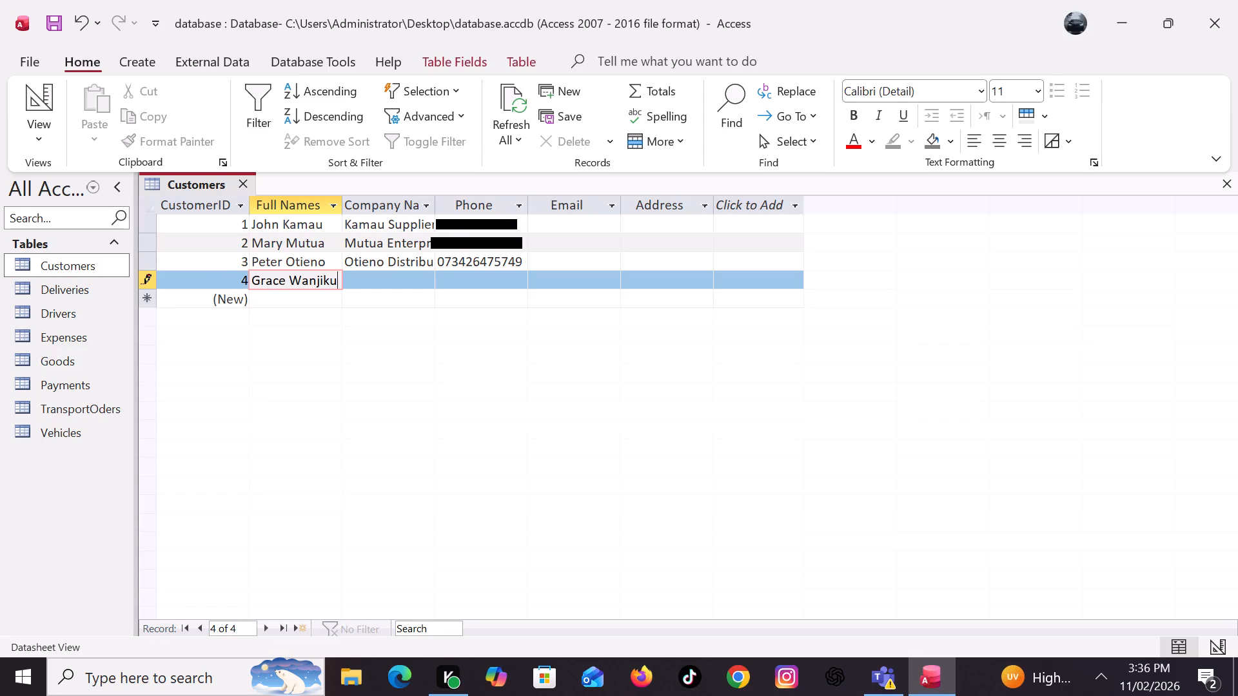
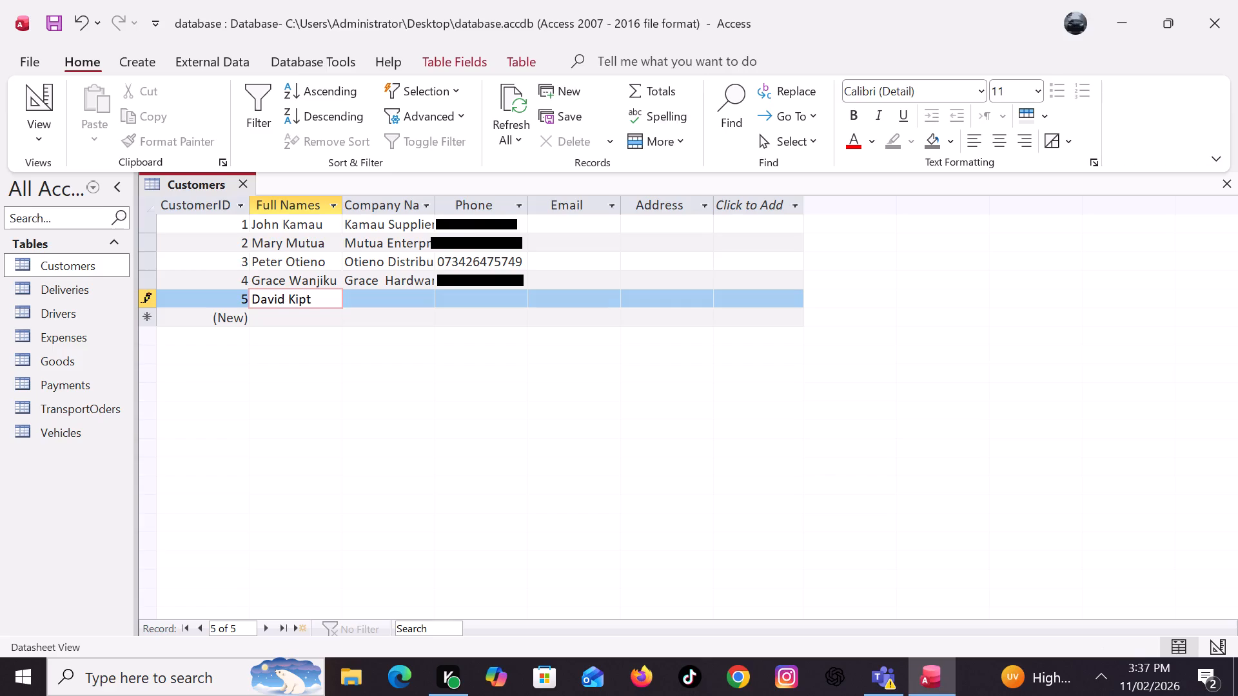
Enter "Kiptoo Trader" as the company name in the fifth Customers record.
{"action": "left_click", "coordinate": [383, 296]}
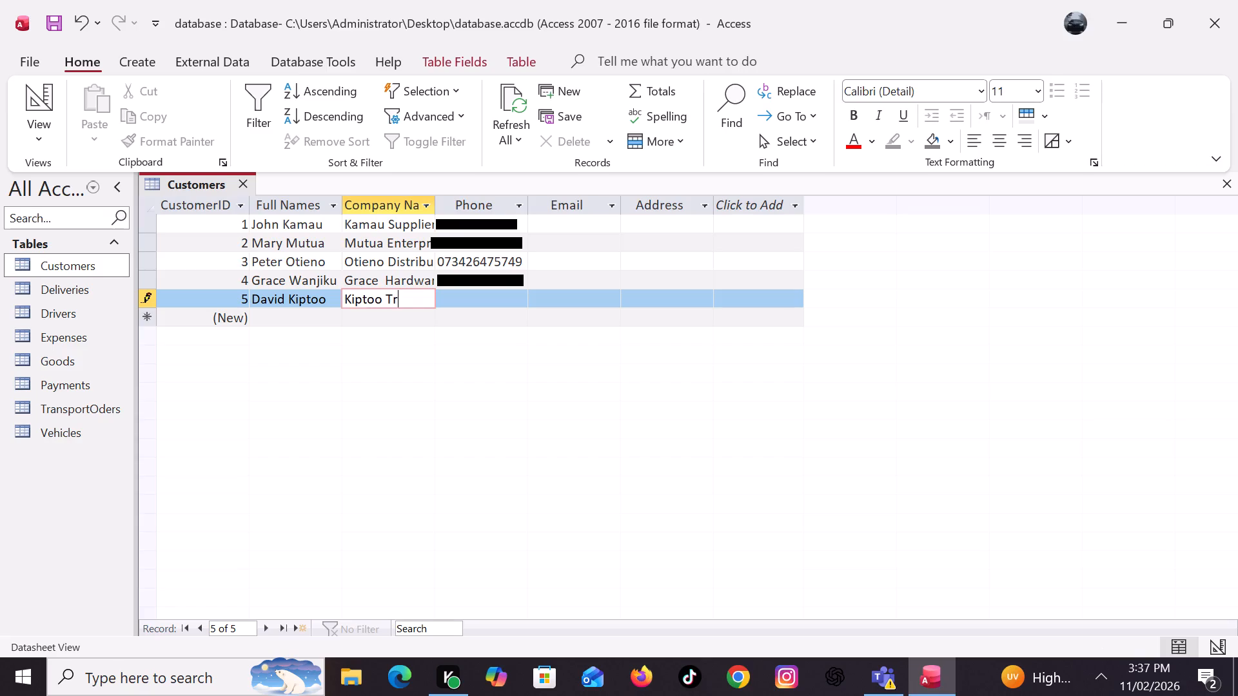
{"action": "key", "text": "BackSpace"}
{"action": "type", "text": "der"}
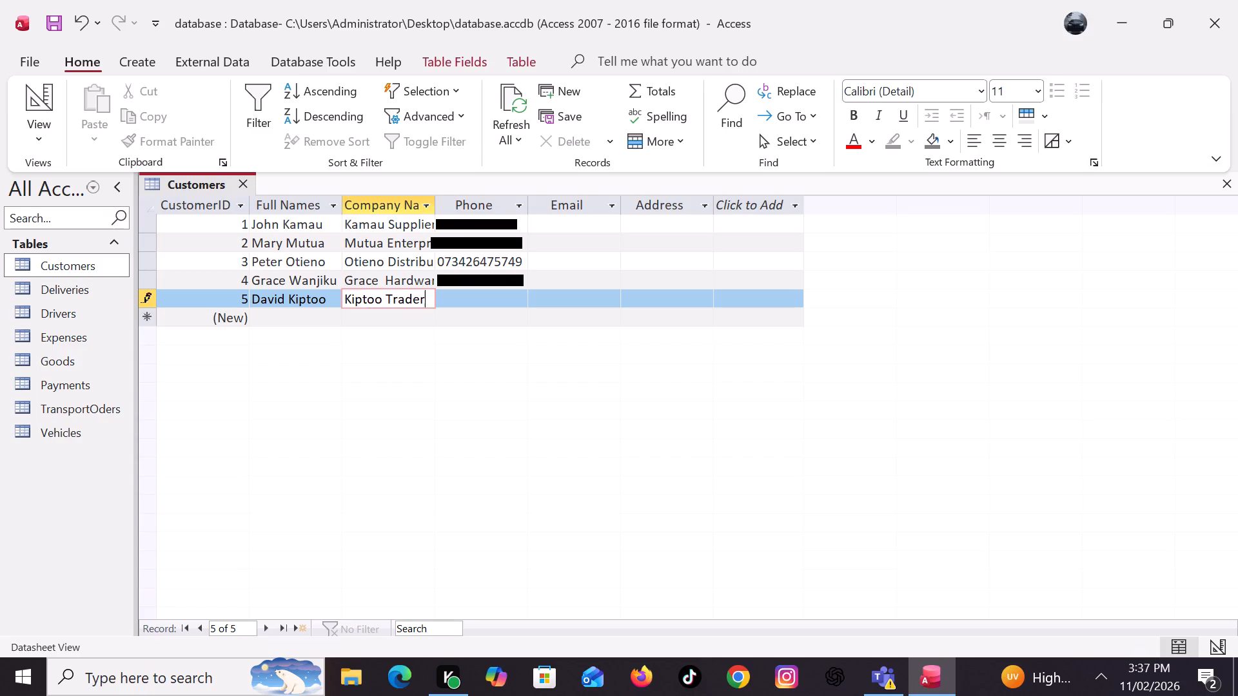
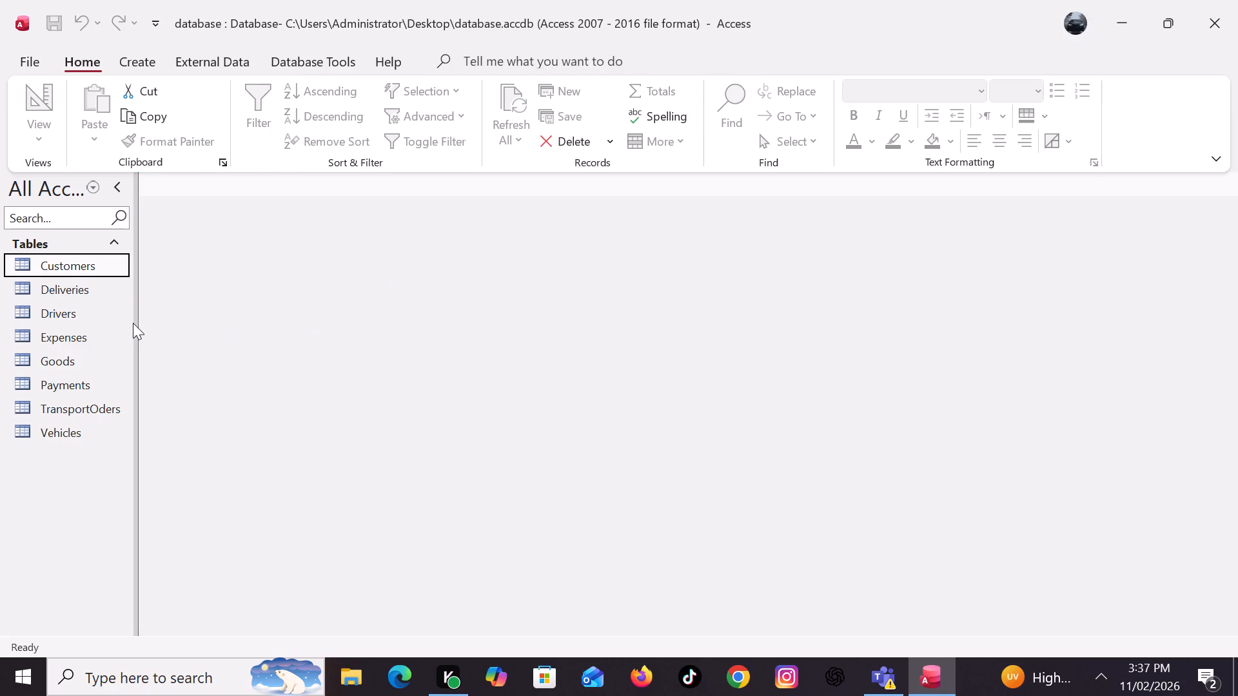
Open the Drivers table and enter the driver's full name in the first record.
{"action": "left_click", "coordinate": [66, 316]}
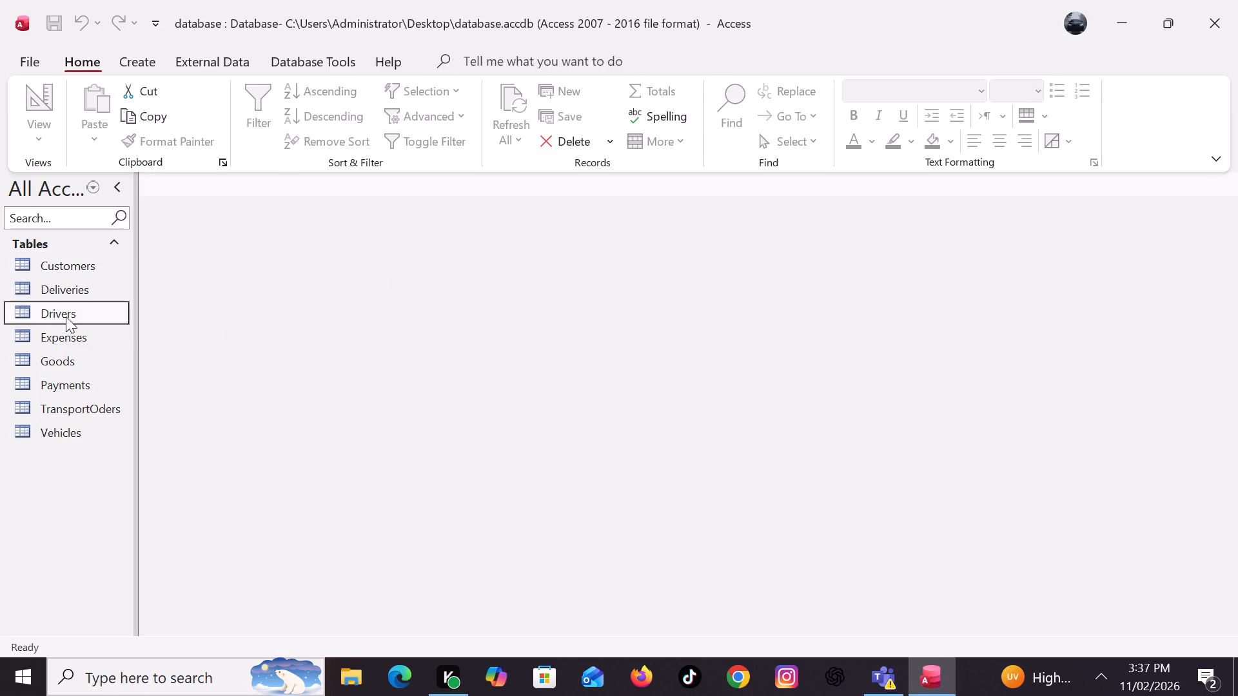
{"action": "double_click", "coordinate": [66, 316]}
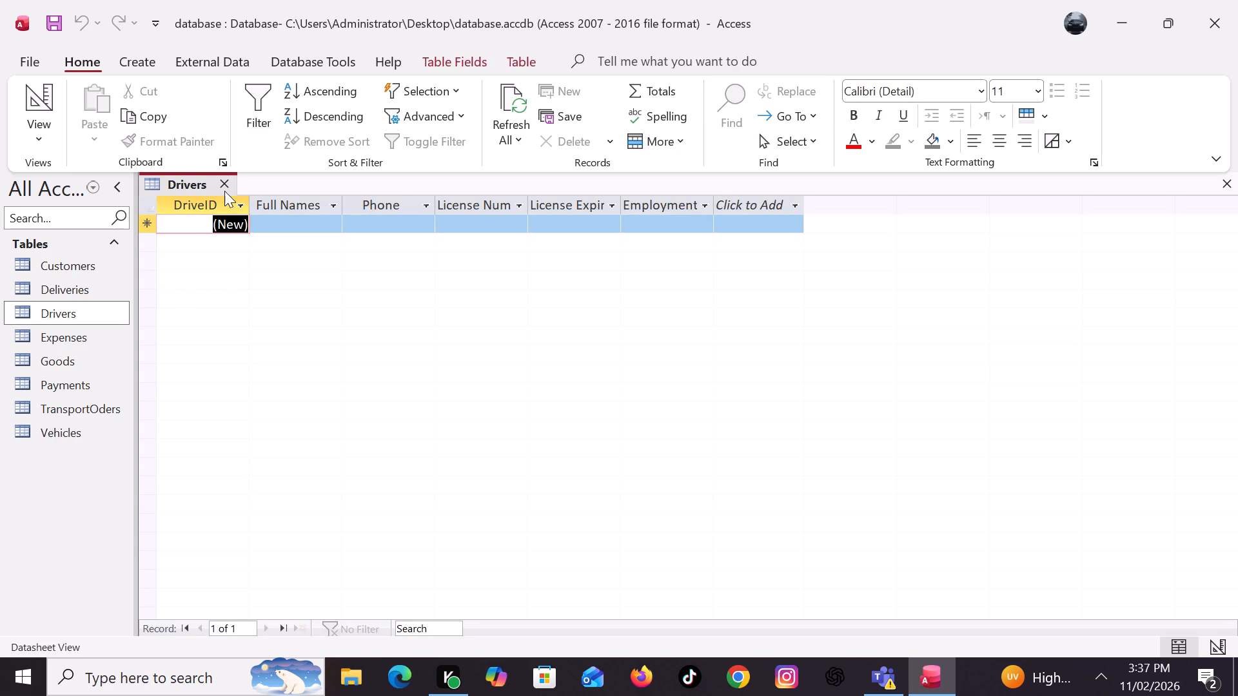
{"action": "left_click", "coordinate": [298, 222]}
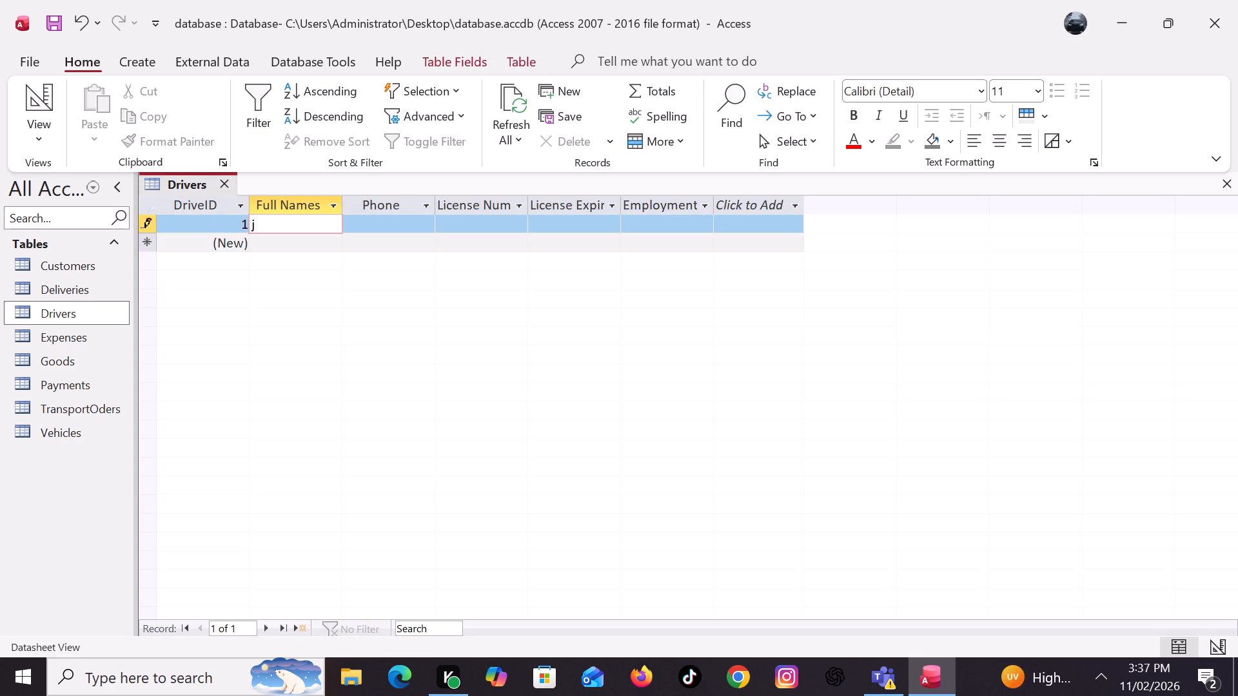
{"action": "key", "text": "BackSpace"}
{"action": "type", "text": "wangi"}
{"action": "left_click", "coordinate": [479, 220]}
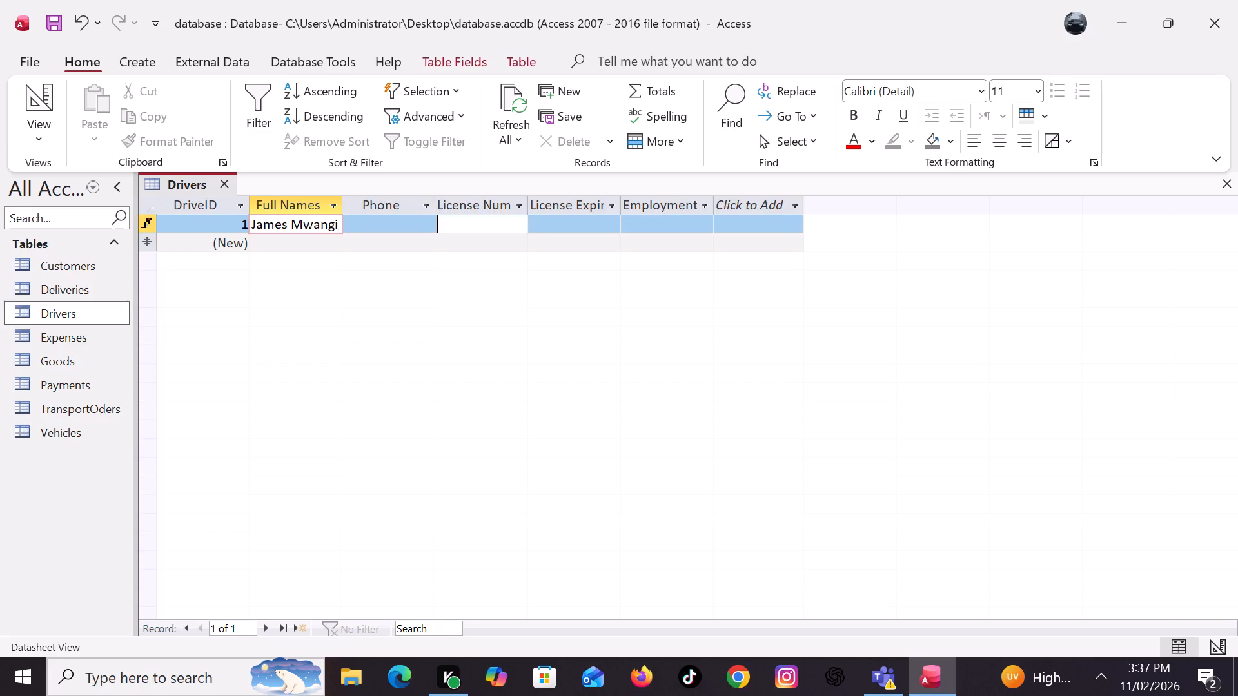
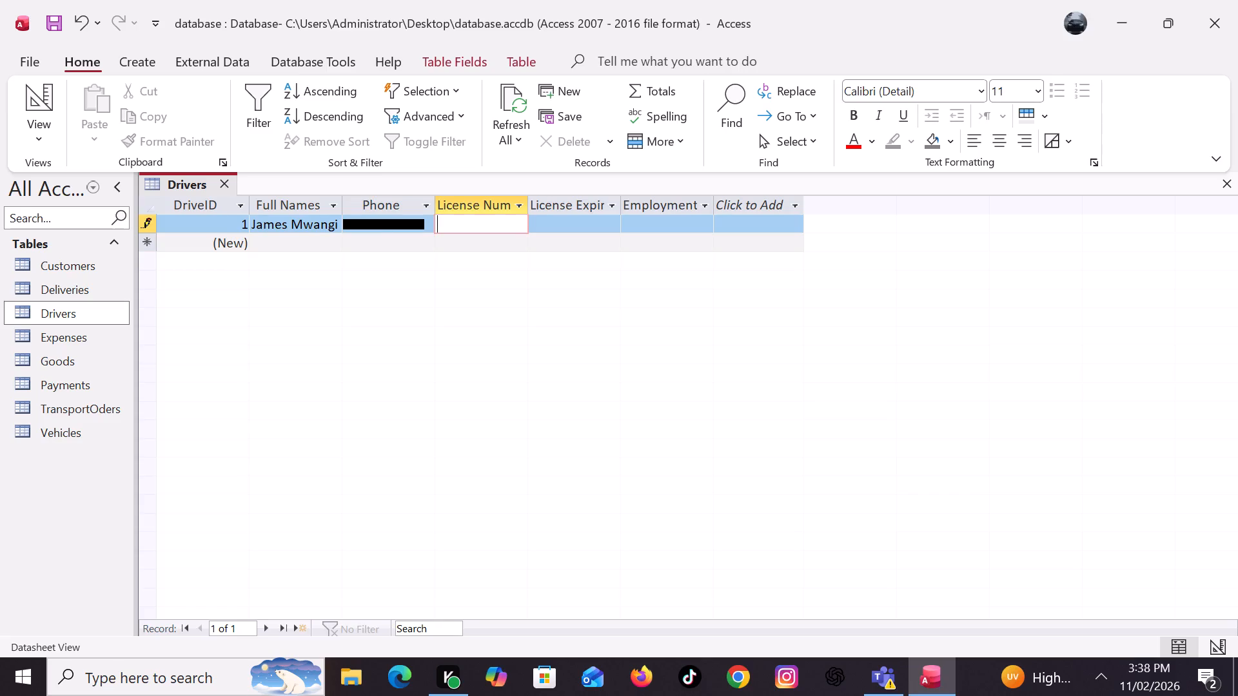
Enter the driver's license number in the first record of the Drivers table.
{"action": "key", "text": "d"}
{"action": "key", "text": "l"}
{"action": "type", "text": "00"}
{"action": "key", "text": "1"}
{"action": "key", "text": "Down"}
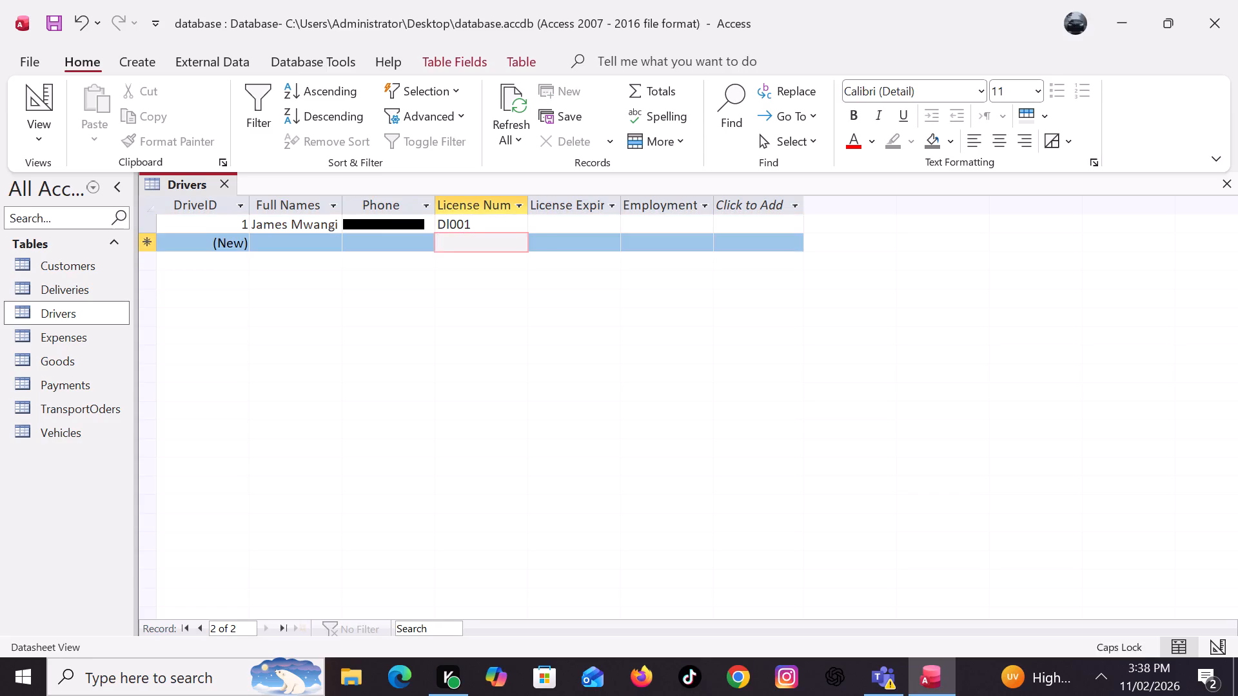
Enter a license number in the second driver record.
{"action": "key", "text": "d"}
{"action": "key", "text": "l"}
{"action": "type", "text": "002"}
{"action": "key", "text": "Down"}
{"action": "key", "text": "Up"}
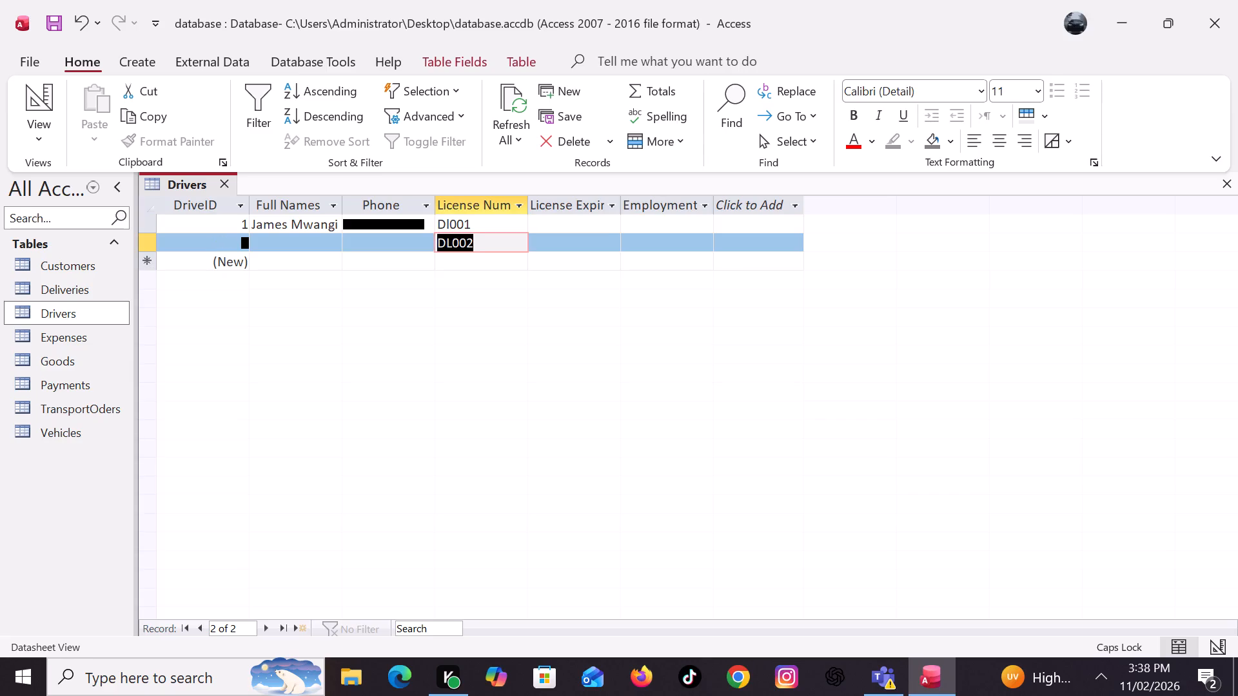
Fill in consecutive license numbers for the second, third and fourth driver records, replacing the second record's existing entry.
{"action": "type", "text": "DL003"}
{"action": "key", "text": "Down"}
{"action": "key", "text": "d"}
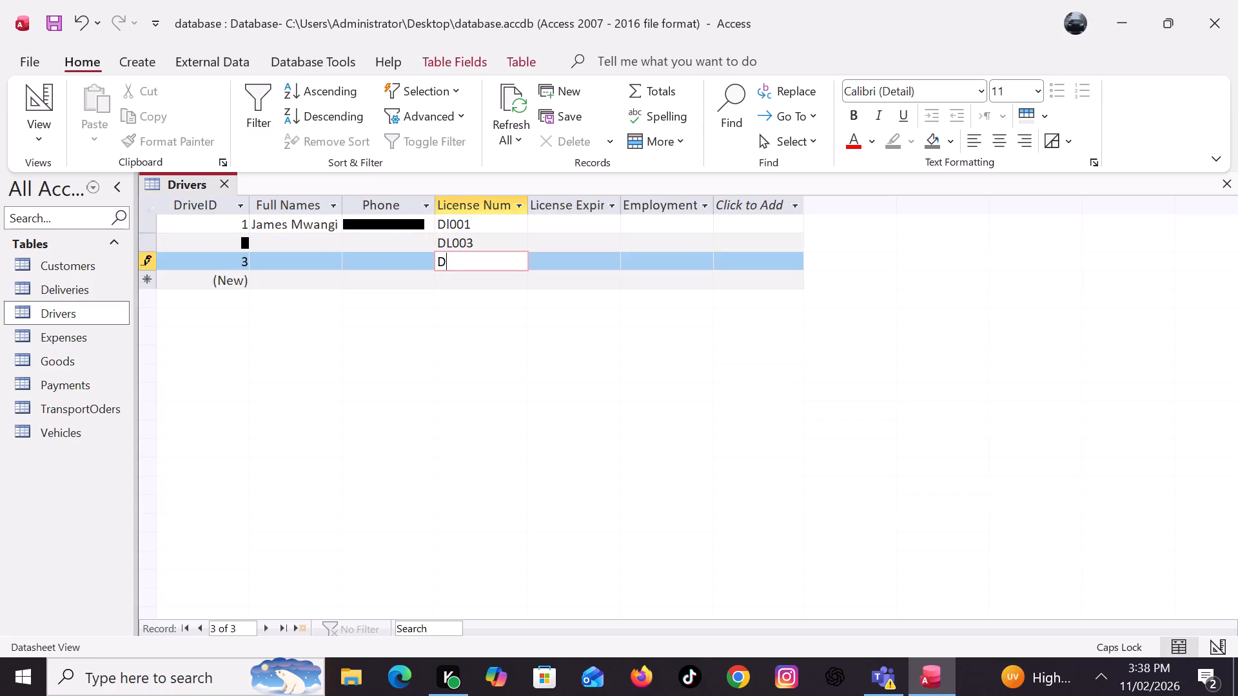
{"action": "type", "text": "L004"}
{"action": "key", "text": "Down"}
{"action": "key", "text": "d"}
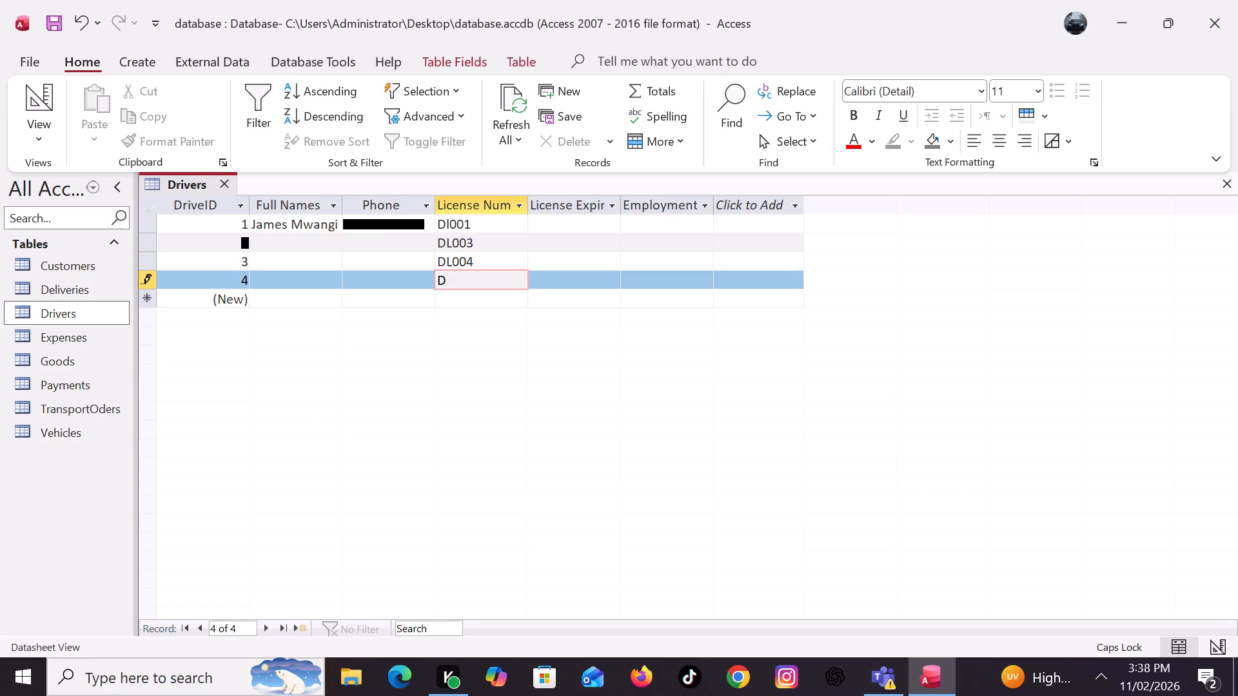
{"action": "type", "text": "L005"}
Enter the driver's full name in the second record of the Drivers table.
{"action": "left_click", "coordinate": [270, 239]}
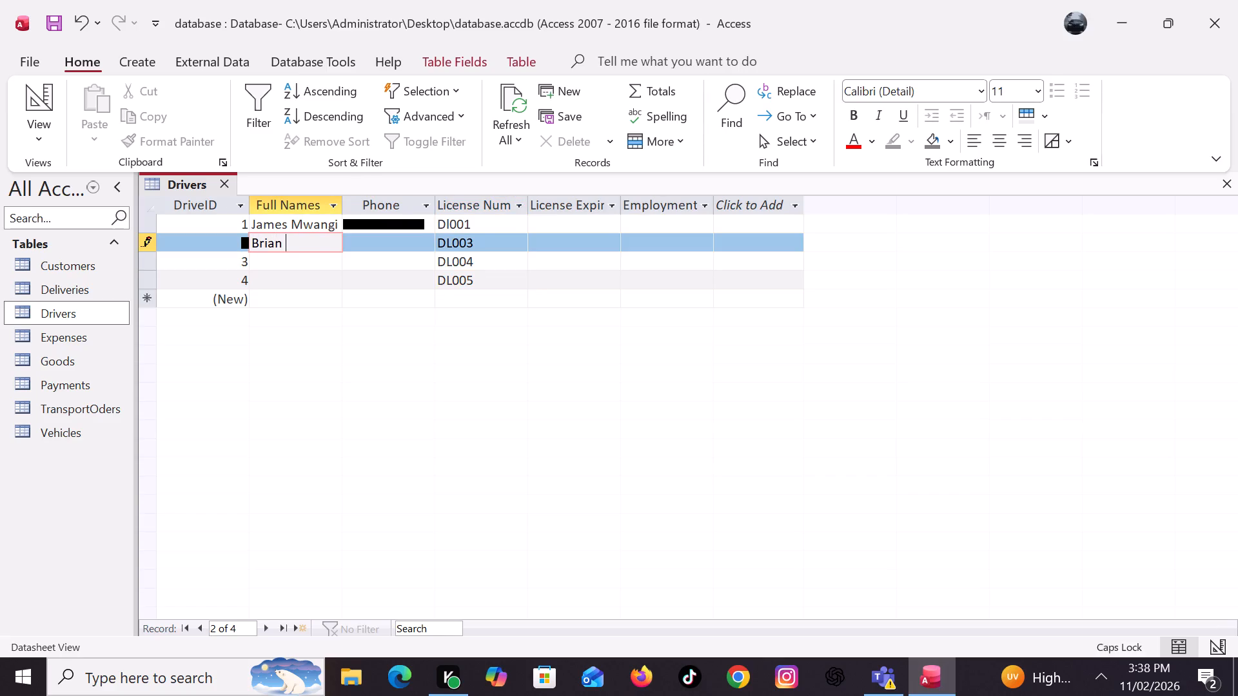
{"action": "type", "text": "utua"}
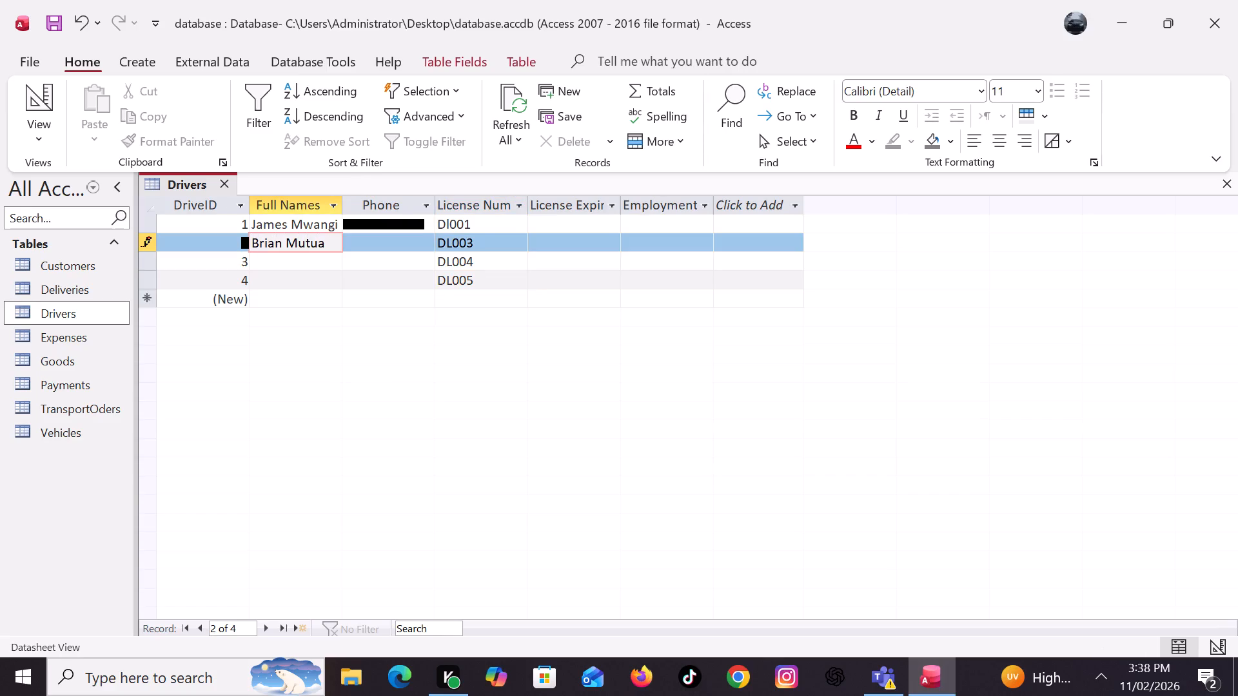
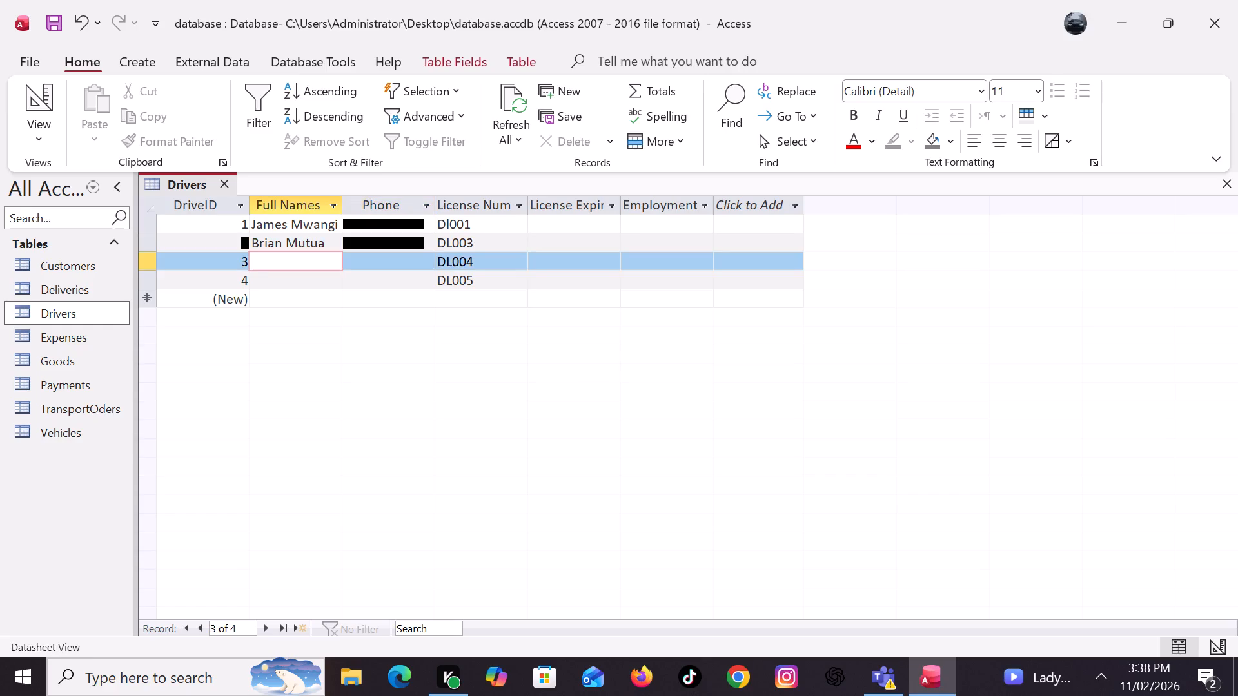
Enter the driver's full name in the third record of the Drivers table.
{"action": "type", "text": "evi"}
{"action": "type", "text": "n"}
{"action": "key", "text": "space"}
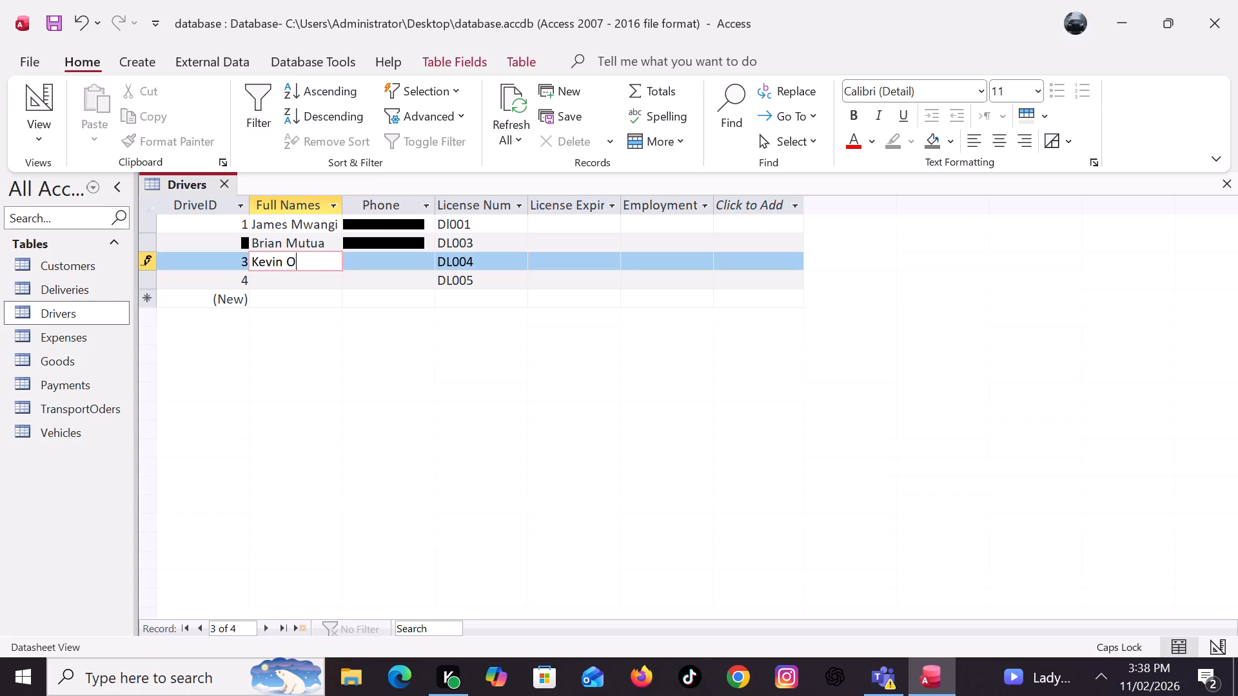
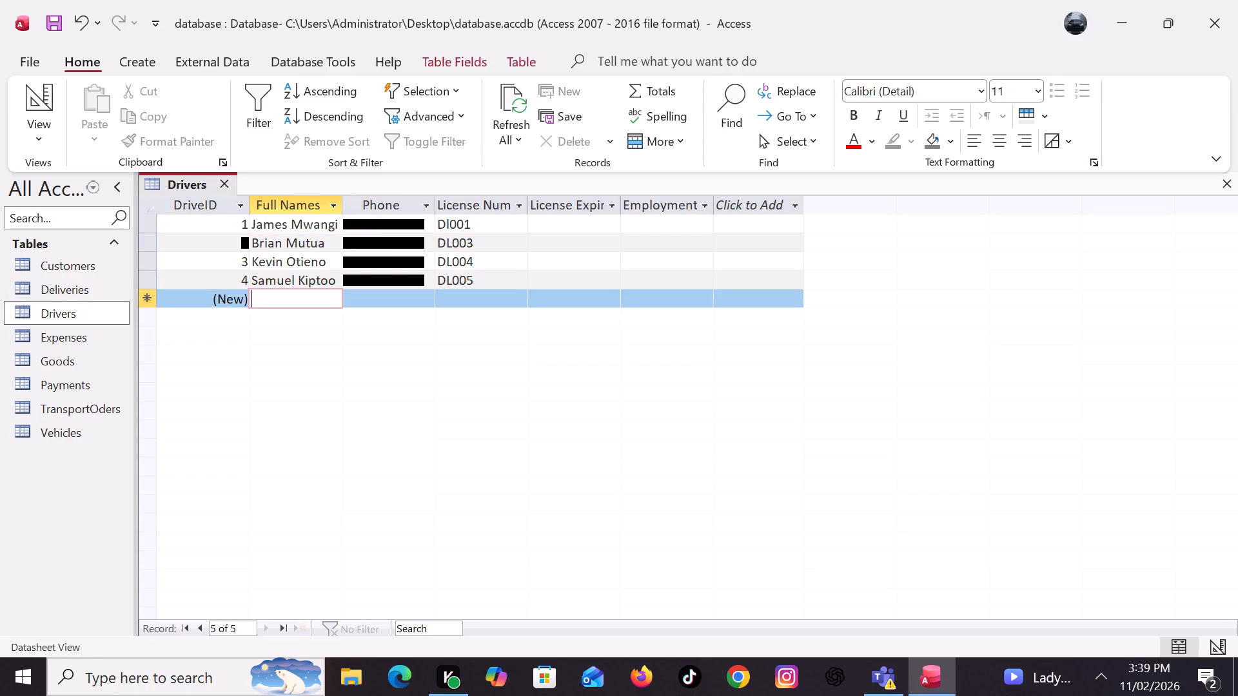
Enter the driver's full name in the fifth record of the Drivers table.
{"action": "type", "text": "eter v"}
{"action": "key", "text": "k"}
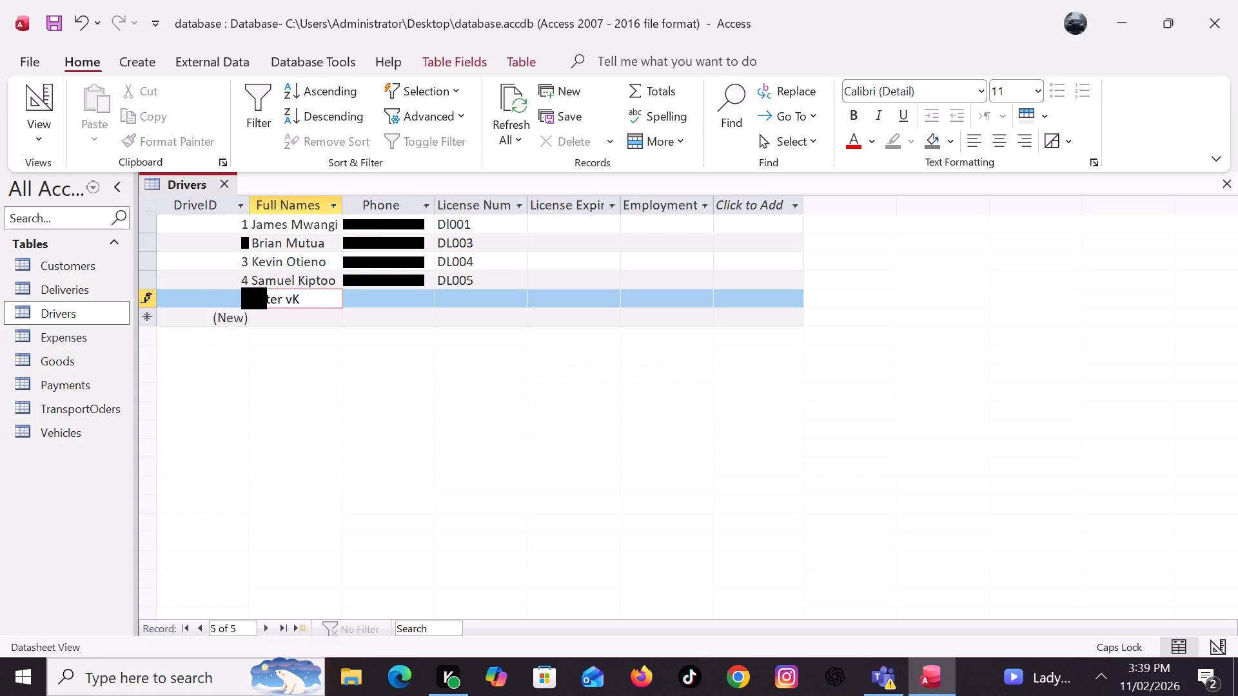
{"action": "key", "text": "BackSpace"}
{"action": "key", "text": "BackSpace"}
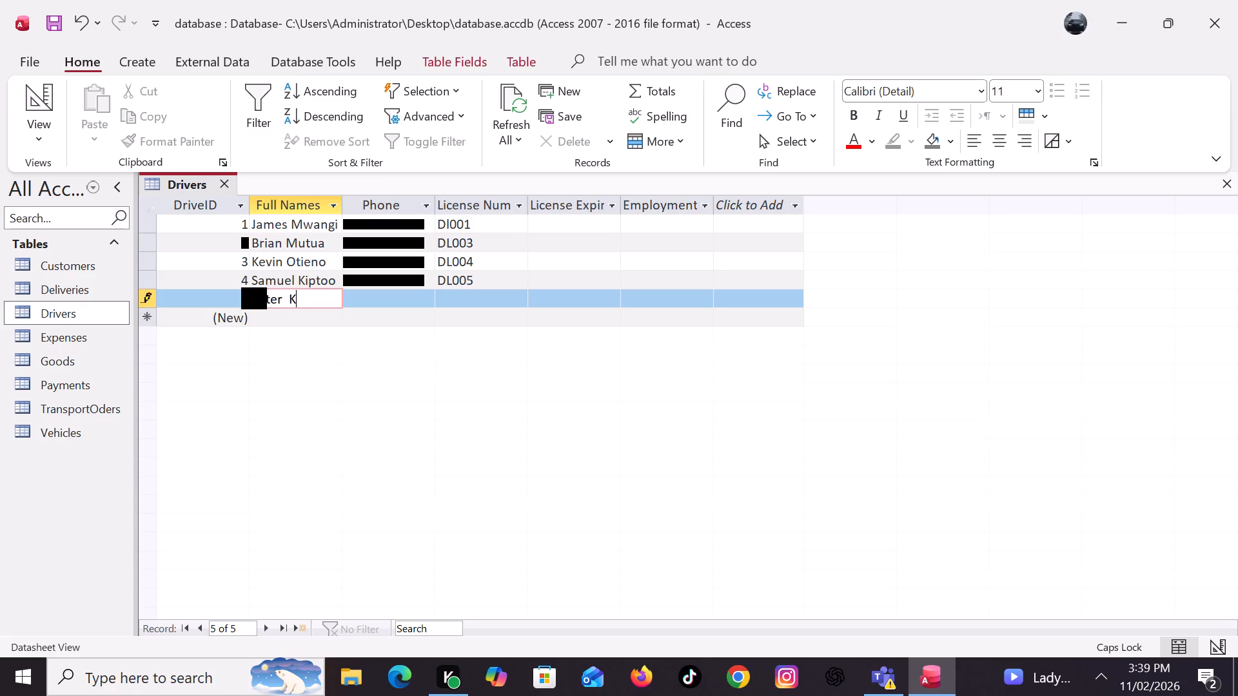
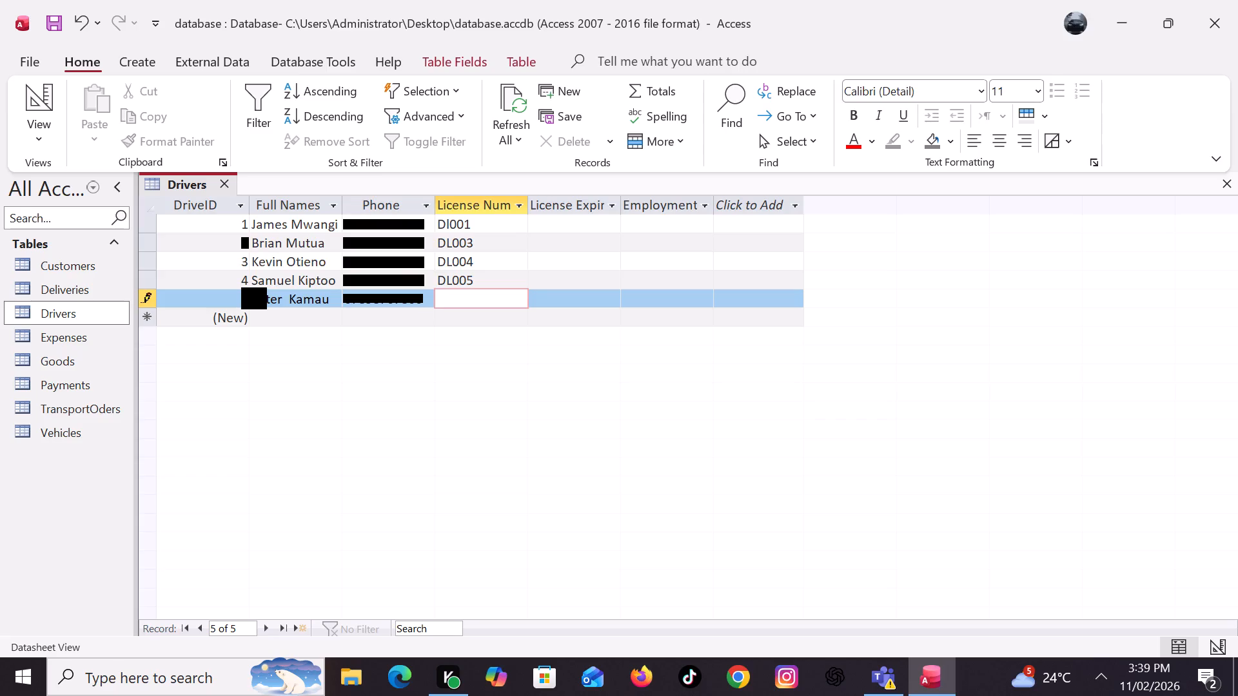
Enter DL005 as the license number in the fifth record of the Drivers table.
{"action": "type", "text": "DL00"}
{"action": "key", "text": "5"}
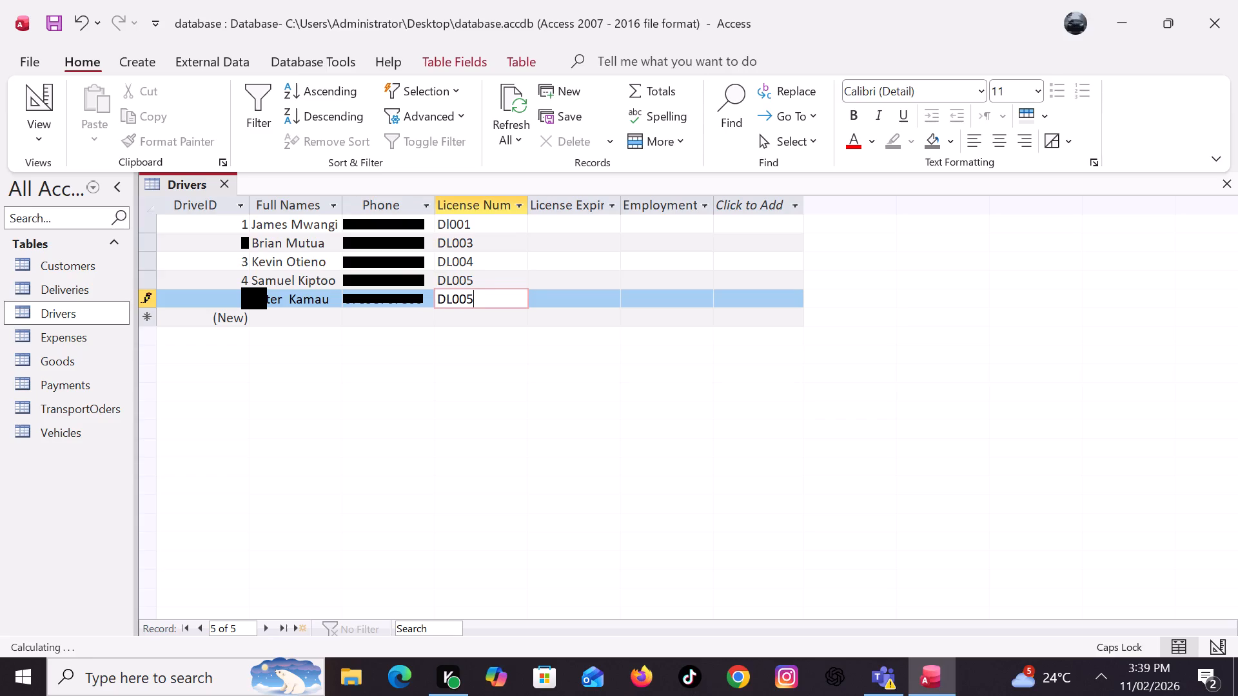
Correct the Drivers license numbers to DL004 in the fourth record, DL003 in the third and DL002 in the second.
{"action": "left_click", "coordinate": [482, 276]}
{"action": "key", "text": "BackSpace"}
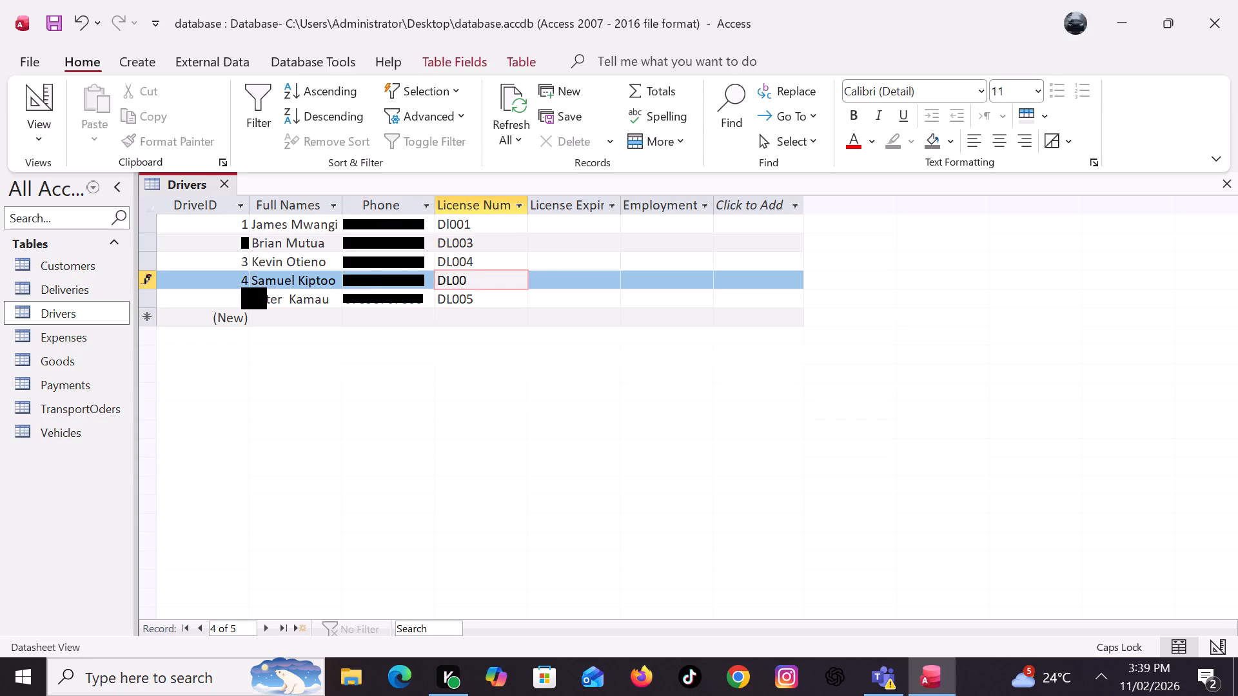
{"action": "key", "text": "4"}
{"action": "key", "text": "Up"}
{"action": "left_click", "coordinate": [480, 258]}
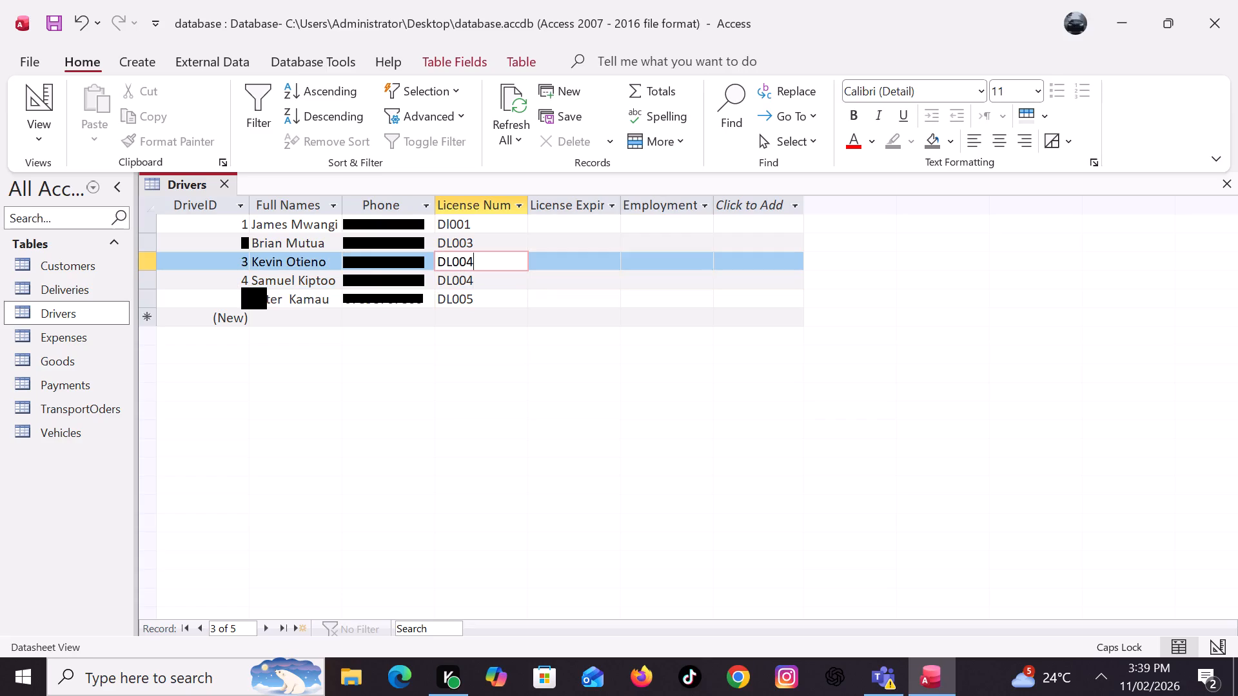
{"action": "key", "text": "BackSpace"}
{"action": "key", "text": "3"}
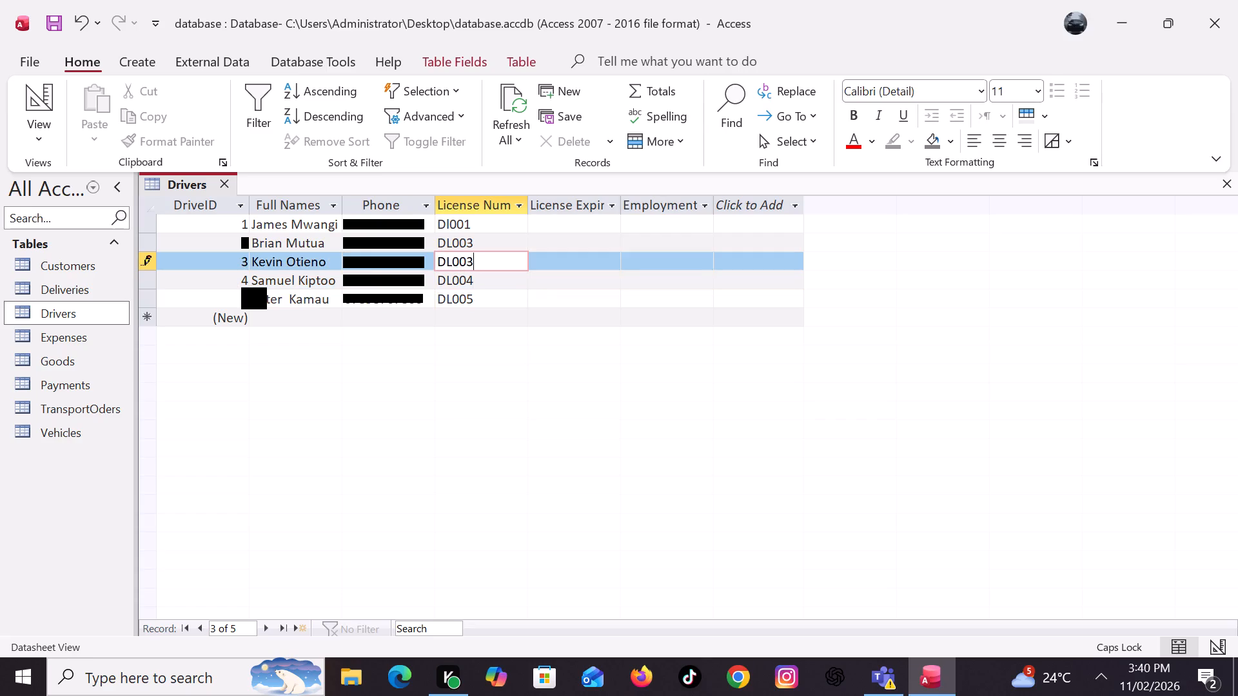
{"action": "left_click", "coordinate": [477, 247]}
{"action": "key", "text": "BackSpace"}
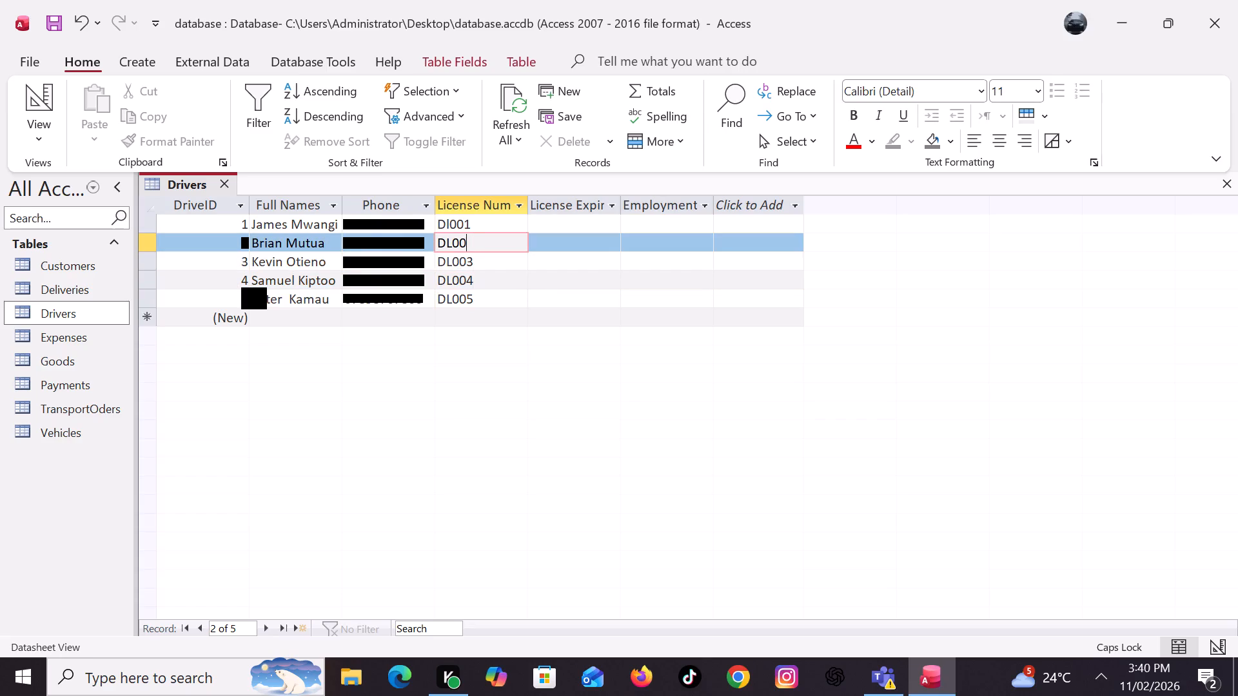
{"action": "key", "text": "2"}
Close the Drivers table and open the Vehicles table in datasheet view.
{"action": "left_click", "coordinate": [1223, 179]}
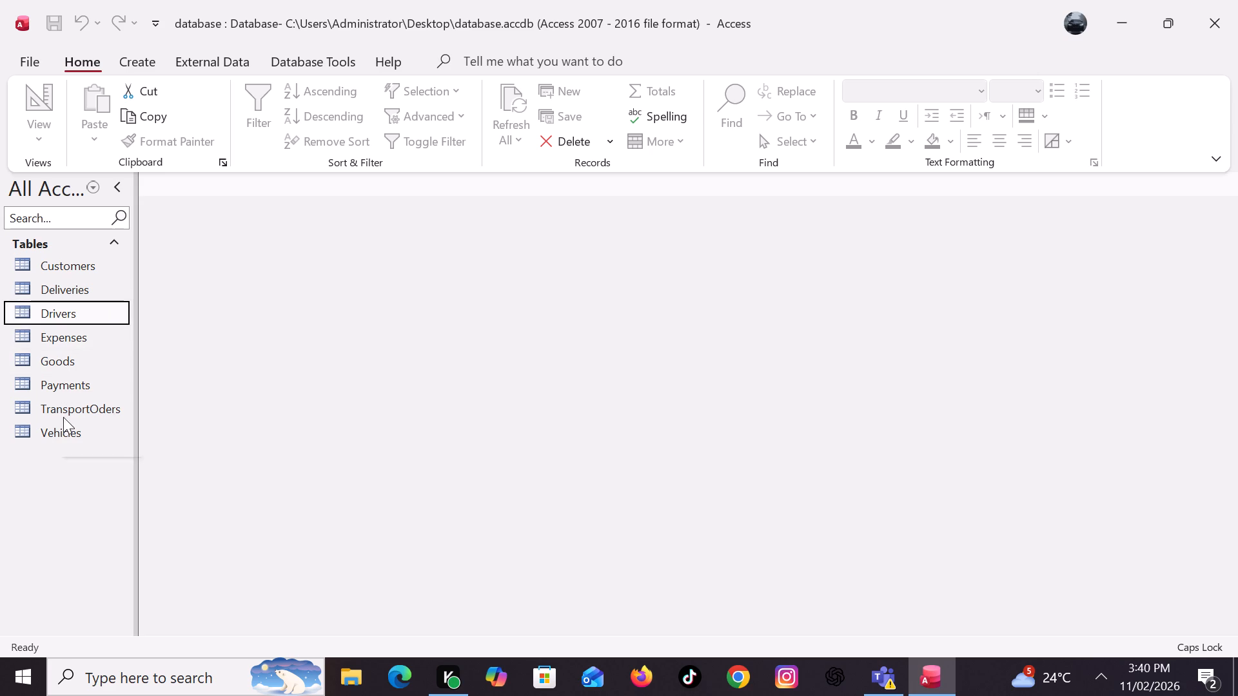
{"action": "double_click", "coordinate": [60, 435]}
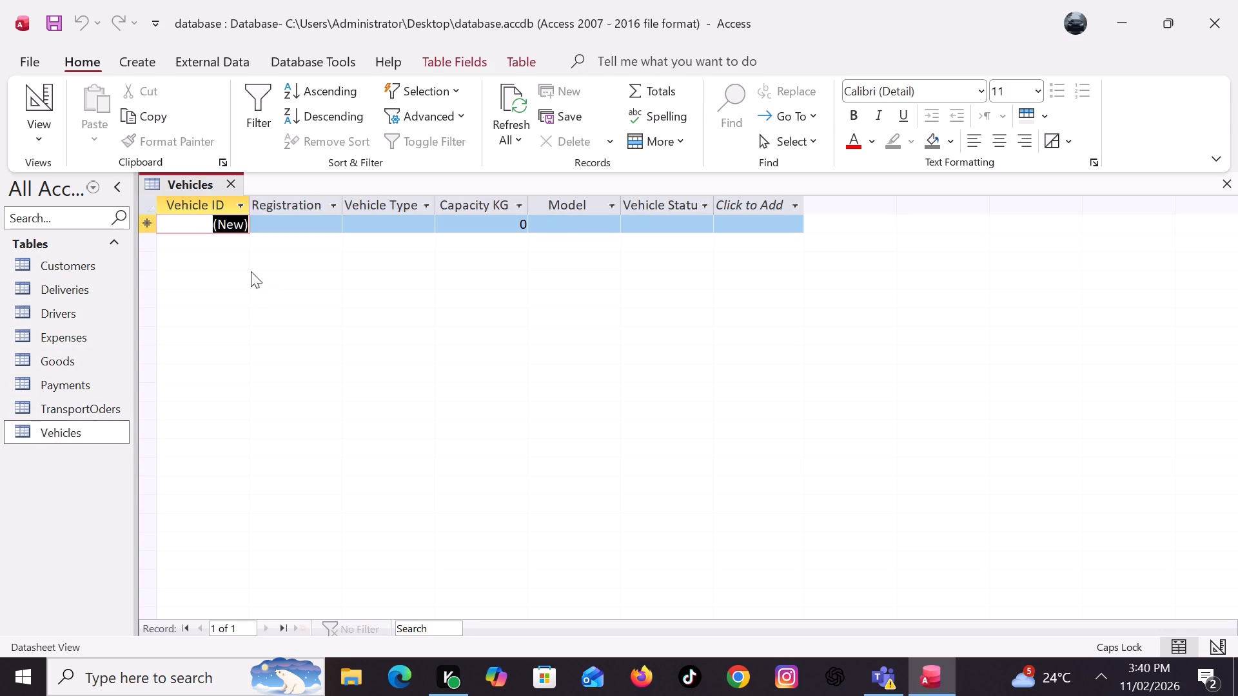
Widen the Registration Number column of the Vehicles table so more of its heading fits.
{"action": "left_click", "coordinate": [329, 217]}
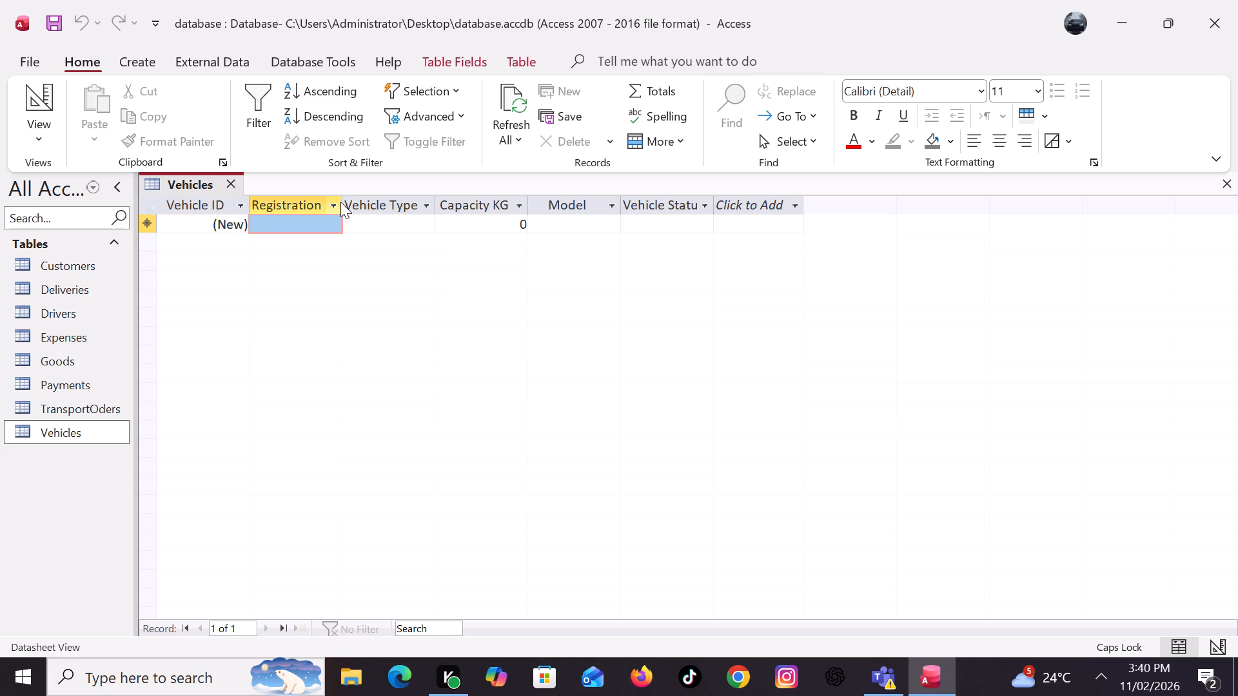
{"action": "left_click", "coordinate": [319, 224]}
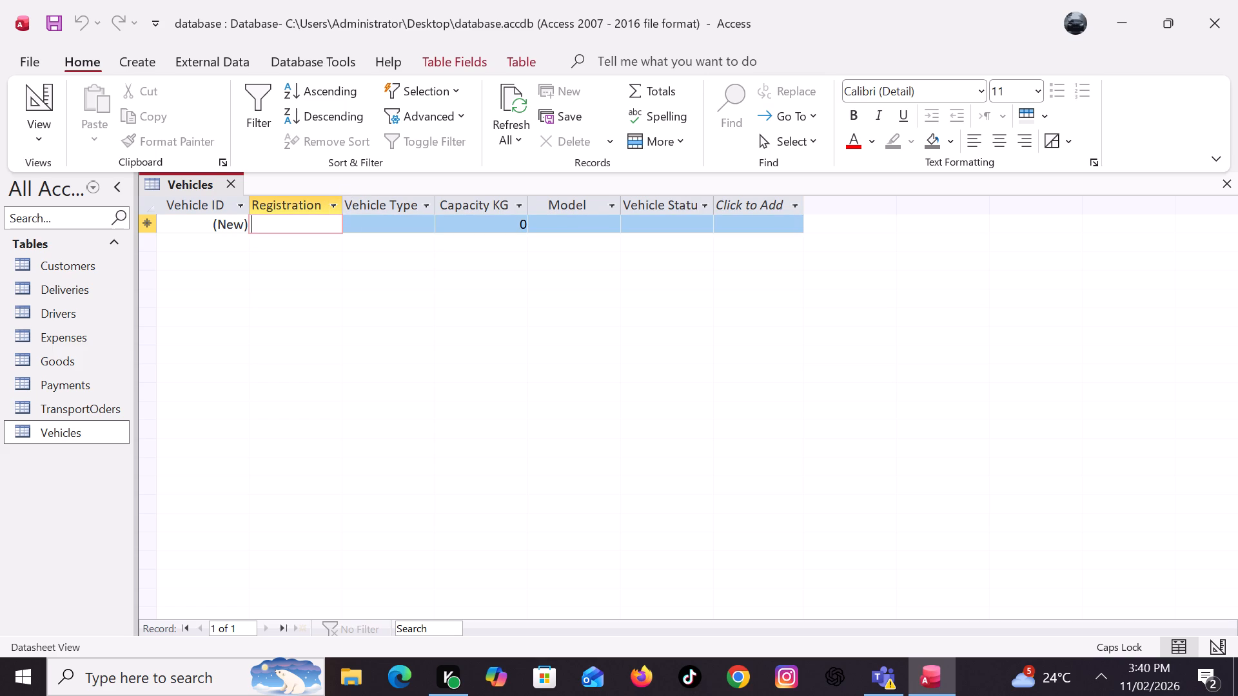
{"action": "left_click_drag", "start_coordinate": [343, 200], "coordinate": [377, 204]}
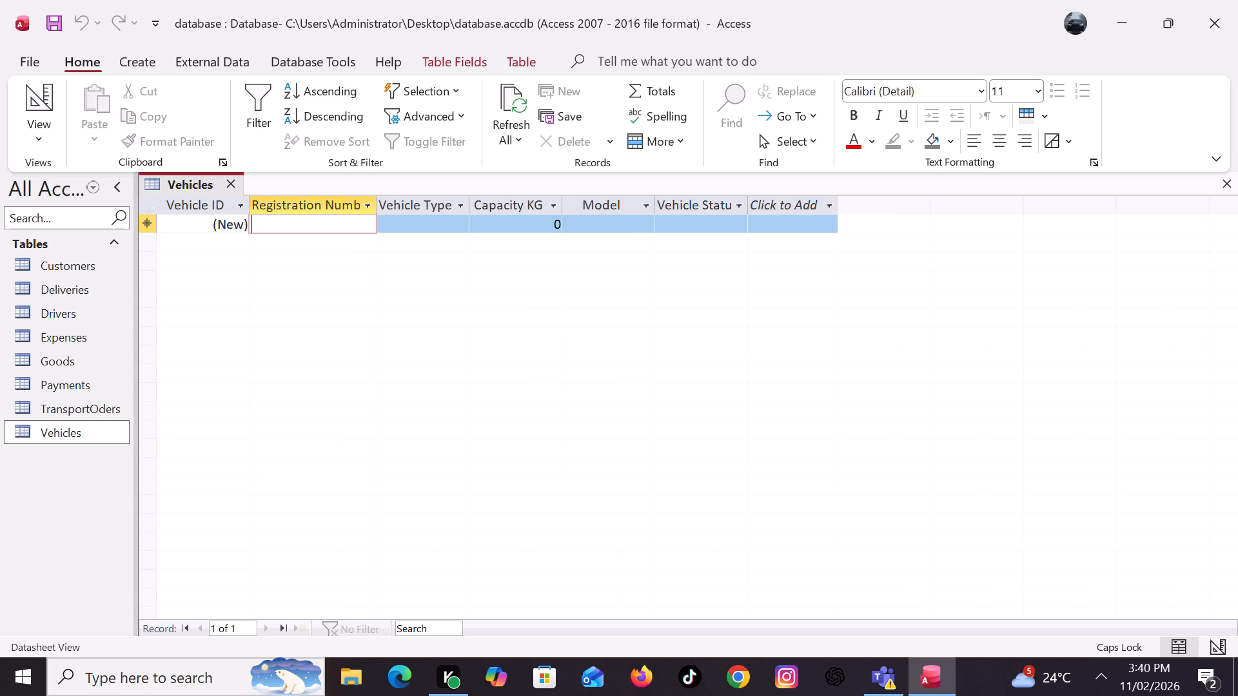
Enter the registration numbers KDA123A, KDB456B and KDC789C in the first three records of the Vehicles table.
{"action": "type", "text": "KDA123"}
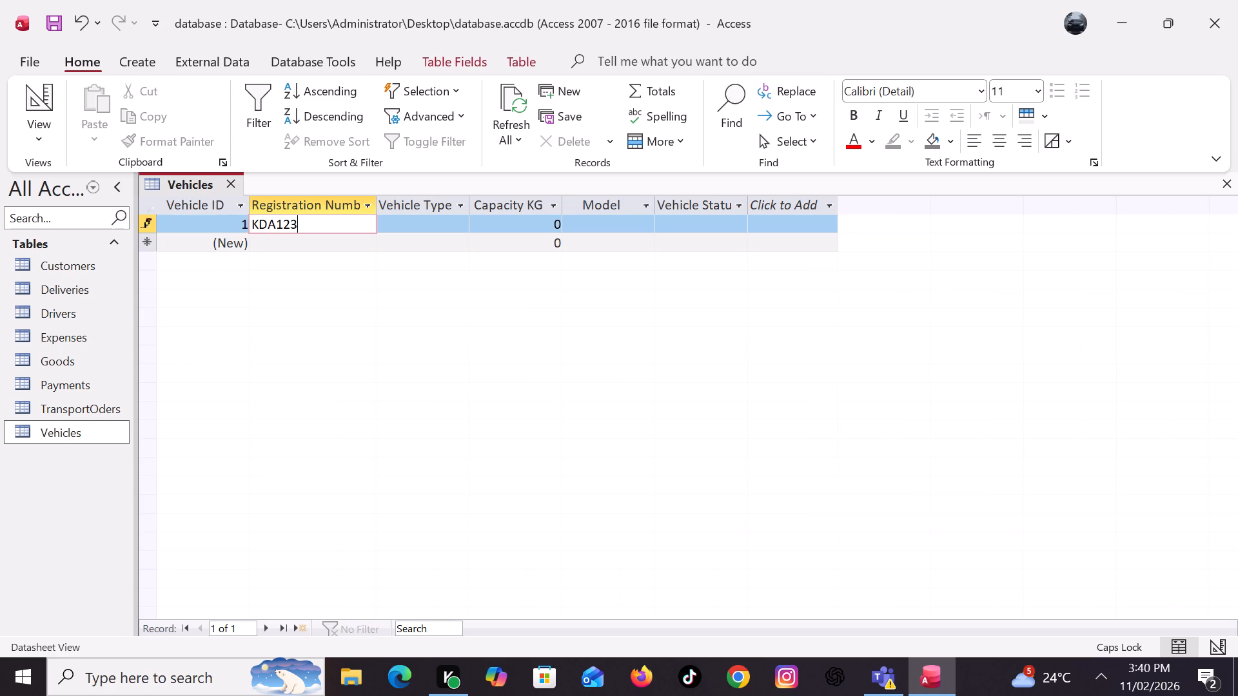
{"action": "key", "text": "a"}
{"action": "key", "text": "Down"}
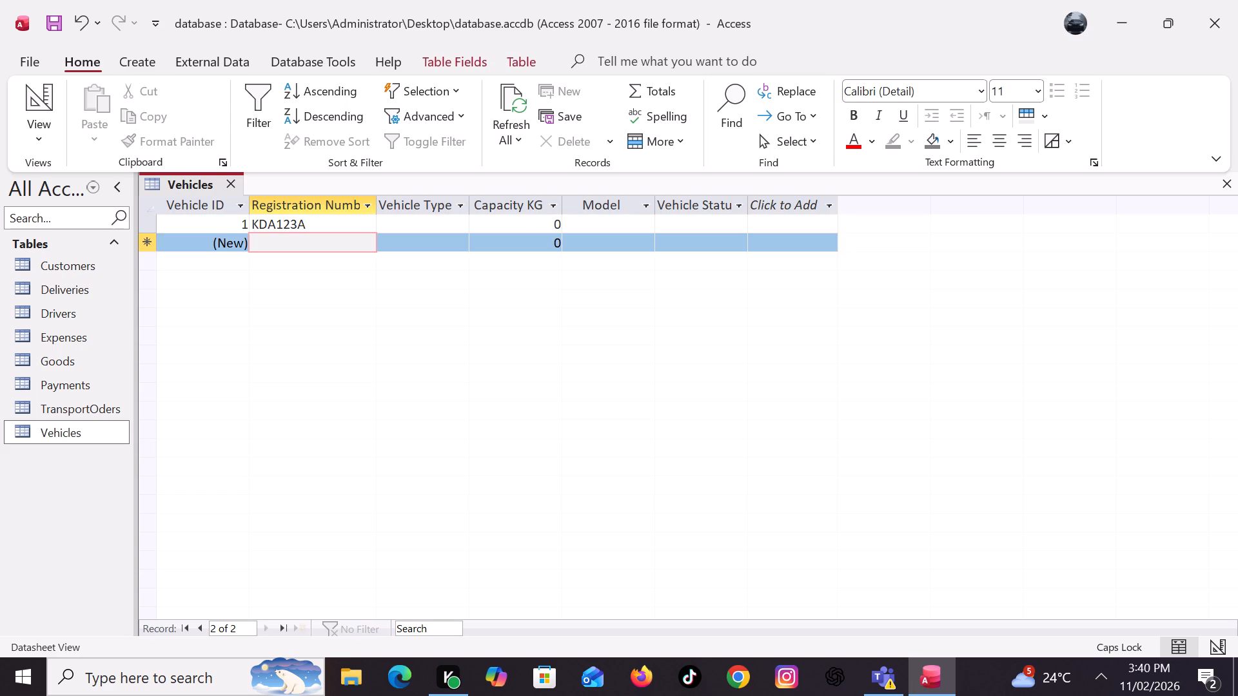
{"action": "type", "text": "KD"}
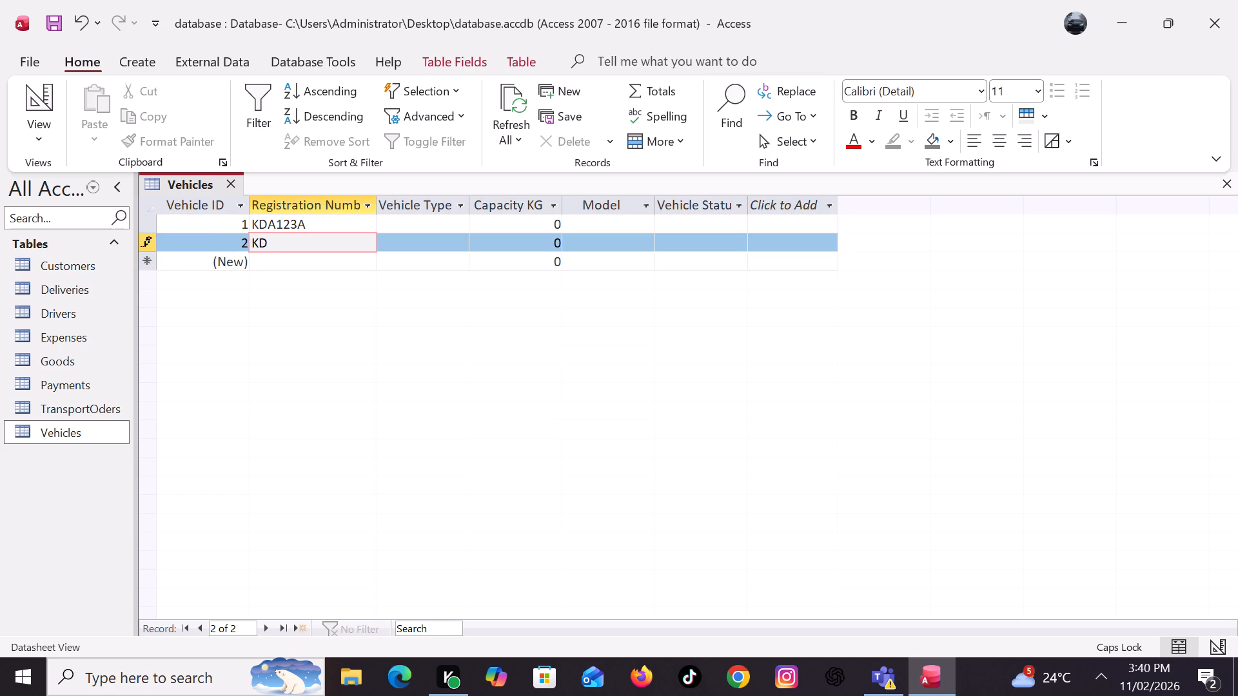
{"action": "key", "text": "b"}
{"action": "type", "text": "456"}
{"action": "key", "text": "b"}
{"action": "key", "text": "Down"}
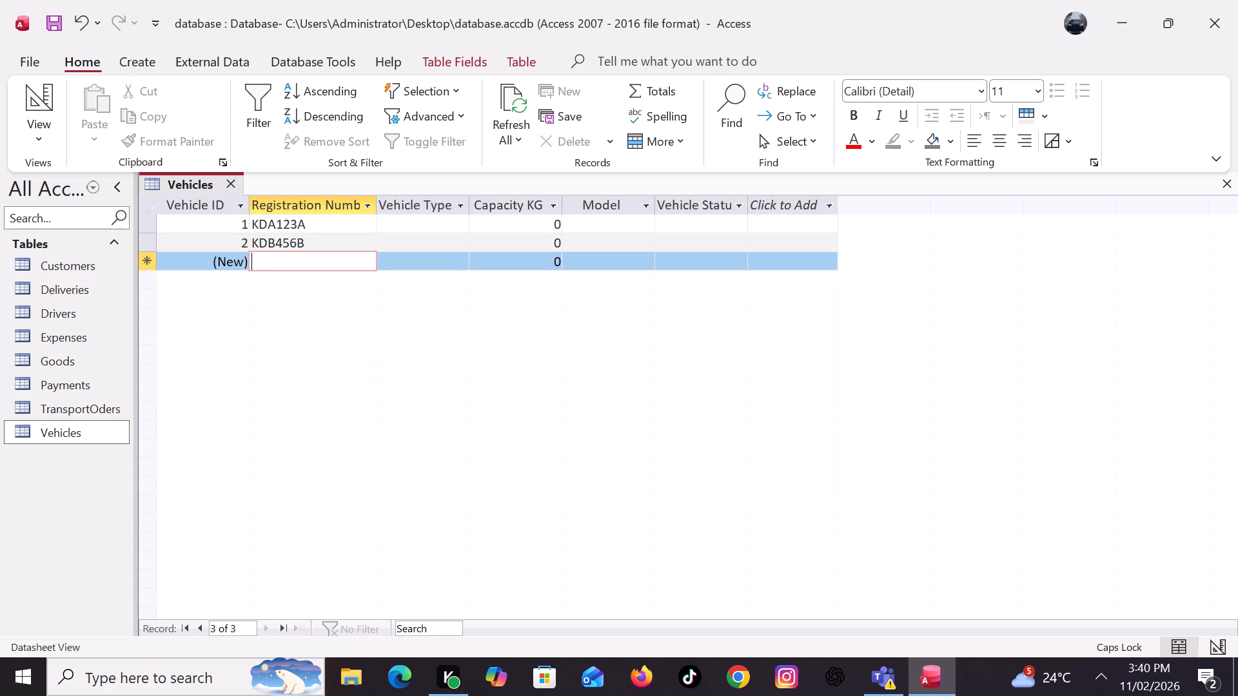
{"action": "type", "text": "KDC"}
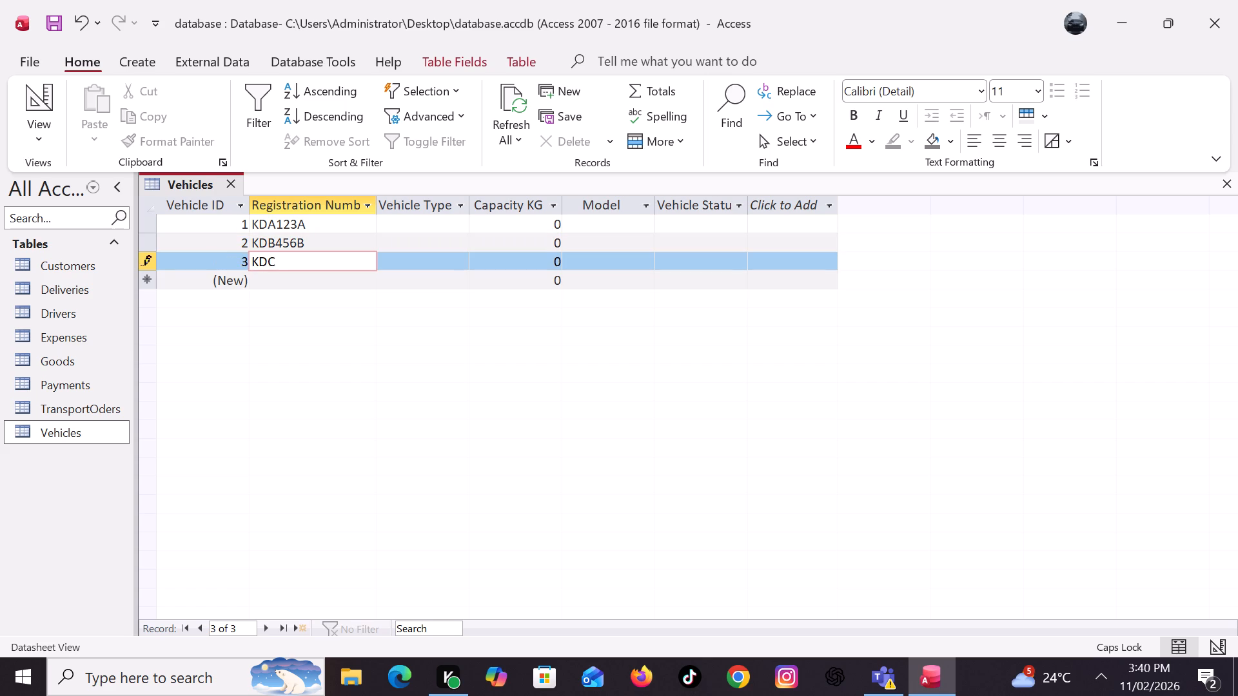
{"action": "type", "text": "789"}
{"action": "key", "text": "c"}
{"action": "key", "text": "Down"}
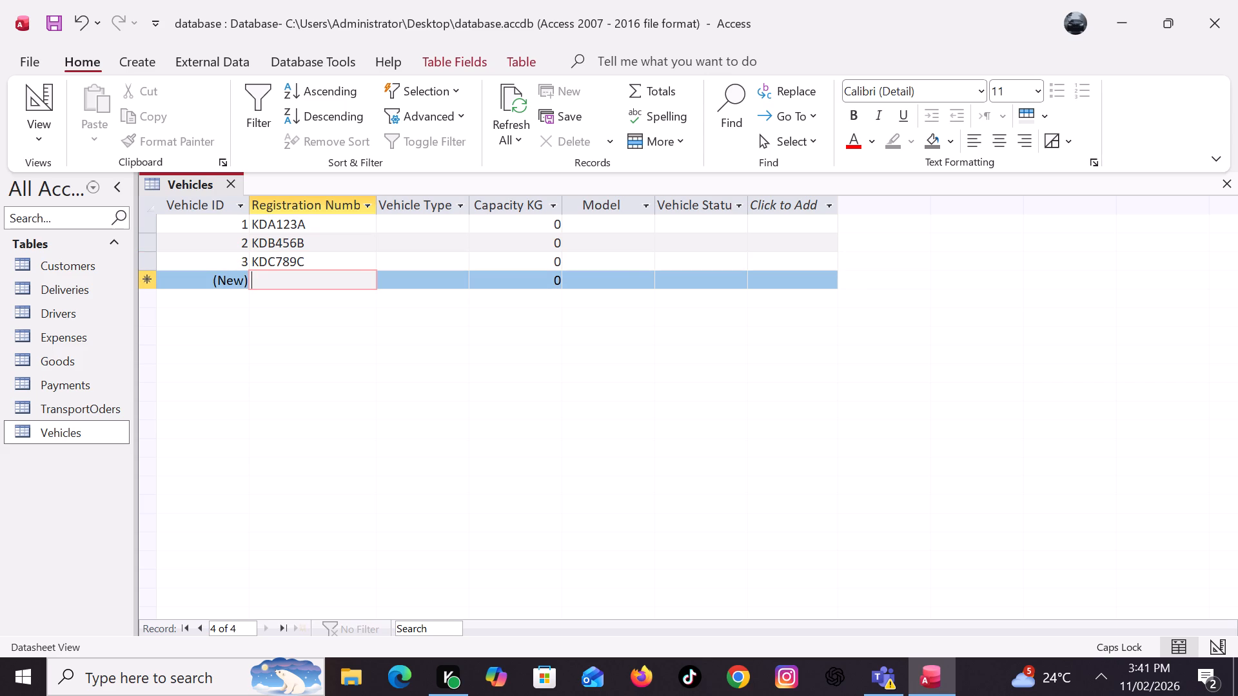
Enter the registration numbers KDD321D and KDE654E in the fourth and fifth records of the Vehicles table.
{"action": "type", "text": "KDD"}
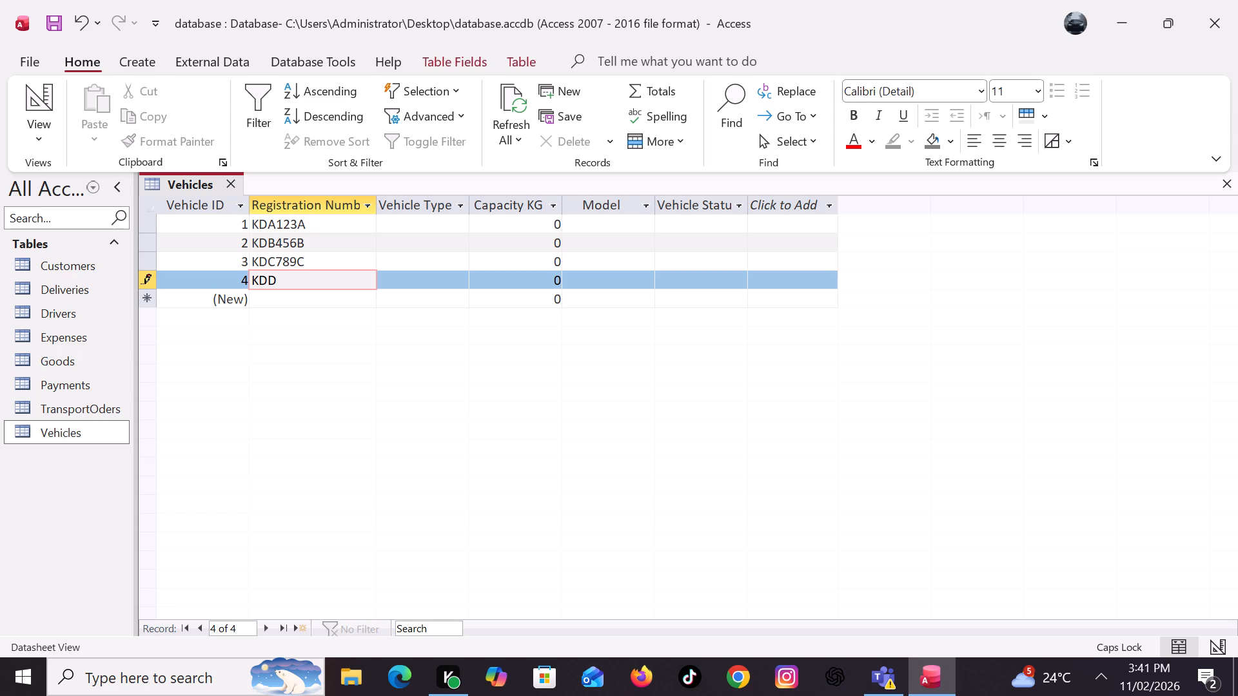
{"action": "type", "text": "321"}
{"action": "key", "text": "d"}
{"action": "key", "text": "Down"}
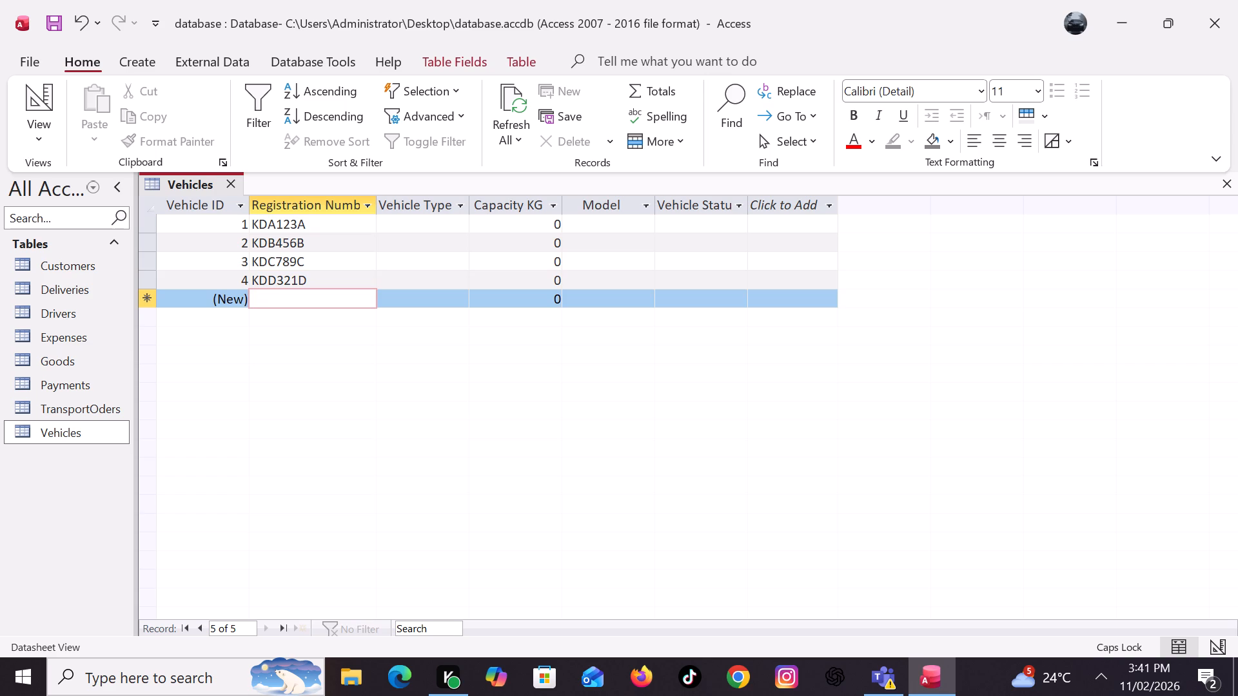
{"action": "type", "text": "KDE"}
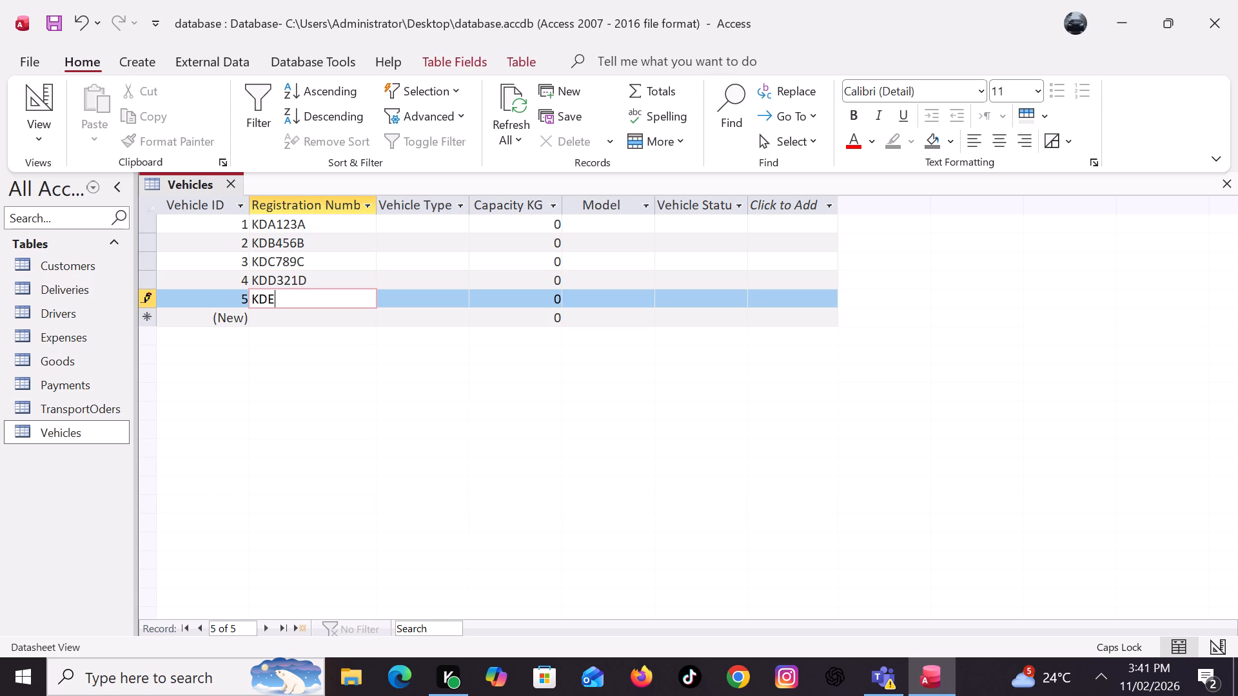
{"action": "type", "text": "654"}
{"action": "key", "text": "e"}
Insert a space after the three-letter prefix of all five registration numbers, giving KDA 123A, KDB 456B, KDC 789C, KDD 321D and KDE 654E.
{"action": "left_click", "coordinate": [276, 224]}
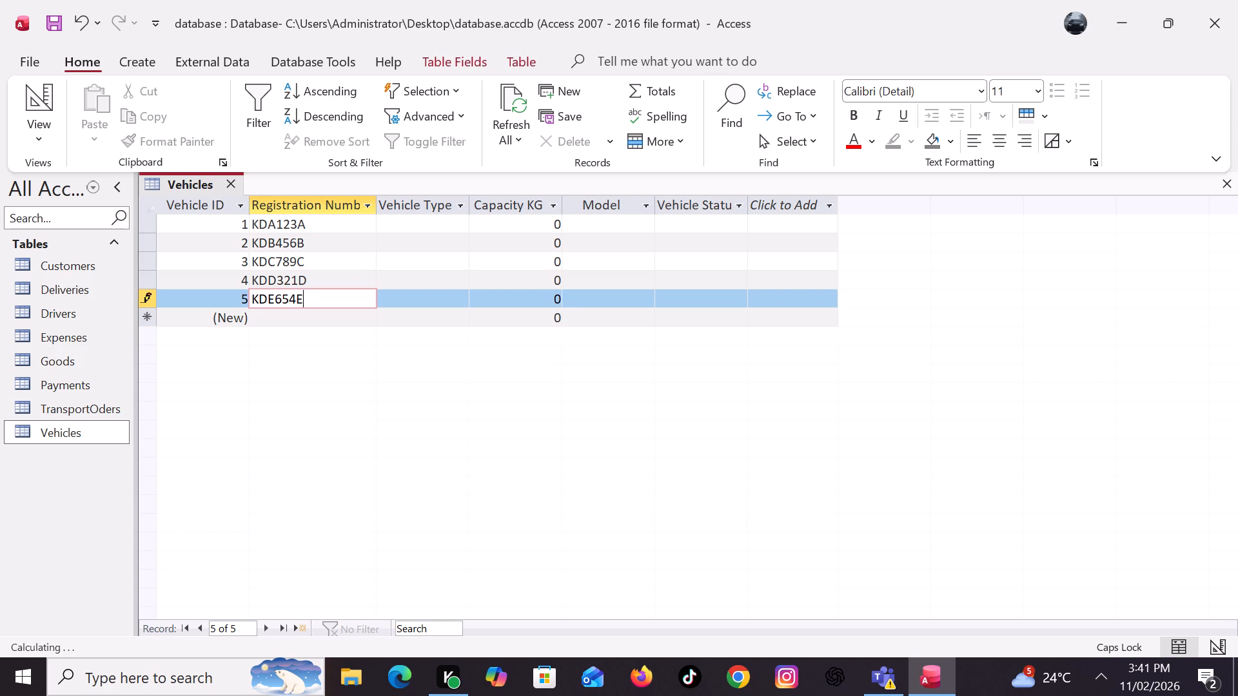
{"action": "key", "text": "space"}
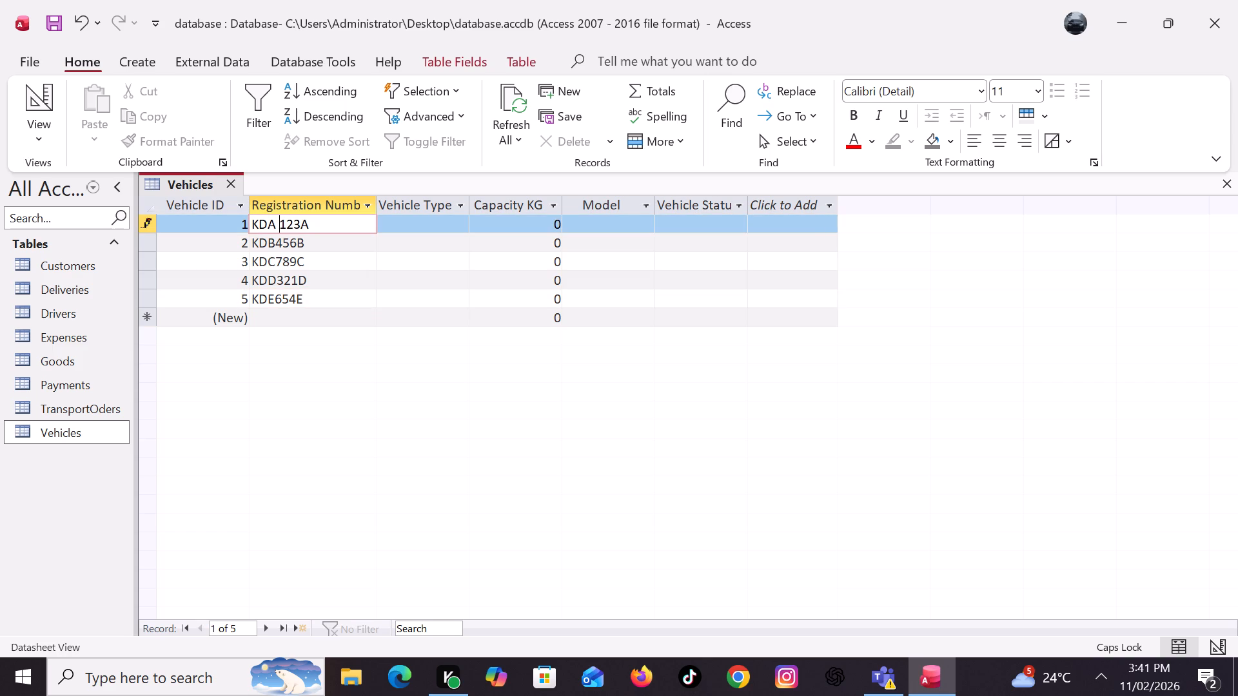
{"action": "left_click", "coordinate": [274, 235]}
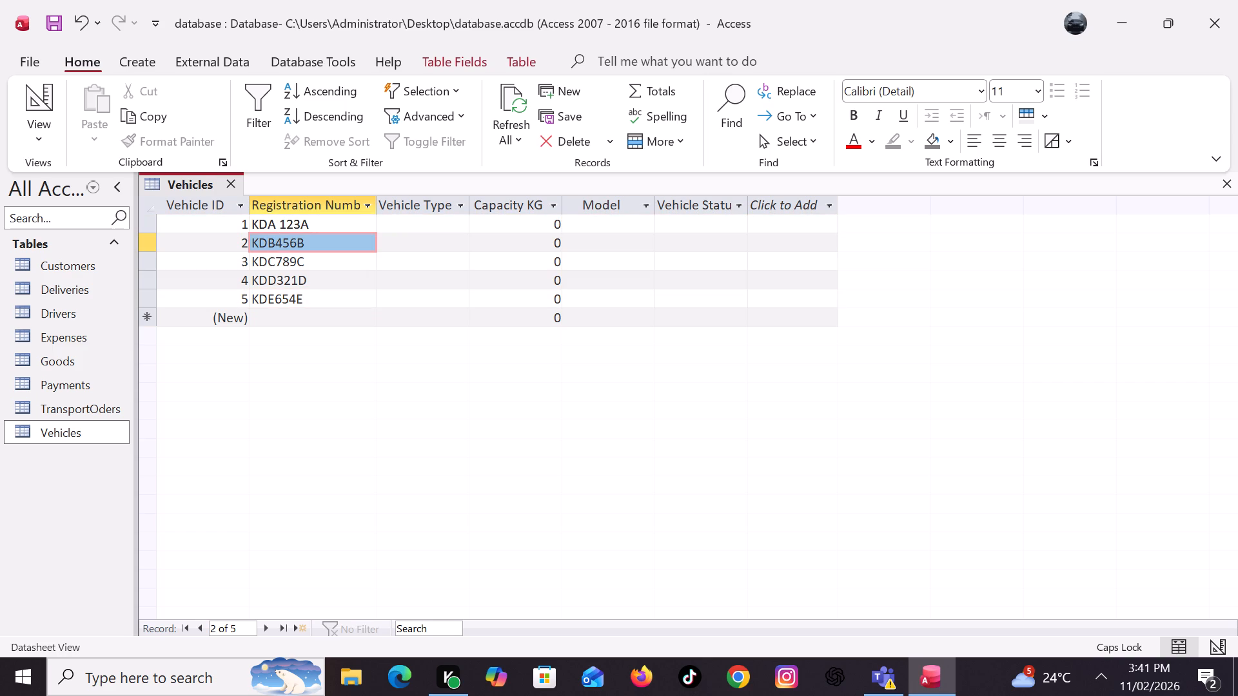
{"action": "left_click", "coordinate": [278, 237]}
{"action": "key", "text": "space"}
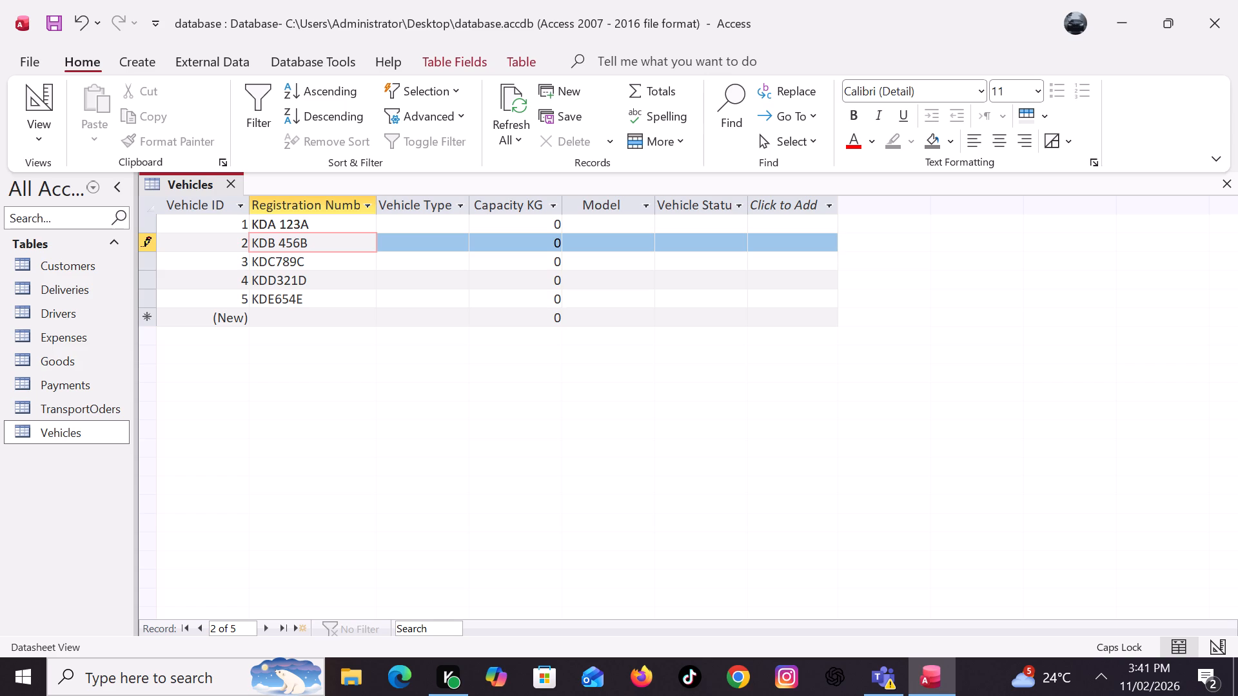
{"action": "left_click", "coordinate": [276, 260]}
{"action": "key", "text": "space"}
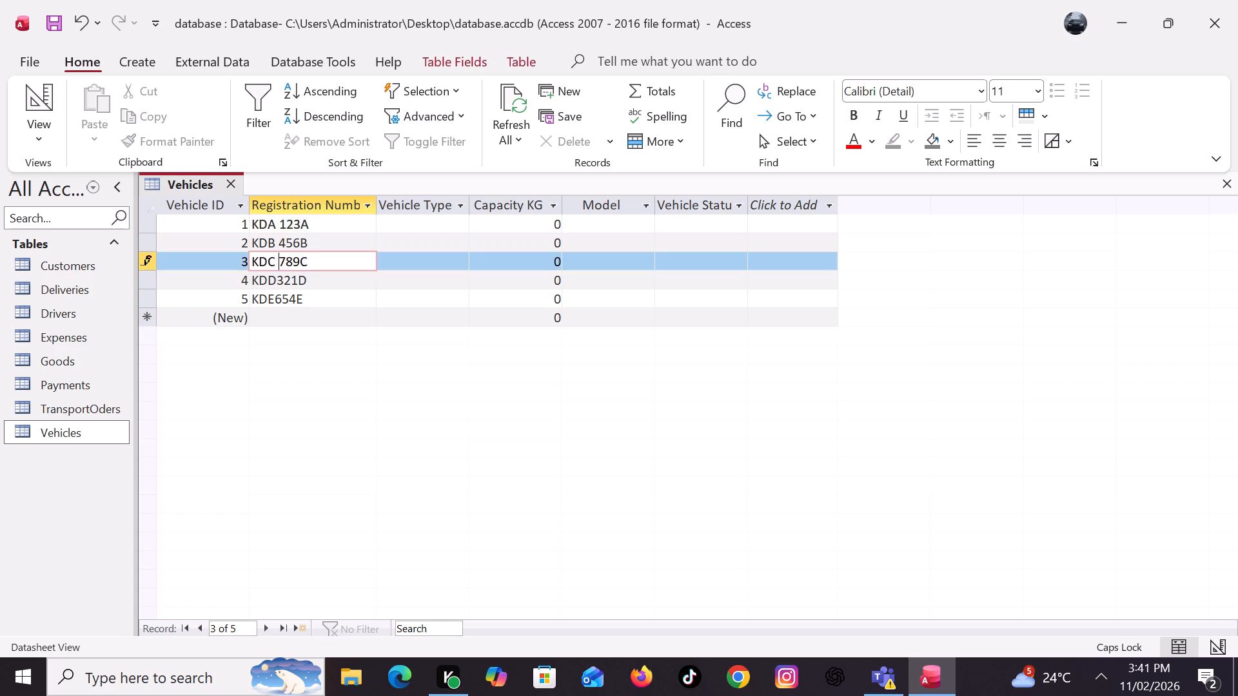
{"action": "left_click", "coordinate": [277, 280]}
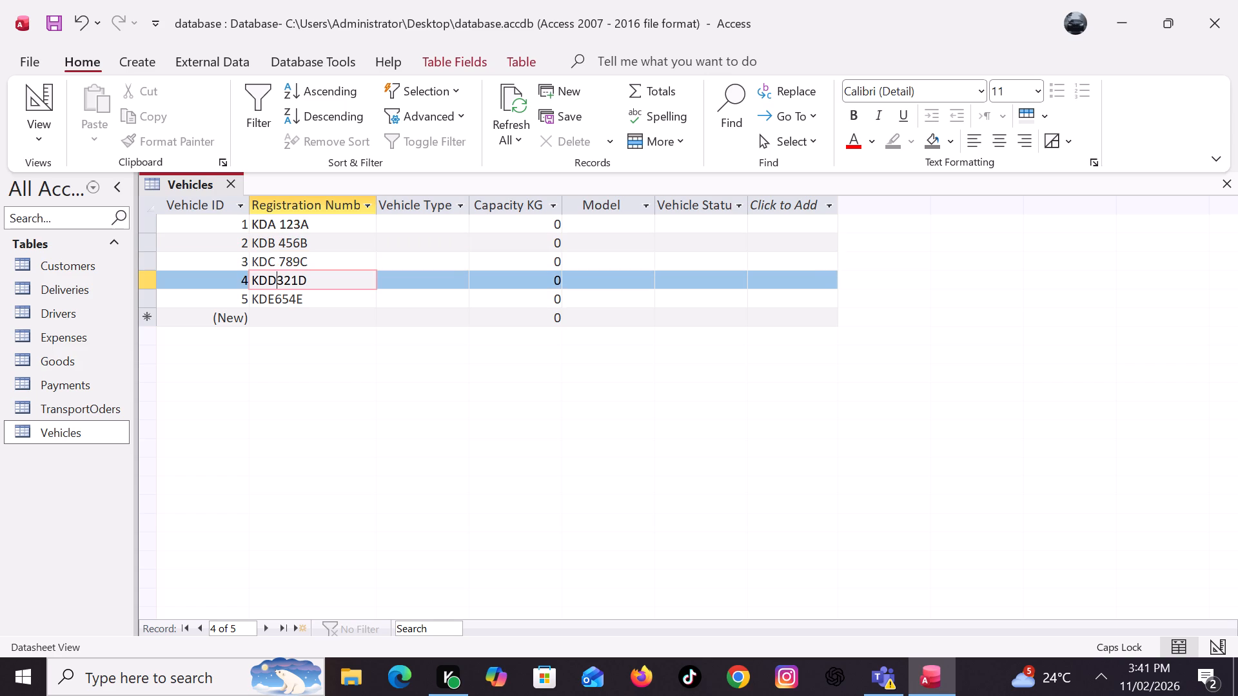
{"action": "key", "text": "space"}
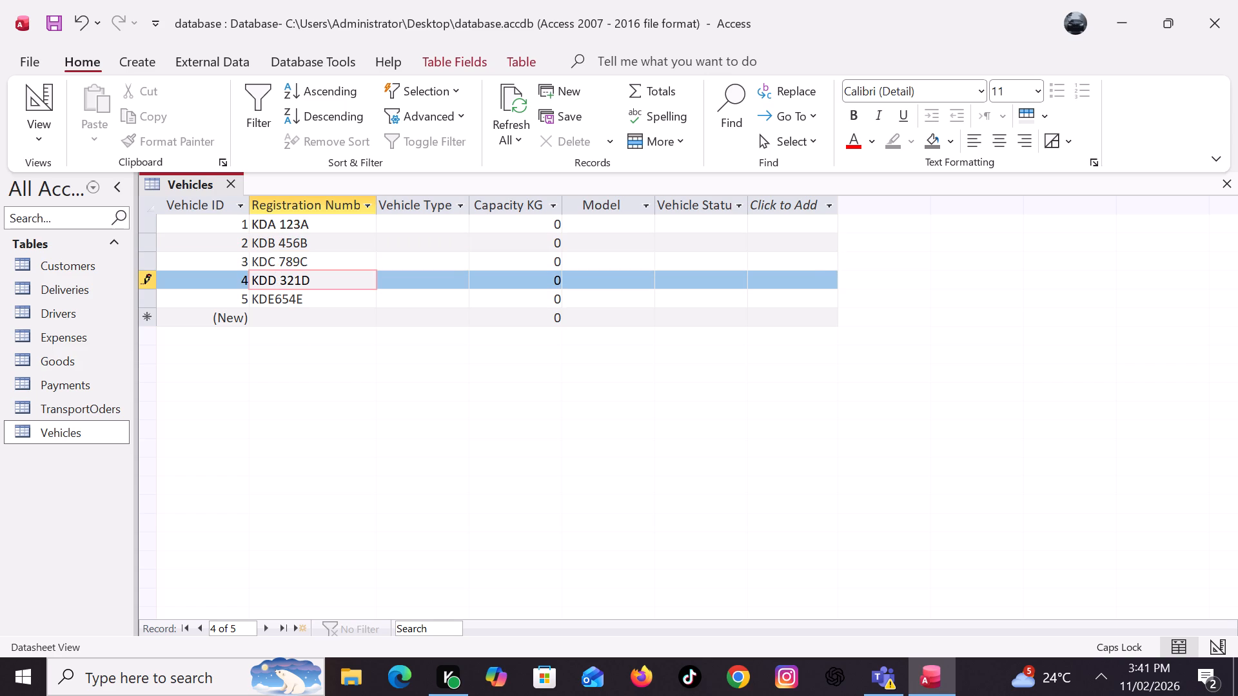
{"action": "left_click", "coordinate": [273, 296]}
{"action": "key", "text": "space"}
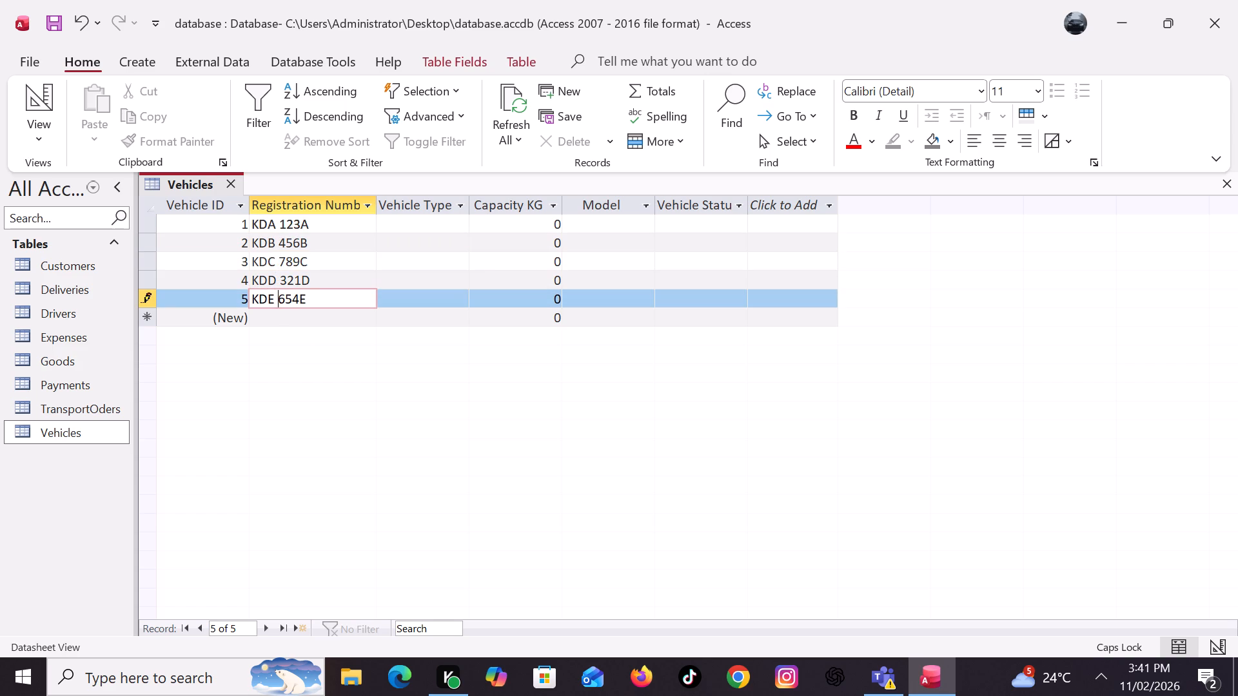
Enter the vehicle types Heavy Truck, Lorry, Pickup, Trailer and Canter for the five records of the Vehicles table.
{"action": "left_click", "coordinate": [409, 223]}
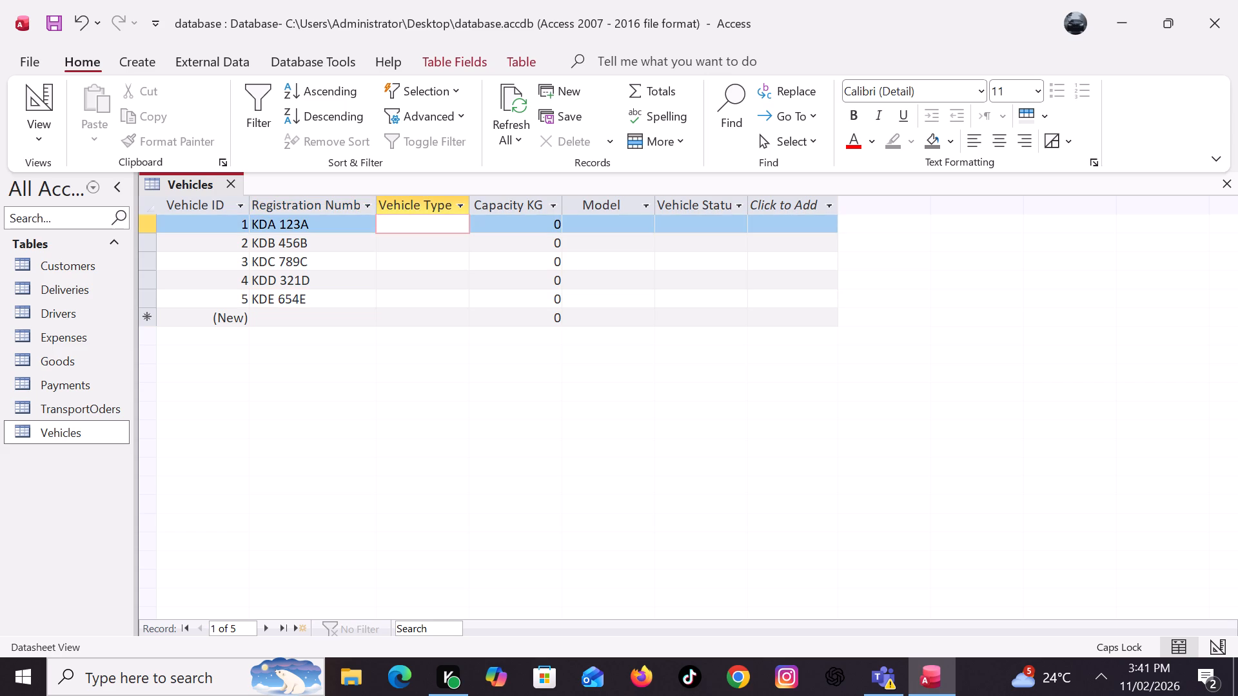
{"action": "type", "text": "HE"}
{"action": "key", "text": "BackSpace"}
{"action": "key", "text": "r"}
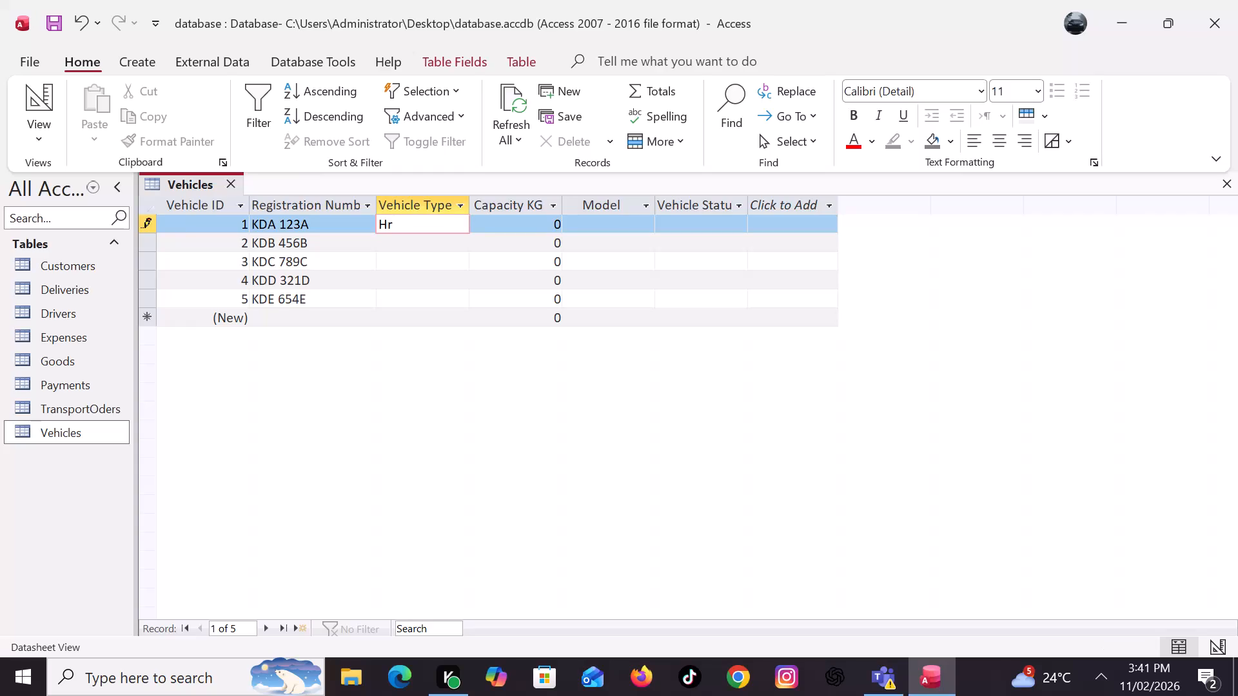
{"action": "key", "text": "BackSpace"}
{"action": "key", "text": "Down"}
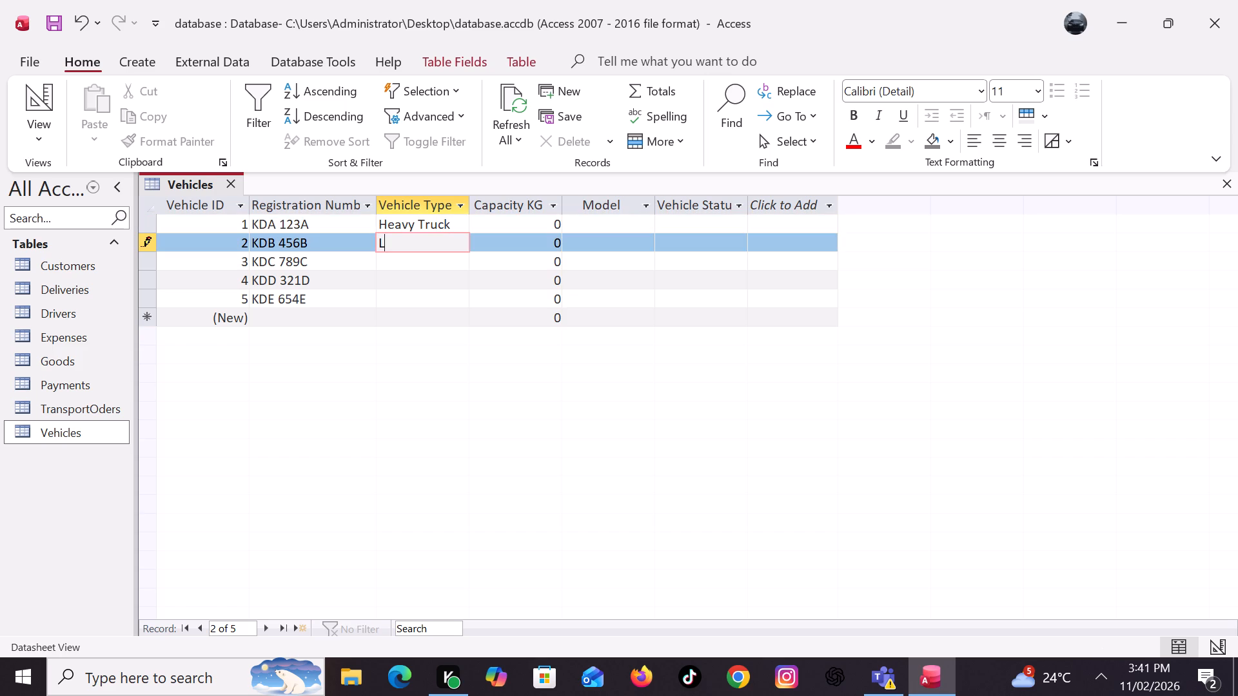
{"action": "key", "text": "Down"}
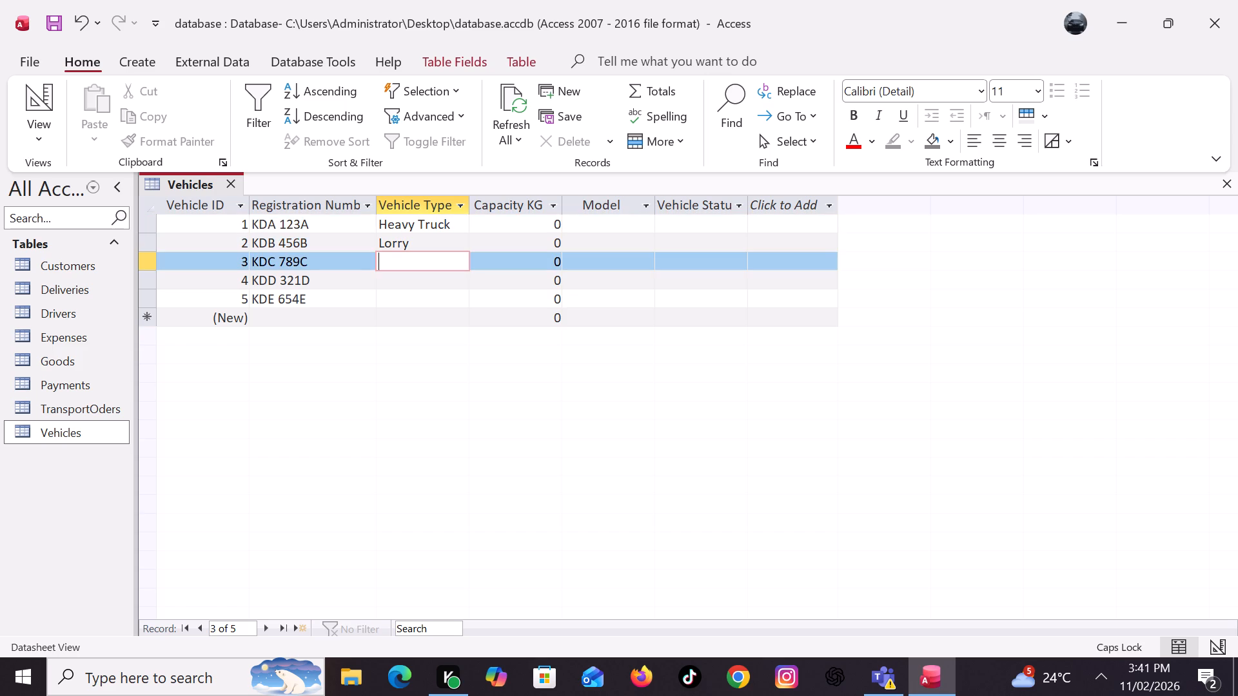
{"action": "type", "text": "ickup"}
{"action": "key", "text": "Down"}
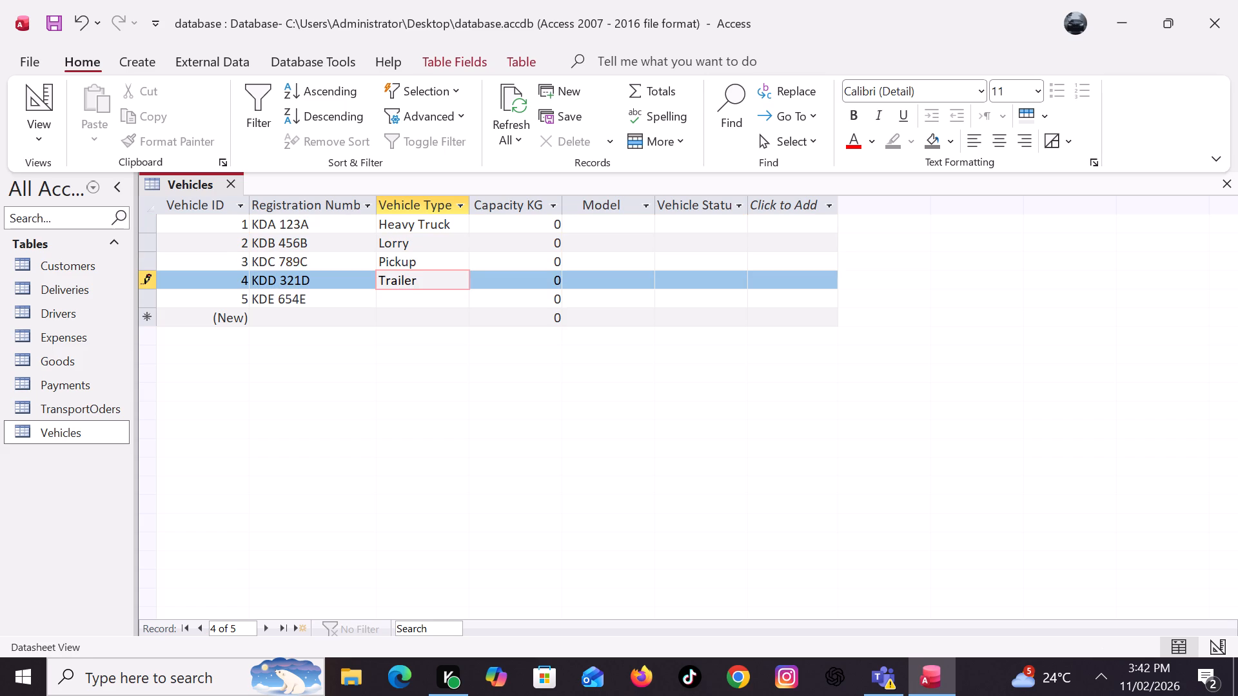
{"action": "key", "text": "Down"}
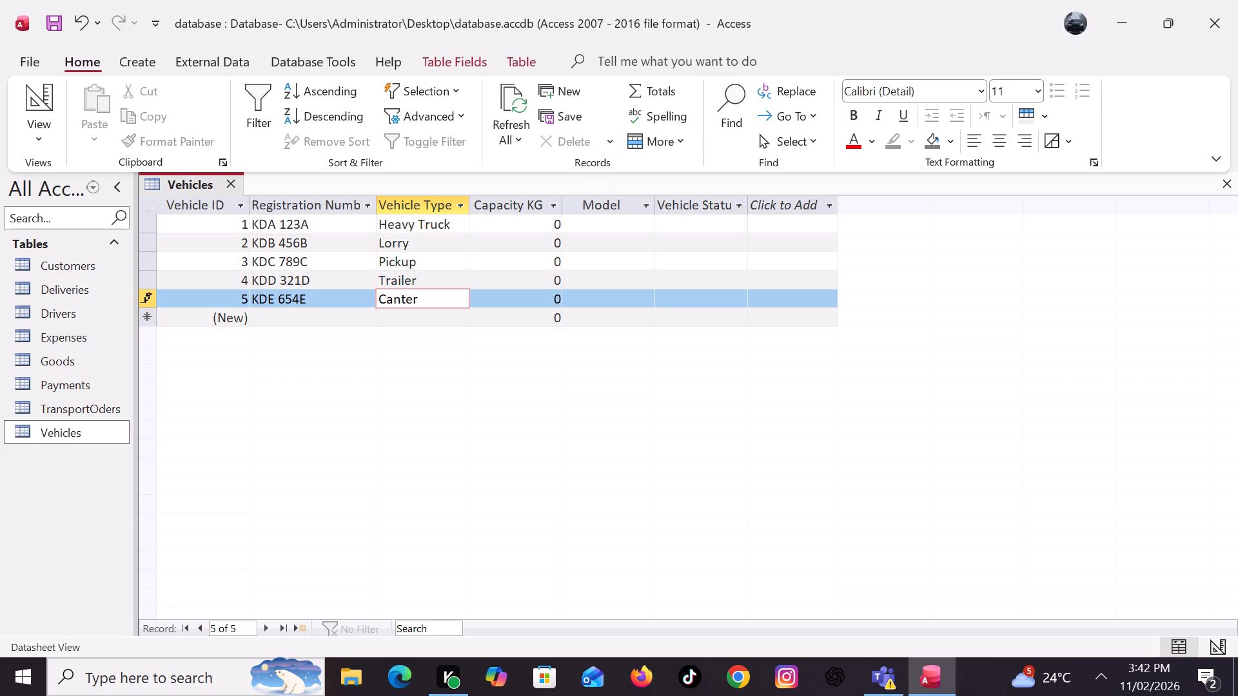
Set the Capacity KG of the Heavy Truck to 10000 and of the Lorry to 15000.
{"action": "left_click", "coordinate": [530, 226]}
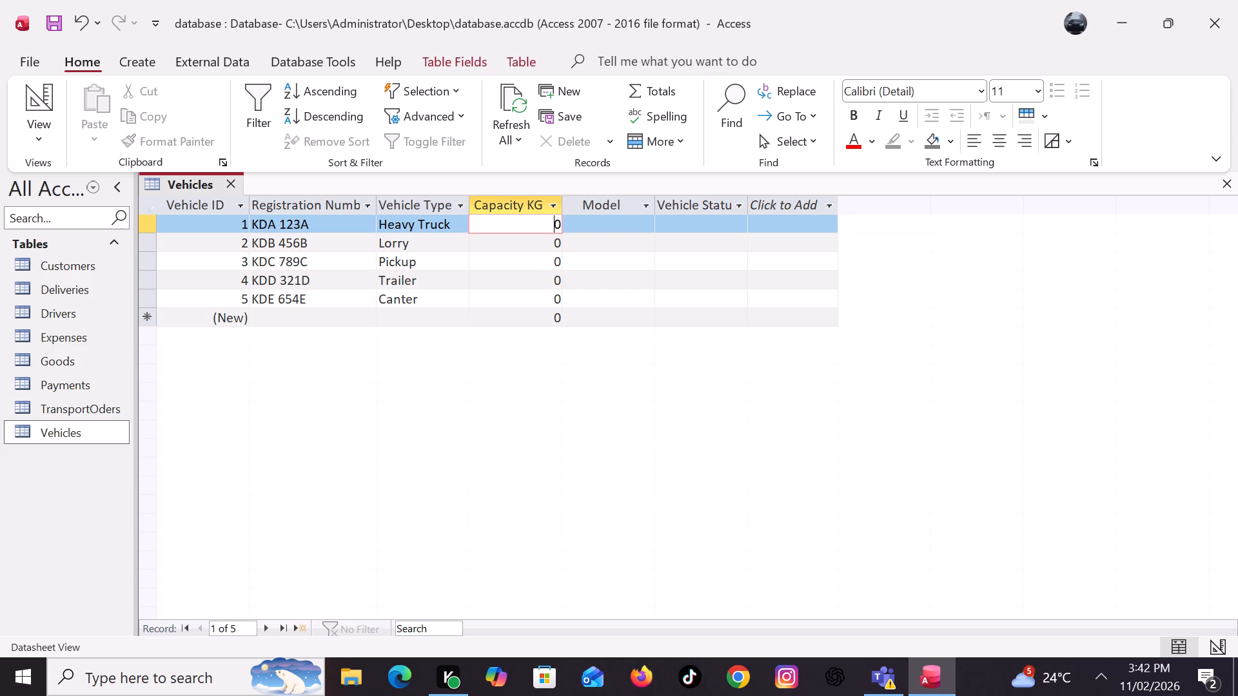
{"action": "key", "text": "1"}
{"action": "type", "text": "000"}
{"action": "key", "text": "Down"}
{"action": "key", "text": "Up"}
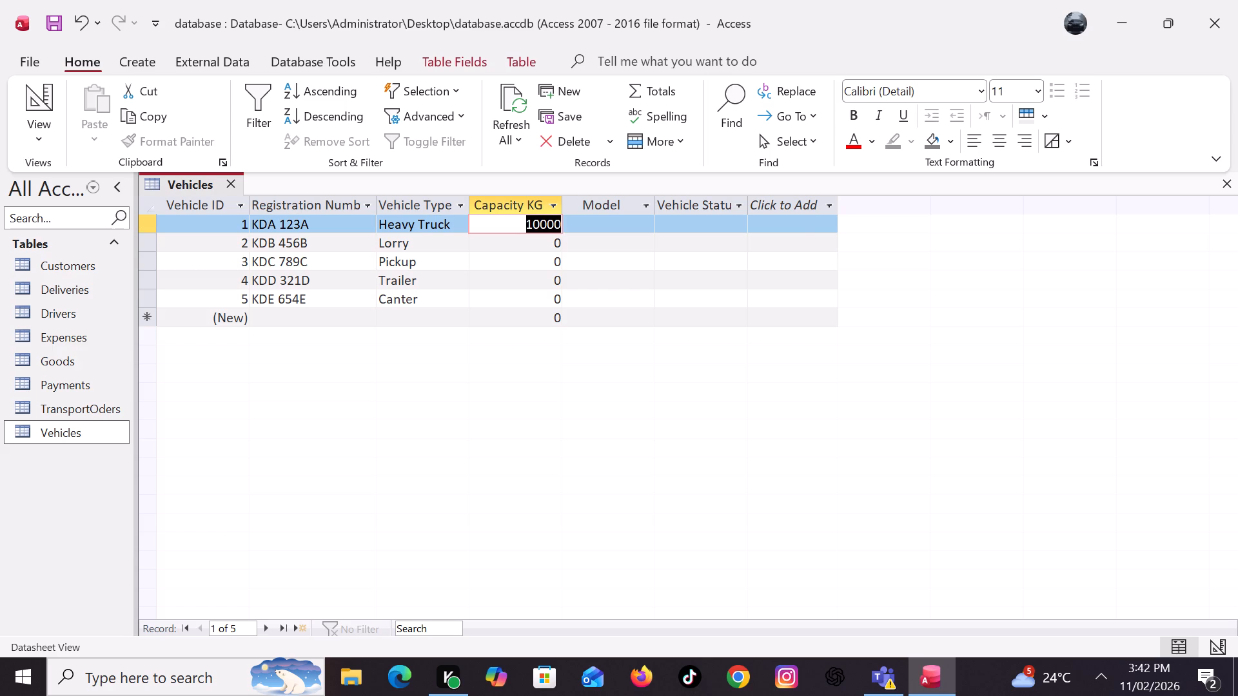
{"action": "key", "text": "Down"}
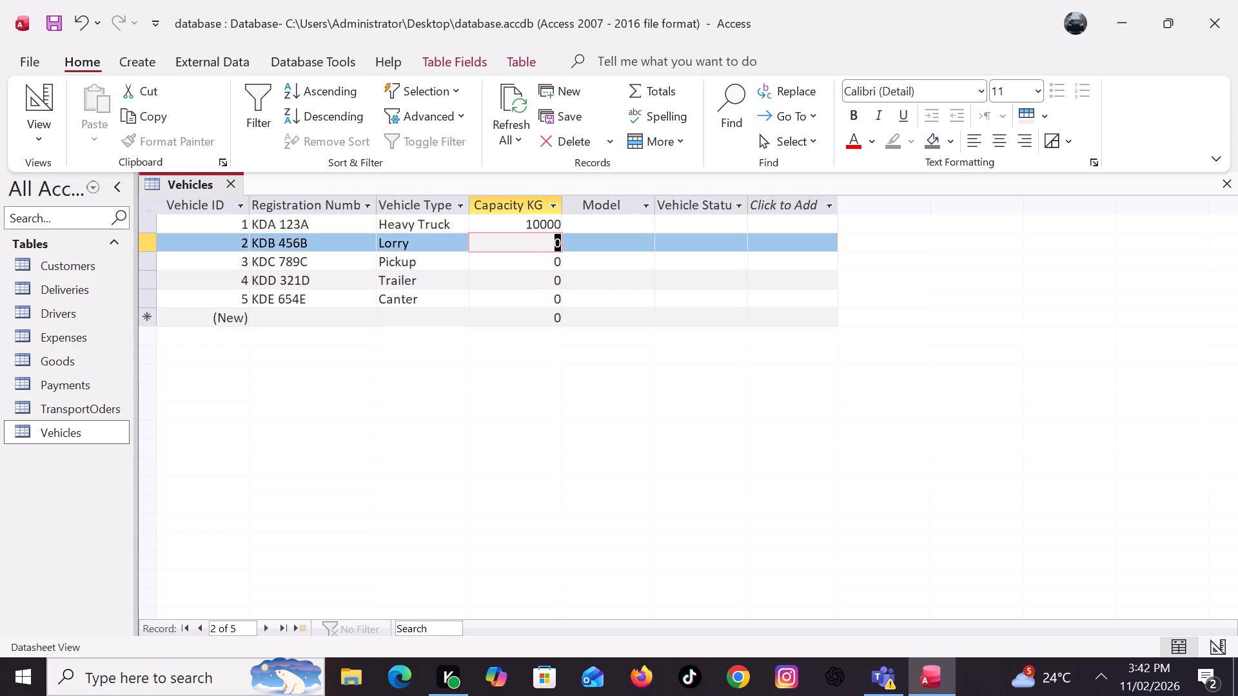
{"action": "key", "text": "1"}
{"action": "type", "text": "5000"}
Set the Capacity KG of the Pickup to 2000, the Trailer to 25000 and the Canter to 5000.
{"action": "key", "text": "Down"}
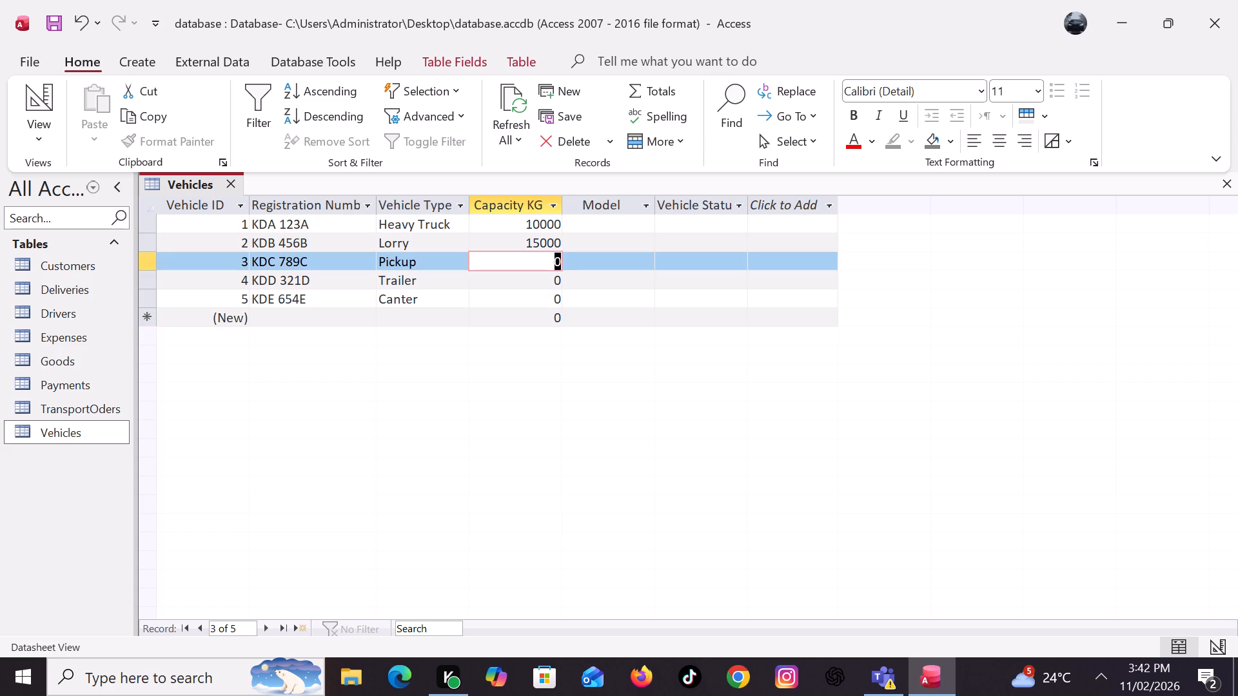
{"action": "type", "text": "29"}
{"action": "key", "text": "BackSpace"}
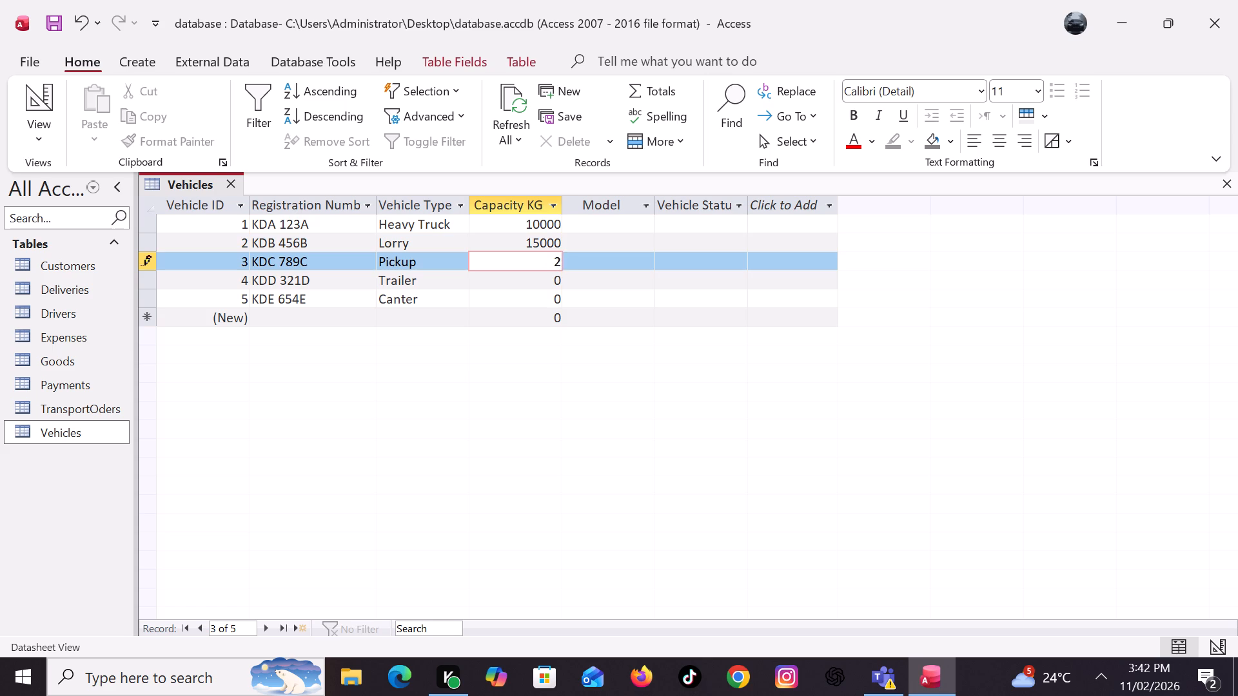
{"action": "type", "text": "000"}
{"action": "key", "text": "Down"}
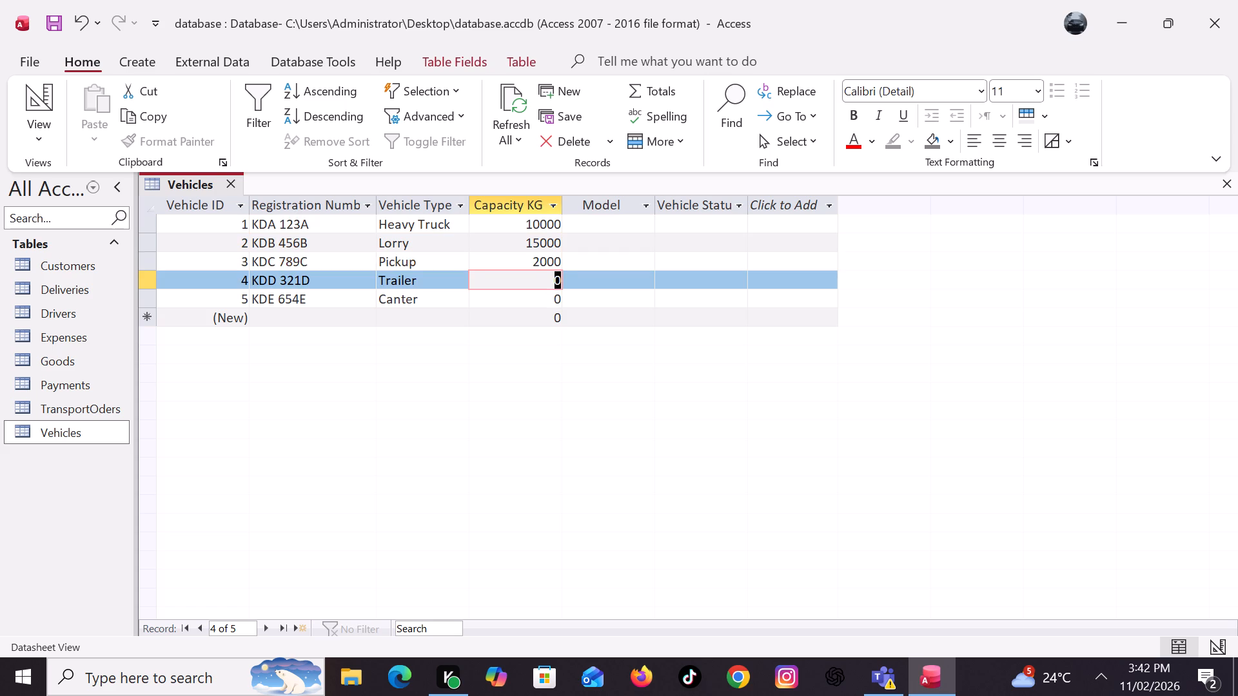
{"action": "type", "text": "25000"}
{"action": "key", "text": "Down"}
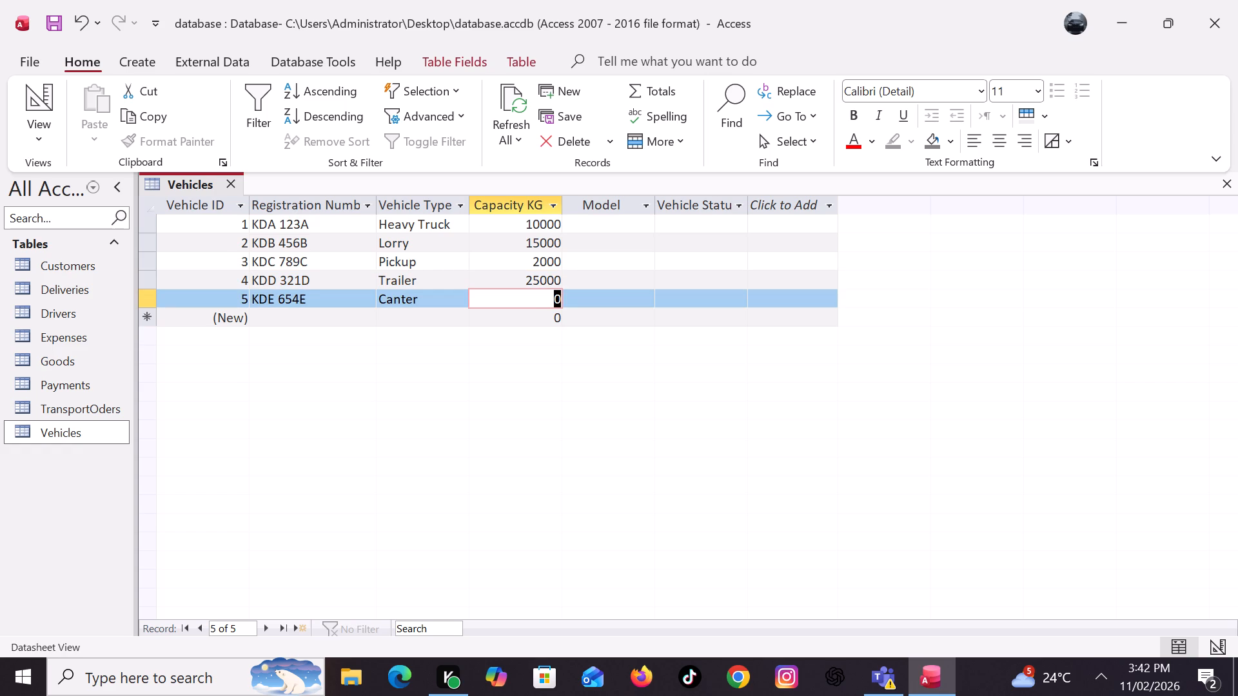
{"action": "type", "text": "5000"}
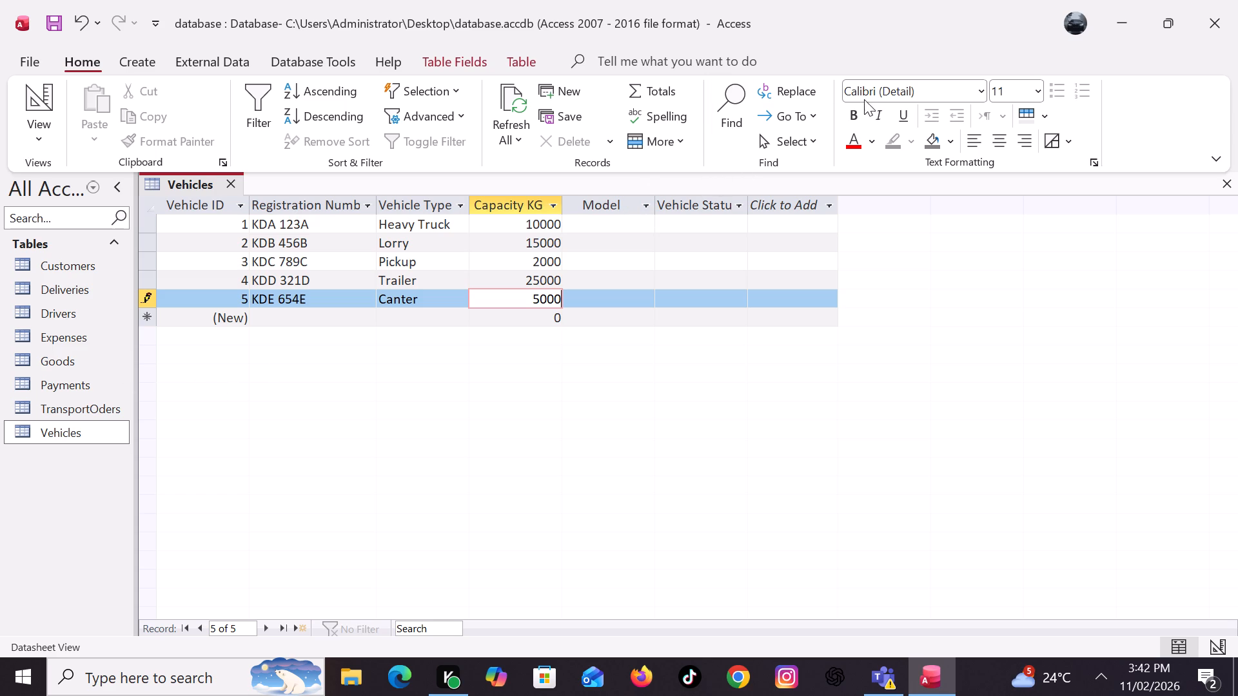
Close the Vehicles table, saving its layout changes, and open the Goods table in datasheet view.
{"action": "left_click", "coordinate": [1231, 182]}
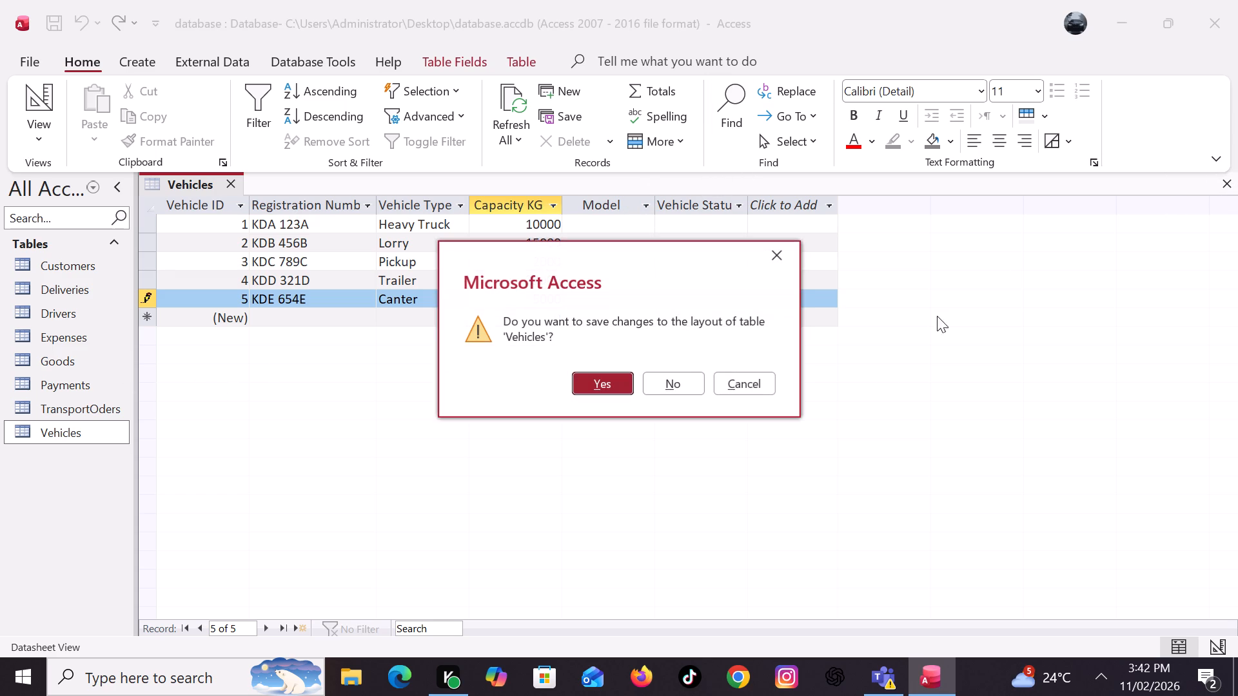
{"action": "left_click", "coordinate": [608, 387]}
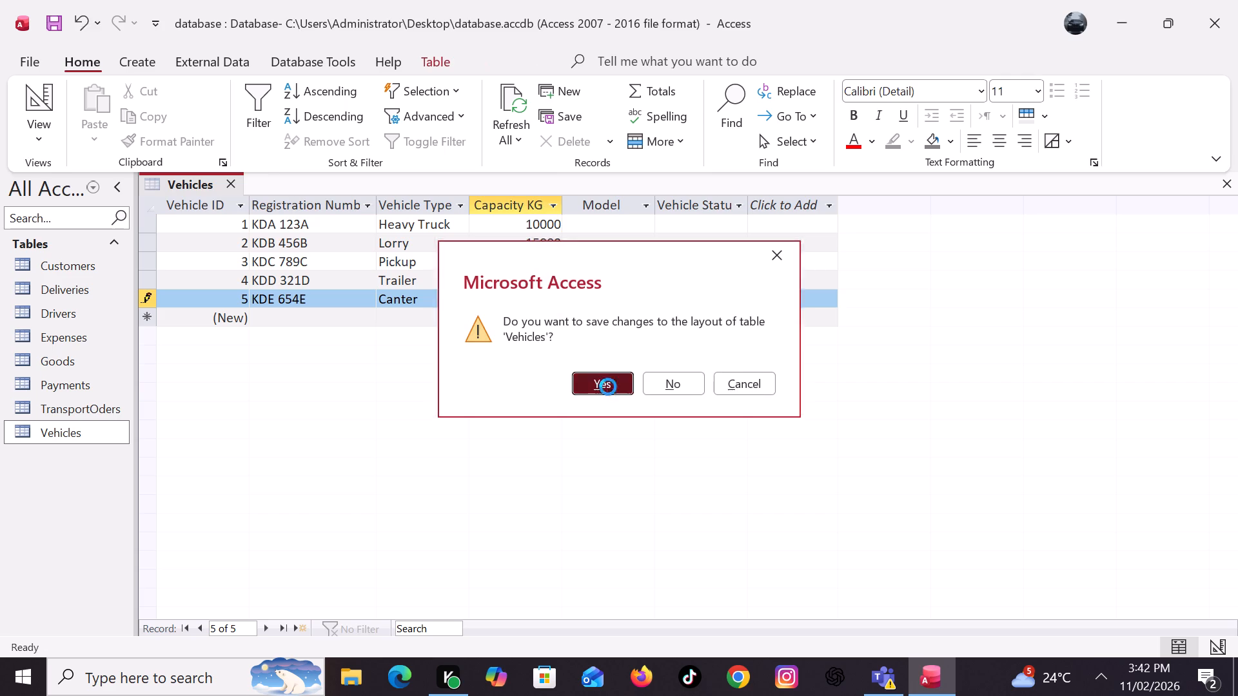
{"action": "double_click", "coordinate": [69, 358]}
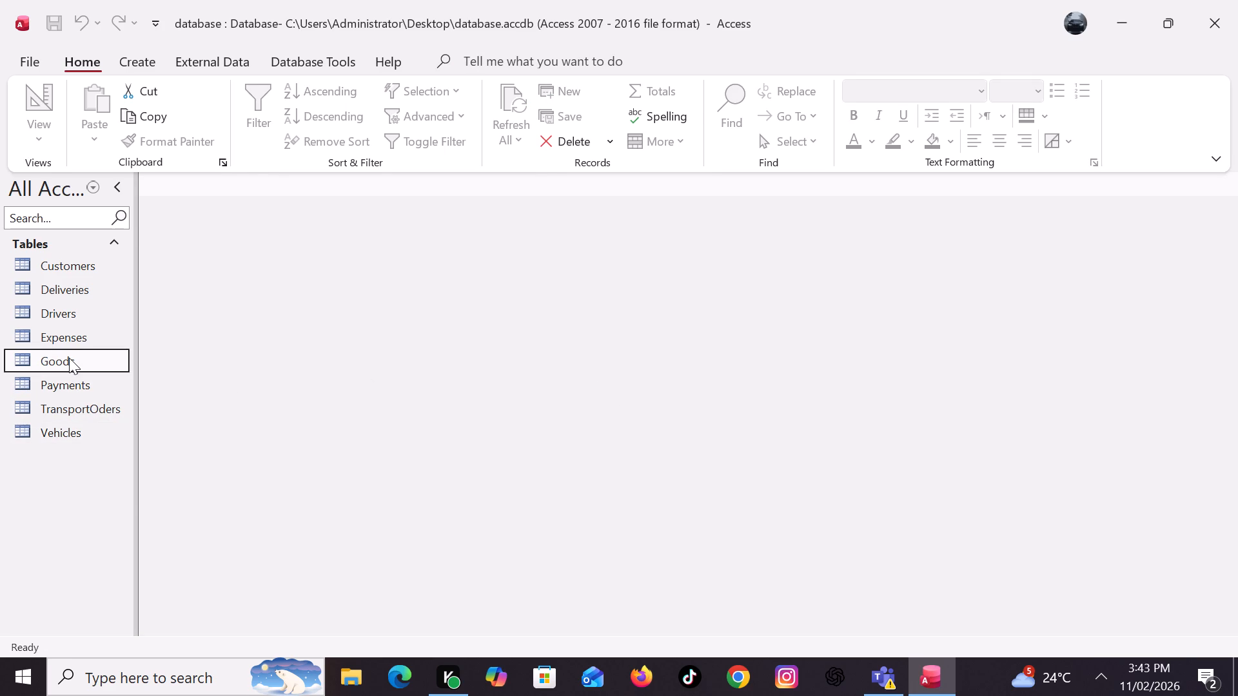
Enter the goods names Cement, Maize Flour, Steel Rods and Cooking Oil in the first four records of the Goods table.
{"action": "left_click", "coordinate": [297, 224]}
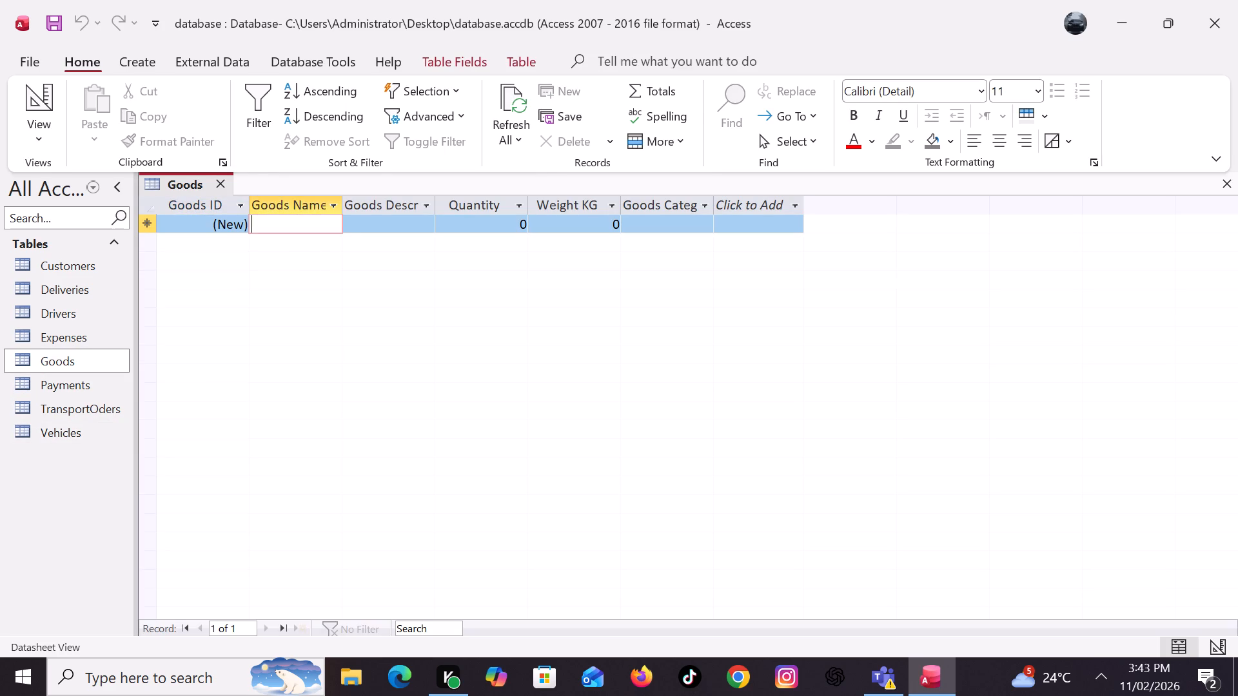
{"action": "type", "text": "ement"}
{"action": "key", "text": "Down"}
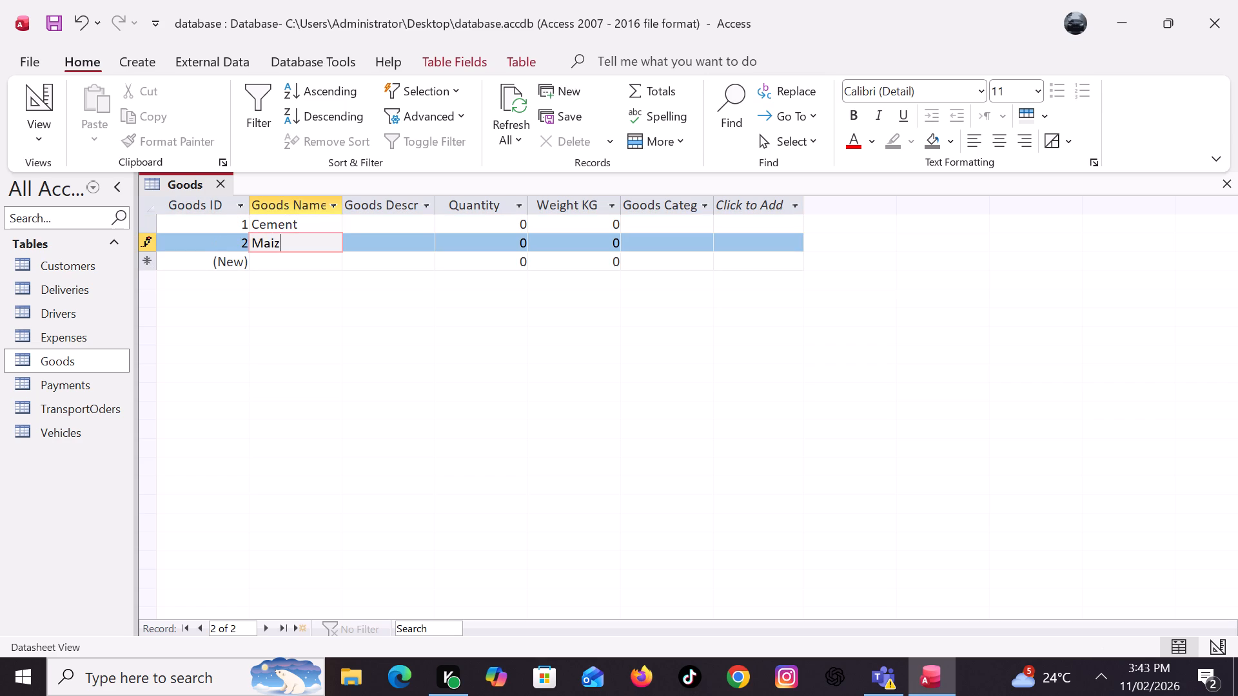
{"action": "type", "text": "lo"}
{"action": "key", "text": "u"}
{"action": "key", "text": "r"}
{"action": "key", "text": "Down"}
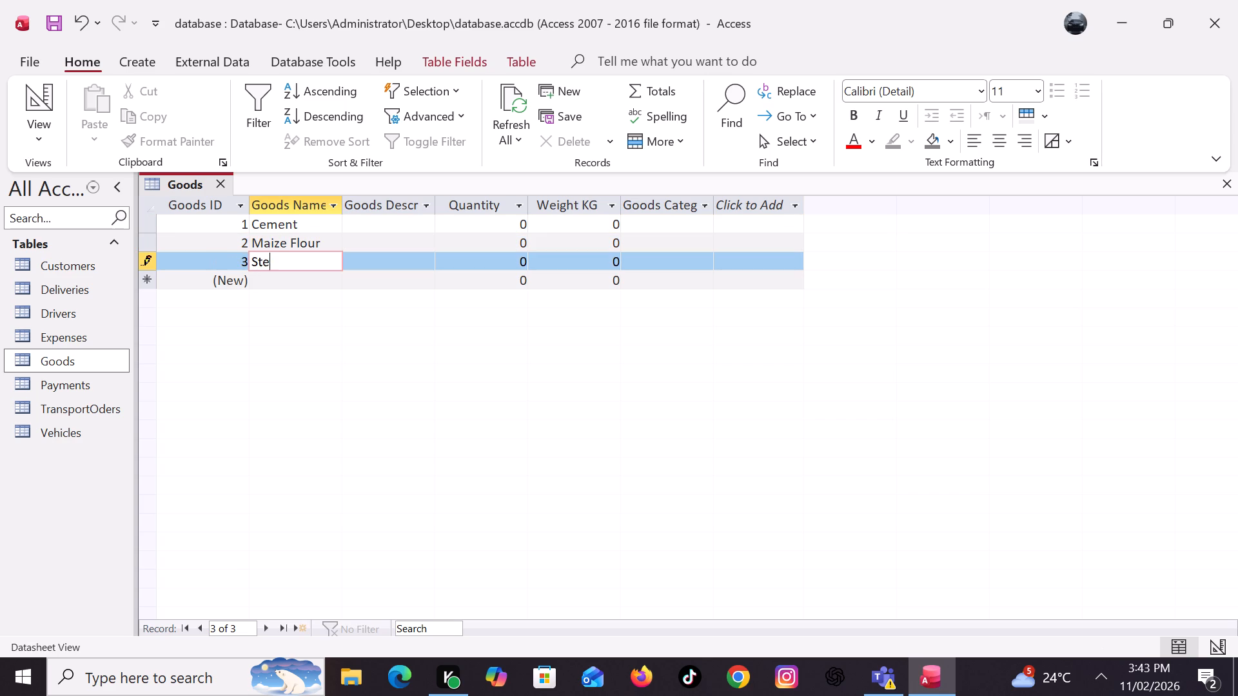
{"action": "type", "text": "ods"}
{"action": "key", "text": "Down"}
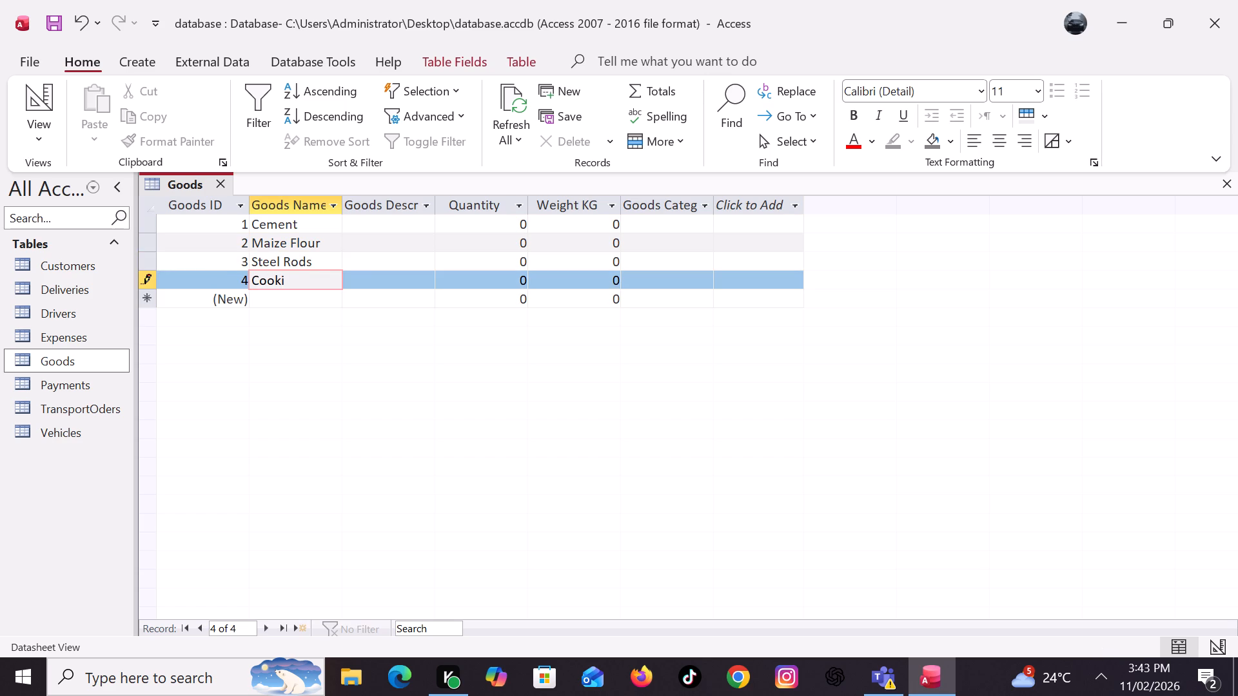
{"action": "type", "text": "il"}
Enter Building Stones as the goods name of the fifth record in the Goods table.
{"action": "key", "text": "Down"}
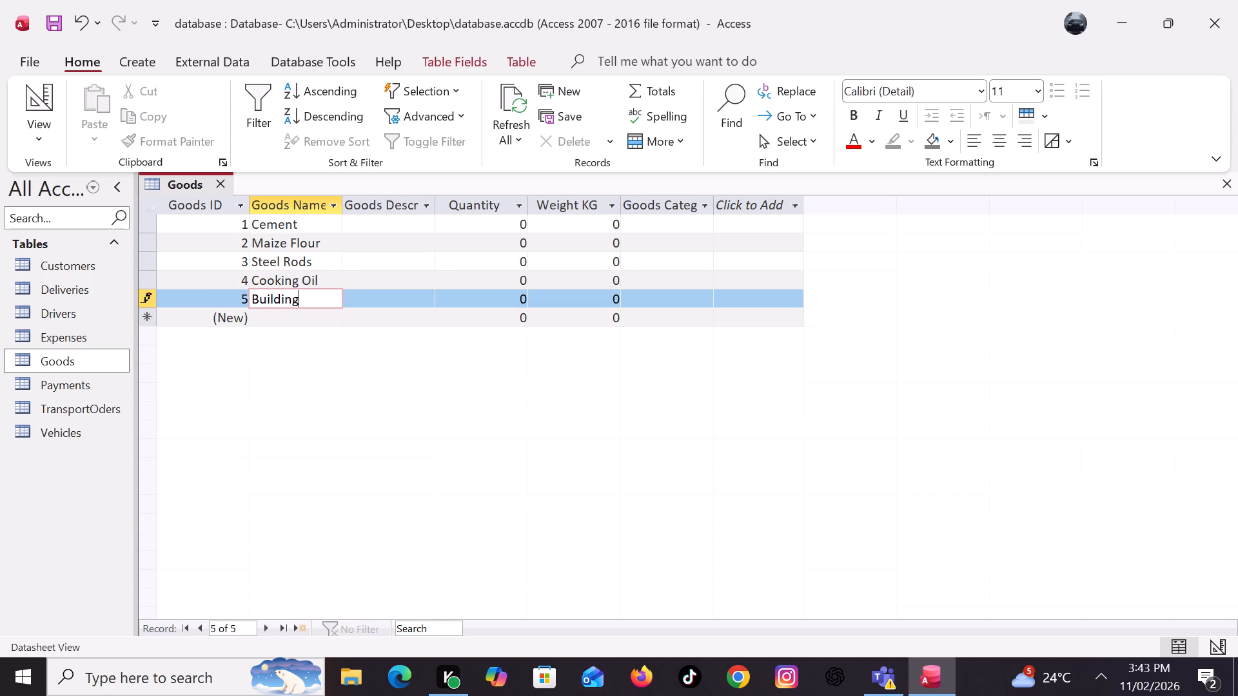
{"action": "key", "text": "s"}
{"action": "type", "text": "tones"}
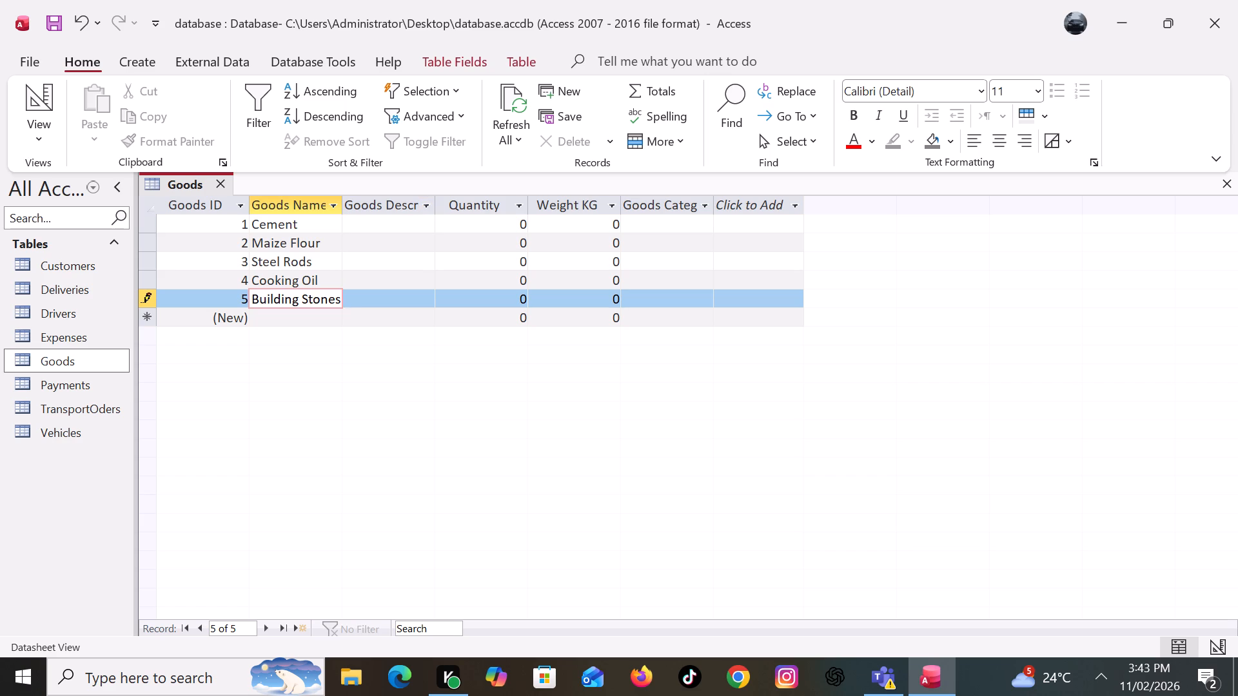
Set the Quantity to 200 for Cement, 100 for Maize Flour, 50 for Steel Rods, 150 for Cooking Oil and 500 for Building Stones.
{"action": "left_click", "coordinate": [469, 225]}
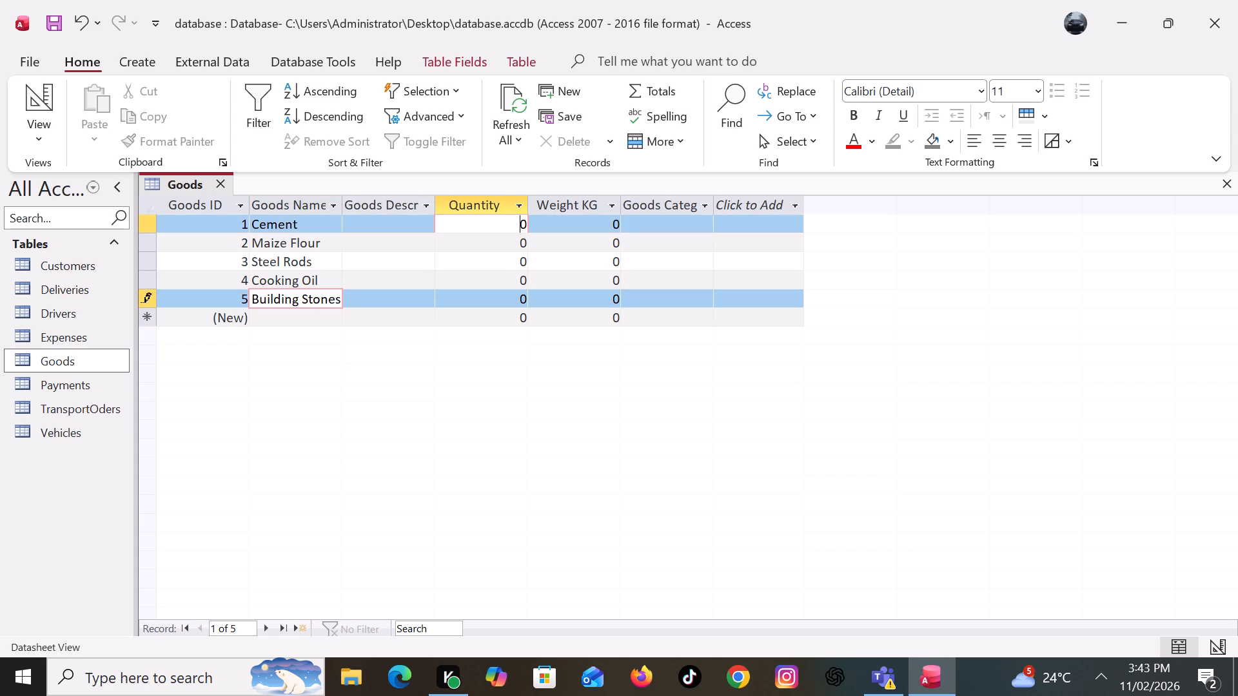
{"action": "type", "text": "20"}
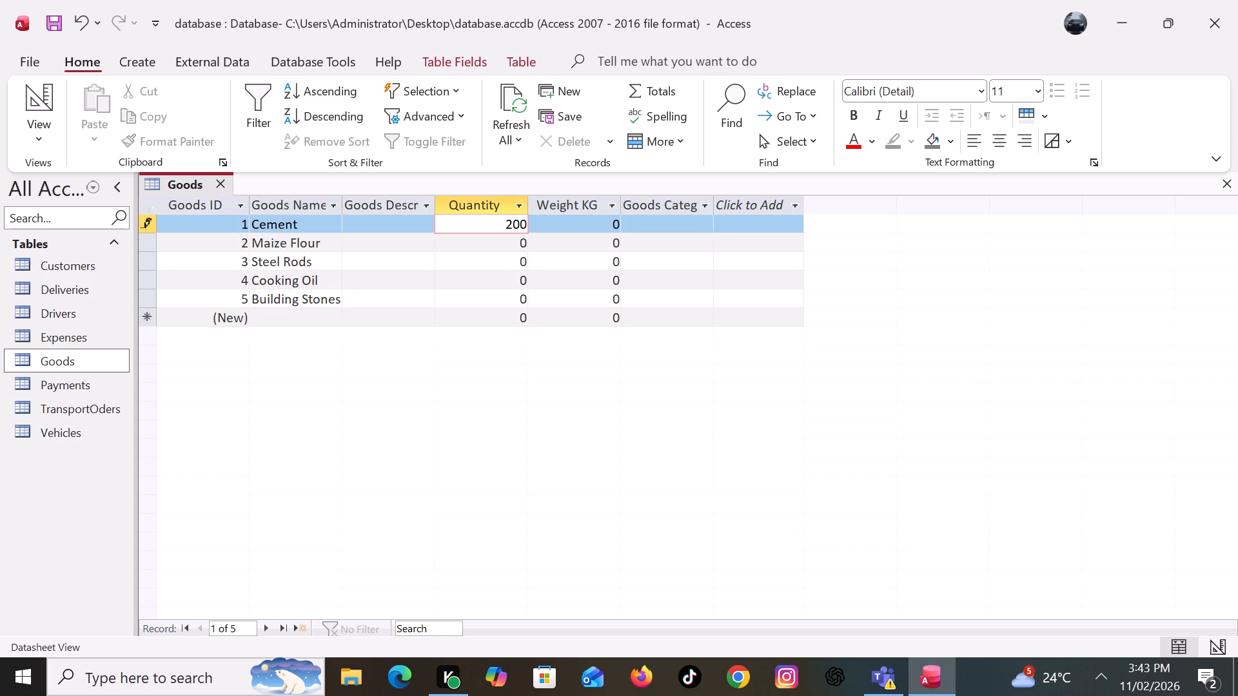
{"action": "key", "text": "Down"}
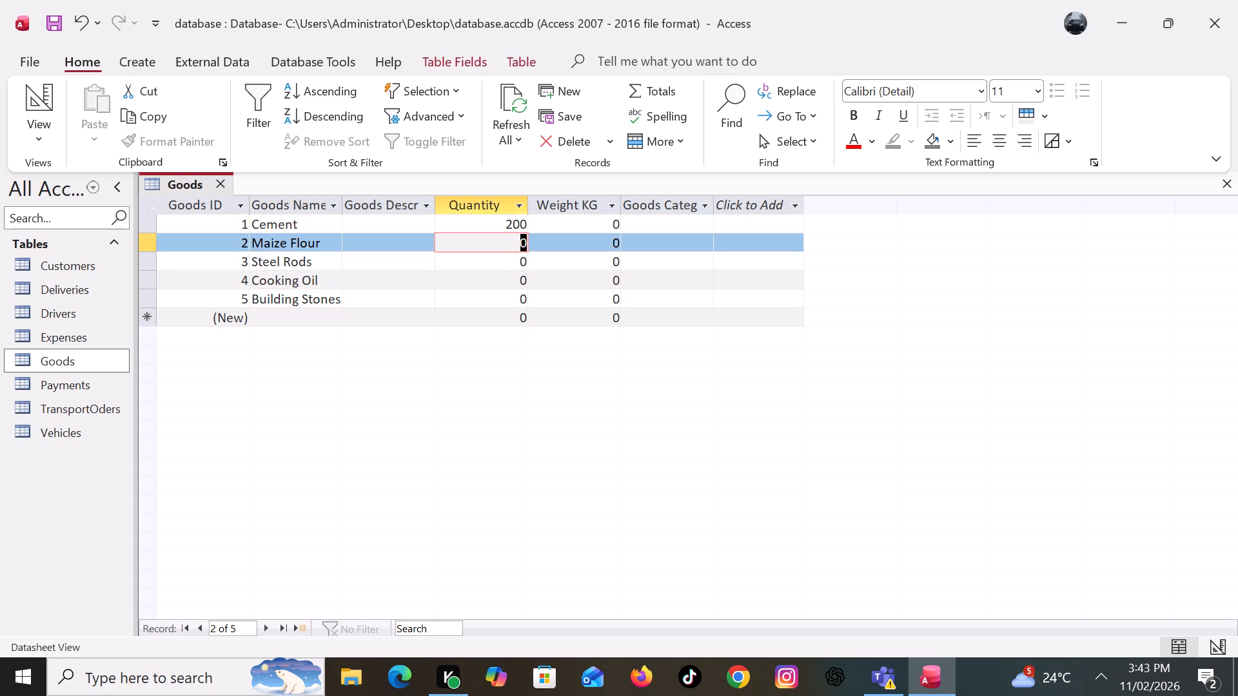
{"action": "type", "text": "100"}
{"action": "key", "text": "Down"}
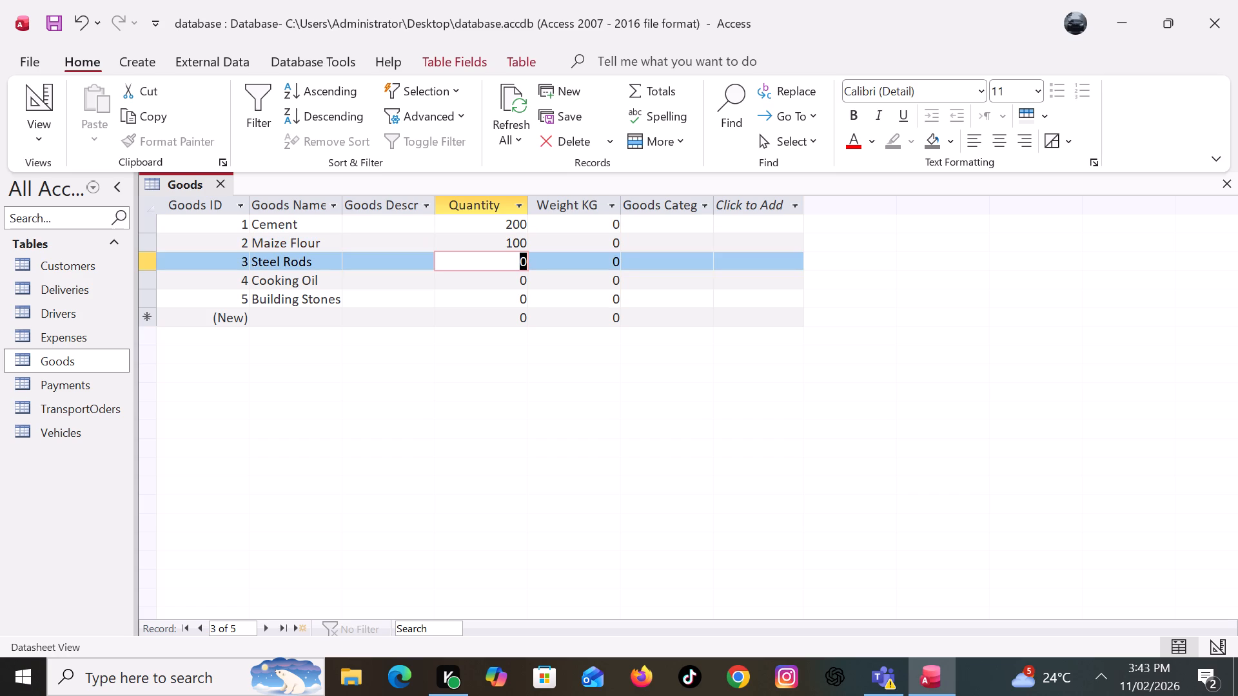
{"action": "key", "text": "6"}
{"action": "key", "text": "BackSpace"}
{"action": "type", "text": "50"}
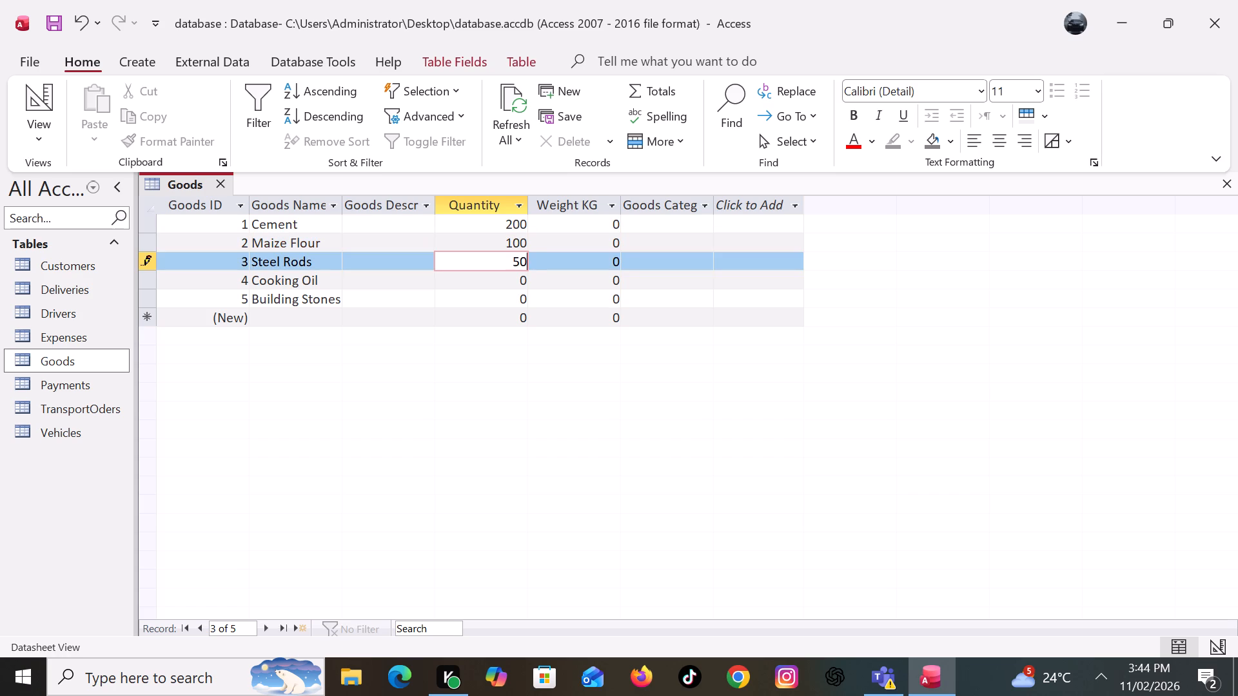
{"action": "key", "text": "Down"}
{"action": "type", "text": "150"}
{"action": "key", "text": "Down"}
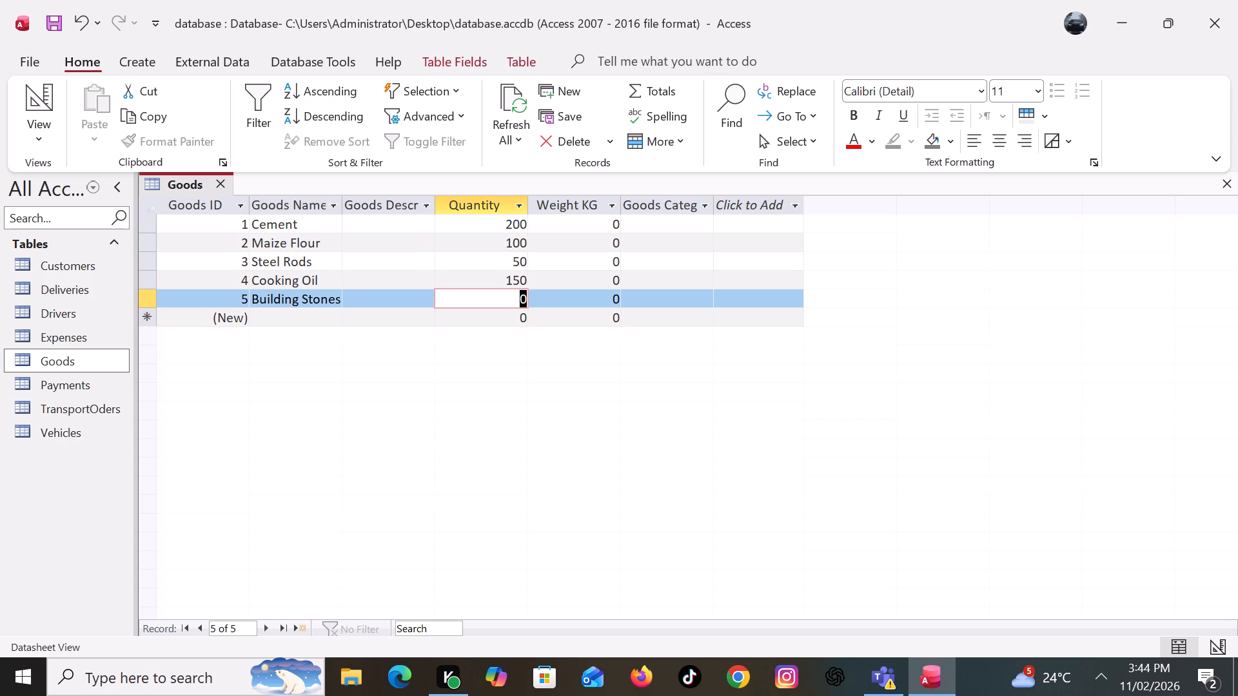
{"action": "type", "text": "500"}
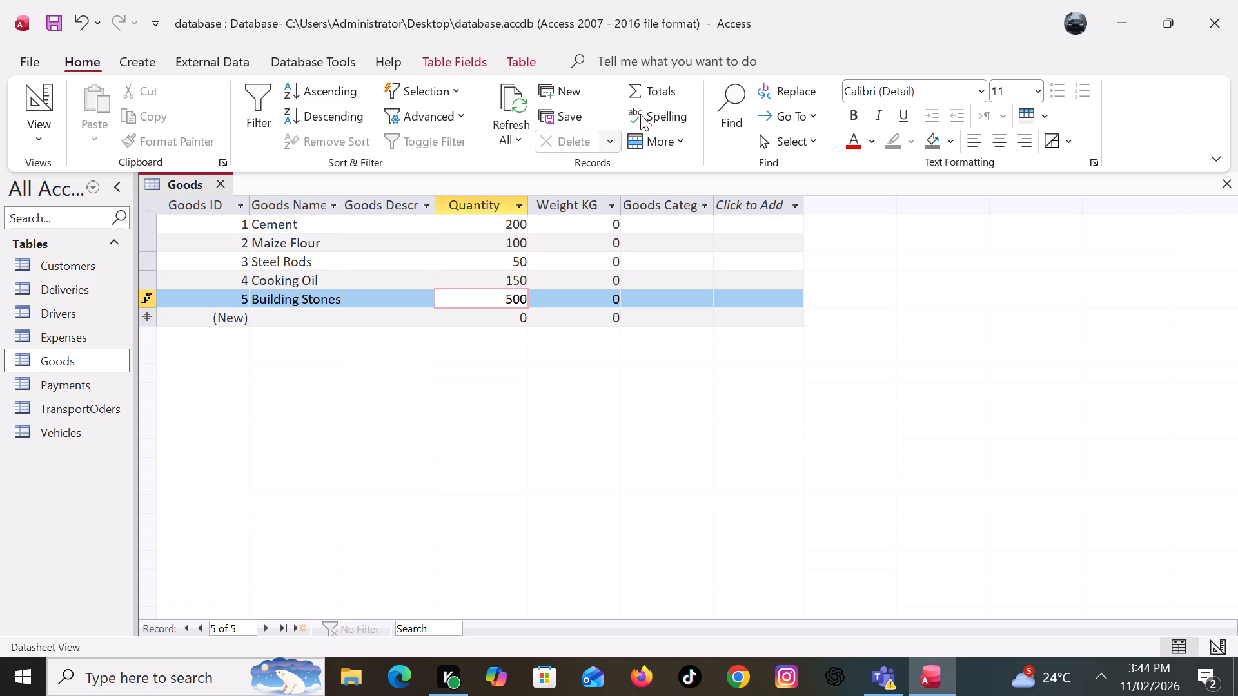
Set the Weight KG to 10000 for Cement, 5000 for Maize Flour, 4000 for Steel Rods, 3000 for Cooking Oil and 12000 for Building Stones.
{"action": "left_click", "coordinate": [600, 222]}
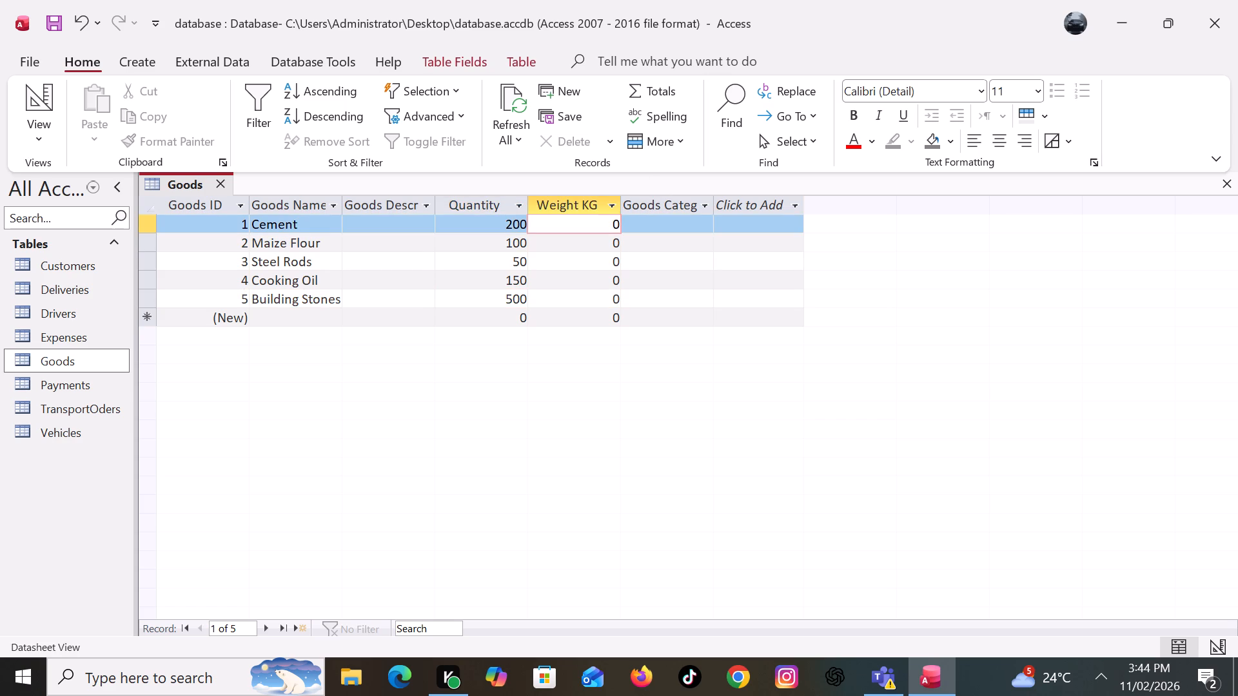
{"action": "key", "text": "1"}
{"action": "type", "text": "000"}
{"action": "key", "text": "Down"}
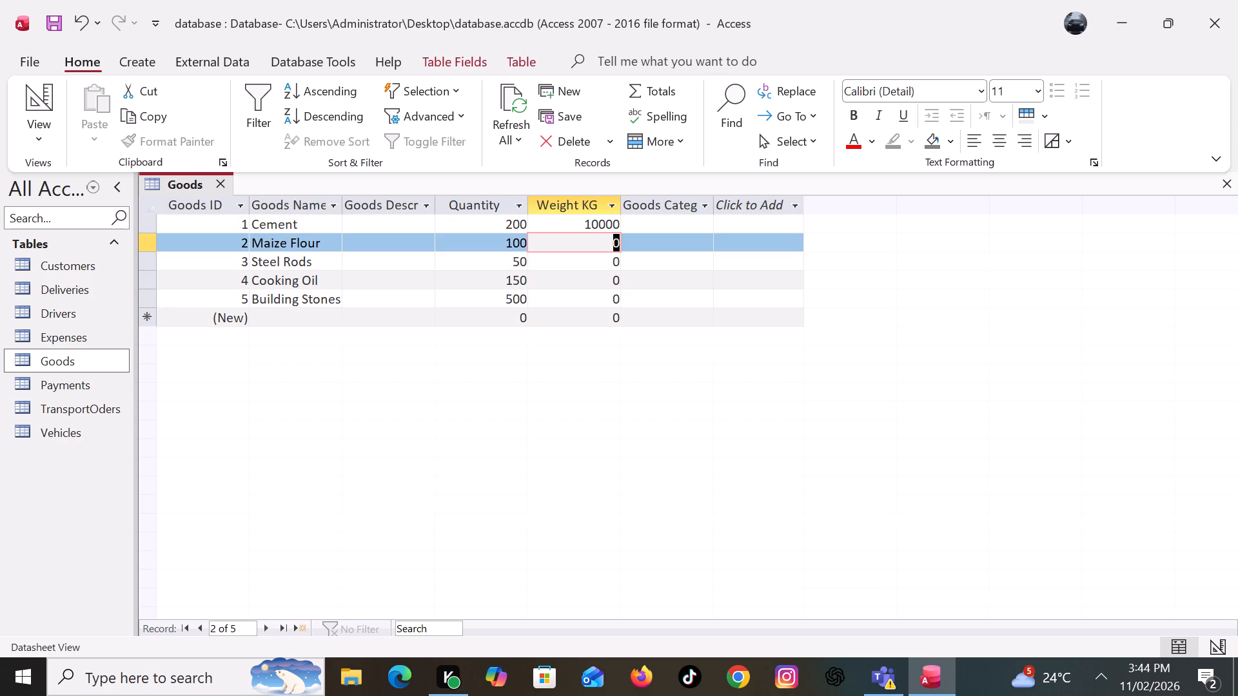
{"action": "type", "text": "5000"}
{"action": "key", "text": "Down"}
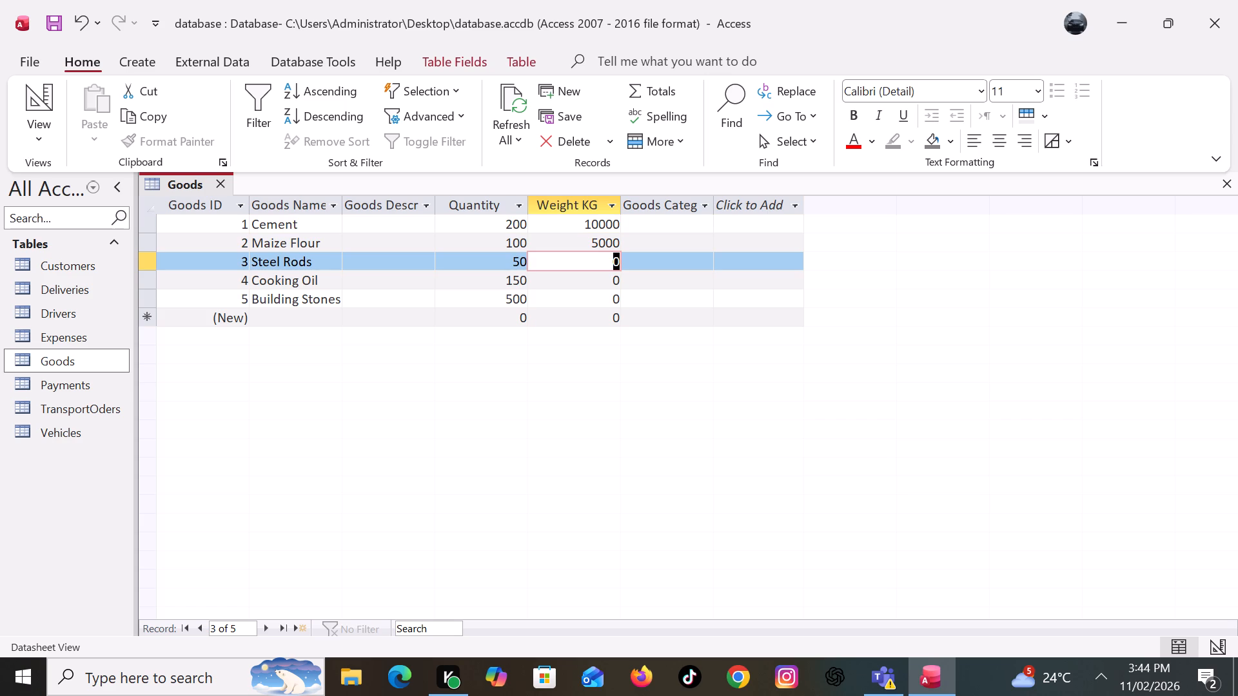
{"action": "key", "text": "4"}
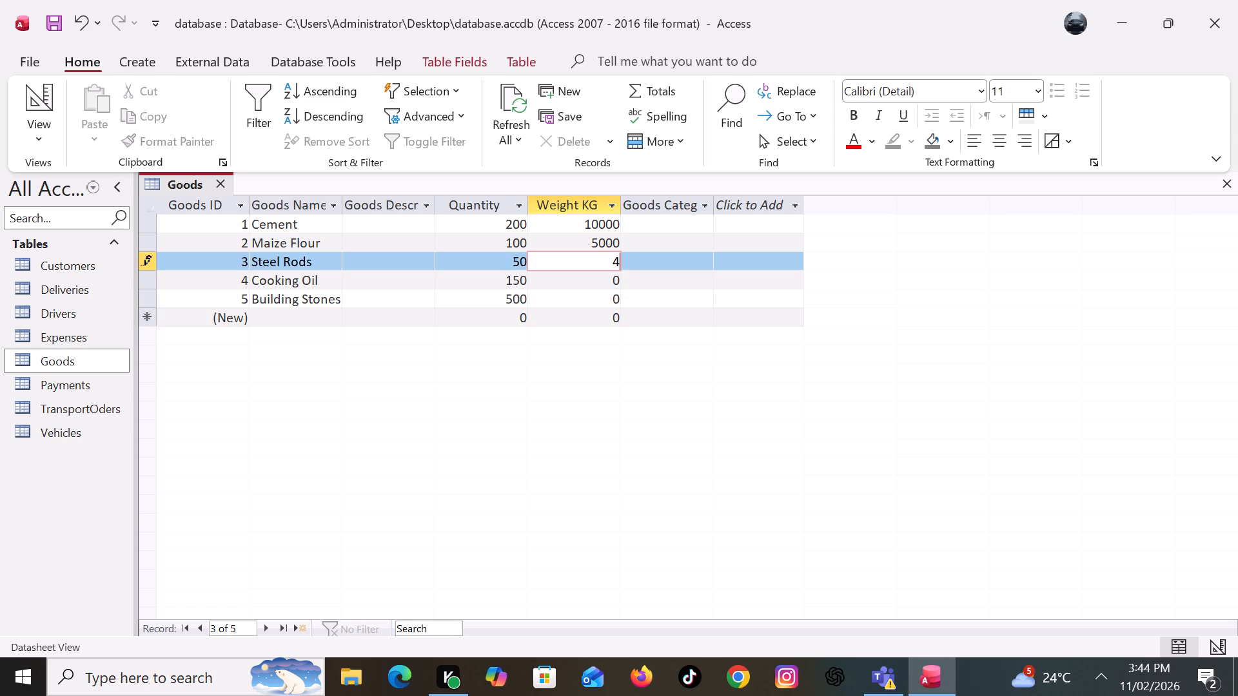
{"action": "type", "text": "000"}
{"action": "key", "text": "Down"}
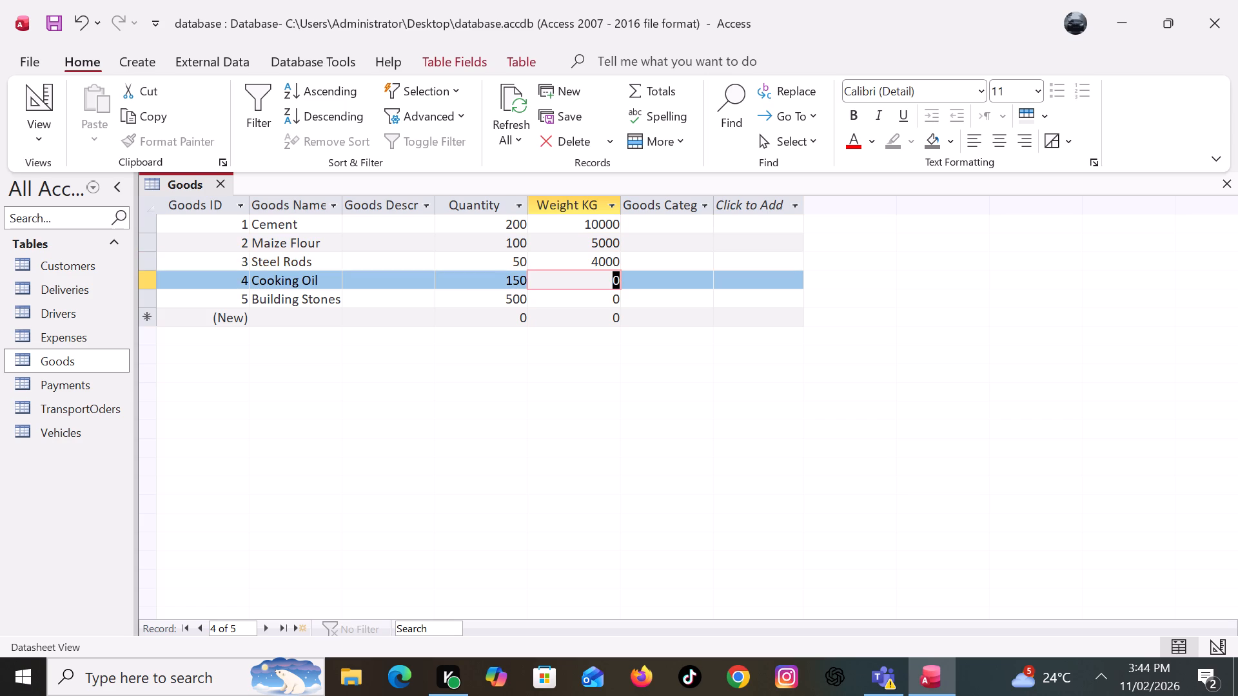
{"action": "type", "text": "3000"}
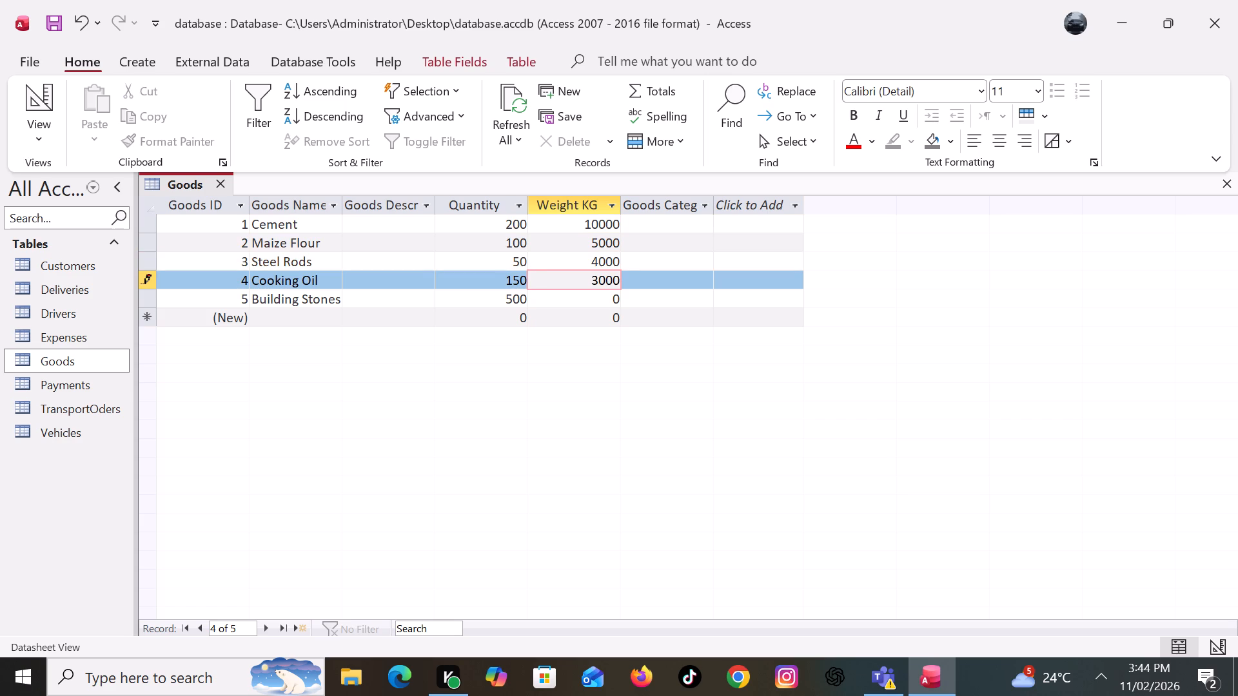
{"action": "key", "text": "Down"}
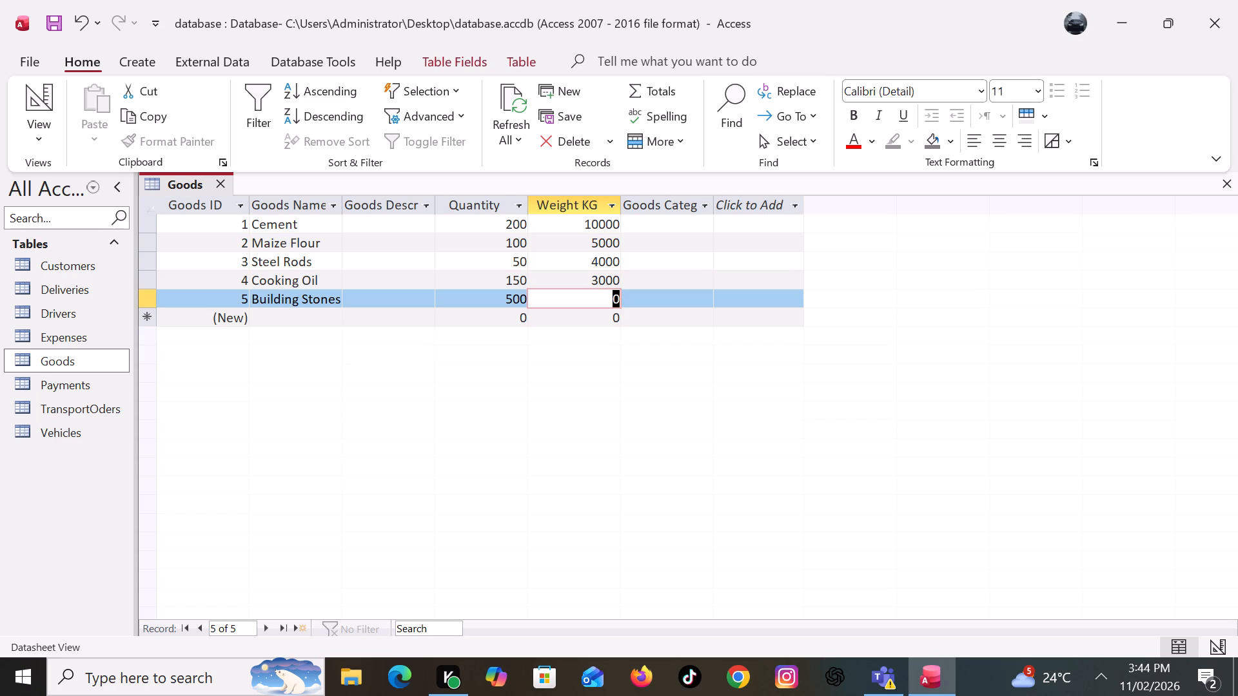
{"action": "type", "text": "12000"}
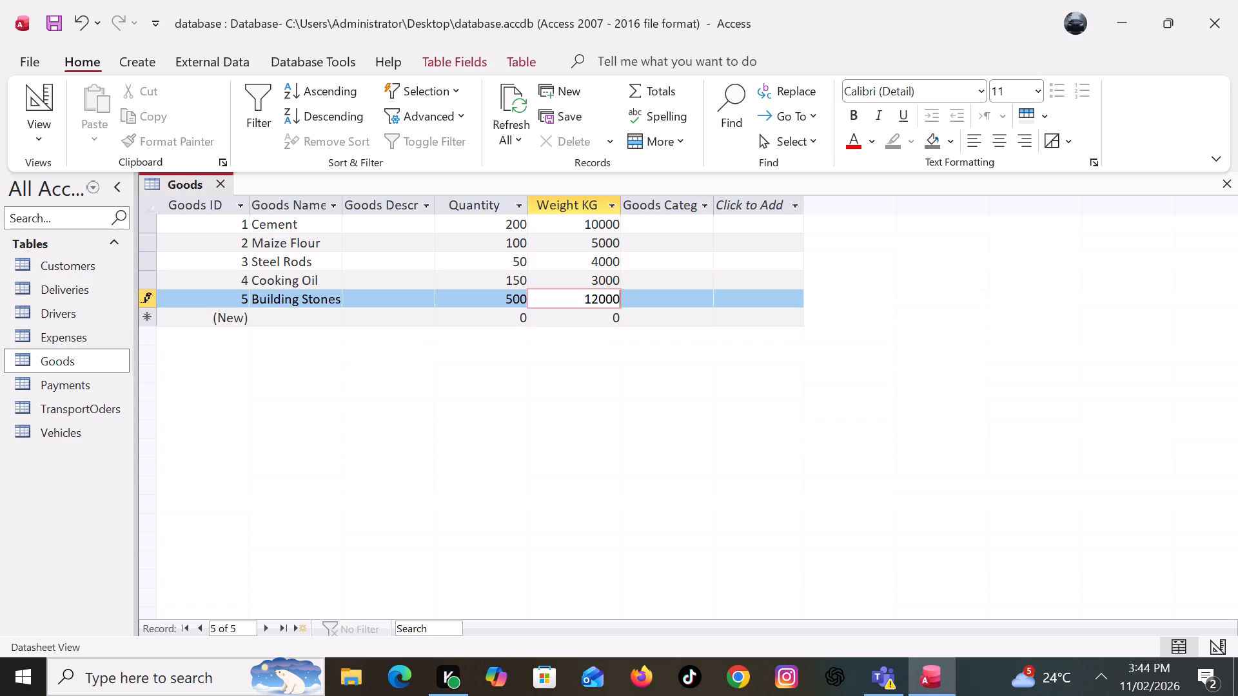
Close the Goods table.
{"action": "left_click", "coordinate": [77, 339]}
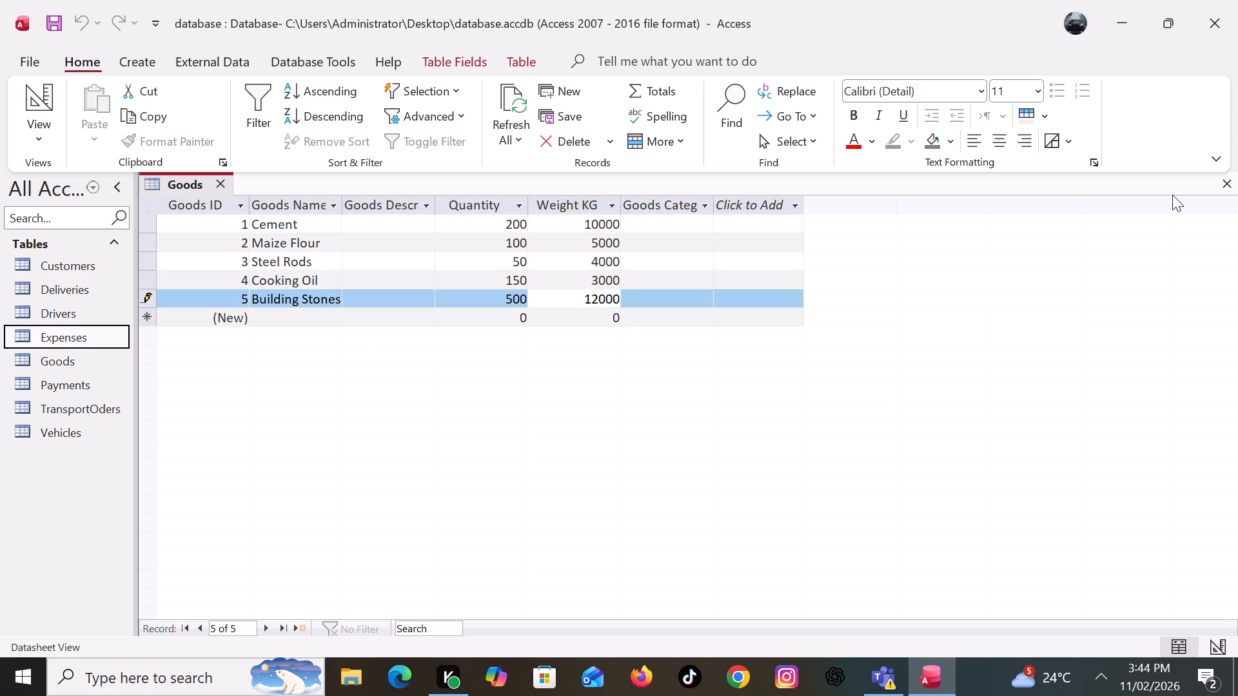
{"action": "left_click", "coordinate": [1228, 177]}
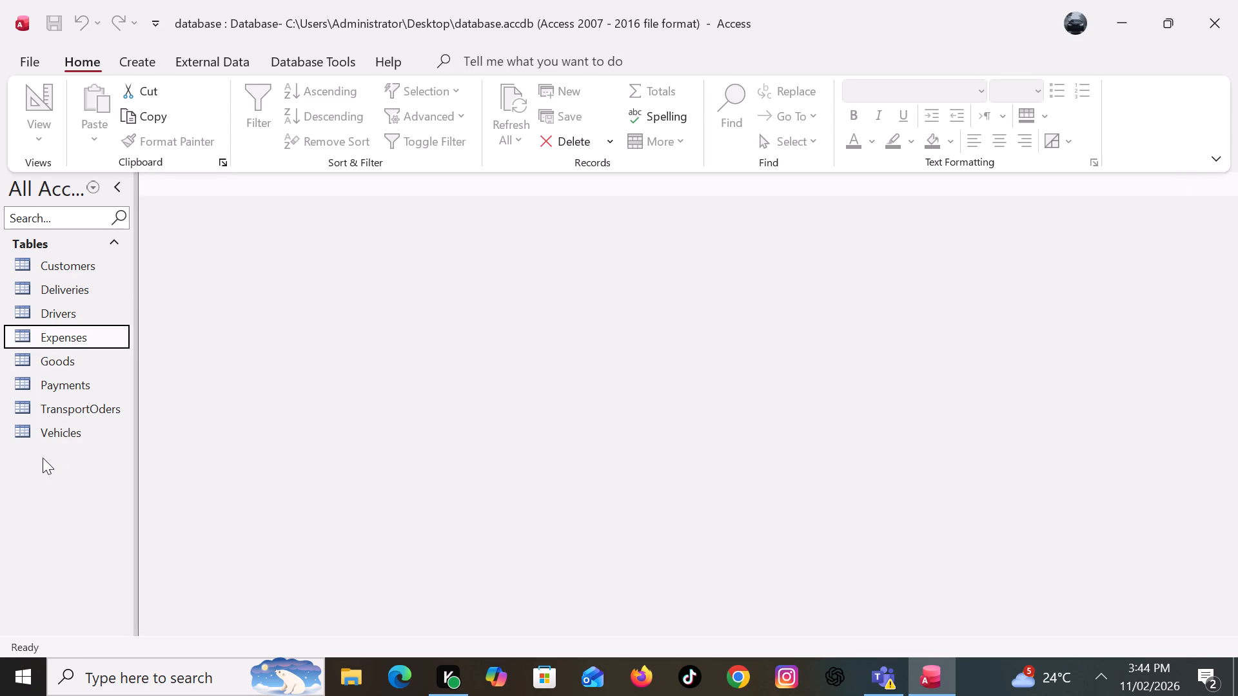
Open the Vehicles, TransportOders and Payments tables to check their fields and records, and close all three.
{"action": "left_click", "coordinate": [57, 430]}
{"action": "double_click", "coordinate": [57, 430]}
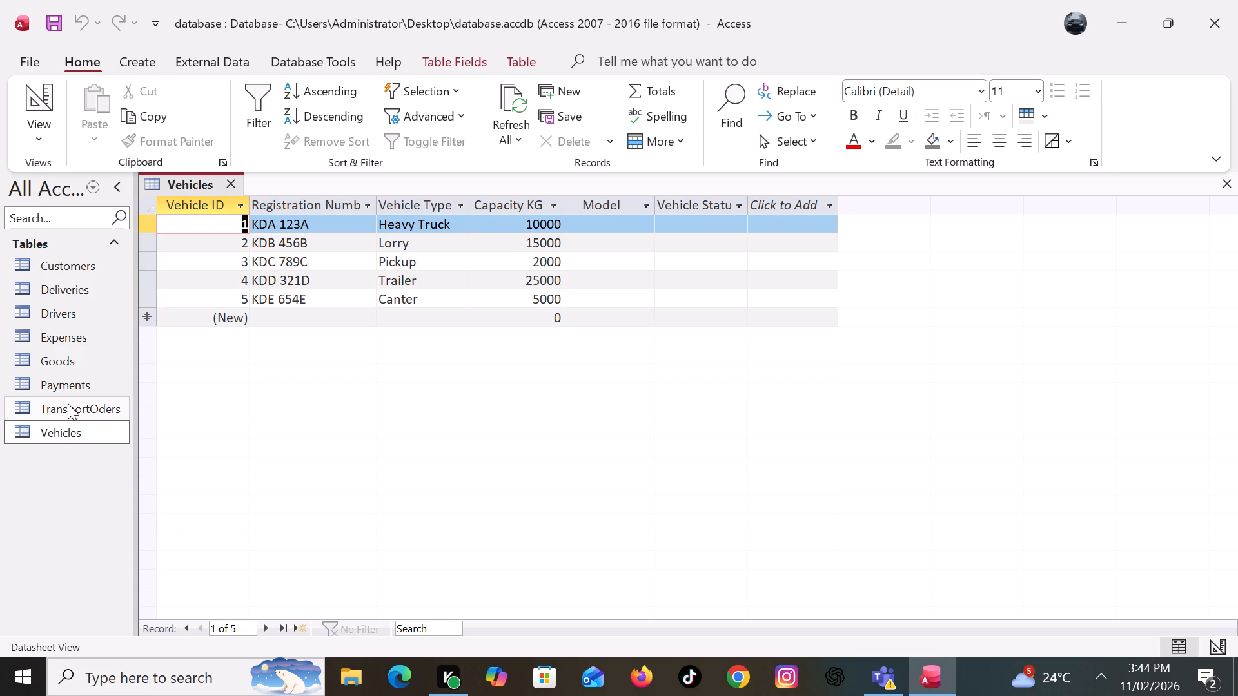
{"action": "double_click", "coordinate": [68, 402]}
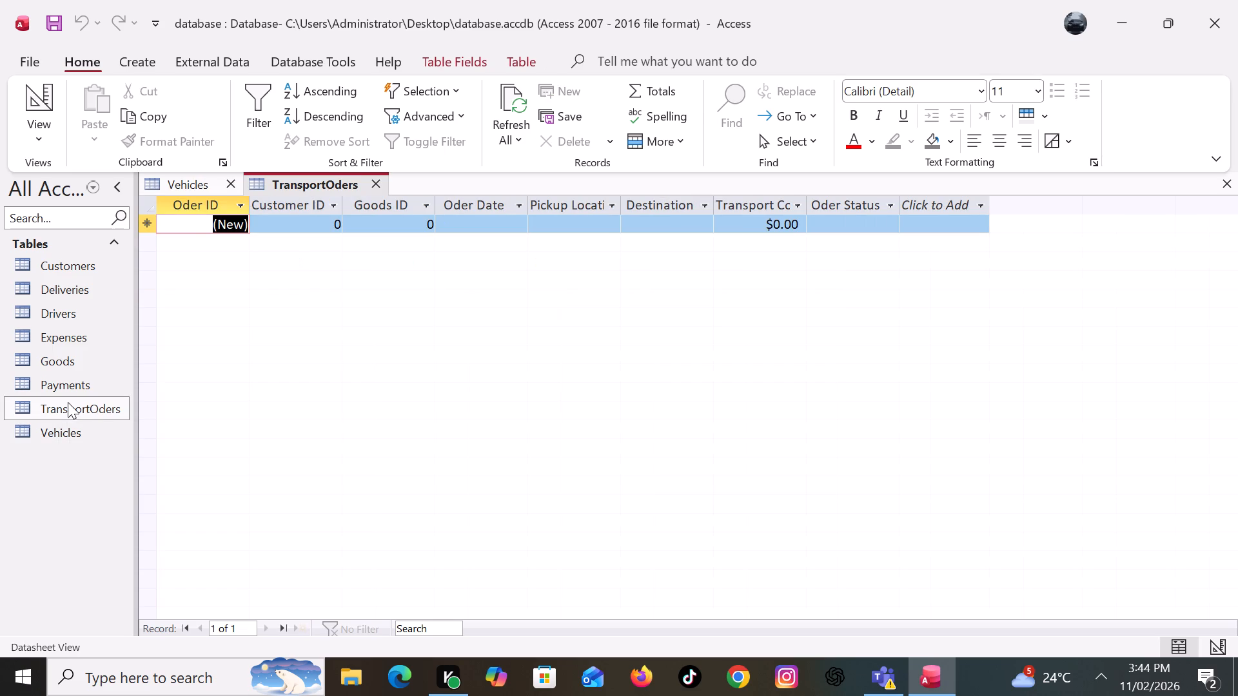
{"action": "double_click", "coordinate": [68, 387]}
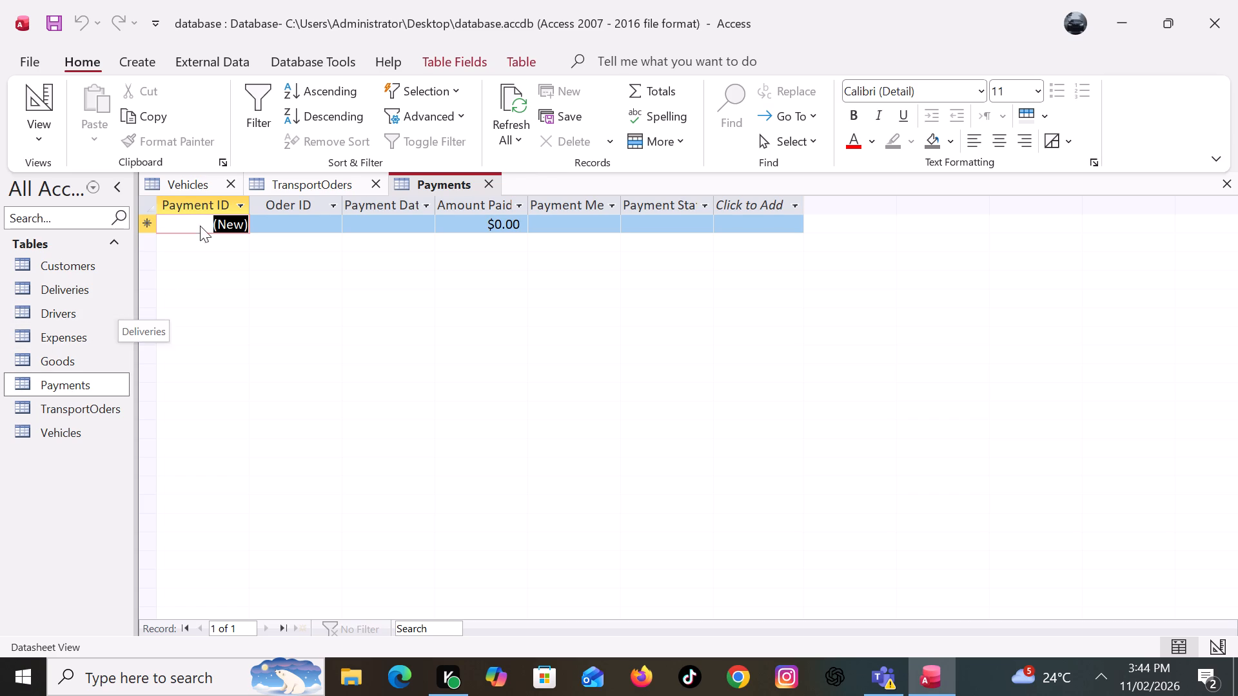
{"action": "left_click", "coordinate": [159, 63]}
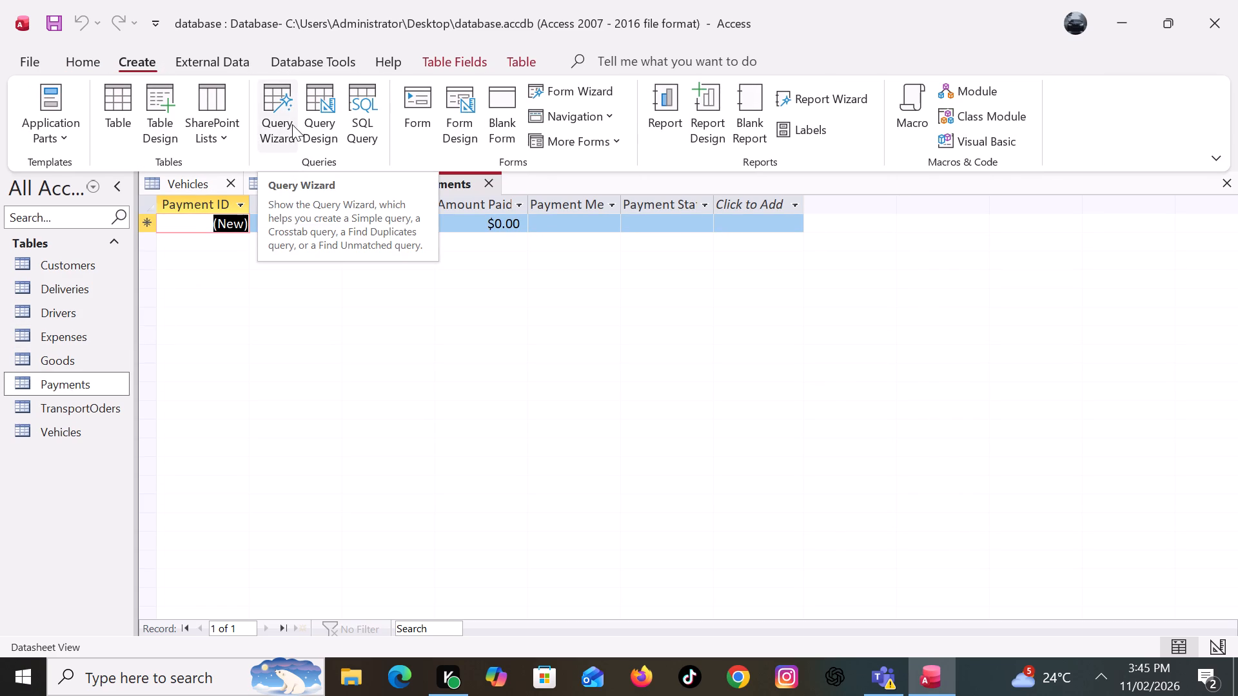
{"action": "left_click", "coordinate": [1221, 178]}
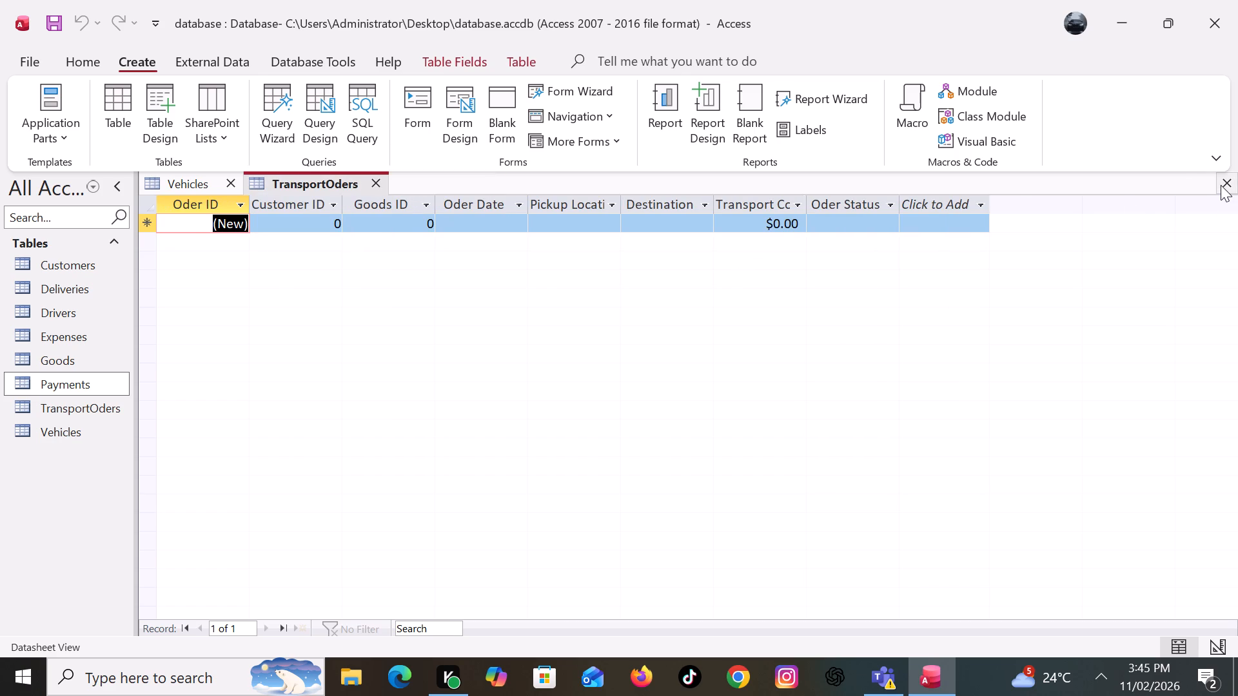
{"action": "left_click", "coordinate": [1221, 185]}
{"action": "left_click", "coordinate": [1221, 185]}
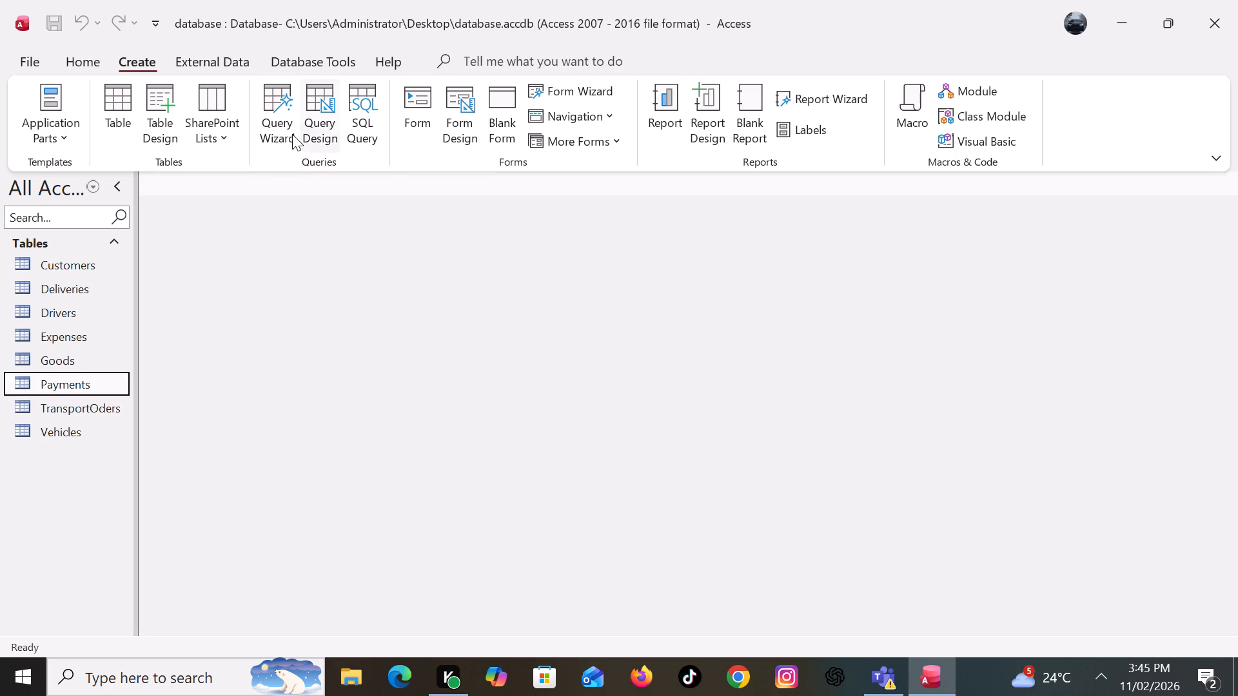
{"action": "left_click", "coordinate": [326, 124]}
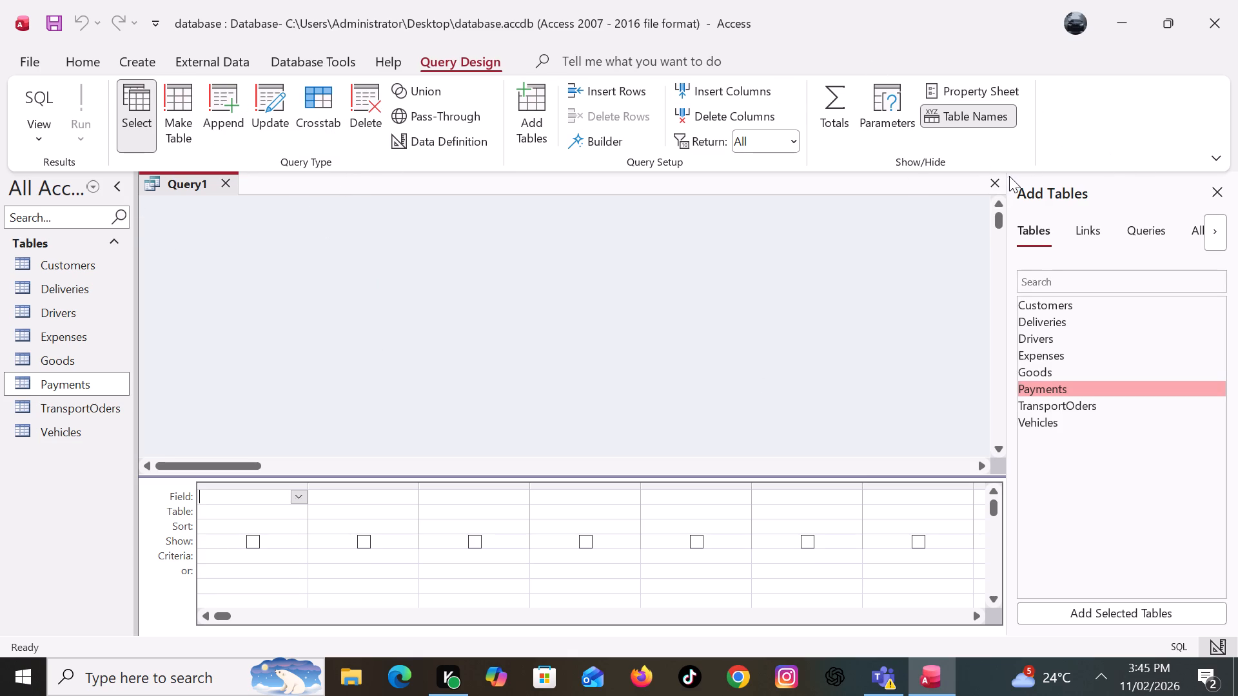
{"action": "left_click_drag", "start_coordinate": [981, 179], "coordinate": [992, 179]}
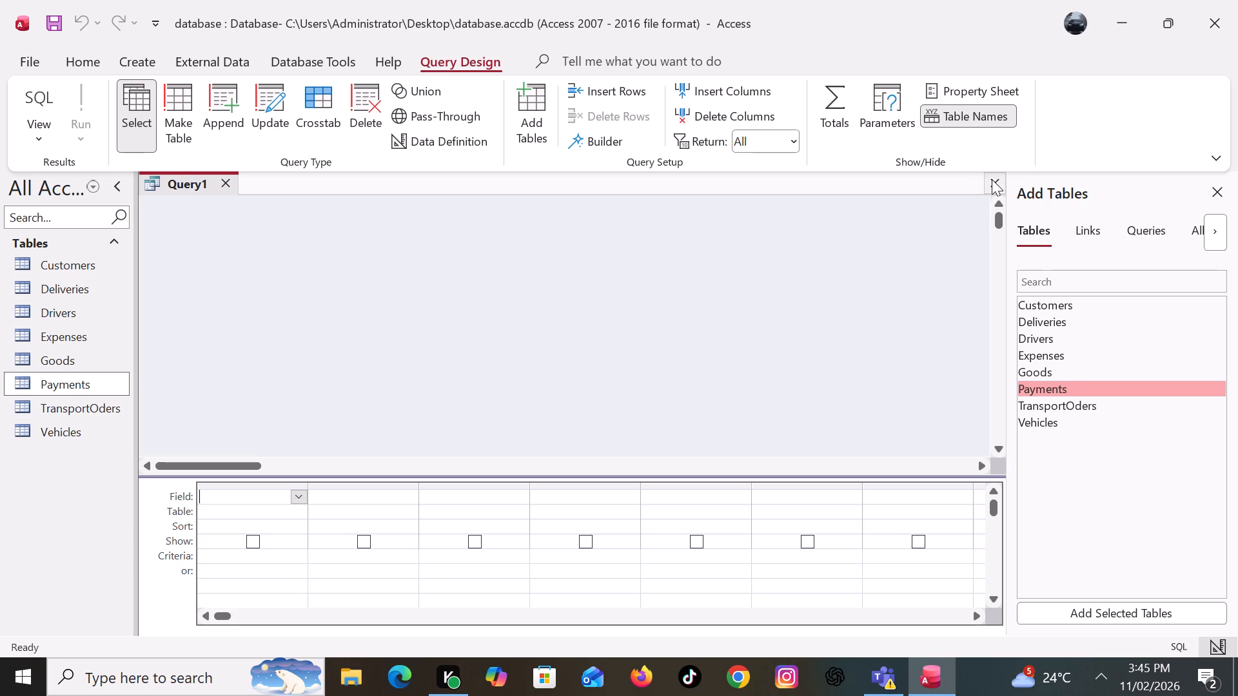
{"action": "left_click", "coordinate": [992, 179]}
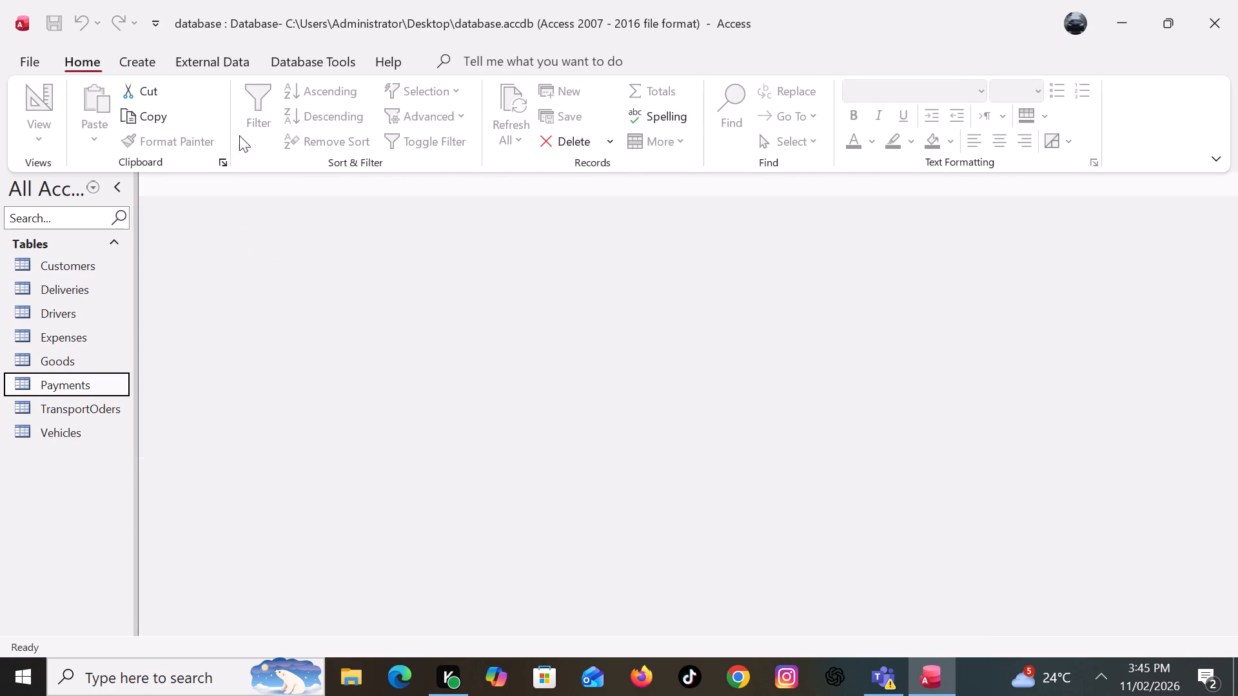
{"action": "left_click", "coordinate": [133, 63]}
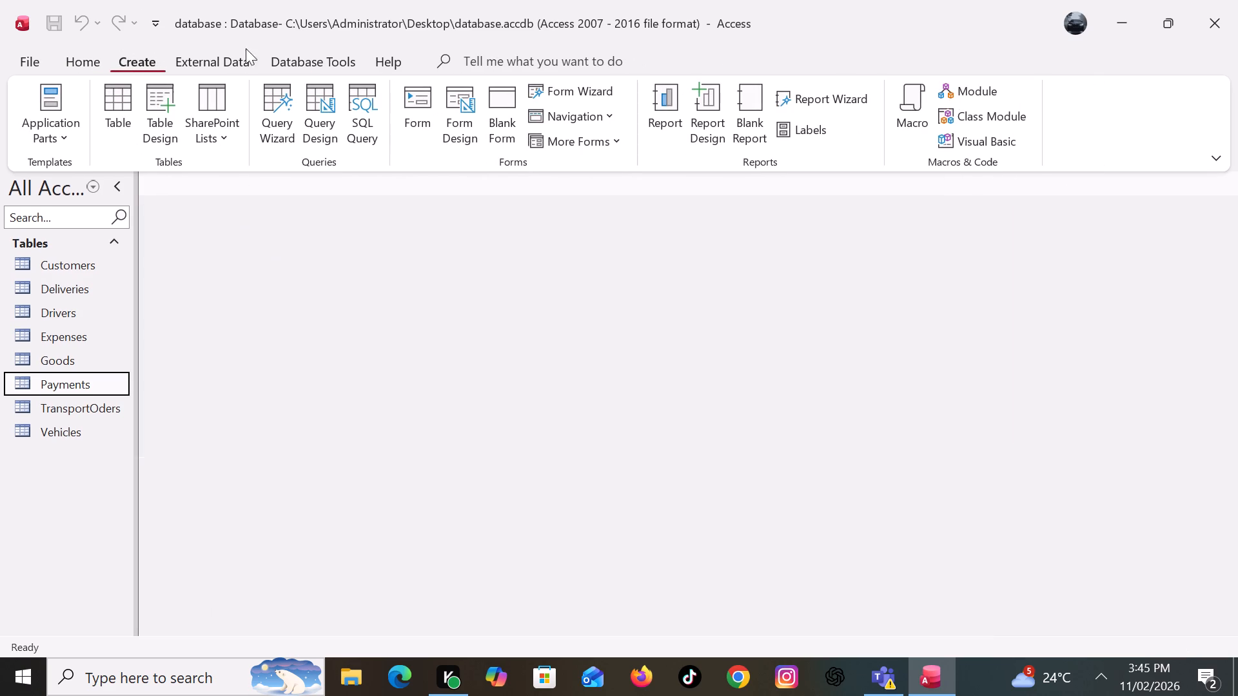
Open the Relationships window and lengthen the Deliveries and TransportOders field lists until all their fields show.
{"action": "left_click", "coordinate": [304, 63]}
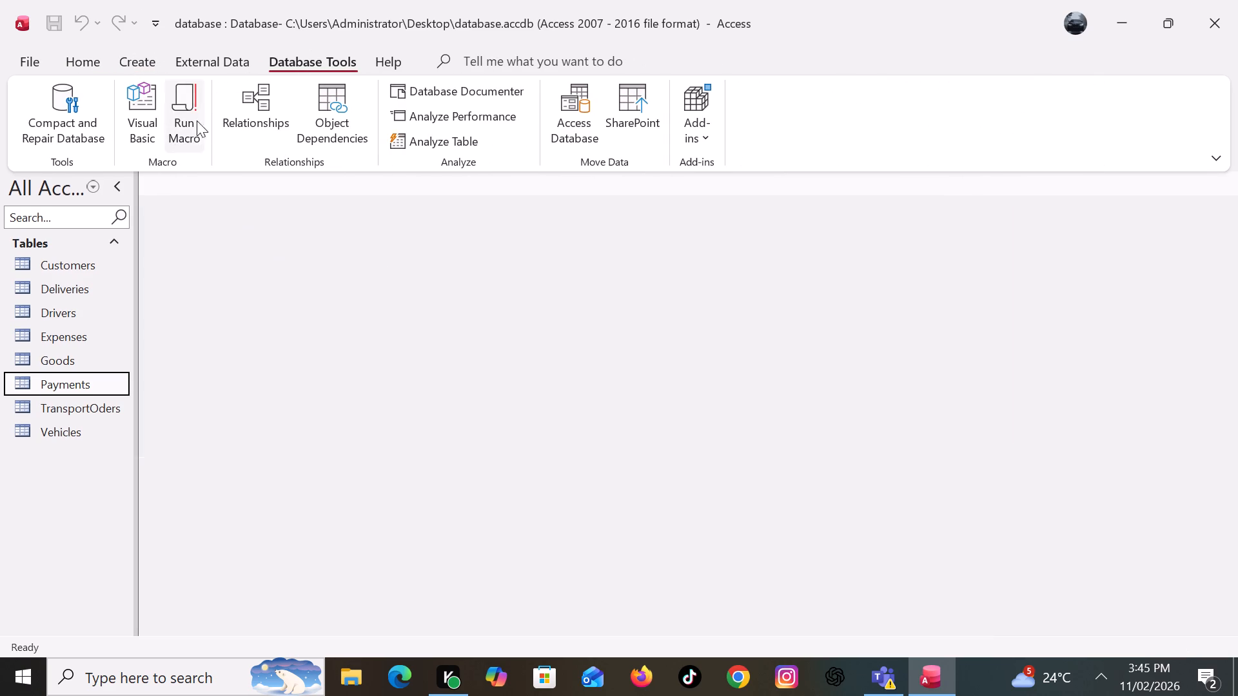
{"action": "left_click", "coordinate": [255, 116]}
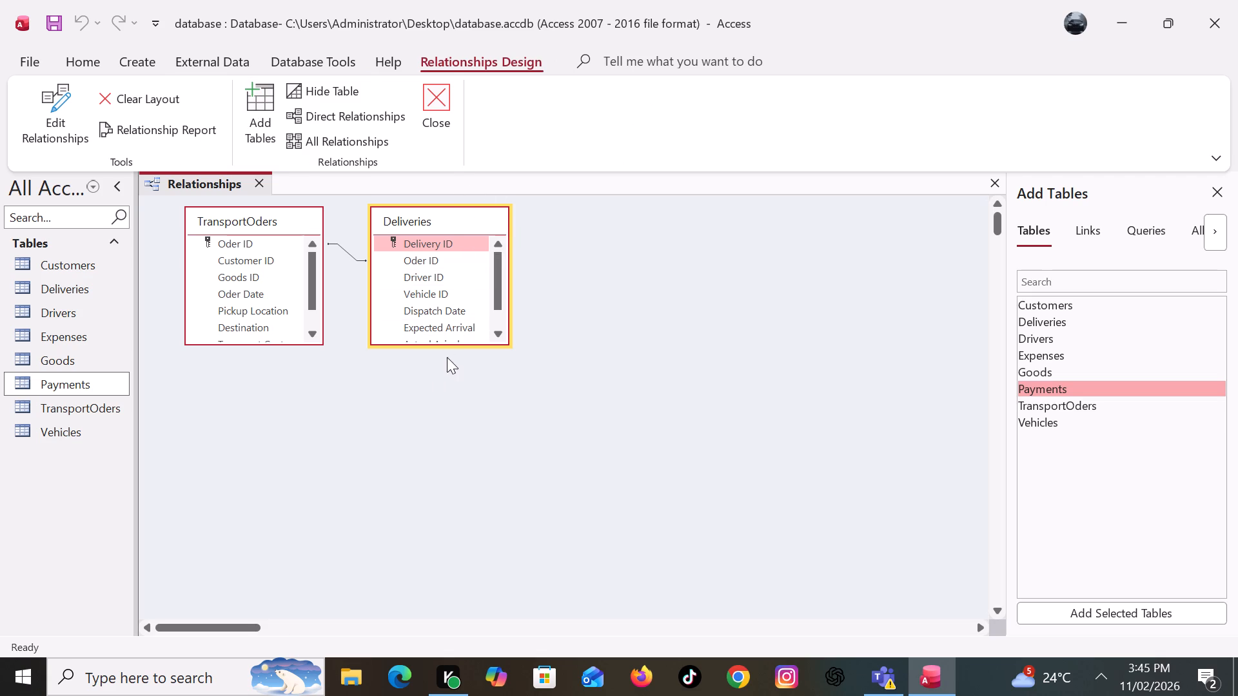
{"action": "left_click_drag", "start_coordinate": [438, 343], "coordinate": [436, 402]}
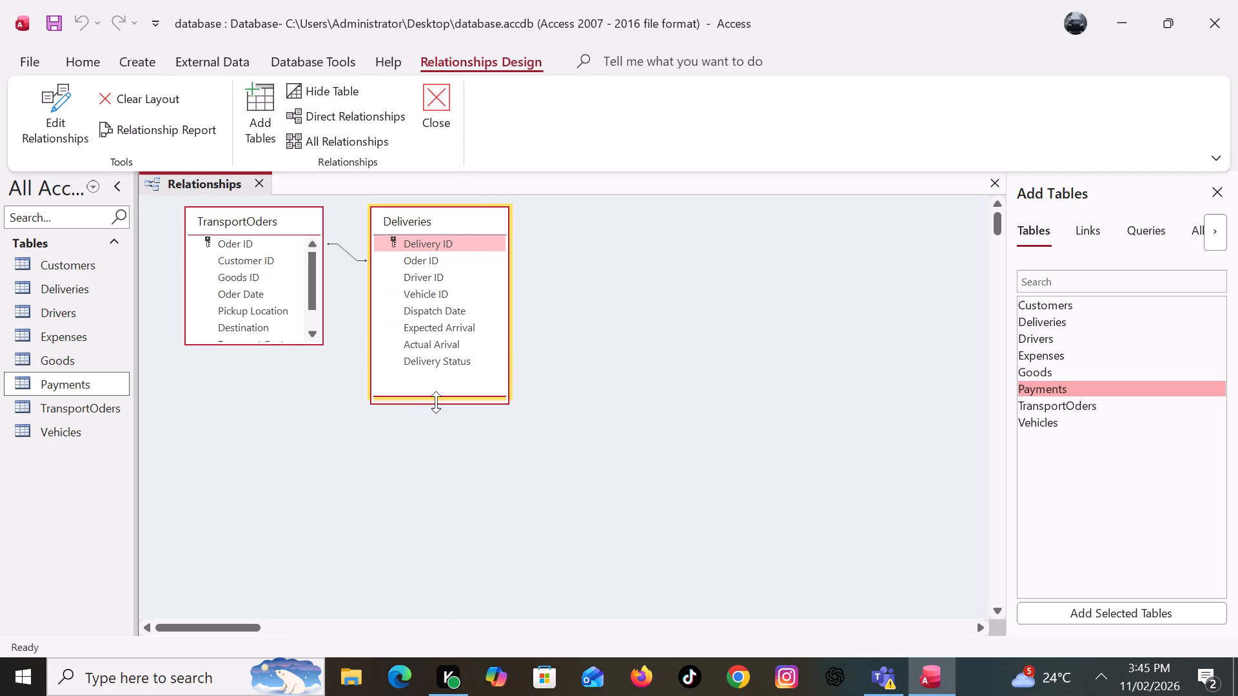
{"action": "left_click_drag", "start_coordinate": [267, 343], "coordinate": [273, 453]}
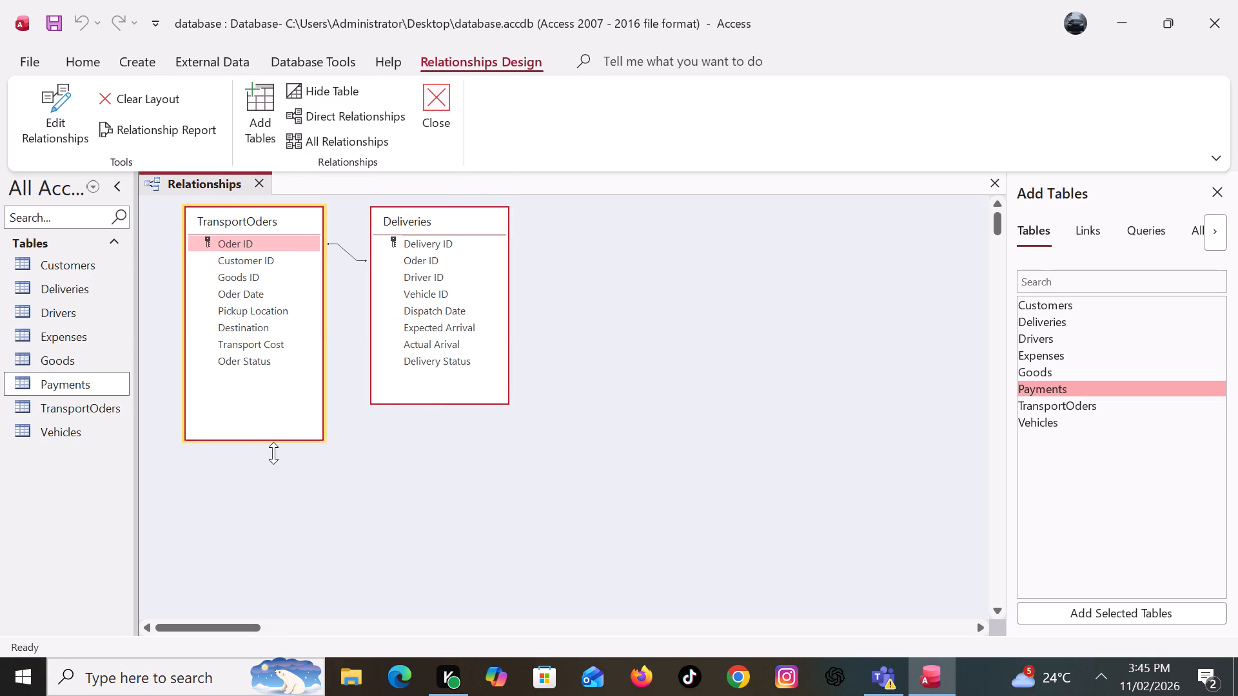
{"action": "left_click_drag", "start_coordinate": [273, 453], "coordinate": [273, 479]}
{"action": "left_click_drag", "start_coordinate": [273, 479], "coordinate": [270, 412]}
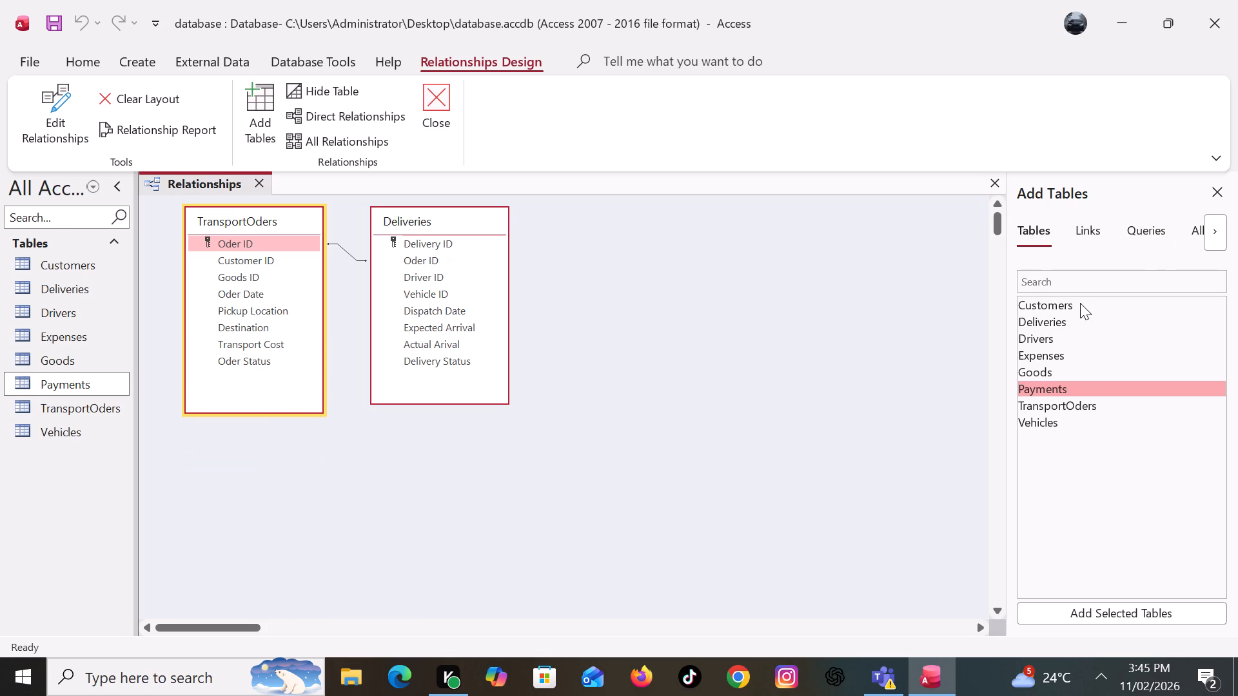
Add the Customers, Drivers, Expenses, Goods, Payments and Vehicles tables to the relationships layout.
{"action": "left_click", "coordinate": [1045, 305]}
{"action": "double_click", "coordinate": [1045, 305]}
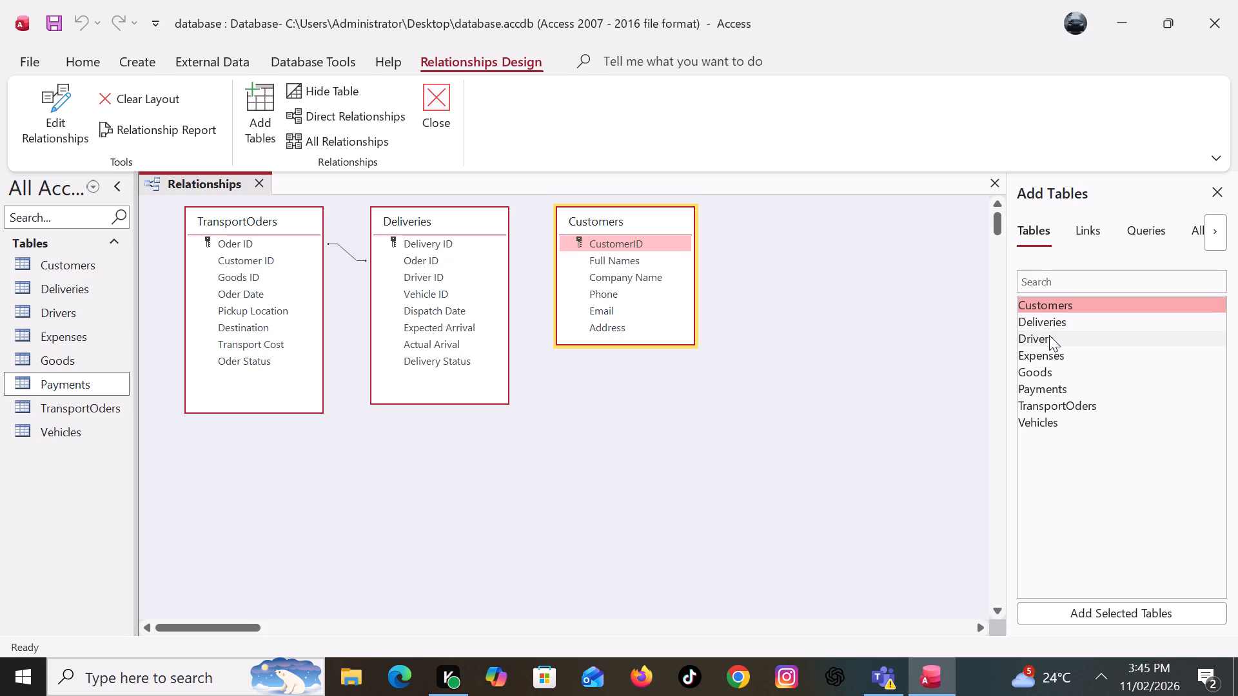
{"action": "double_click", "coordinate": [1049, 335]}
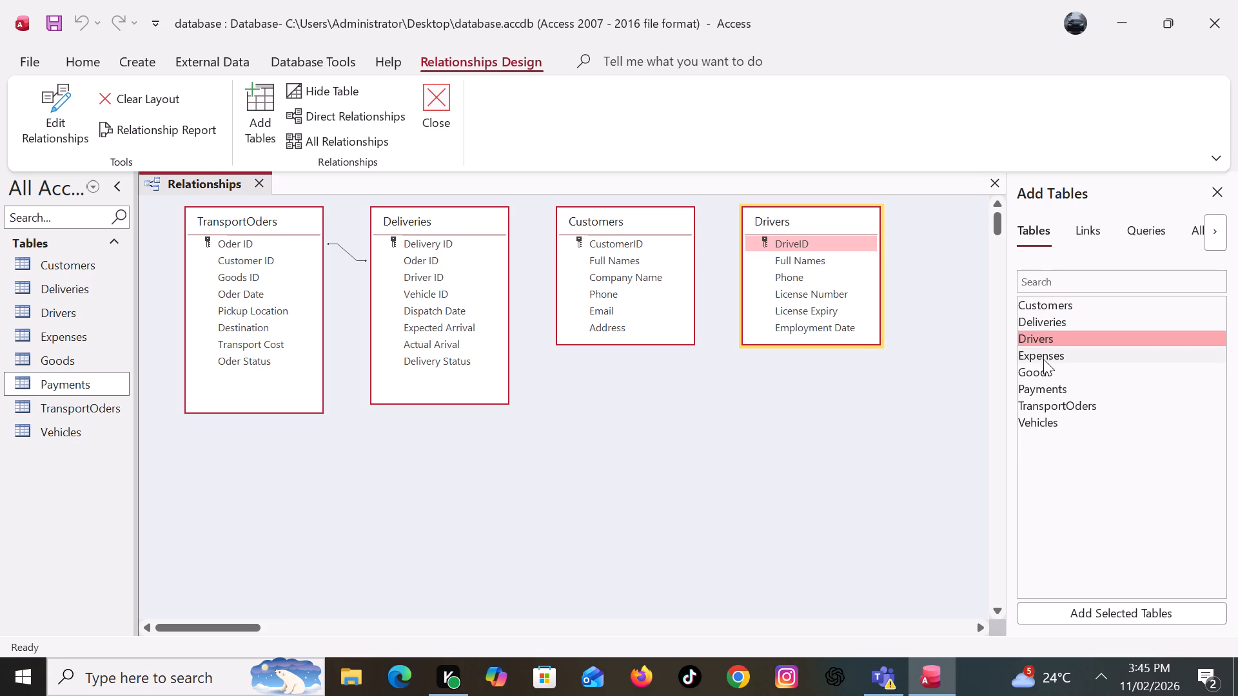
{"action": "double_click", "coordinate": [1043, 359]}
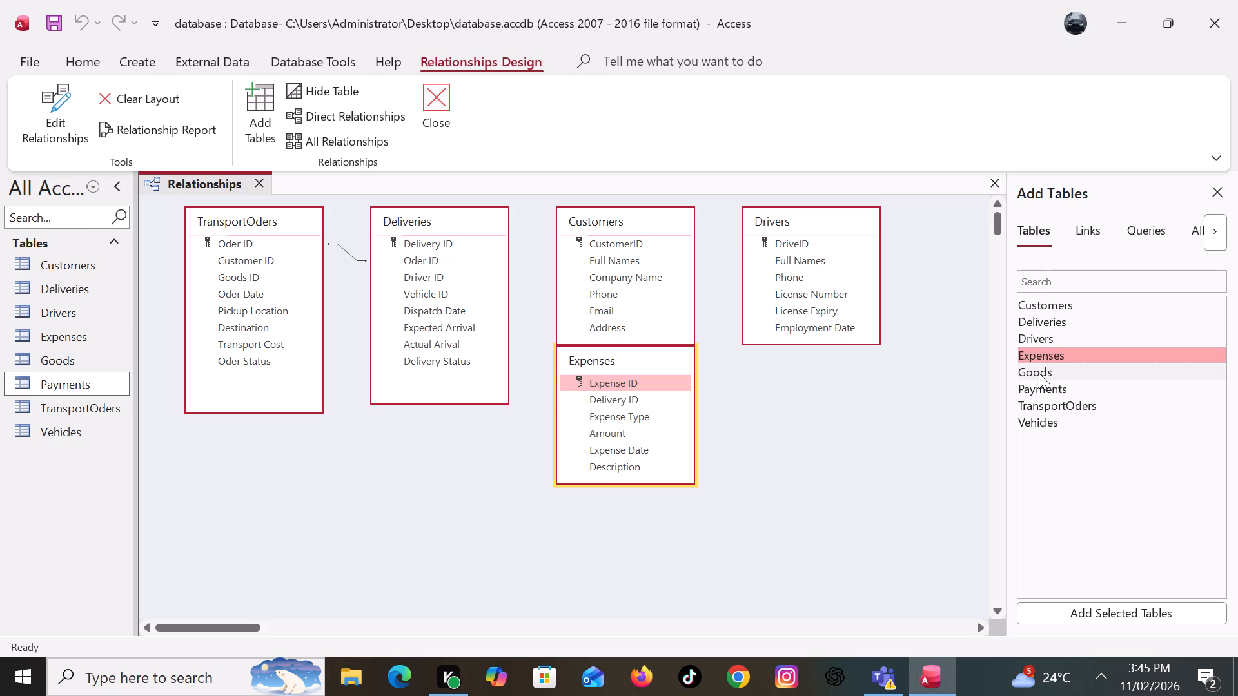
{"action": "double_click", "coordinate": [1039, 373]}
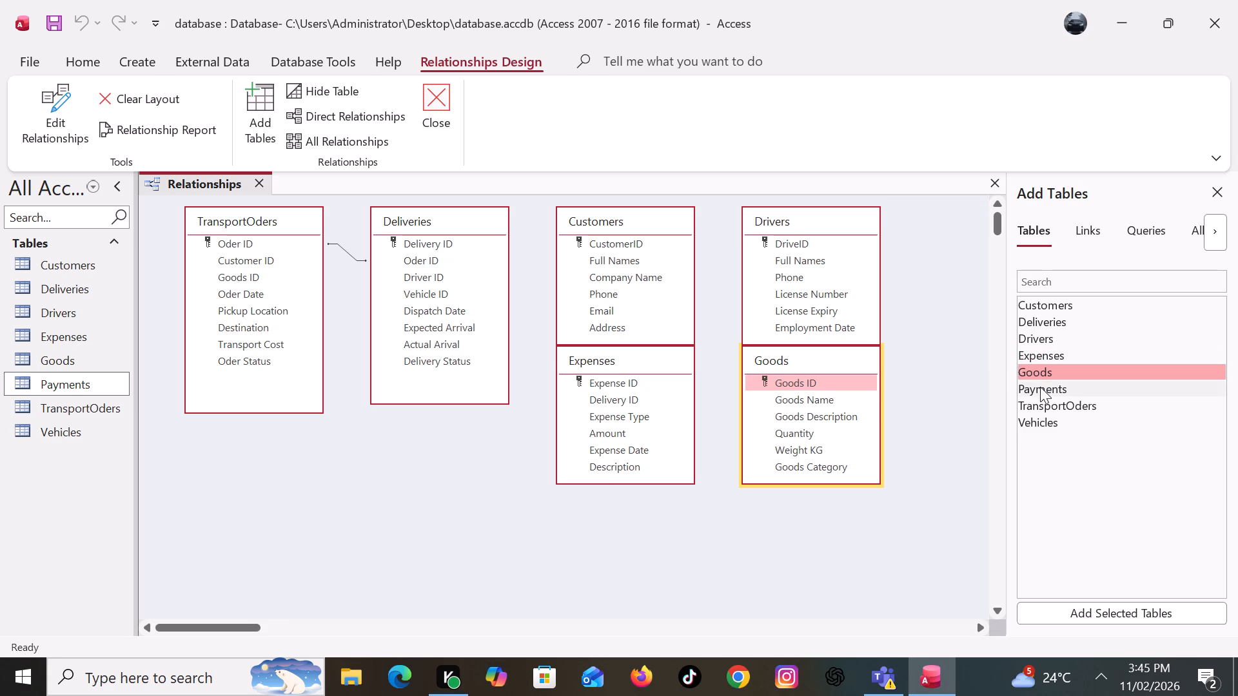
{"action": "double_click", "coordinate": [1040, 387]}
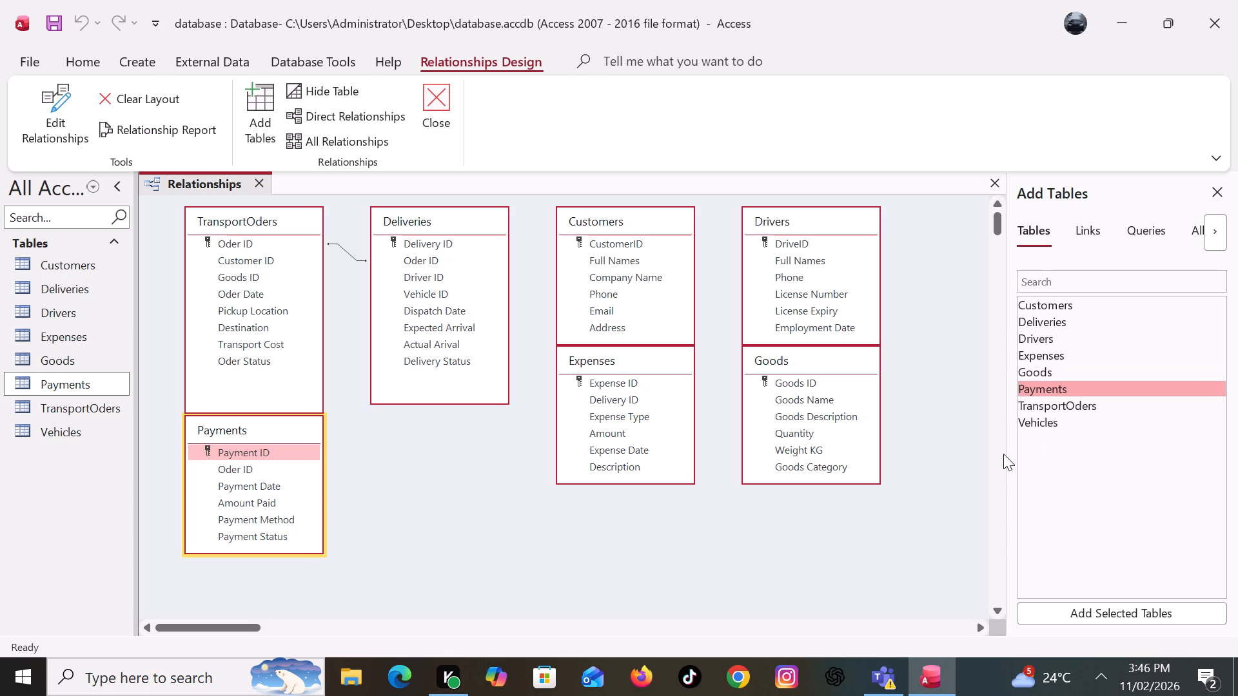
{"action": "double_click", "coordinate": [1051, 419]}
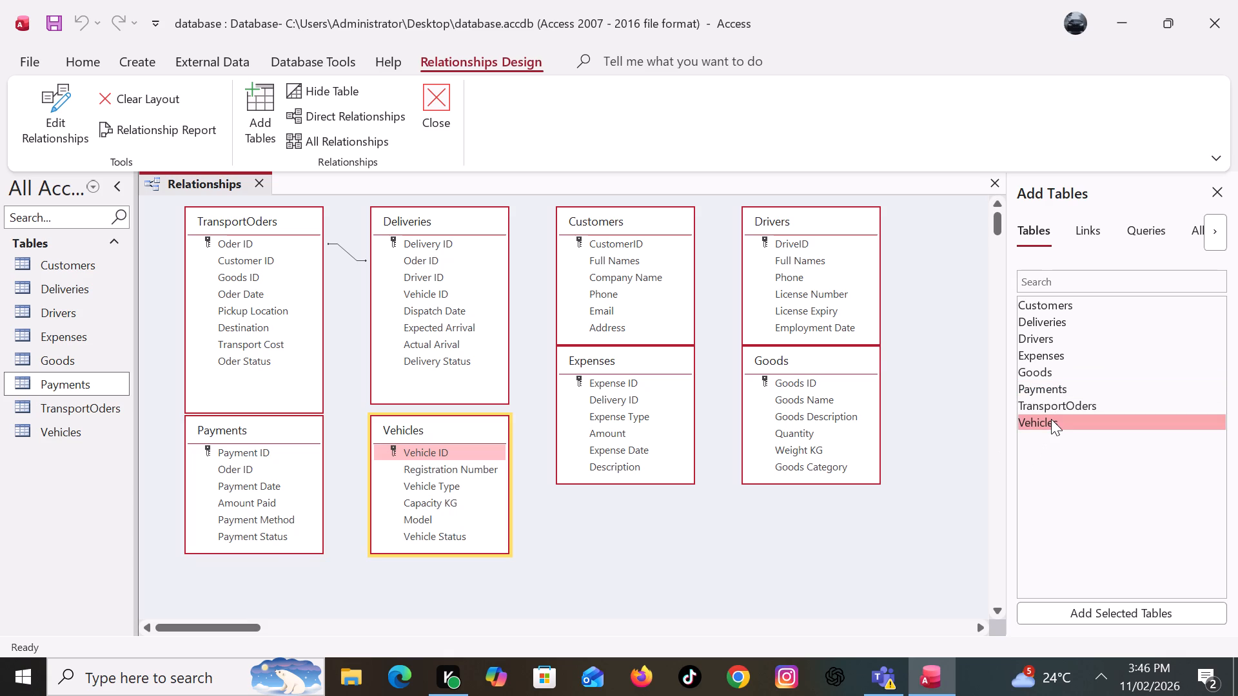
Move the Vehicles and Payments field lists down, clear of the tables above them, and lengthen the Payments list.
{"action": "left_click_drag", "start_coordinate": [427, 427], "coordinate": [437, 479]}
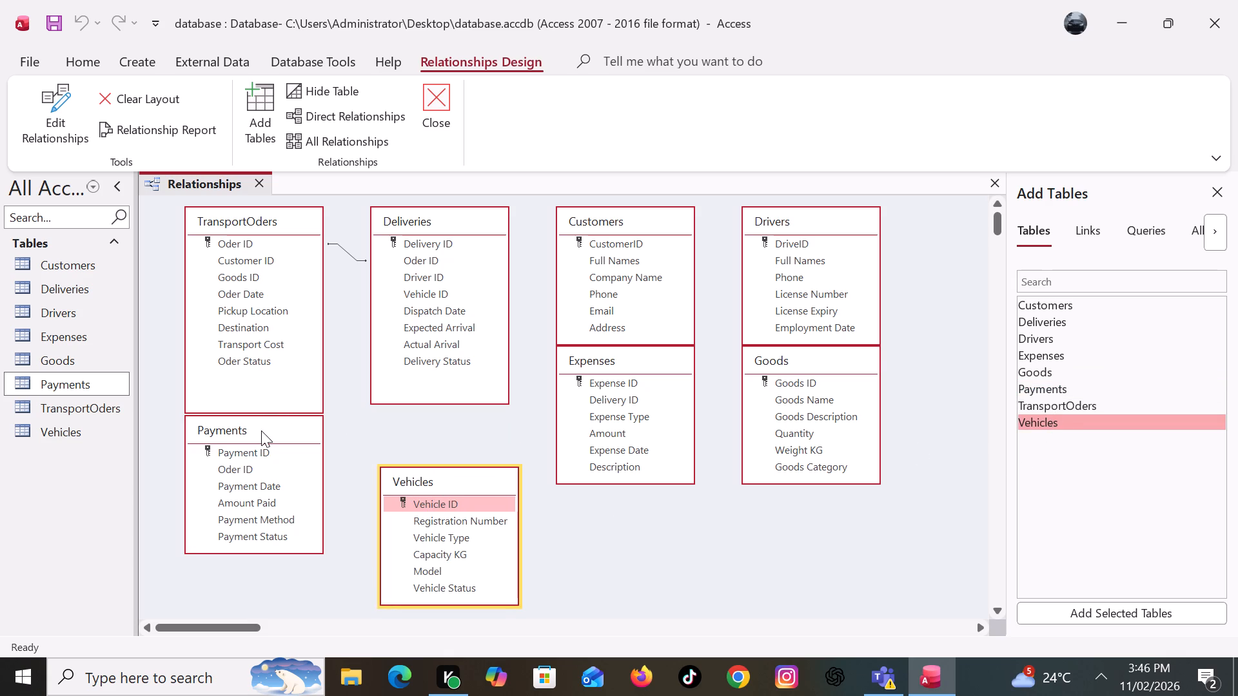
{"action": "left_click_drag", "start_coordinate": [261, 430], "coordinate": [251, 458]}
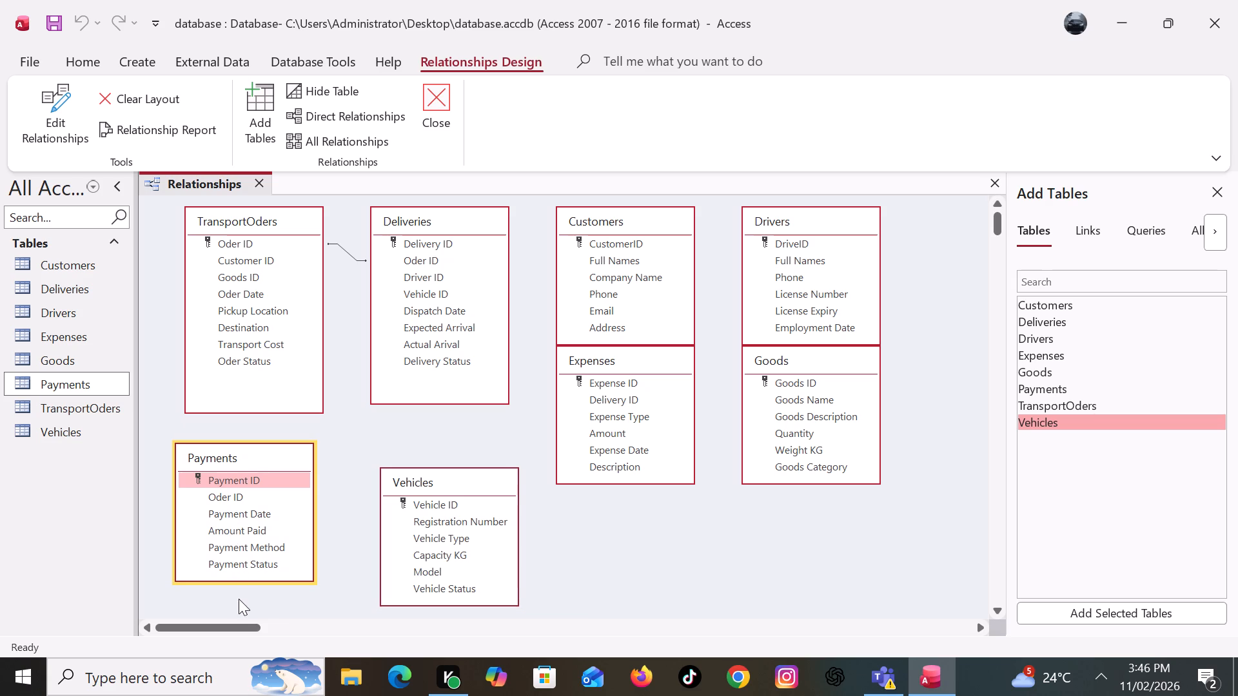
{"action": "left_click_drag", "start_coordinate": [237, 578], "coordinate": [237, 618]}
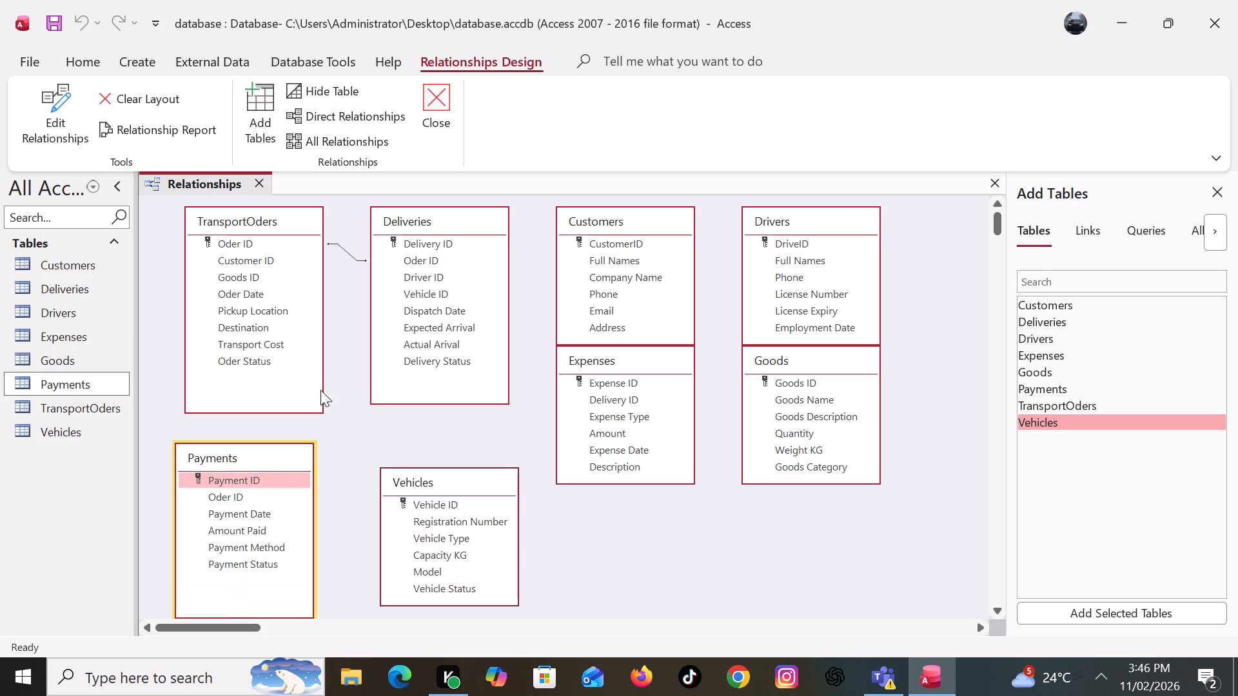
Close the Relationships window and save its layout changes.
{"action": "left_click", "coordinate": [343, 248]}
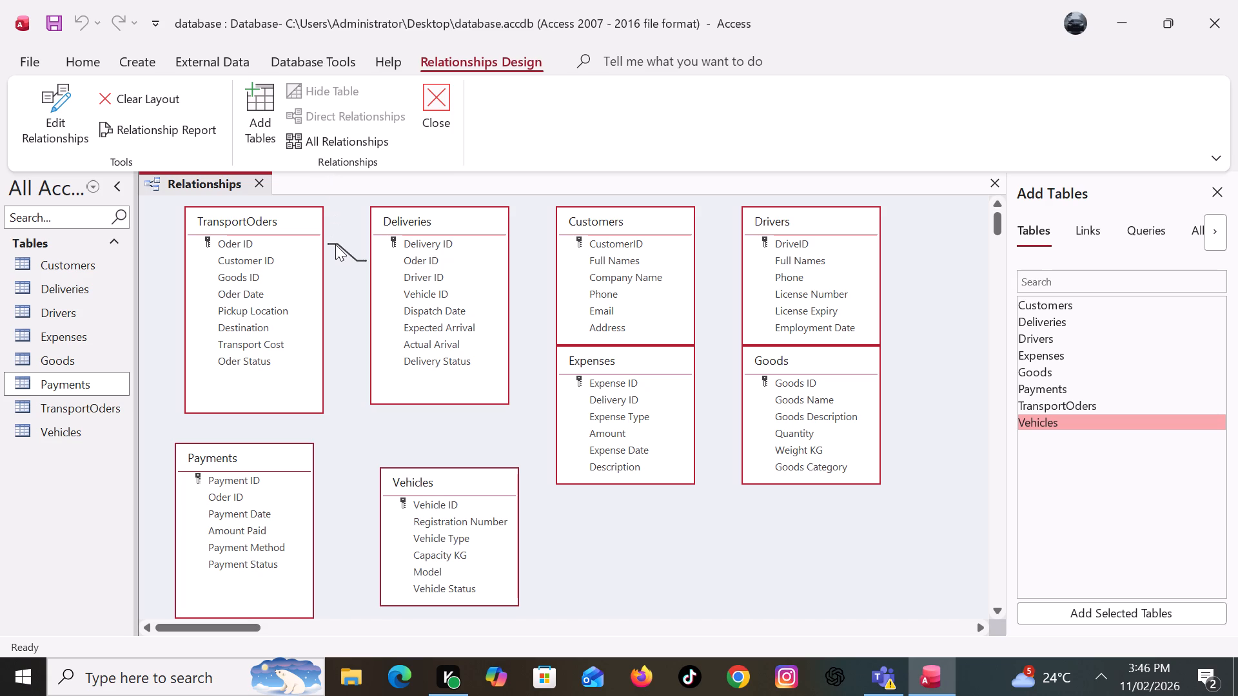
{"action": "right_click", "coordinate": [335, 244]}
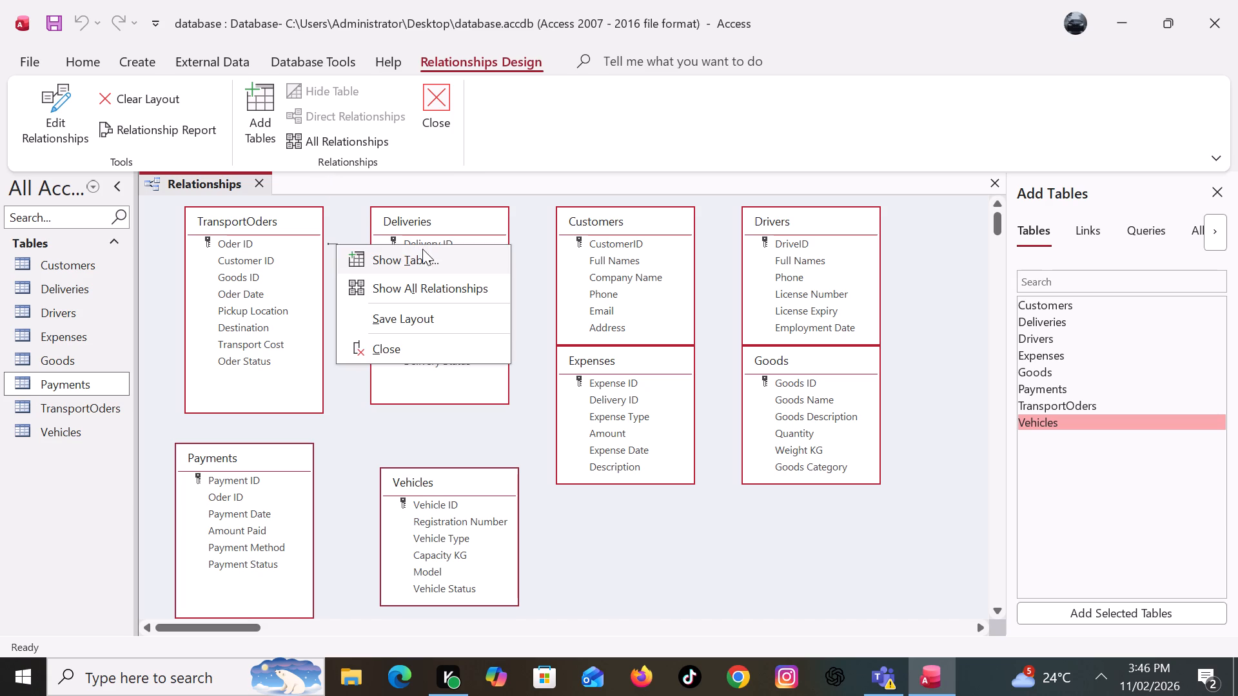
{"action": "left_click", "coordinate": [385, 351]}
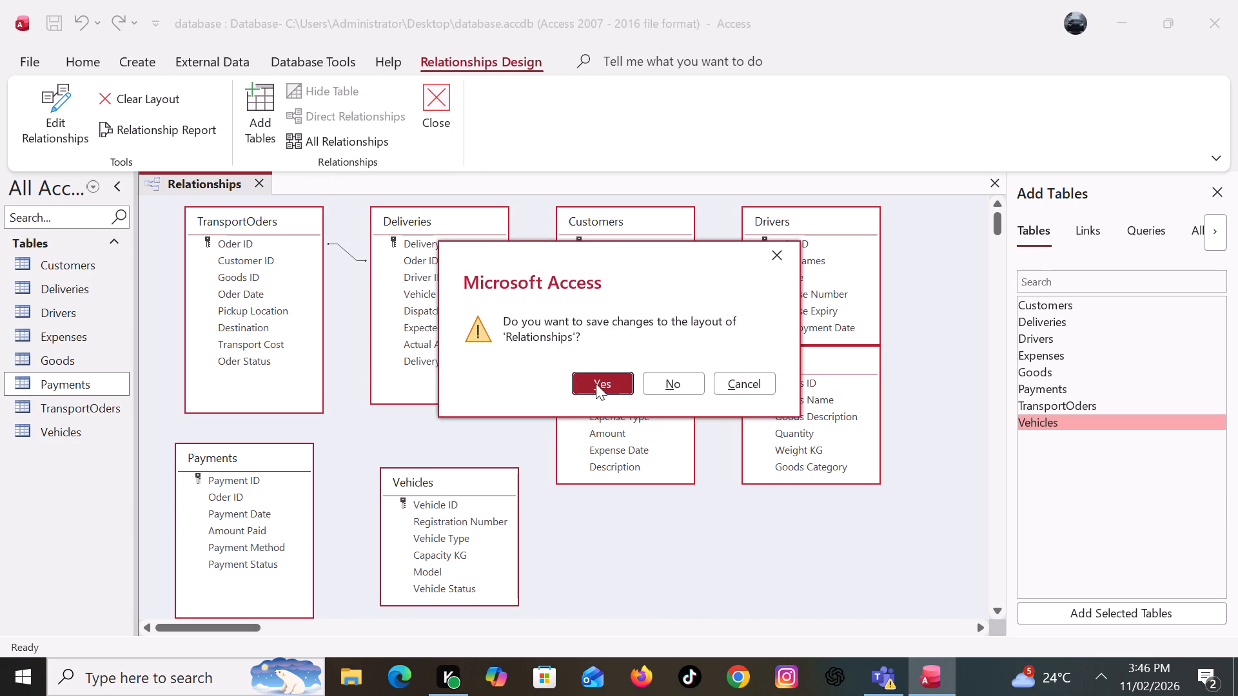
{"action": "left_click", "coordinate": [602, 381]}
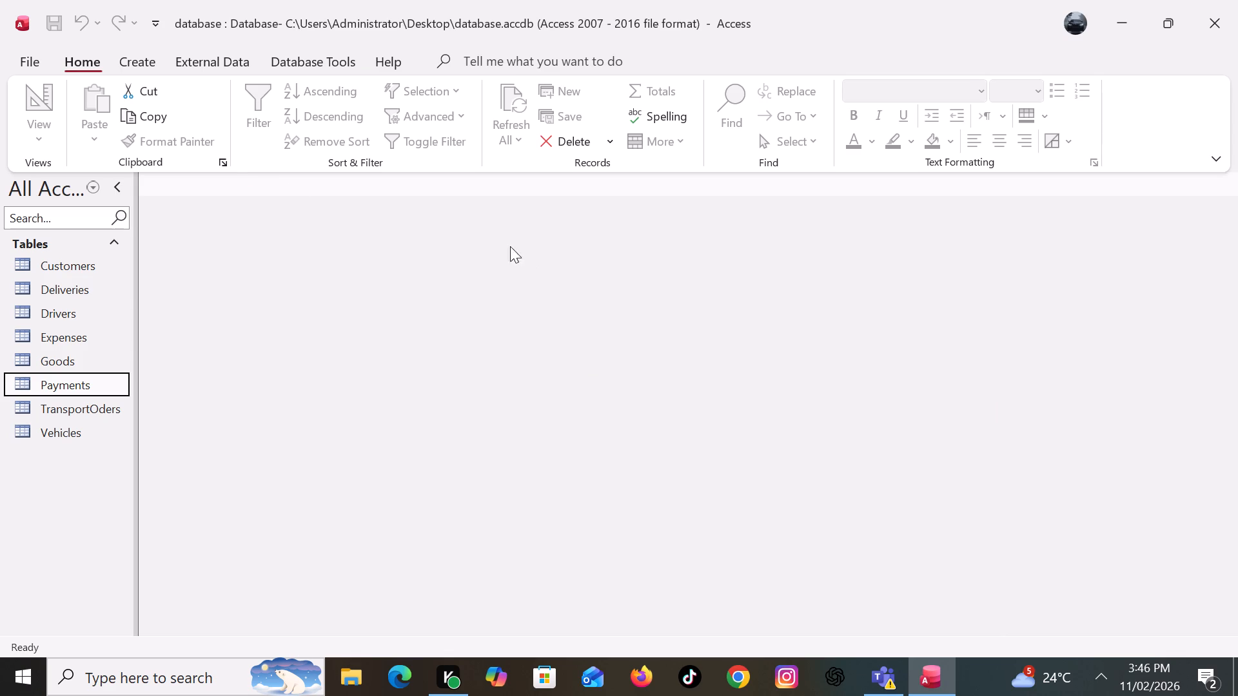
Reopen the Relationships window and enforce referential integrity with cascade update and cascade delete on the existing Oder ID relationship between TransportOders and Deliveries.
{"action": "left_click", "coordinate": [145, 67]}
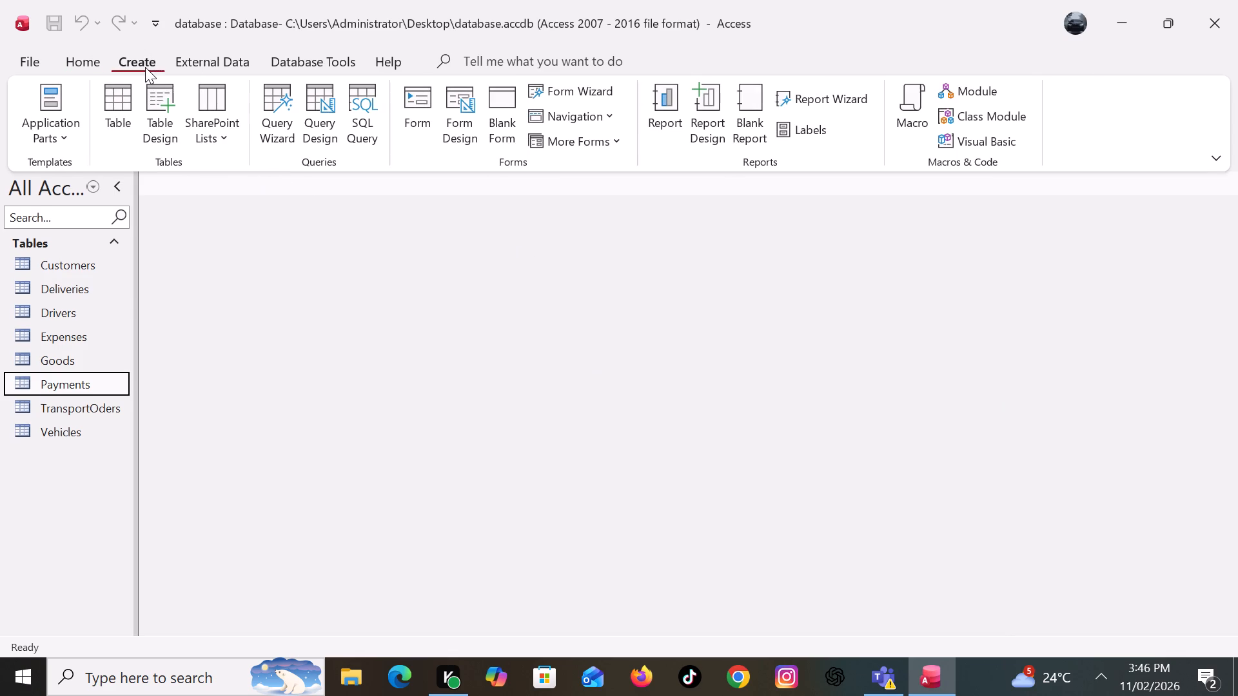
{"action": "left_click", "coordinate": [204, 67]}
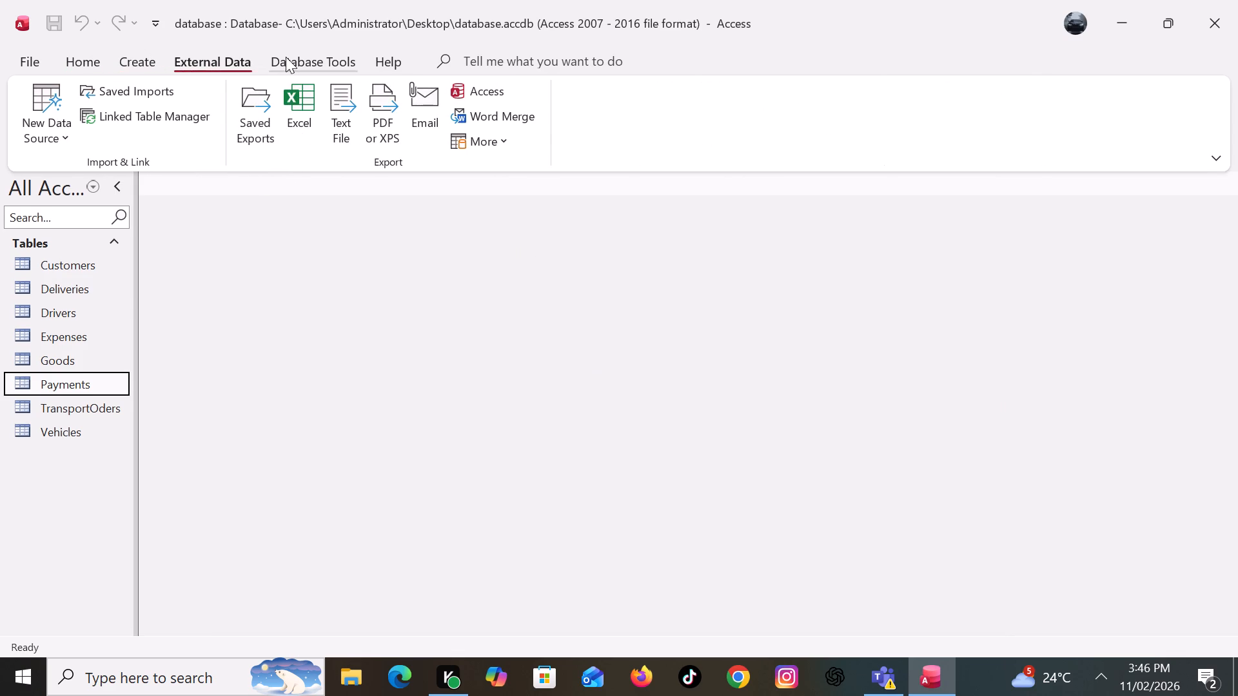
{"action": "left_click", "coordinate": [286, 57]}
{"action": "left_click", "coordinate": [268, 94]}
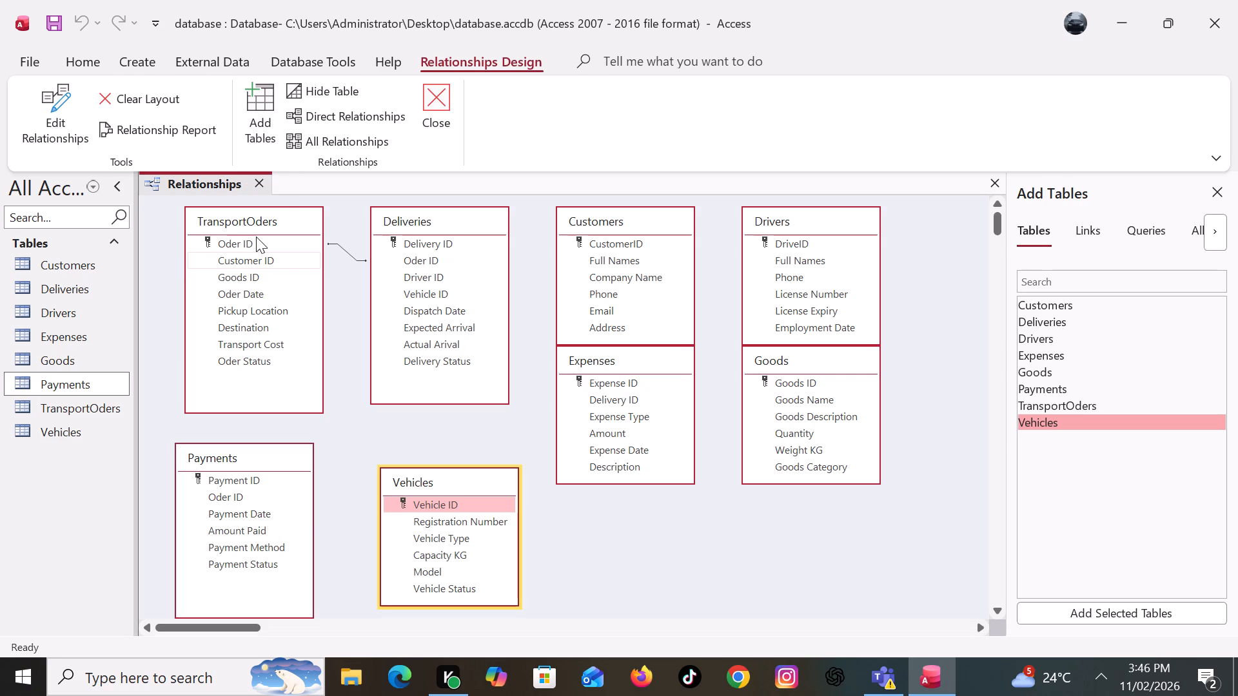
{"action": "left_click_drag", "start_coordinate": [256, 237], "coordinate": [418, 256]}
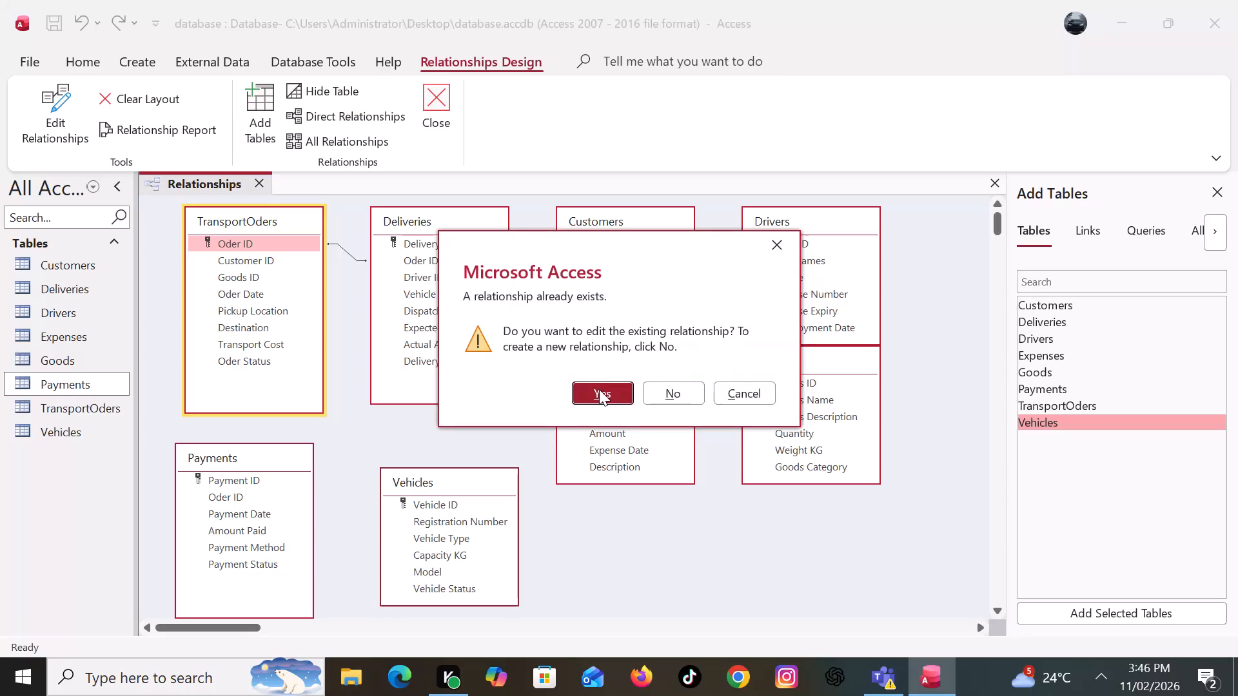
{"action": "left_click", "coordinate": [598, 389]}
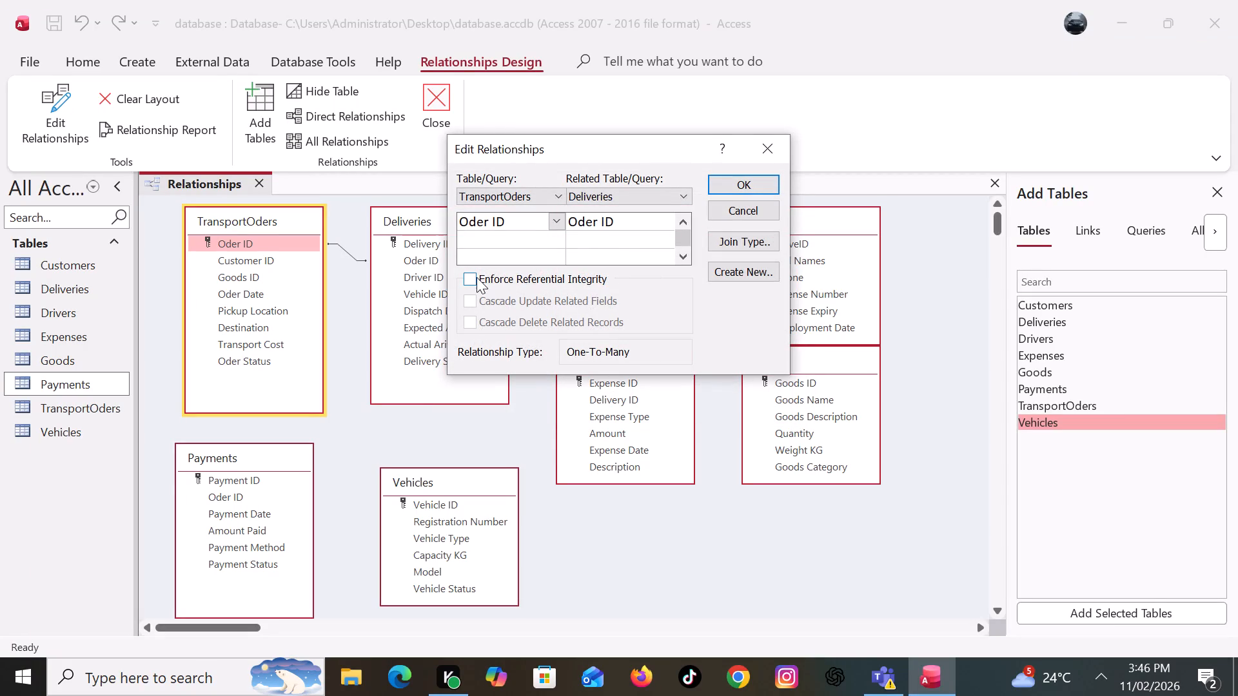
{"action": "left_click", "coordinate": [474, 276]}
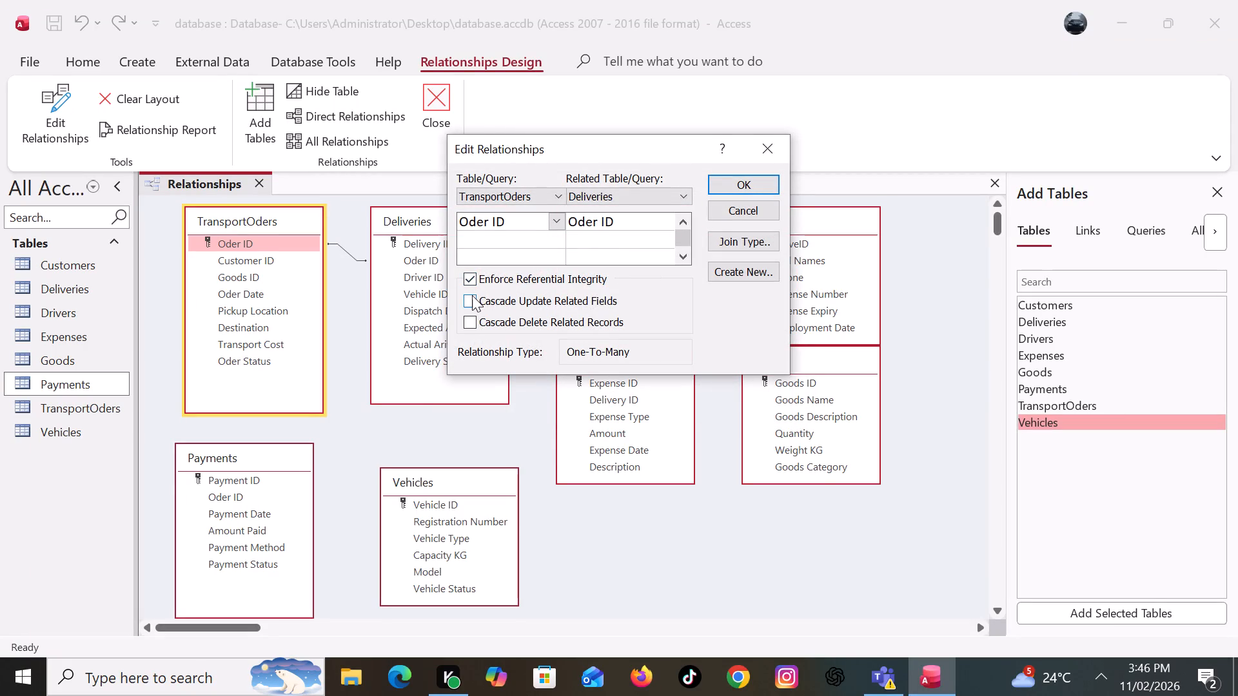
{"action": "left_click", "coordinate": [471, 296]}
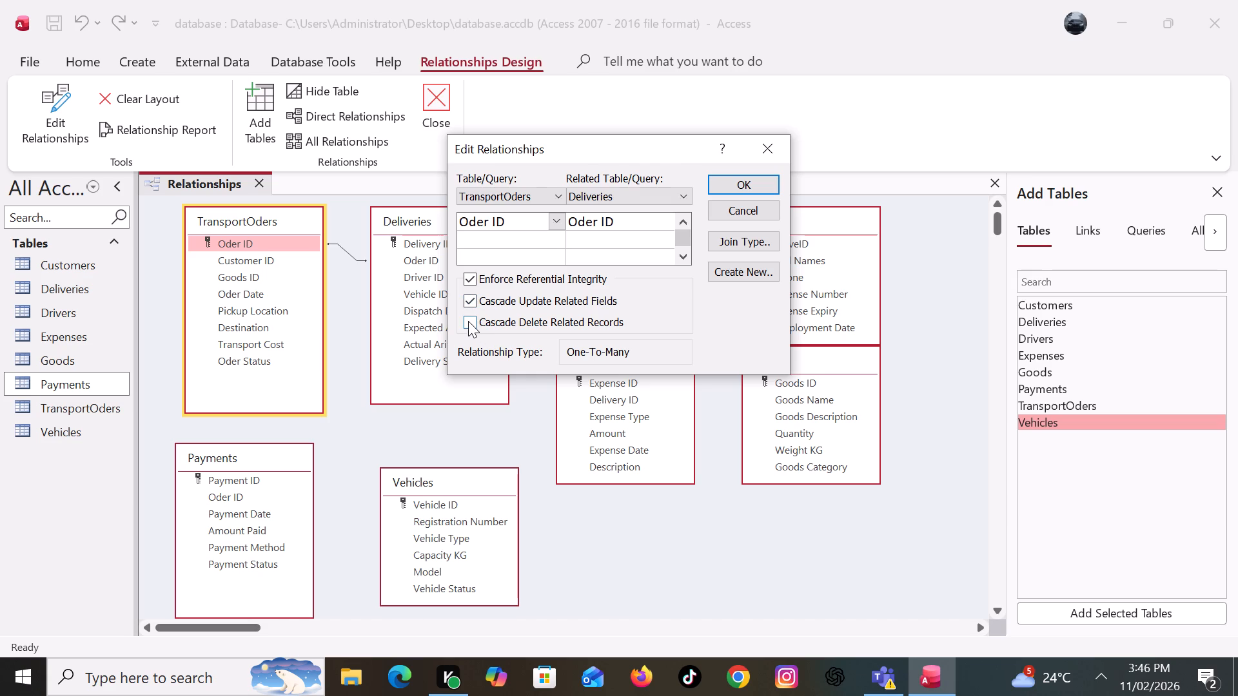
{"action": "left_click", "coordinate": [468, 321]}
{"action": "left_click", "coordinate": [749, 182]}
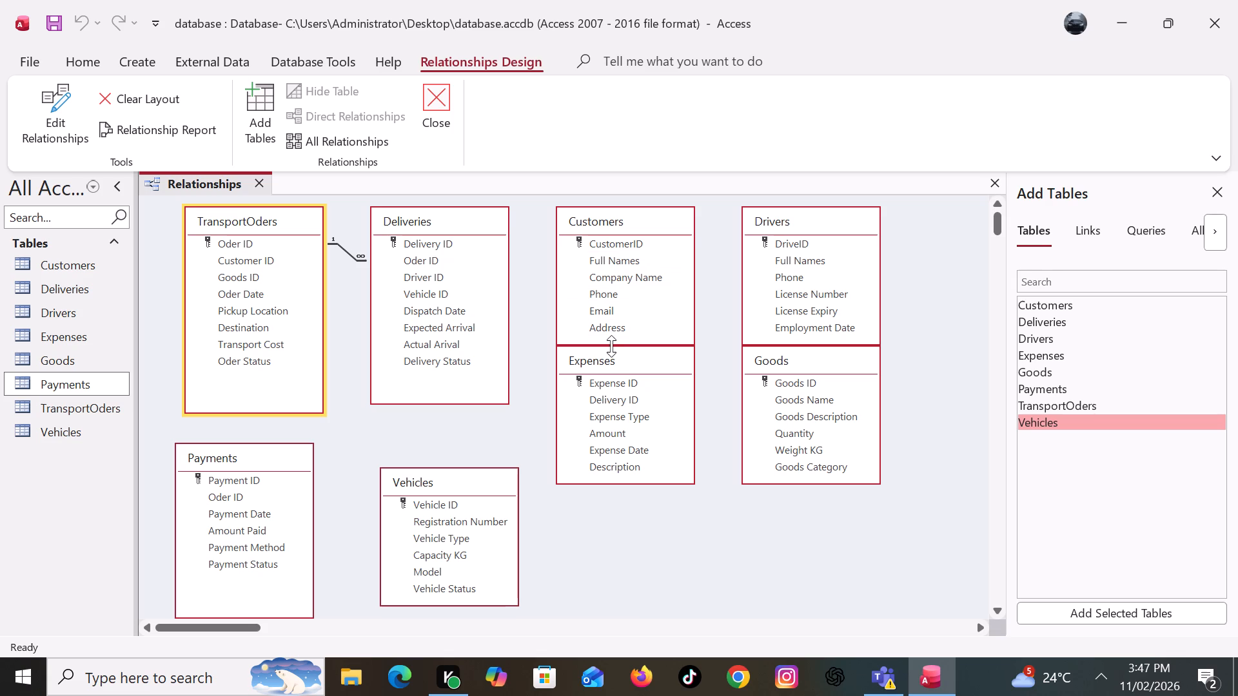
Move the Expenses and Goods field lists down to separate them from Customers and Drivers.
{"action": "left_click_drag", "start_coordinate": [609, 367], "coordinate": [613, 437]}
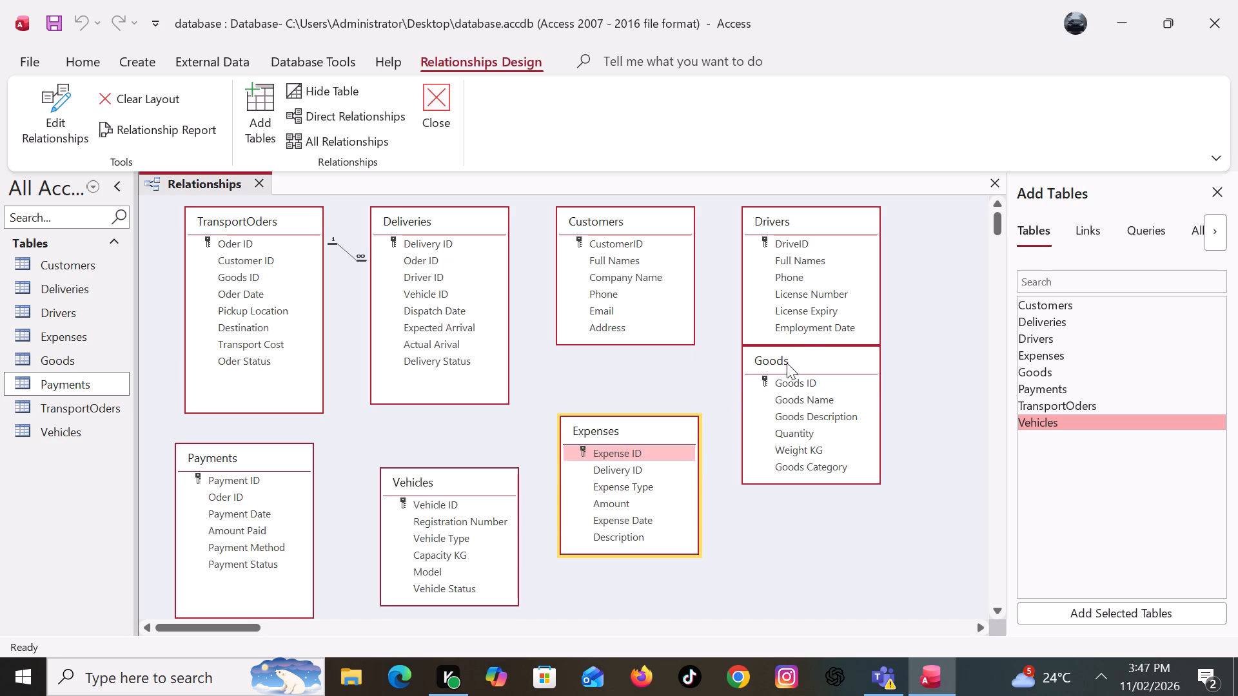
{"action": "left_click_drag", "start_coordinate": [784, 362], "coordinate": [780, 399]}
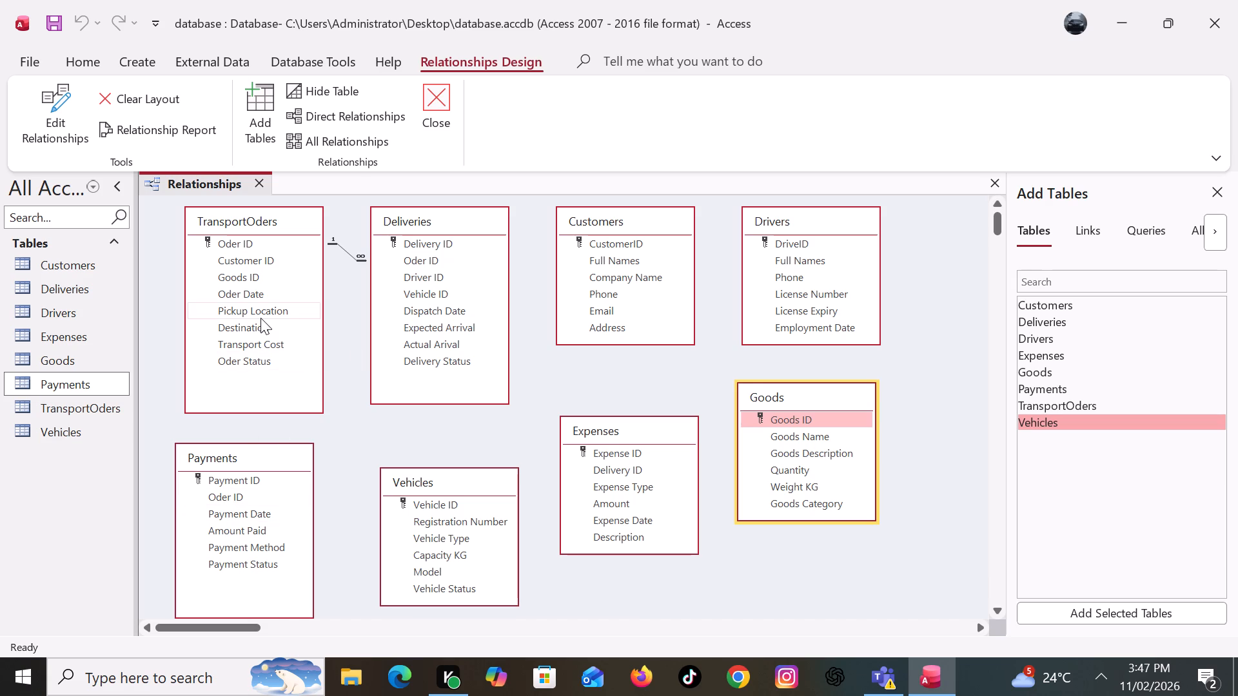
Relate Oder ID in TransportOders to Oder ID in Payments, enforcing referential integrity with cascade update and cascade delete.
{"action": "left_click_drag", "start_coordinate": [246, 238], "coordinate": [219, 347]}
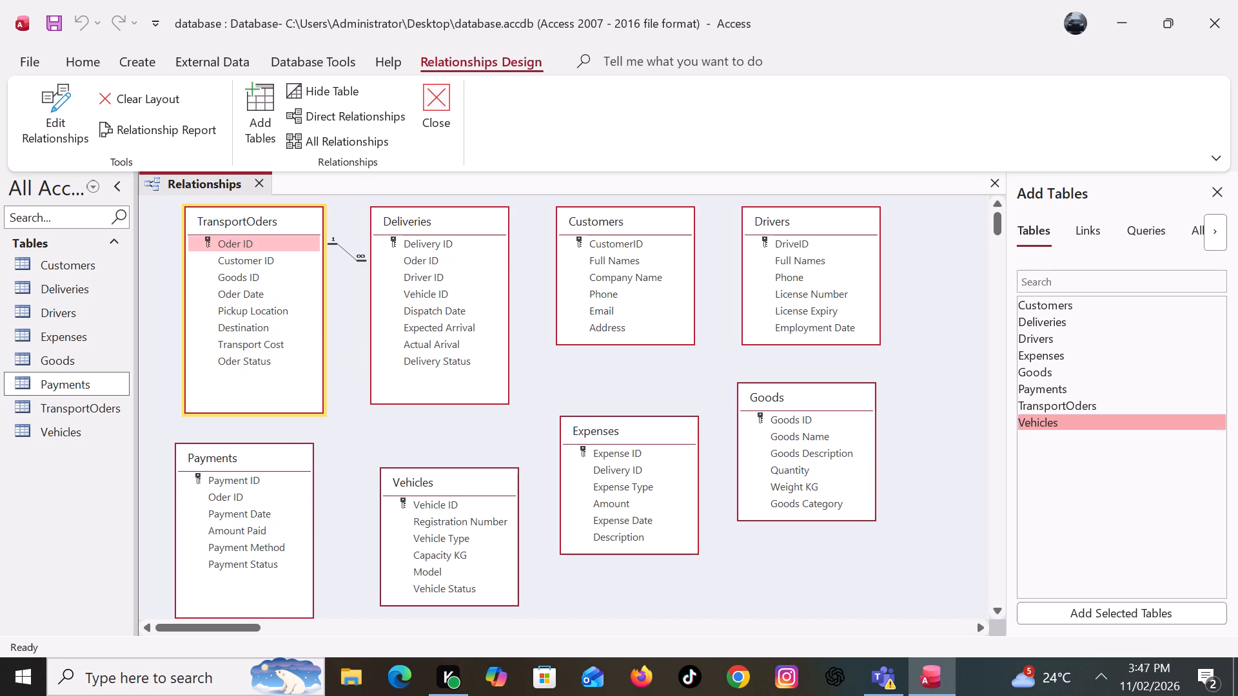
{"action": "left_click_drag", "start_coordinate": [219, 347], "coordinate": [242, 454]}
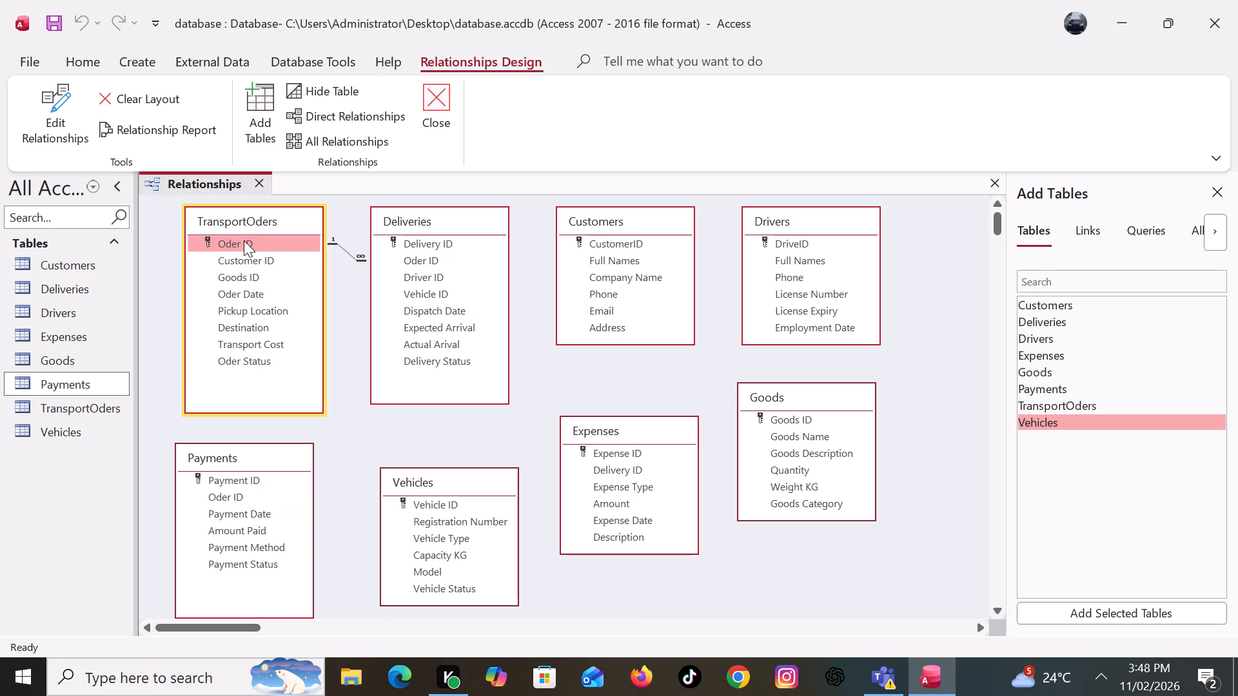
{"action": "left_click_drag", "start_coordinate": [244, 240], "coordinate": [230, 491]}
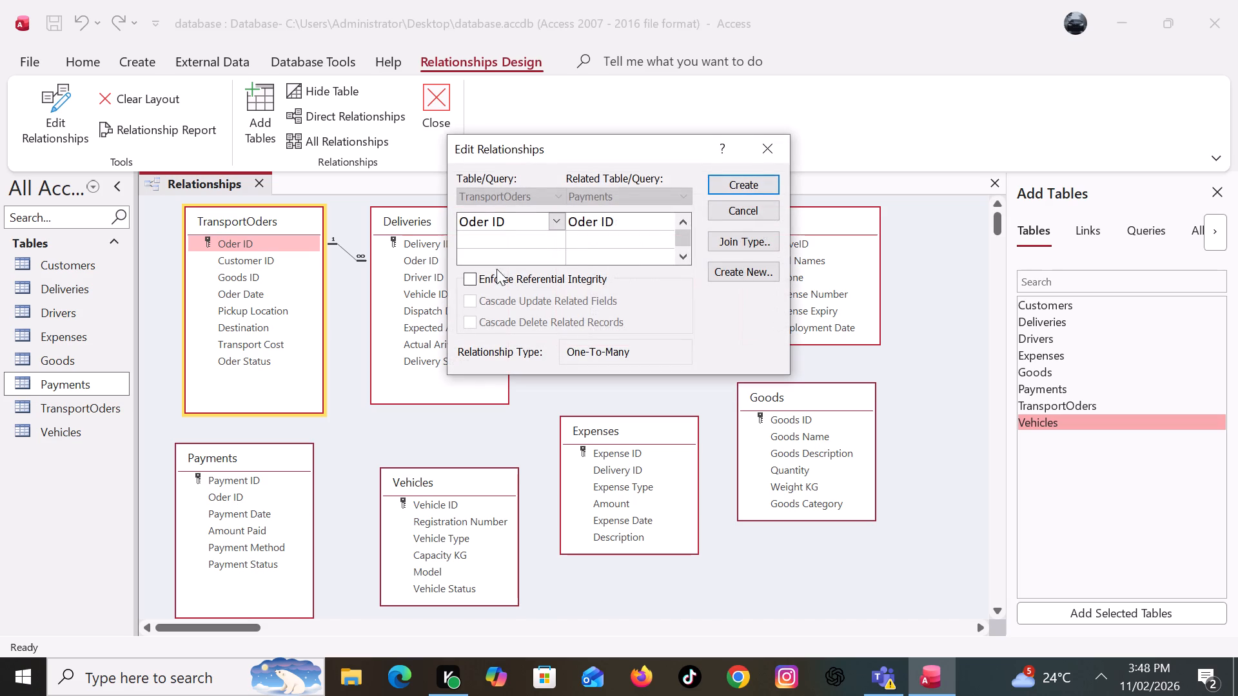
{"action": "left_click", "coordinate": [467, 279]}
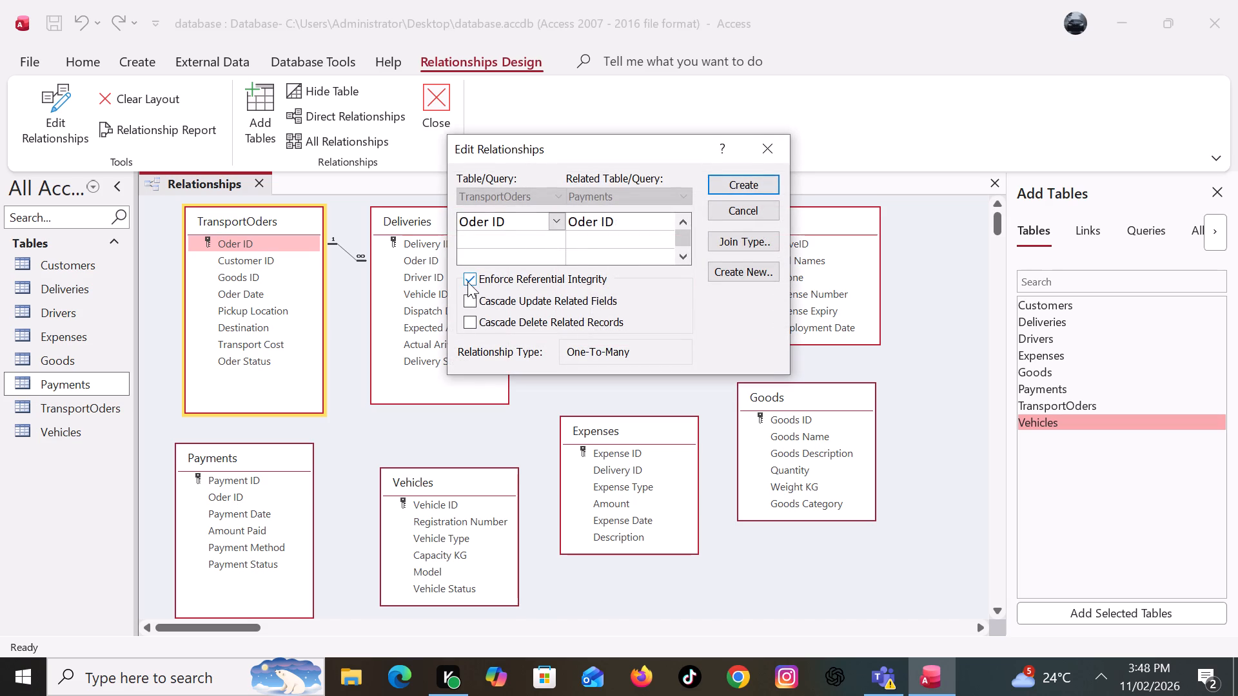
{"action": "left_click", "coordinate": [469, 300]}
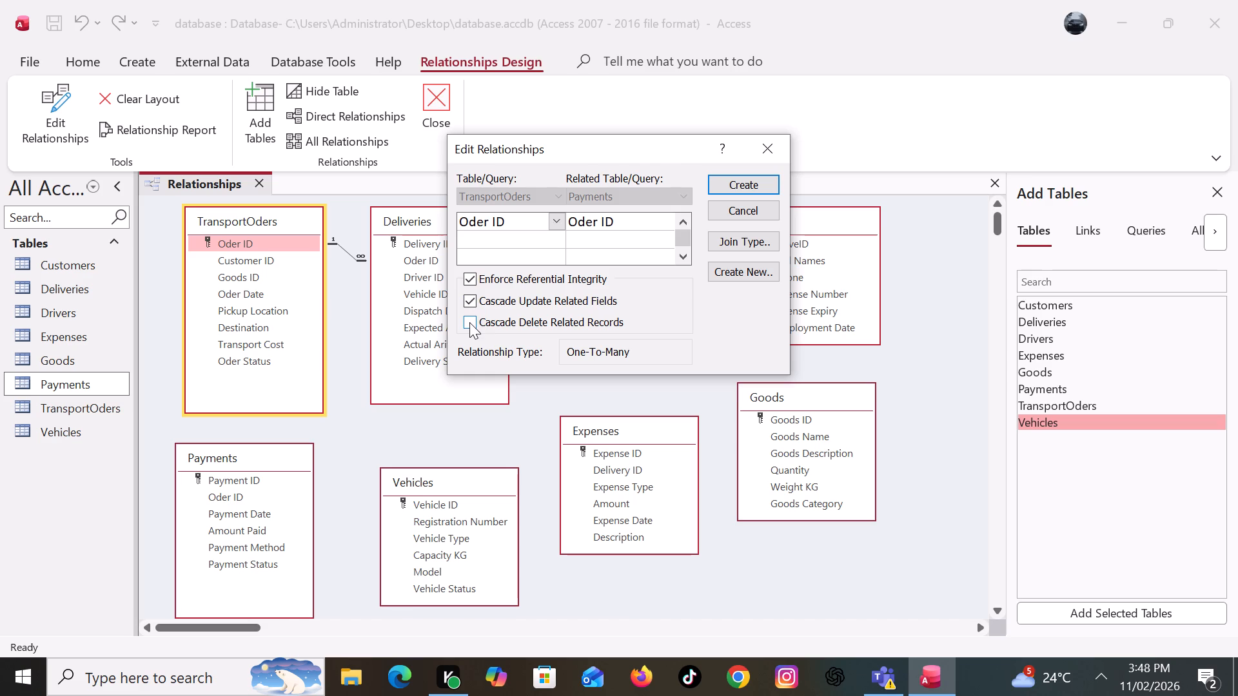
{"action": "left_click", "coordinate": [469, 322]}
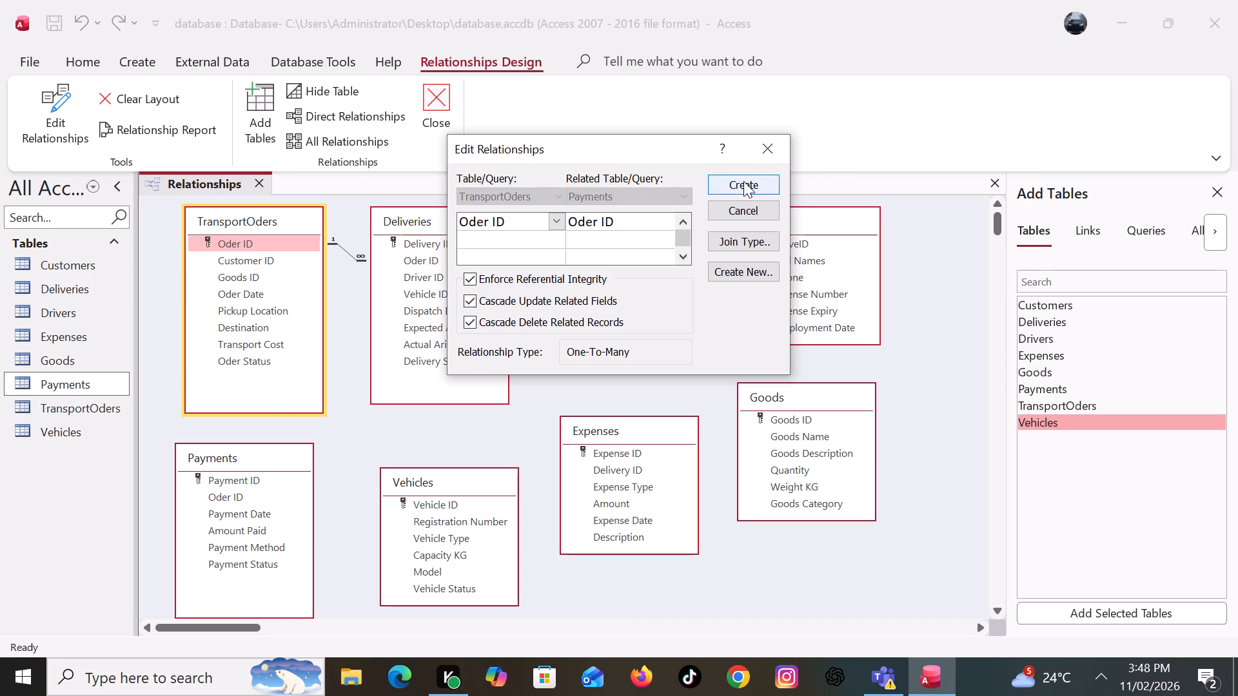
{"action": "left_click", "coordinate": [743, 181]}
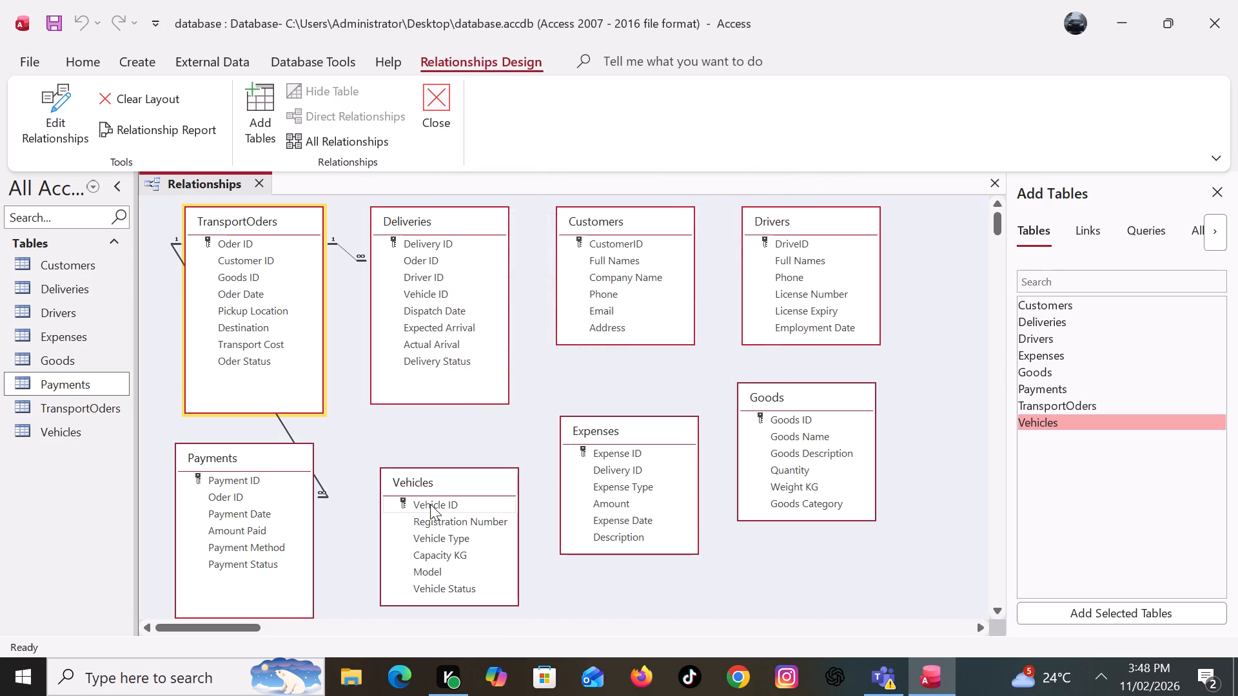
Relate Vehicle ID in Vehicles to Vehicle ID in Deliveries, enforcing referential integrity with cascade update and cascade delete.
{"action": "left_click_drag", "start_coordinate": [430, 504], "coordinate": [424, 283]}
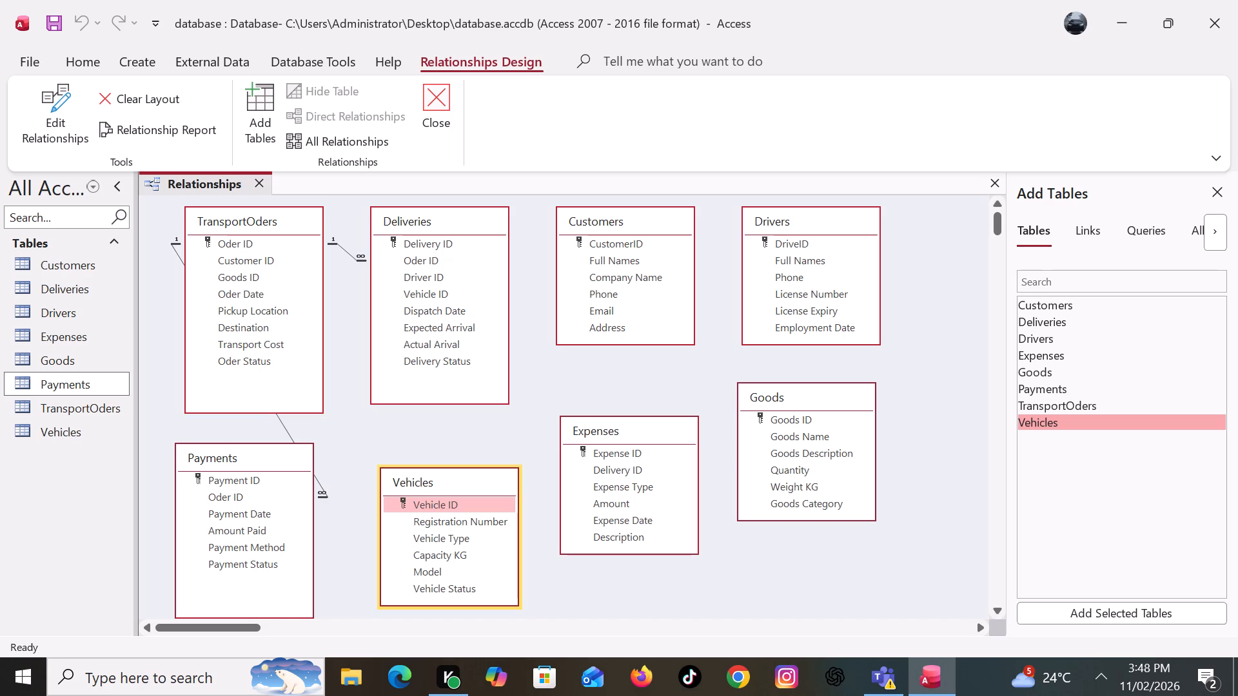
{"action": "left_click_drag", "start_coordinate": [424, 283], "coordinate": [428, 296]}
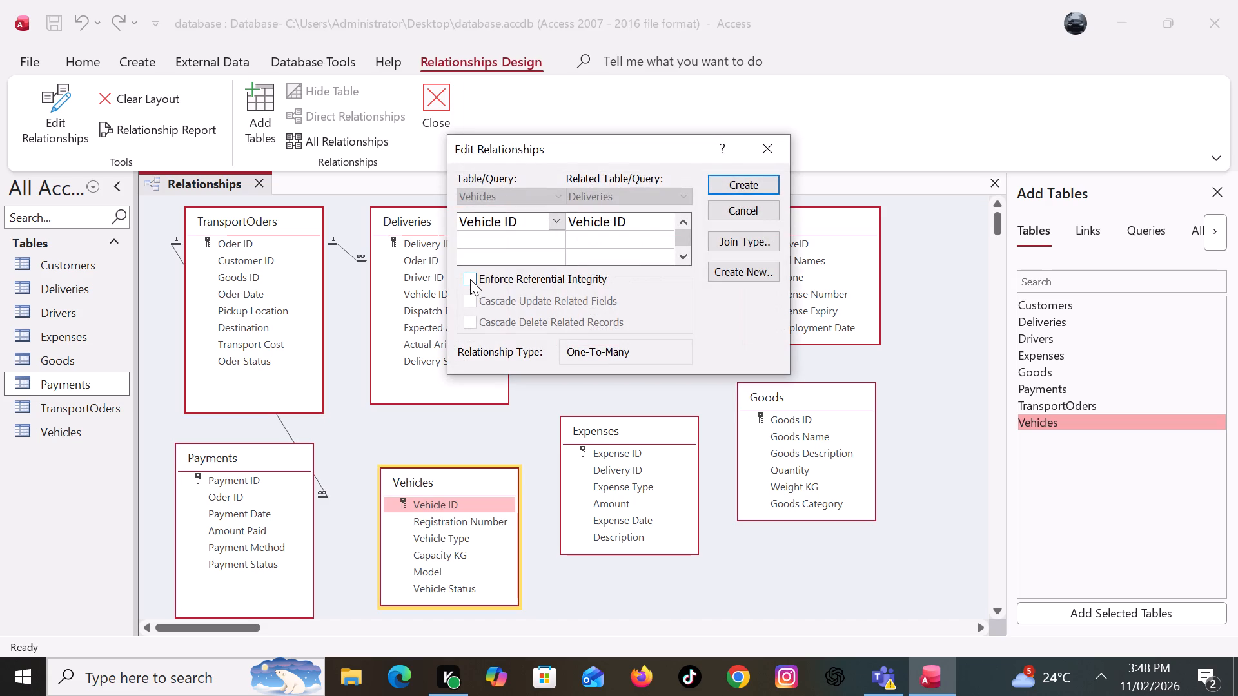
{"action": "left_click", "coordinate": [470, 279]}
{"action": "left_click", "coordinate": [473, 299]}
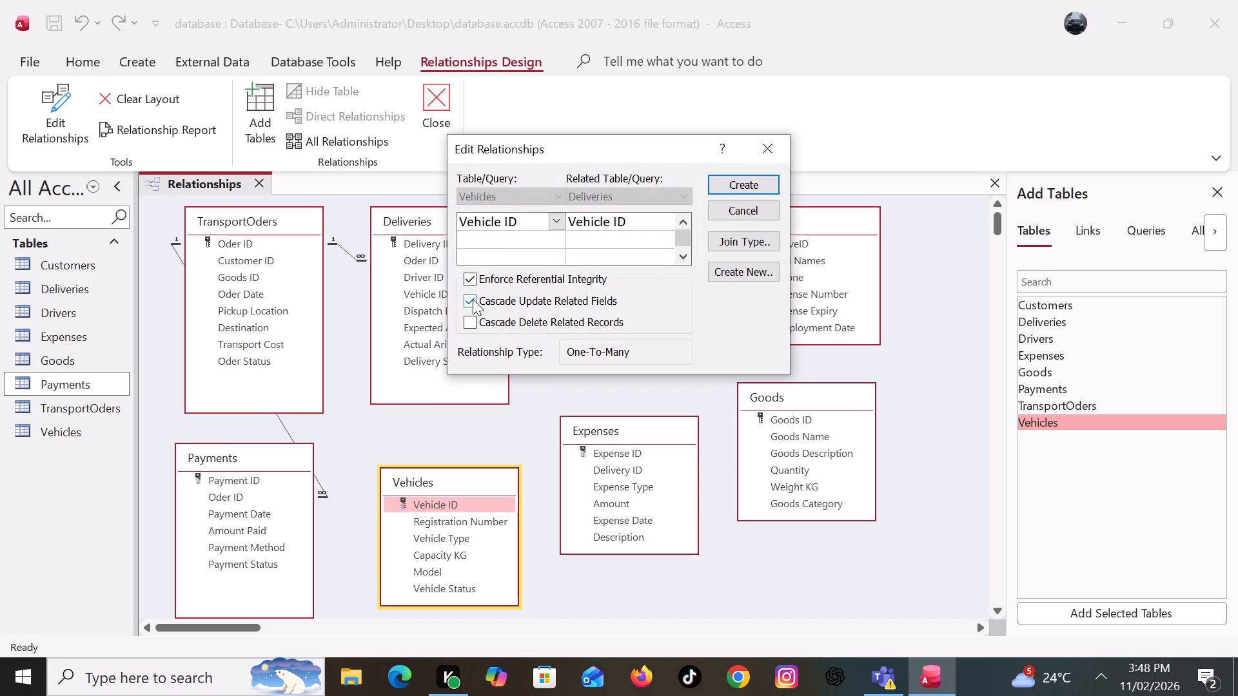
{"action": "left_click", "coordinate": [469, 329]}
{"action": "left_click", "coordinate": [749, 184]}
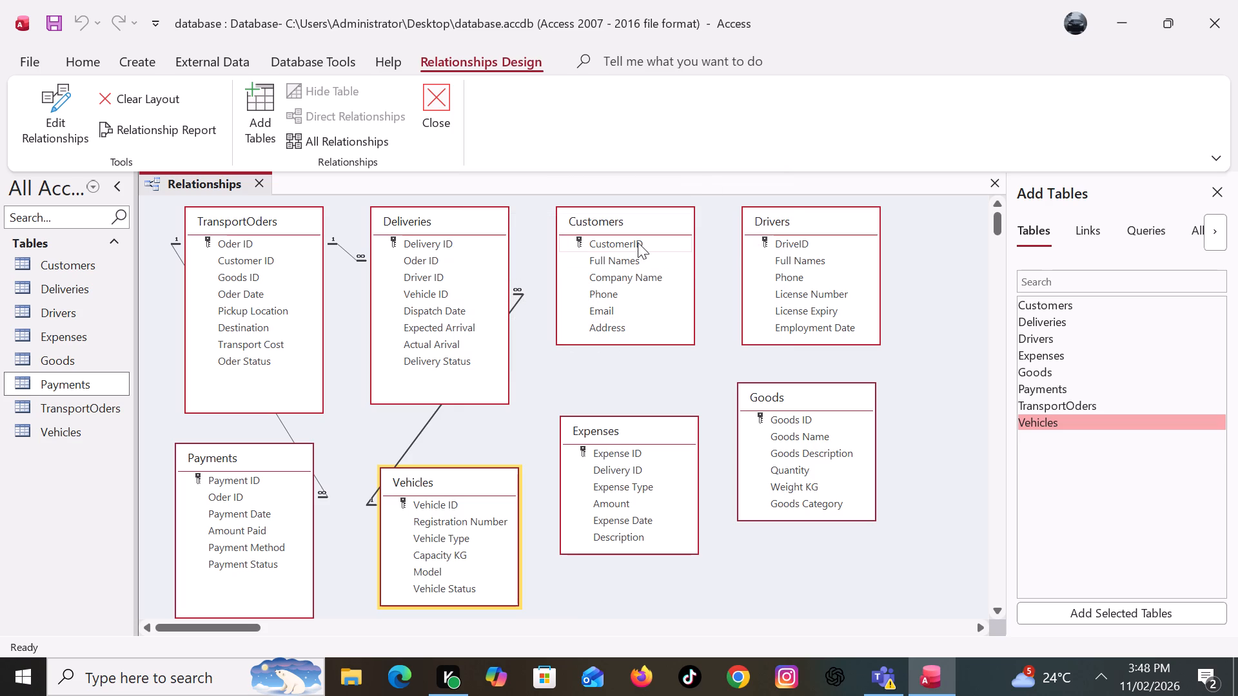
Relate CustomerID in Customers to Customer ID in TransportOders, enforcing referential integrity with cascade update and cascade delete.
{"action": "left_click_drag", "start_coordinate": [638, 242], "coordinate": [269, 264]}
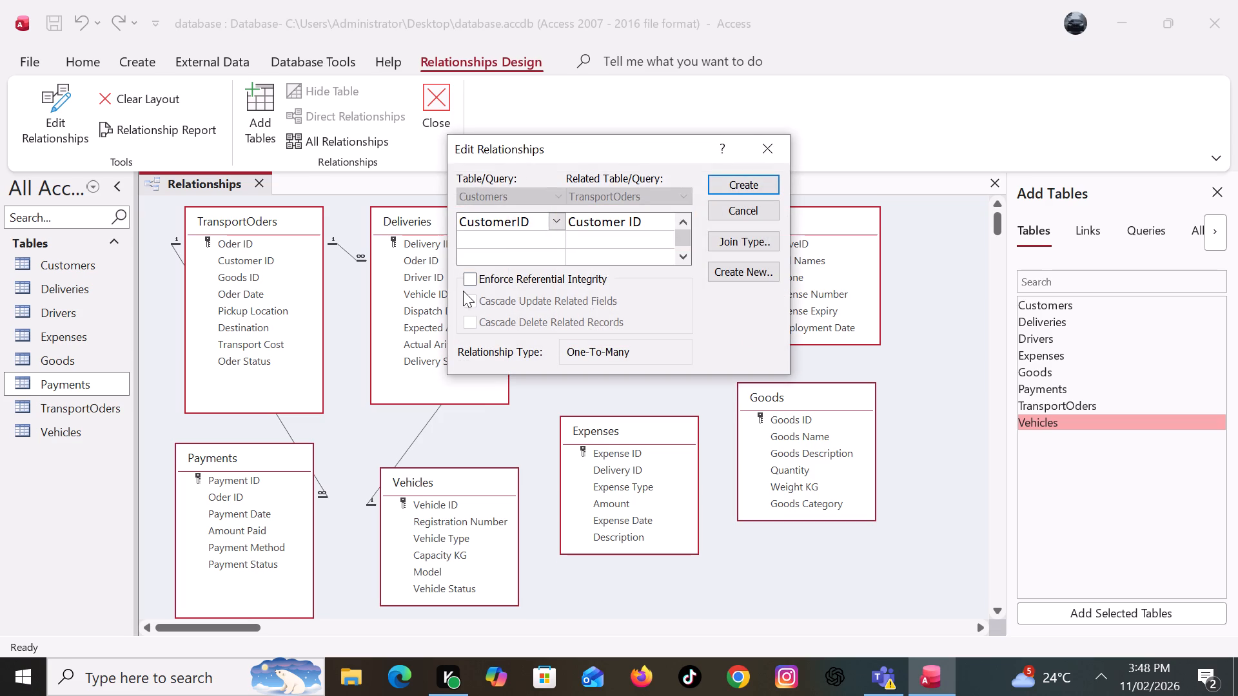
{"action": "left_click", "coordinate": [470, 282]}
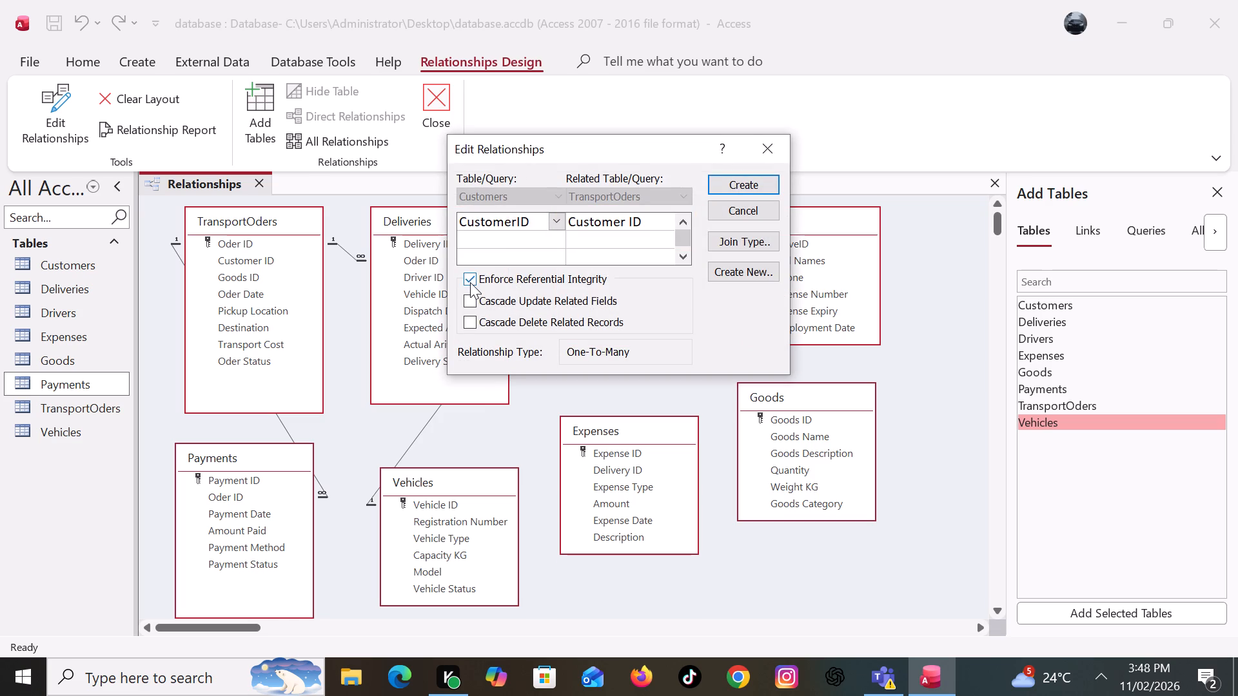
{"action": "left_click", "coordinate": [471, 304]}
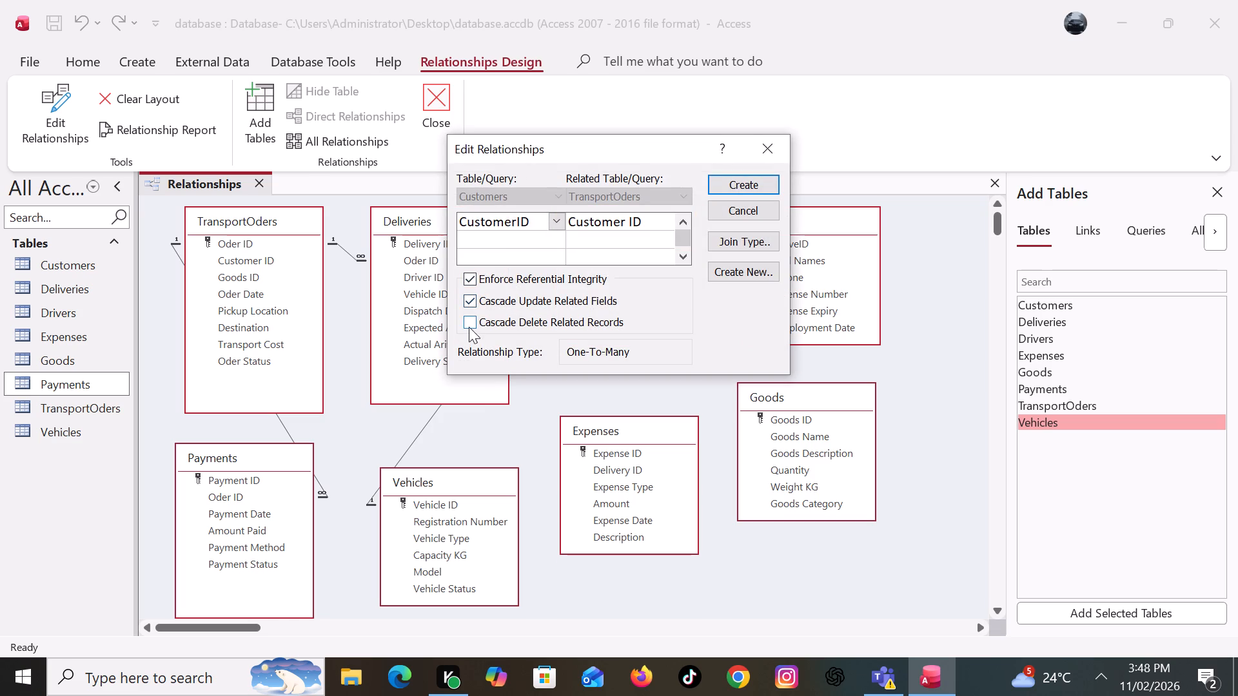
{"action": "left_click", "coordinate": [464, 321]}
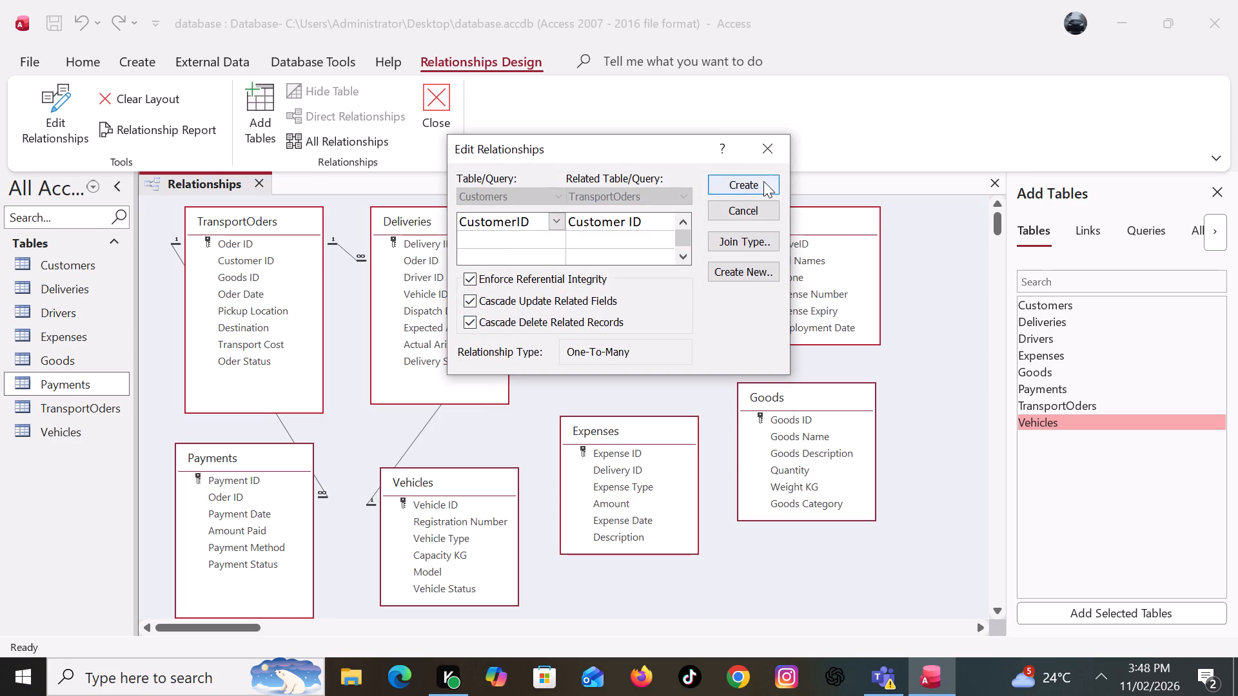
{"action": "left_click", "coordinate": [761, 181]}
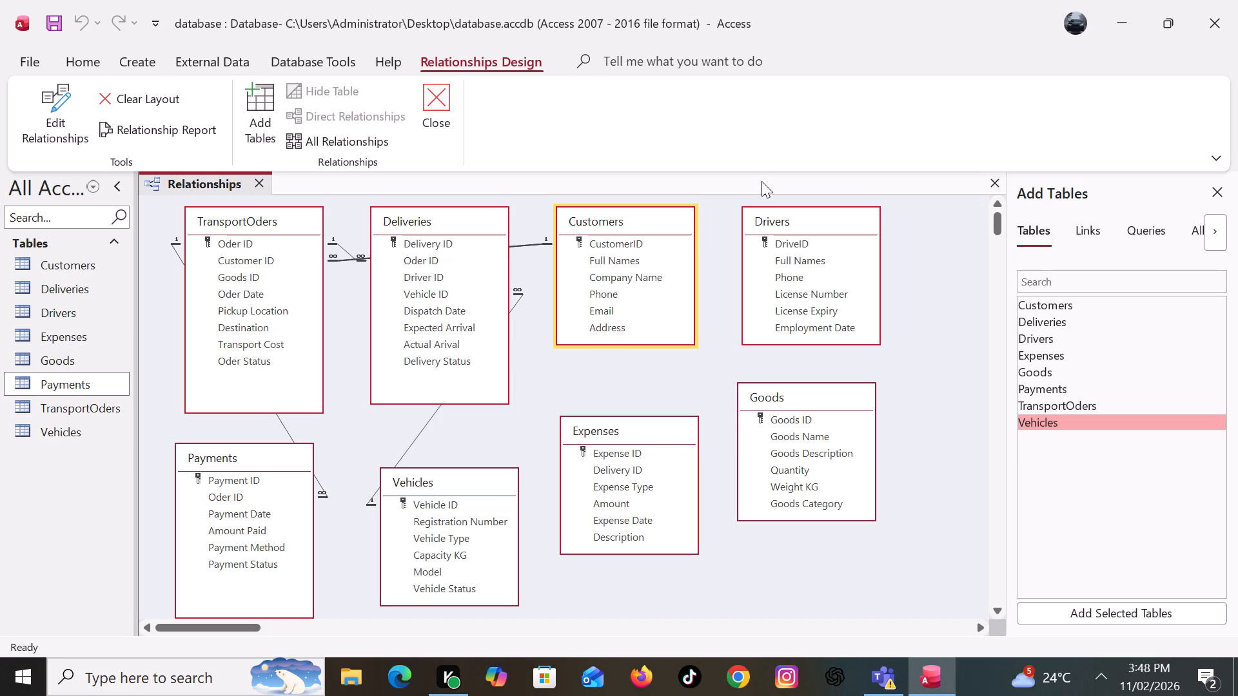
{"action": "left_click", "coordinate": [761, 181]}
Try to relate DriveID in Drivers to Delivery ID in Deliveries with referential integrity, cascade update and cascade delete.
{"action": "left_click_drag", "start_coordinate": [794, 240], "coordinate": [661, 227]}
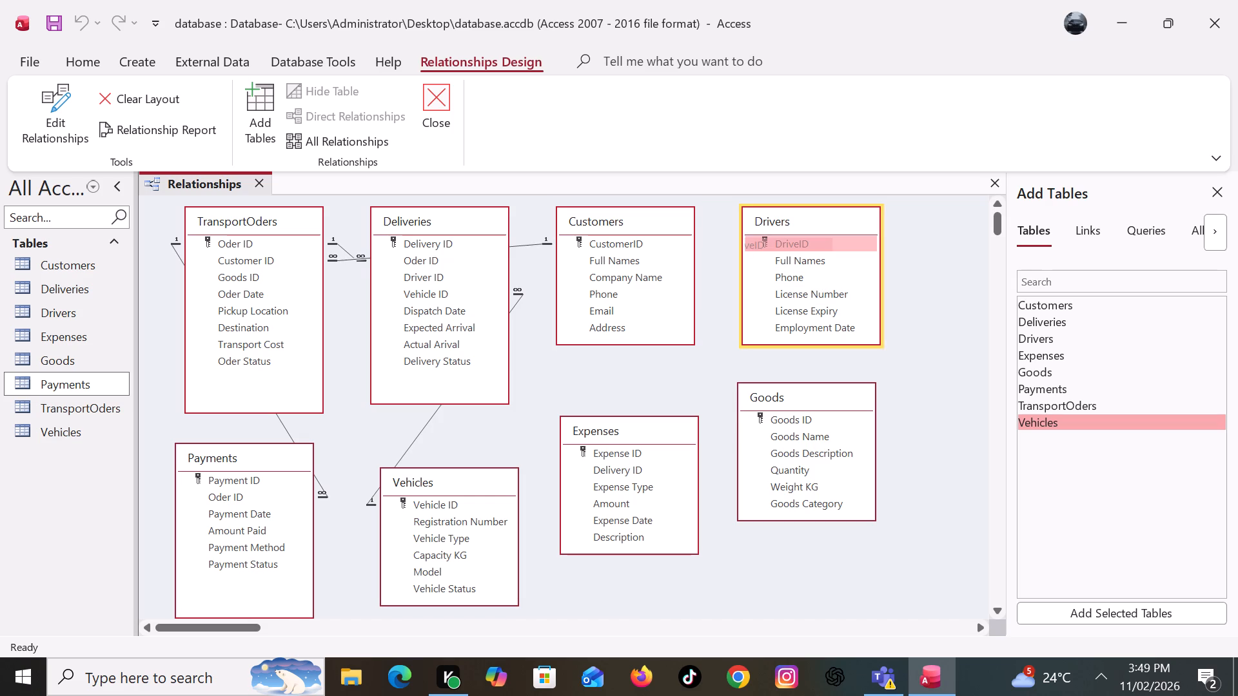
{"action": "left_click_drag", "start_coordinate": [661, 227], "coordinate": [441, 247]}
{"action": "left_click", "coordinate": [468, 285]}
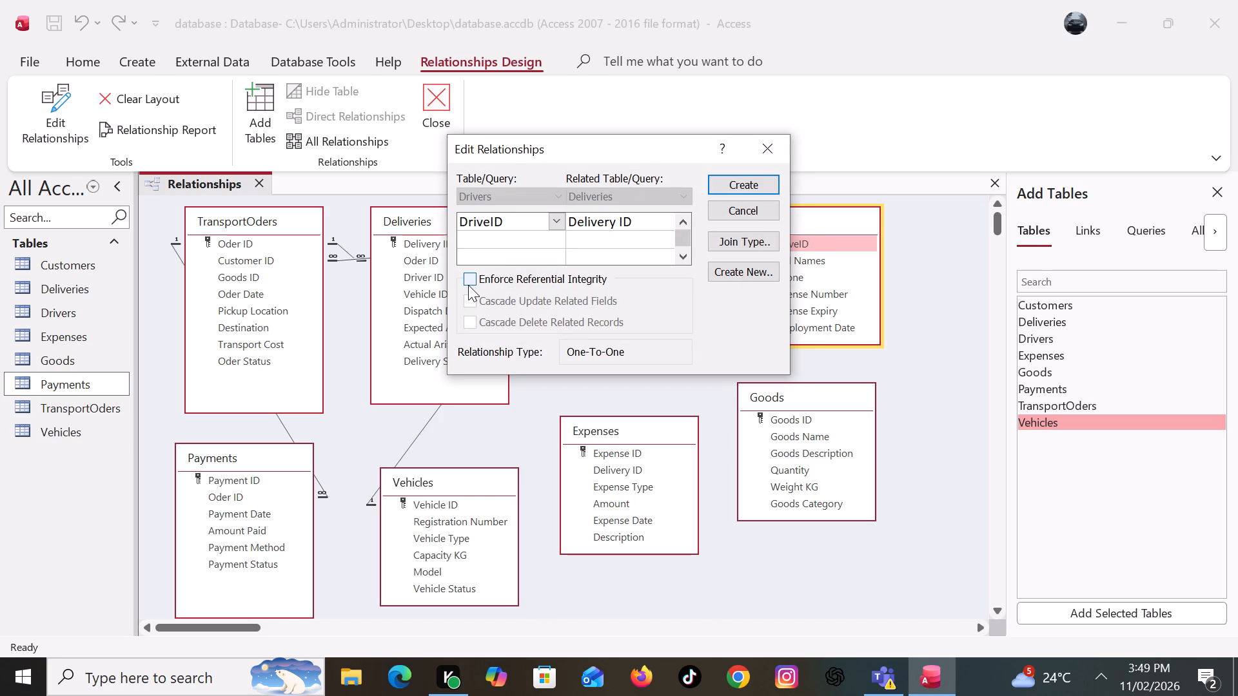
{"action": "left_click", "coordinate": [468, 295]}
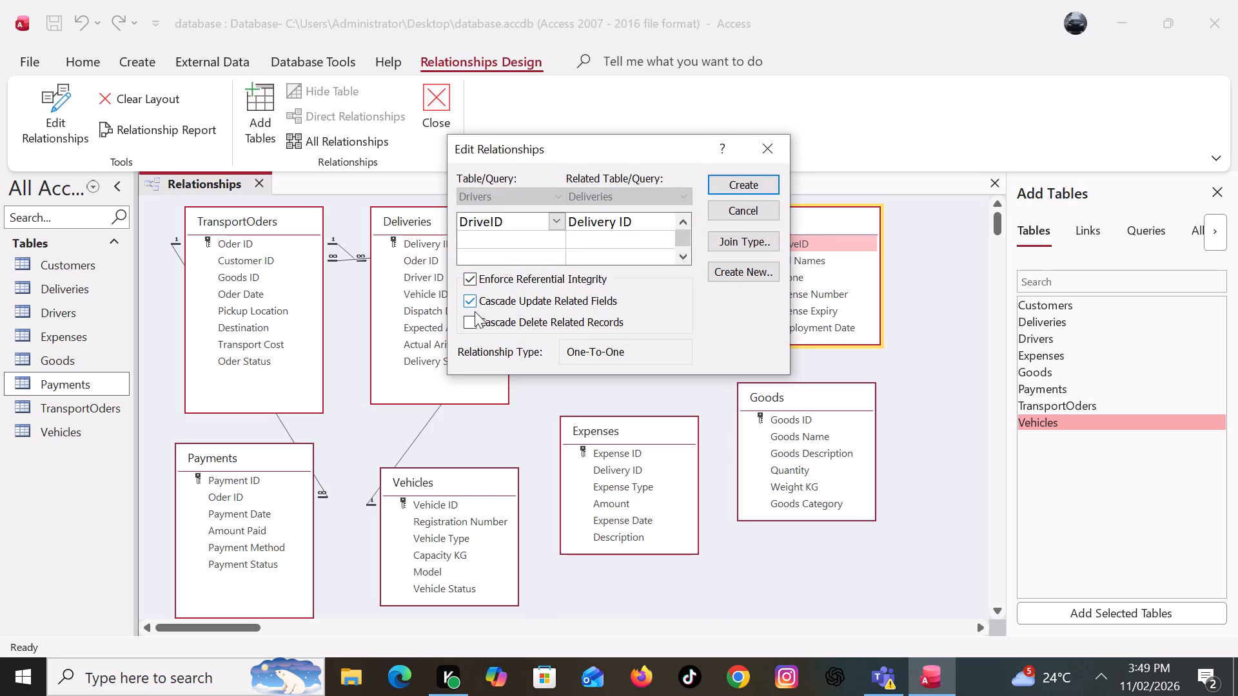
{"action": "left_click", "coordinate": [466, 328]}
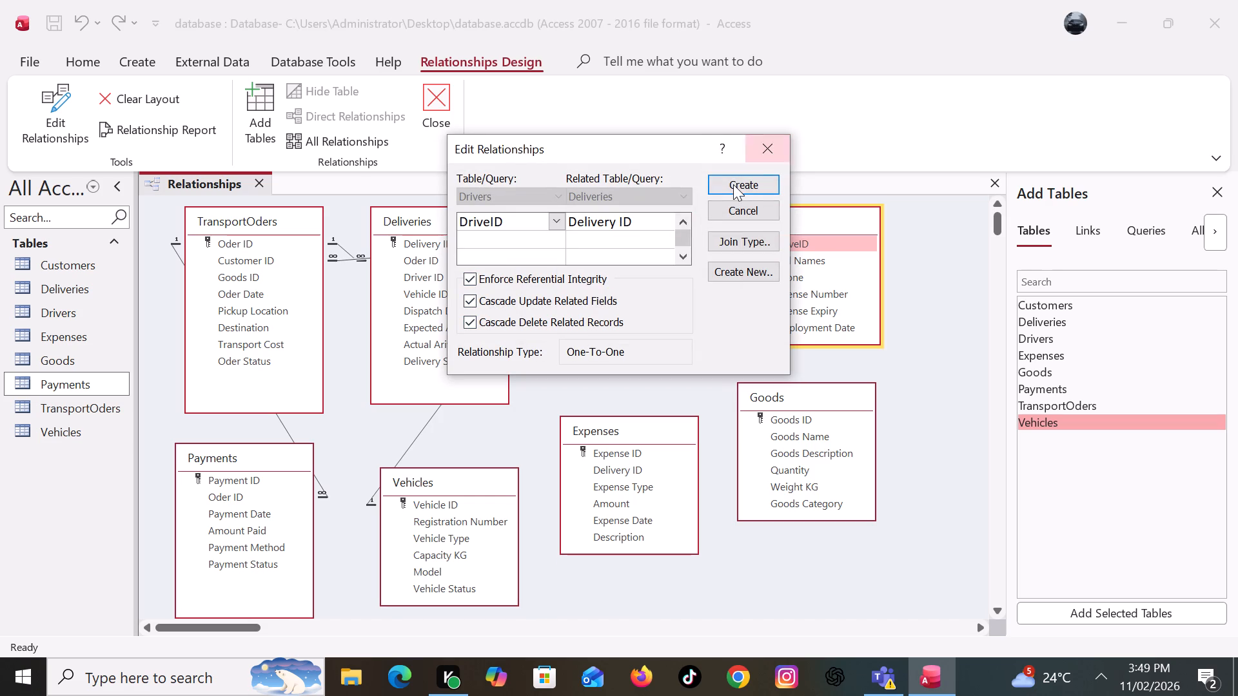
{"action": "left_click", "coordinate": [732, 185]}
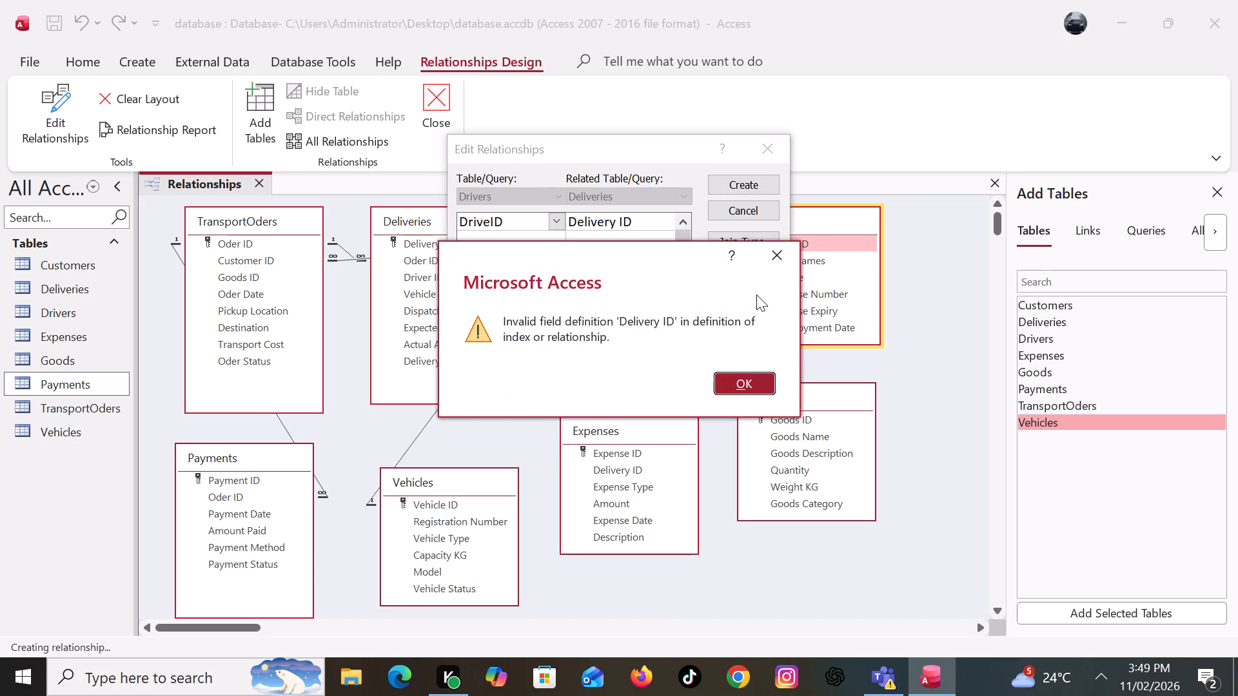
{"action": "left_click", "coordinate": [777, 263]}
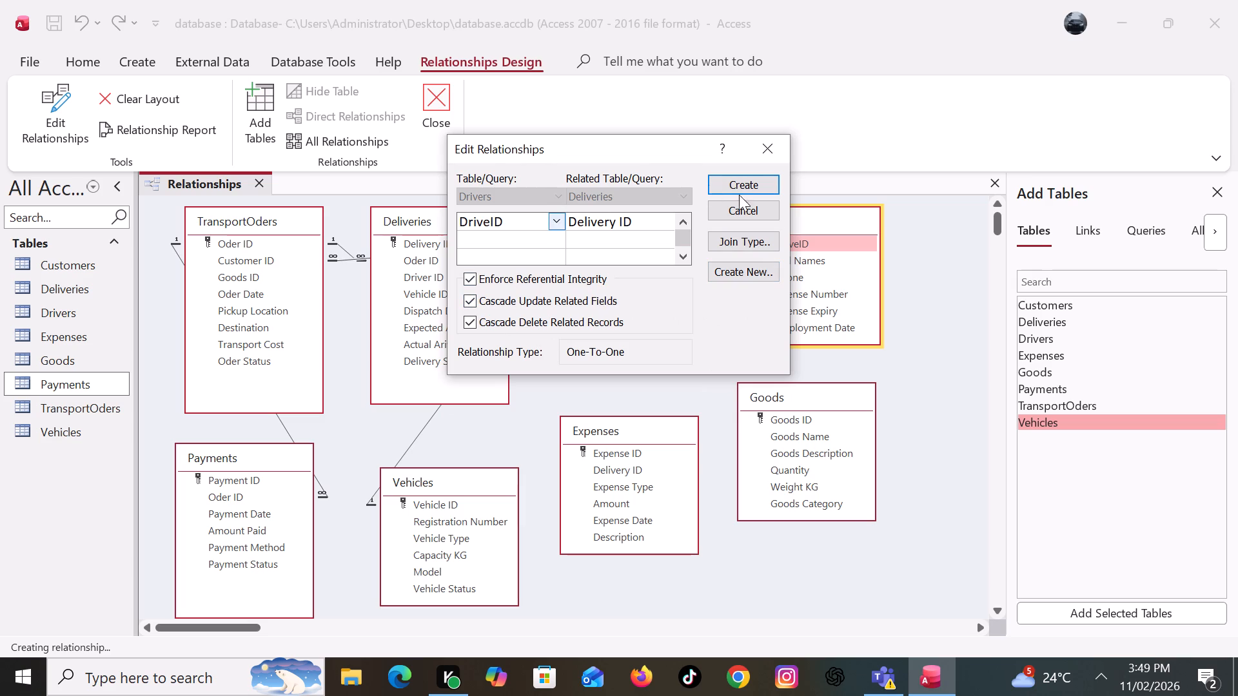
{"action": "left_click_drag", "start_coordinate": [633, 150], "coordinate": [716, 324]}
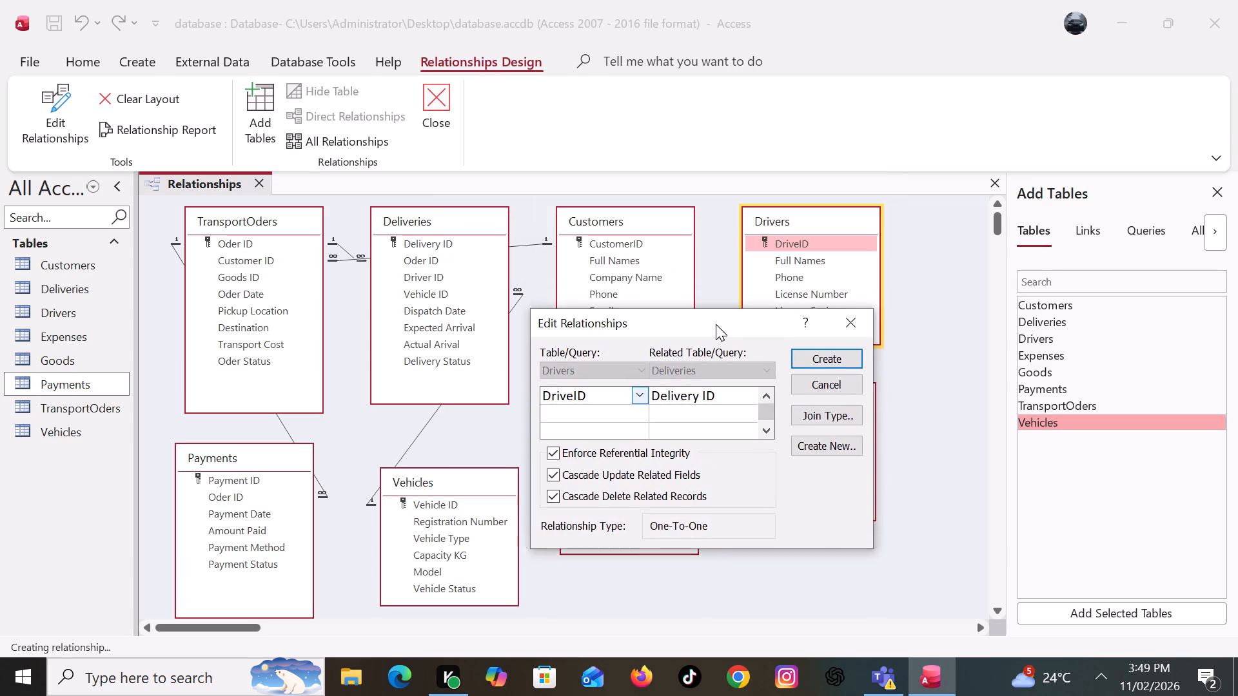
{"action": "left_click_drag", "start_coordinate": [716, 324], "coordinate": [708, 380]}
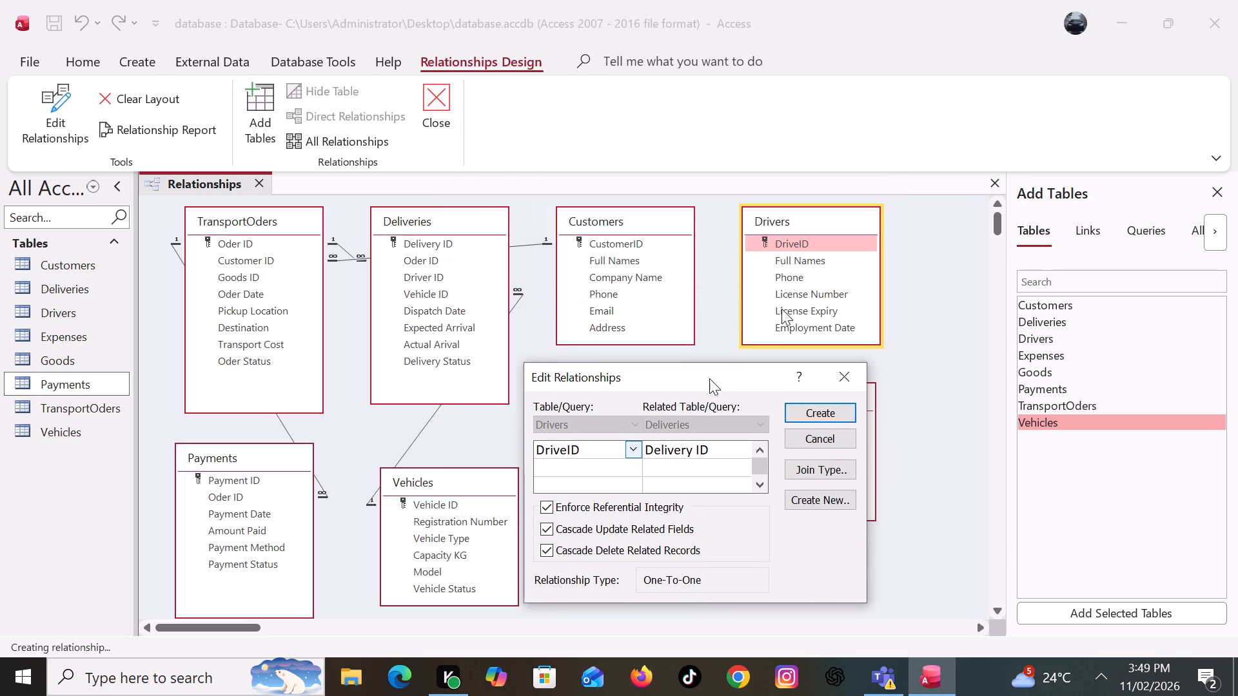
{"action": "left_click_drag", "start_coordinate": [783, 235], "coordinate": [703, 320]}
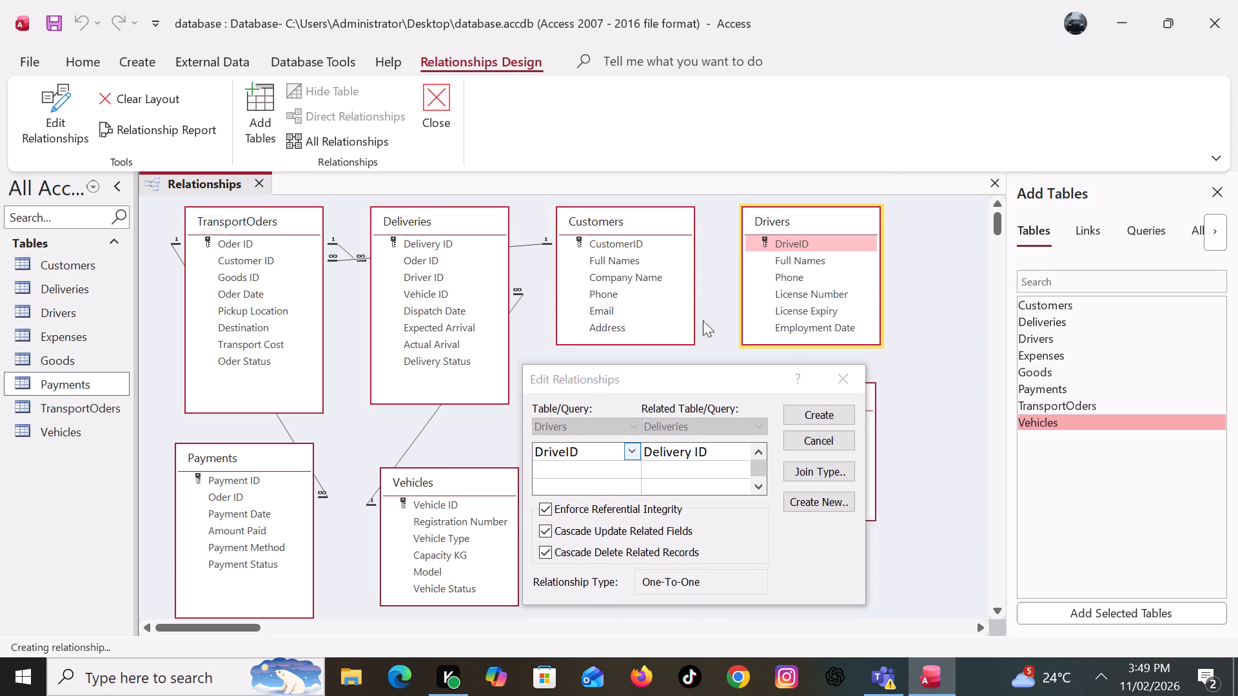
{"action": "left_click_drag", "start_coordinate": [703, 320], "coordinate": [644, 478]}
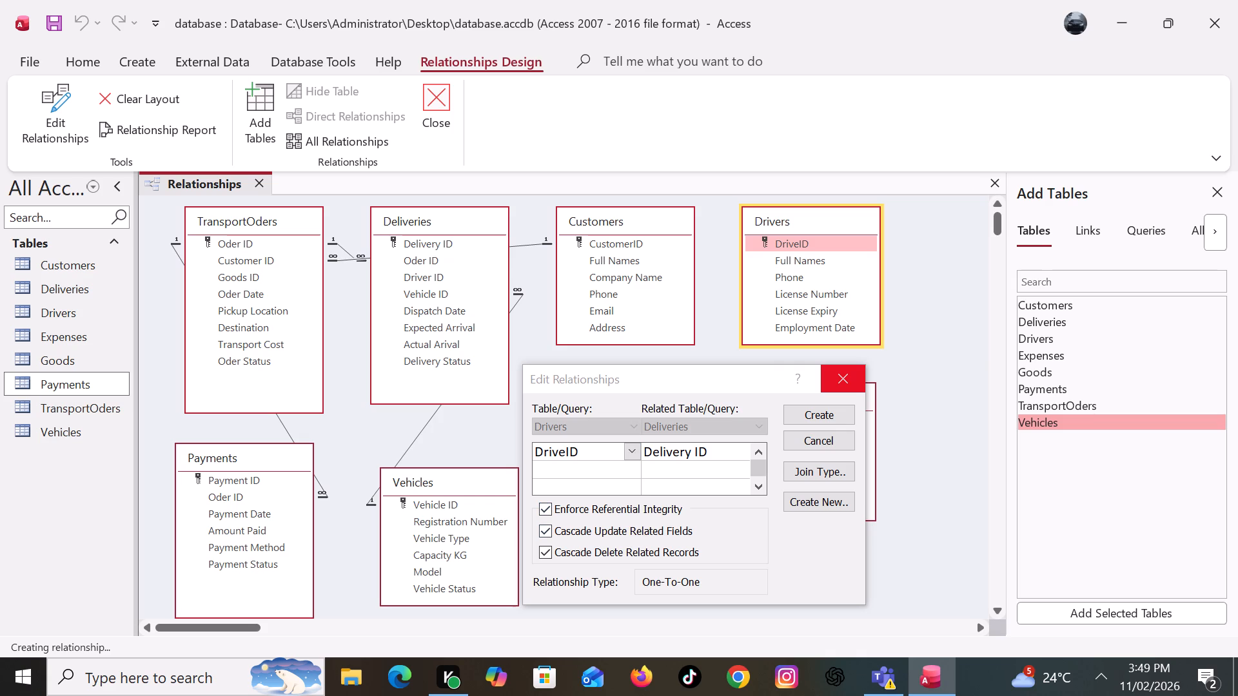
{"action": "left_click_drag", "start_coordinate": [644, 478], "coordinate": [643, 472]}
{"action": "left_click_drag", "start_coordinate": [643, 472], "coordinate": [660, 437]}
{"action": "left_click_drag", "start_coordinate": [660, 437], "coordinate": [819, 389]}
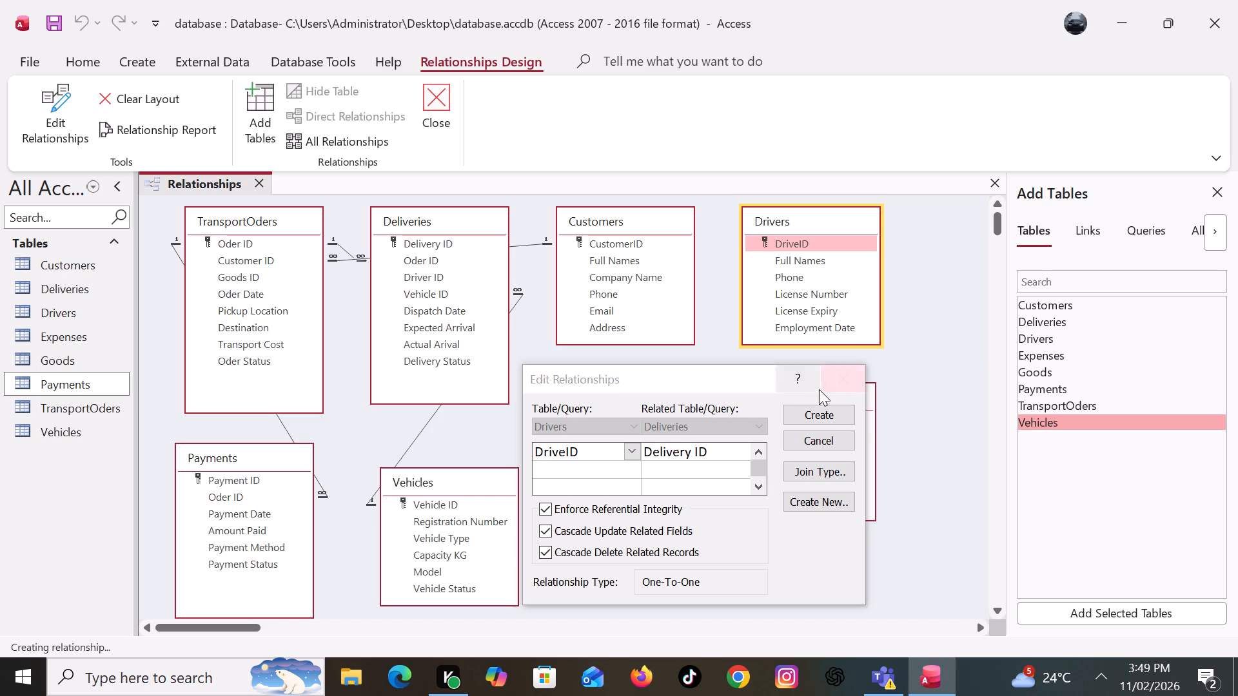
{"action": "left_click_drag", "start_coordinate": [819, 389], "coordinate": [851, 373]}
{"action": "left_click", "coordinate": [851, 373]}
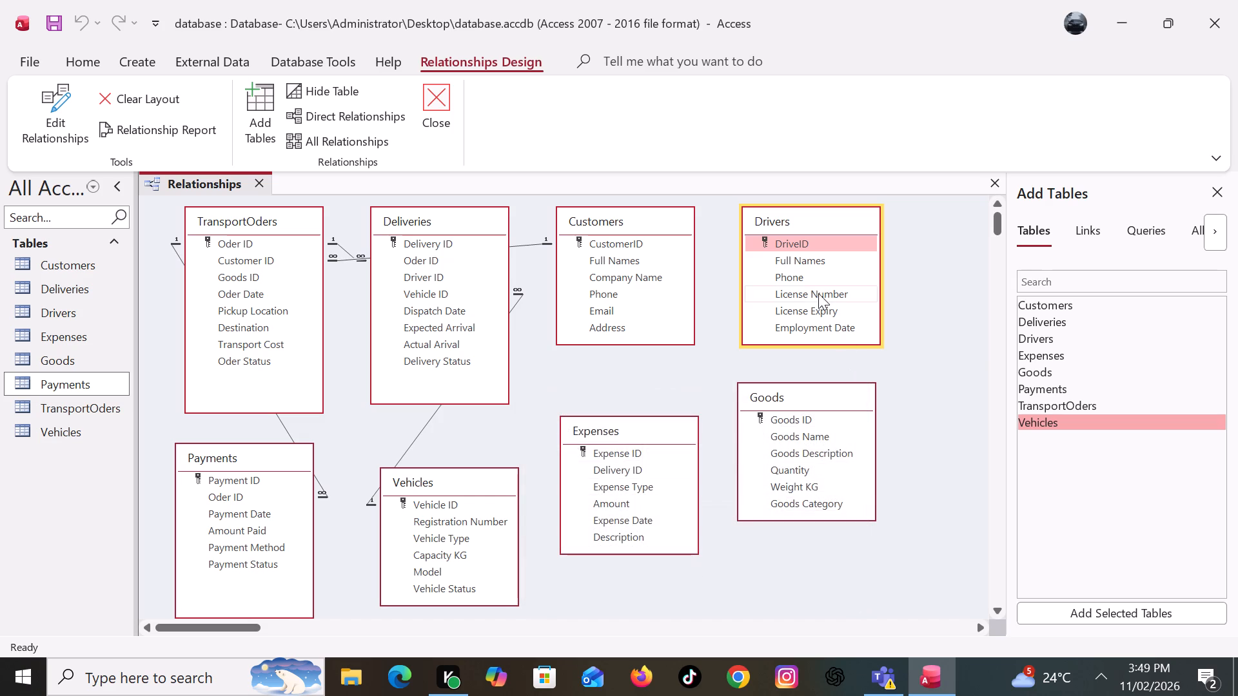
Relate DriveID in Drivers to Driver ID in Deliveries, enforcing referential integrity with cascade update and cascade delete.
{"action": "left_click_drag", "start_coordinate": [783, 239], "coordinate": [478, 307]}
{"action": "left_click_drag", "start_coordinate": [478, 307], "coordinate": [439, 275]}
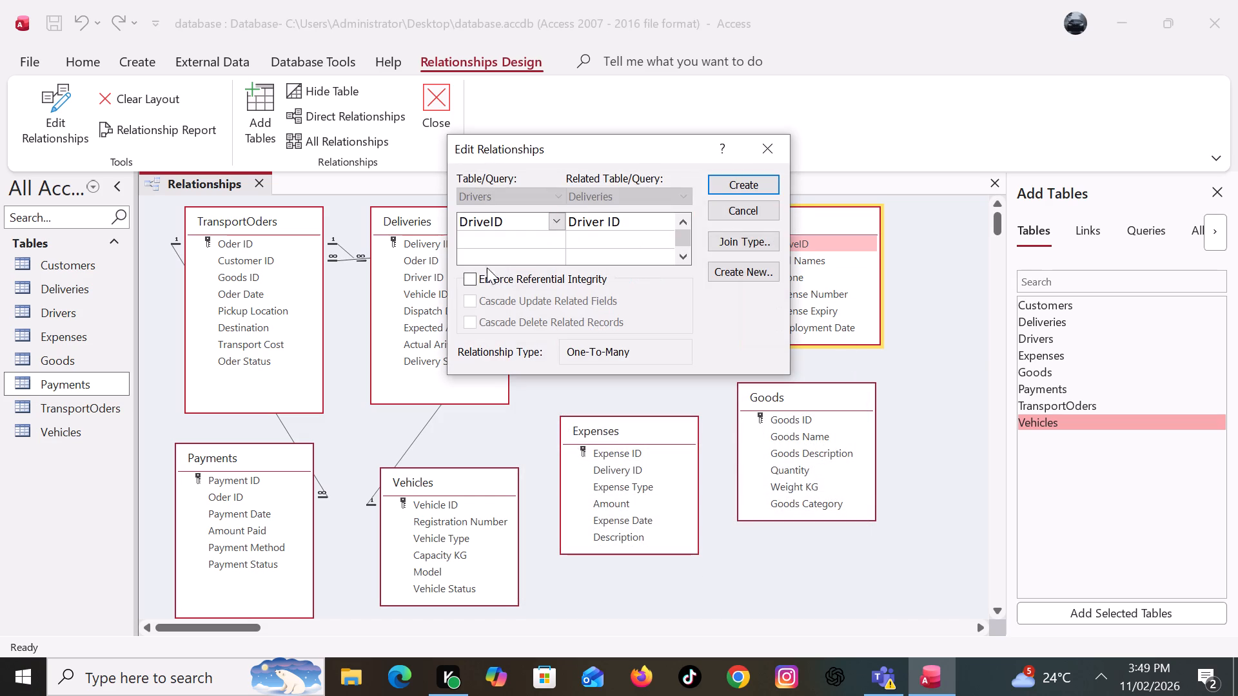
{"action": "left_click", "coordinate": [467, 280]}
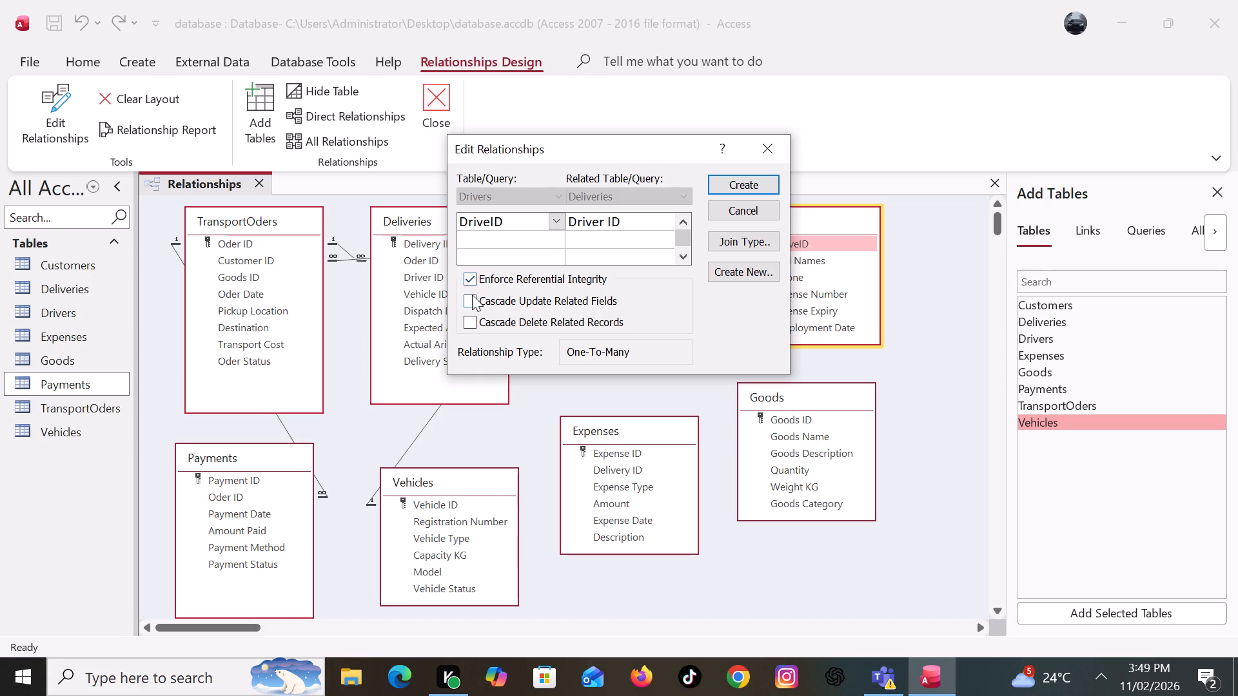
{"action": "left_click", "coordinate": [472, 298]}
{"action": "left_click", "coordinate": [469, 331]}
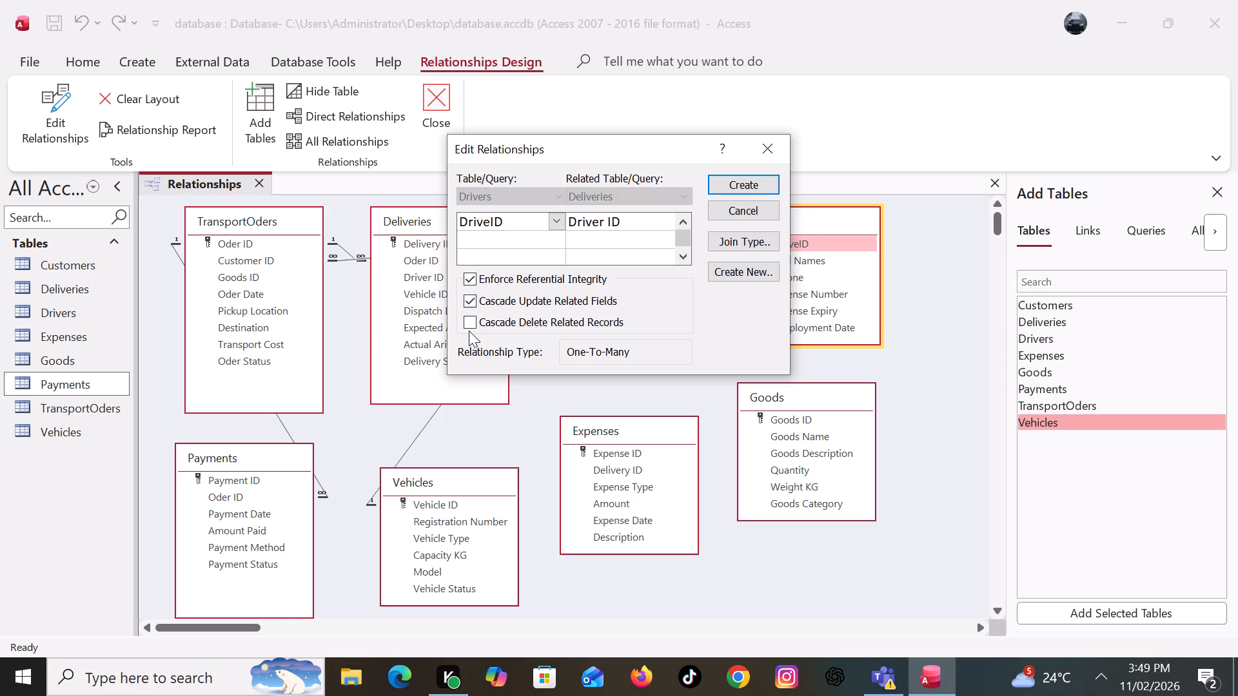
{"action": "left_click", "coordinate": [468, 321]}
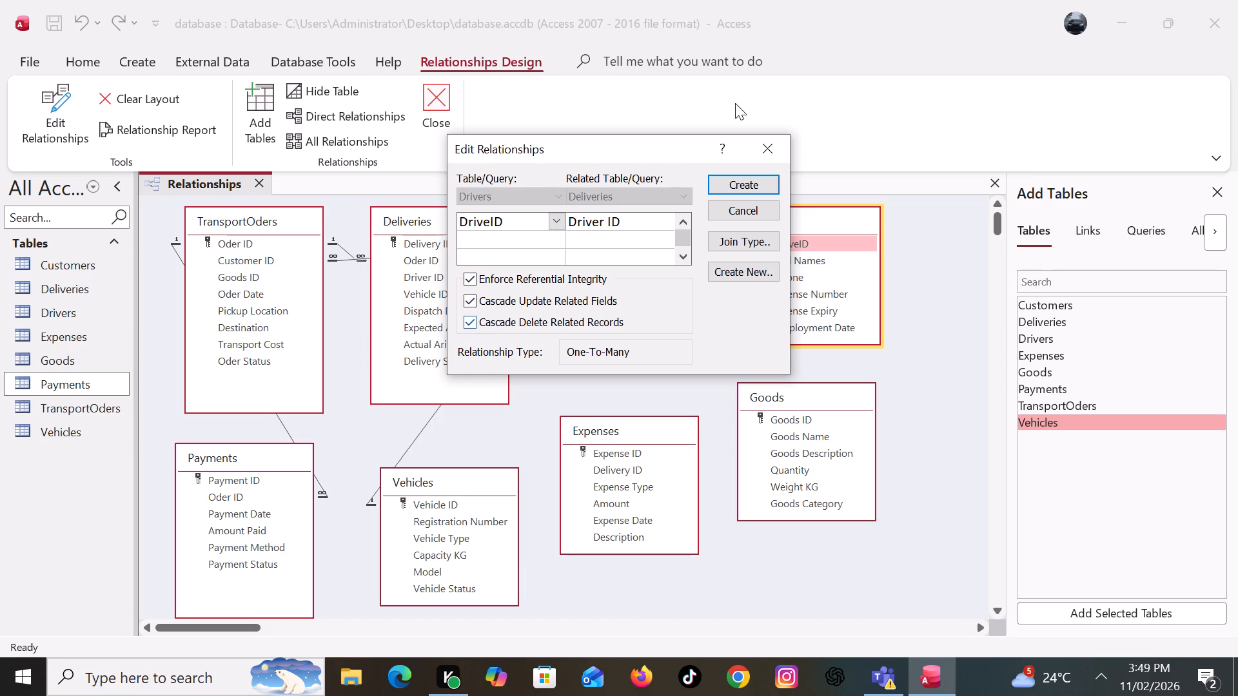
{"action": "left_click", "coordinate": [740, 184]}
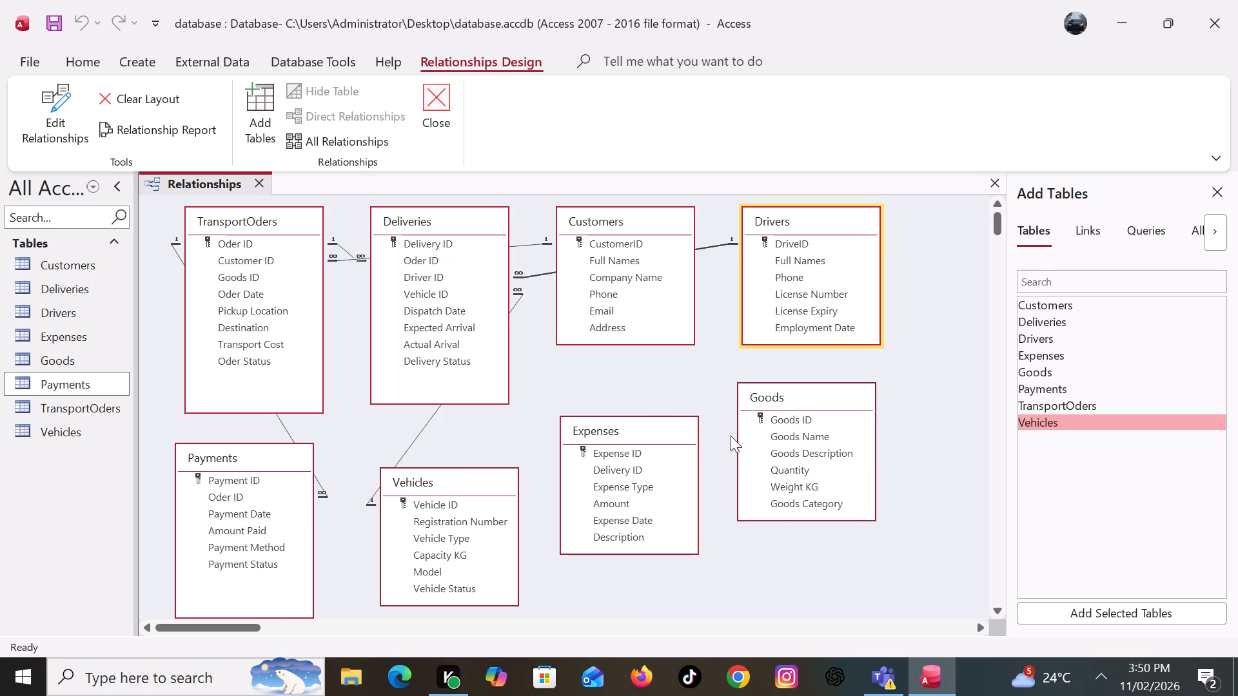
Relate Goods ID in Goods to Goods ID in TransportOders, enforcing referential integrity with cascade update and cascade delete.
{"action": "left_click_drag", "start_coordinate": [778, 418], "coordinate": [356, 404]}
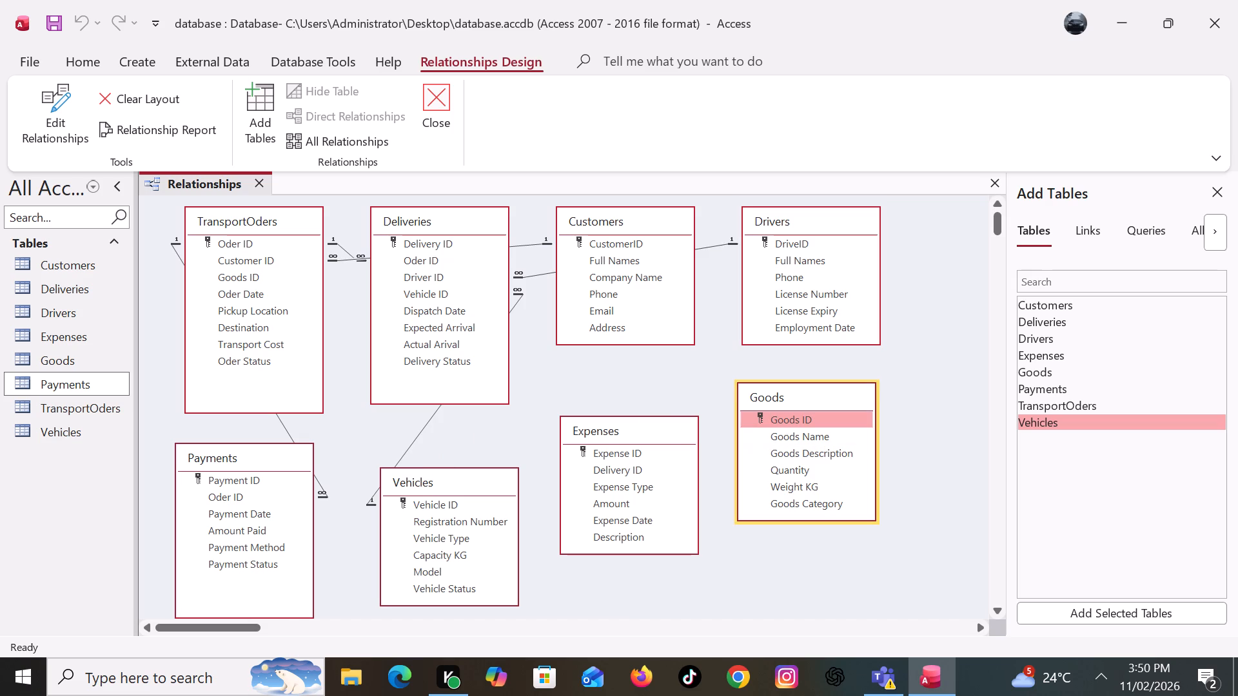
{"action": "left_click_drag", "start_coordinate": [356, 404], "coordinate": [236, 273]}
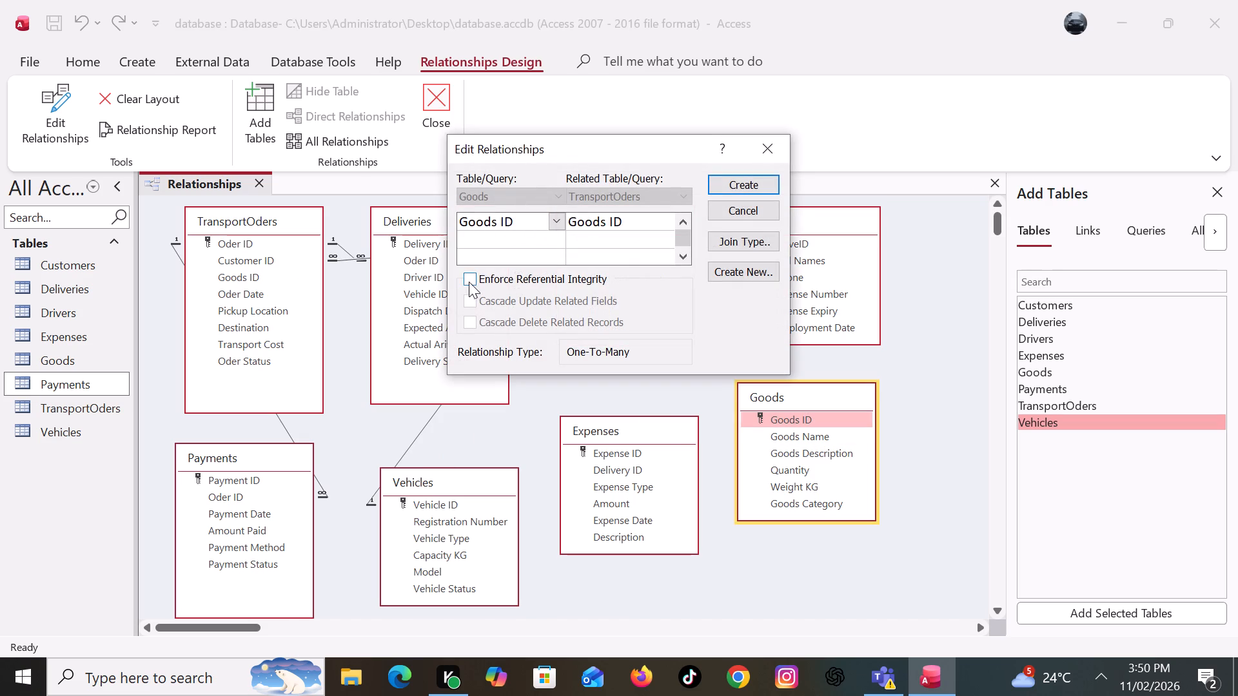
{"action": "left_click", "coordinate": [469, 282]}
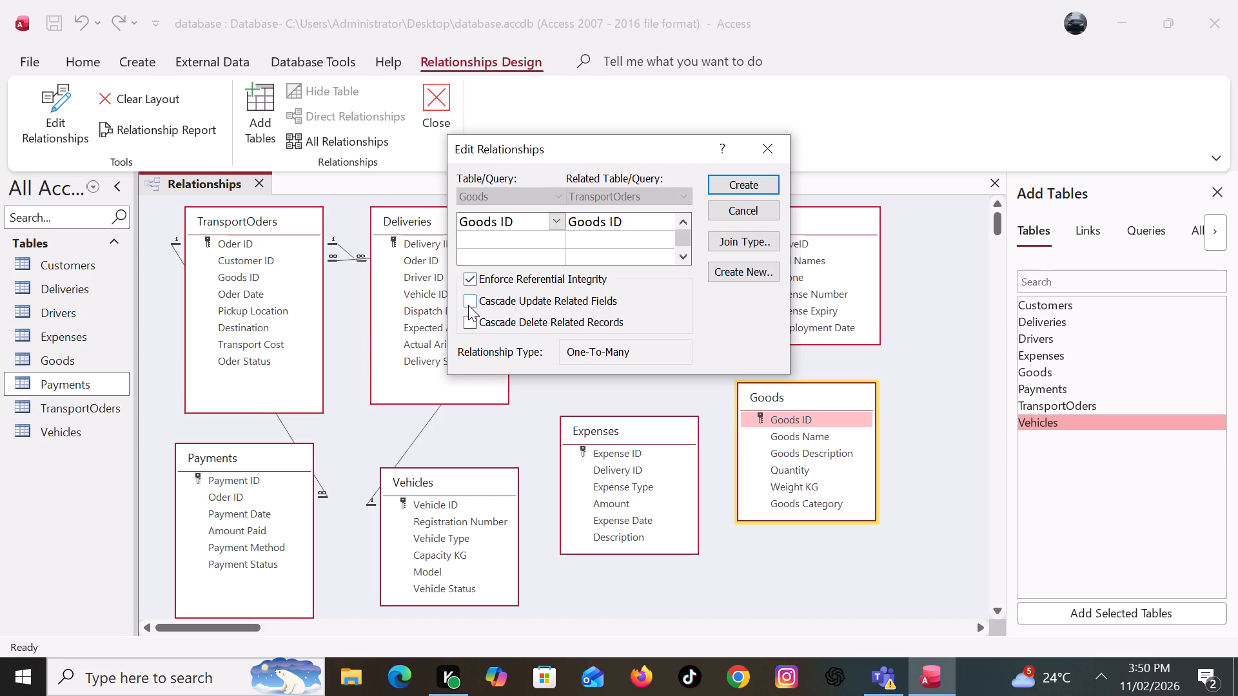
{"action": "left_click", "coordinate": [468, 305]}
{"action": "left_click", "coordinate": [469, 328]}
{"action": "left_click", "coordinate": [731, 177]}
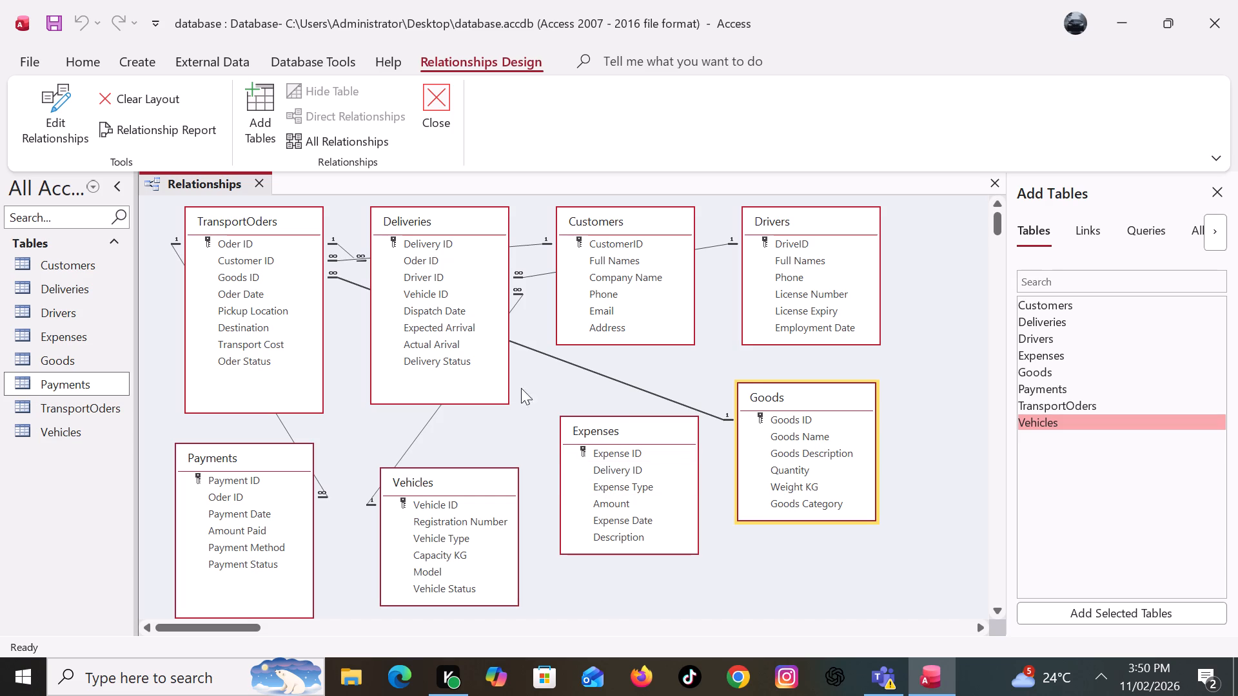
Relate Delivery ID in Deliveries to Delivery ID in Expenses, enforcing referential integrity with cascade update and cascade delete.
{"action": "left_click_drag", "start_coordinate": [415, 244], "coordinate": [595, 347]}
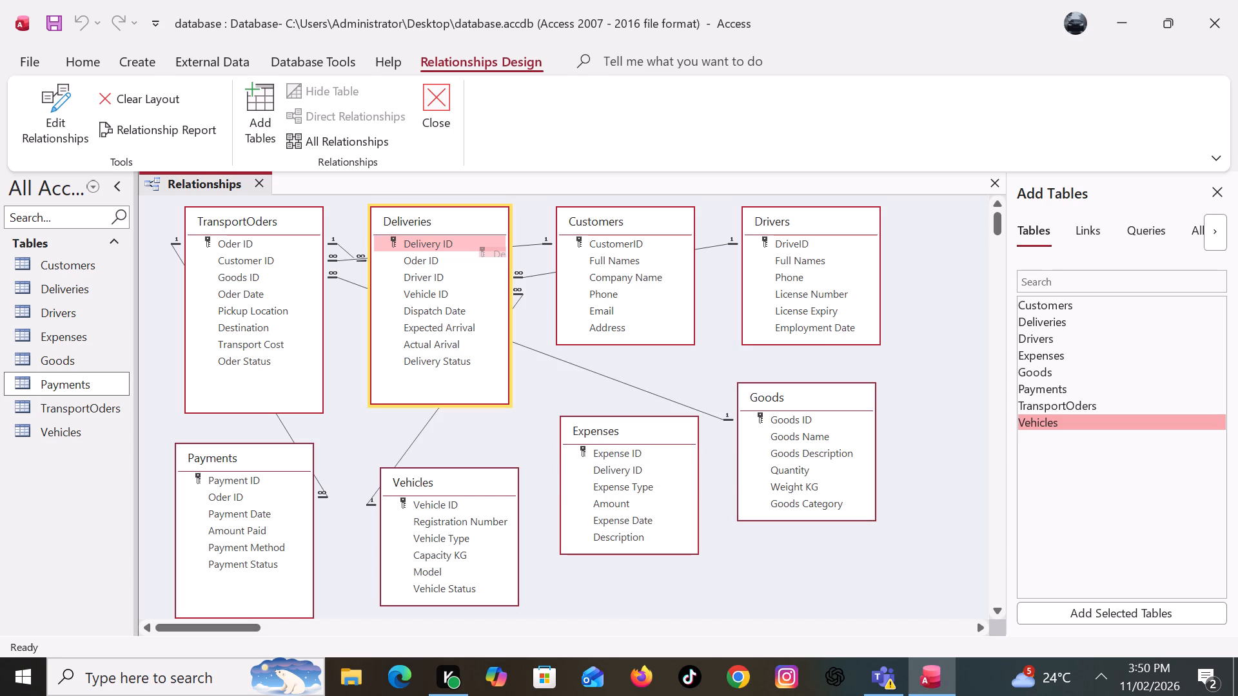
{"action": "left_click_drag", "start_coordinate": [595, 347], "coordinate": [621, 474]}
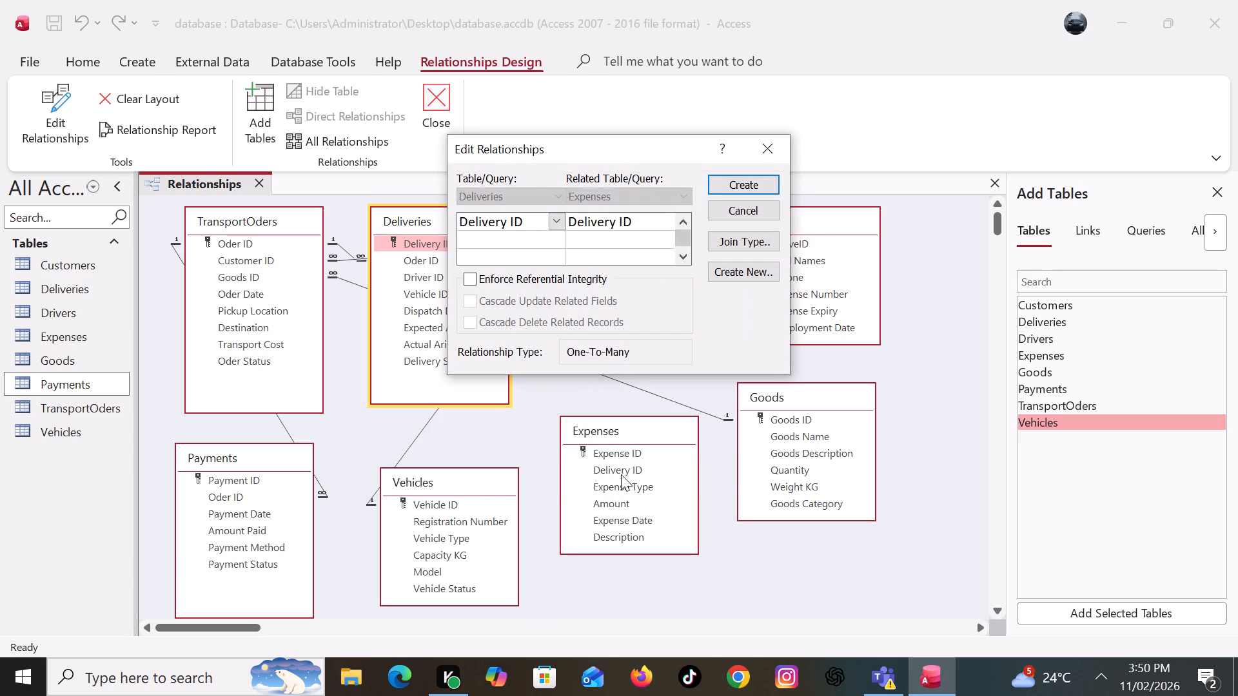
{"action": "left_click", "coordinate": [473, 280]}
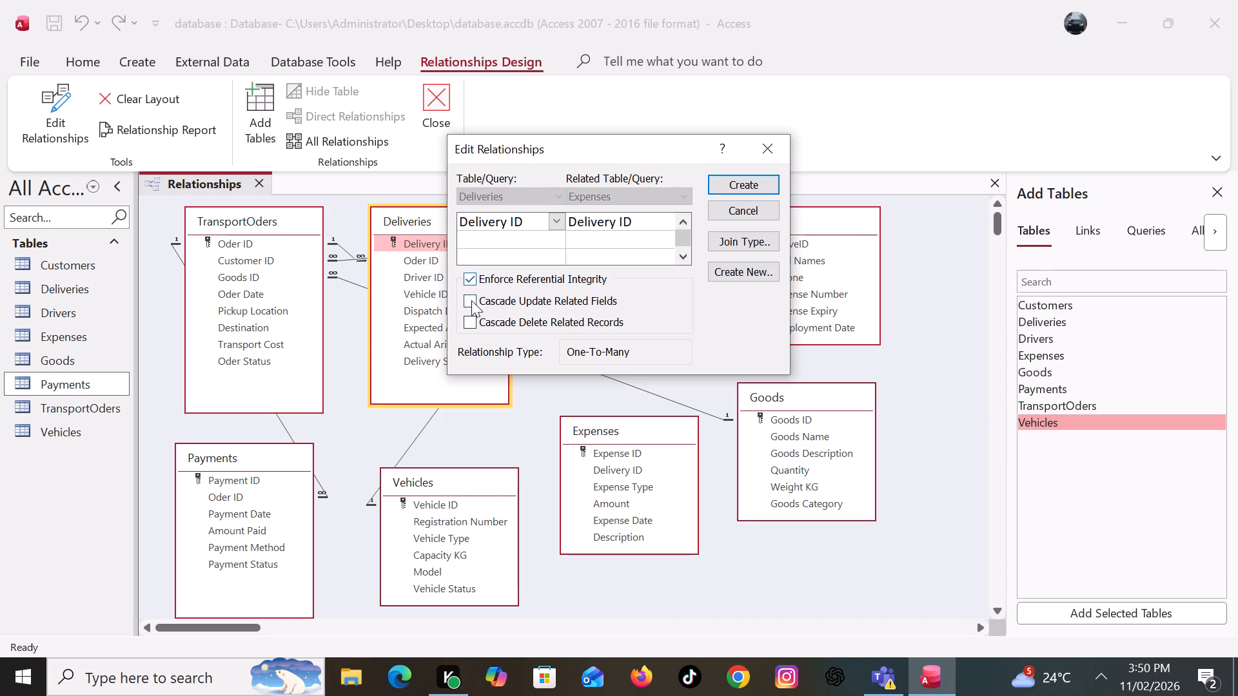
{"action": "left_click", "coordinate": [471, 301]}
{"action": "left_click", "coordinate": [471, 318]}
{"action": "left_click", "coordinate": [738, 182]}
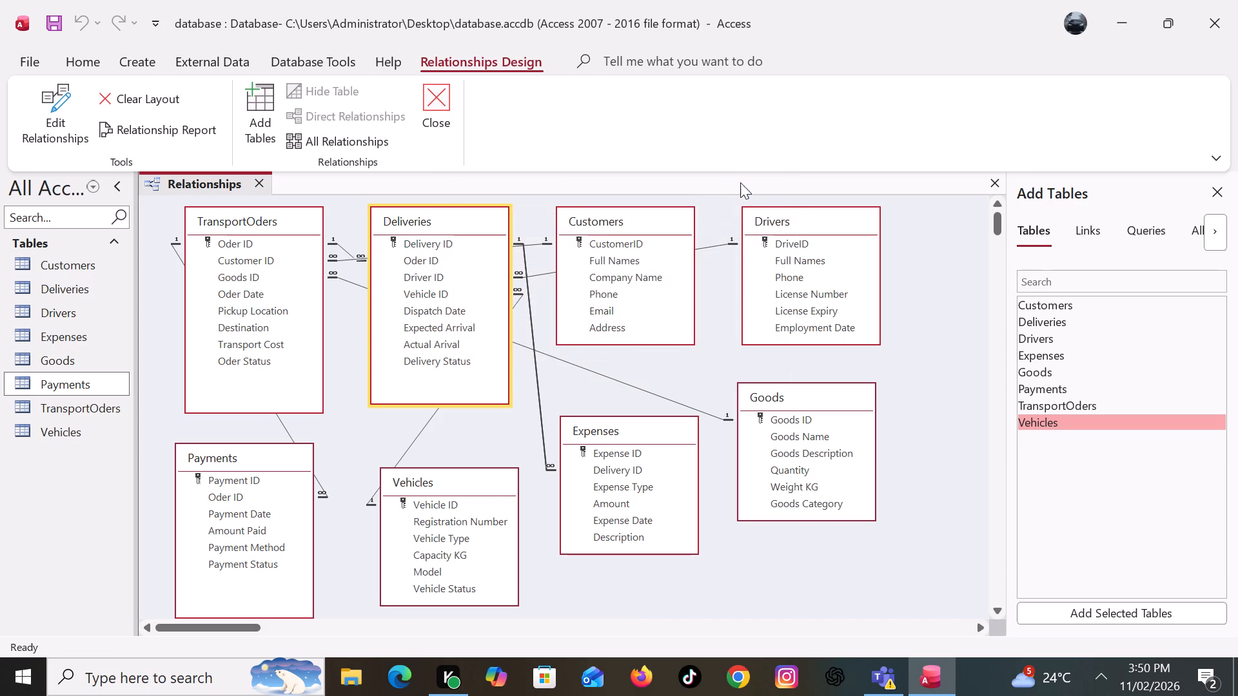
Spread out the relationship diagram, placing Deliveries midway between TransportOders and Drivers and shifting Goods, Expenses and Customers outward or below it.
{"action": "left_click_drag", "start_coordinate": [467, 225], "coordinate": [574, 330]}
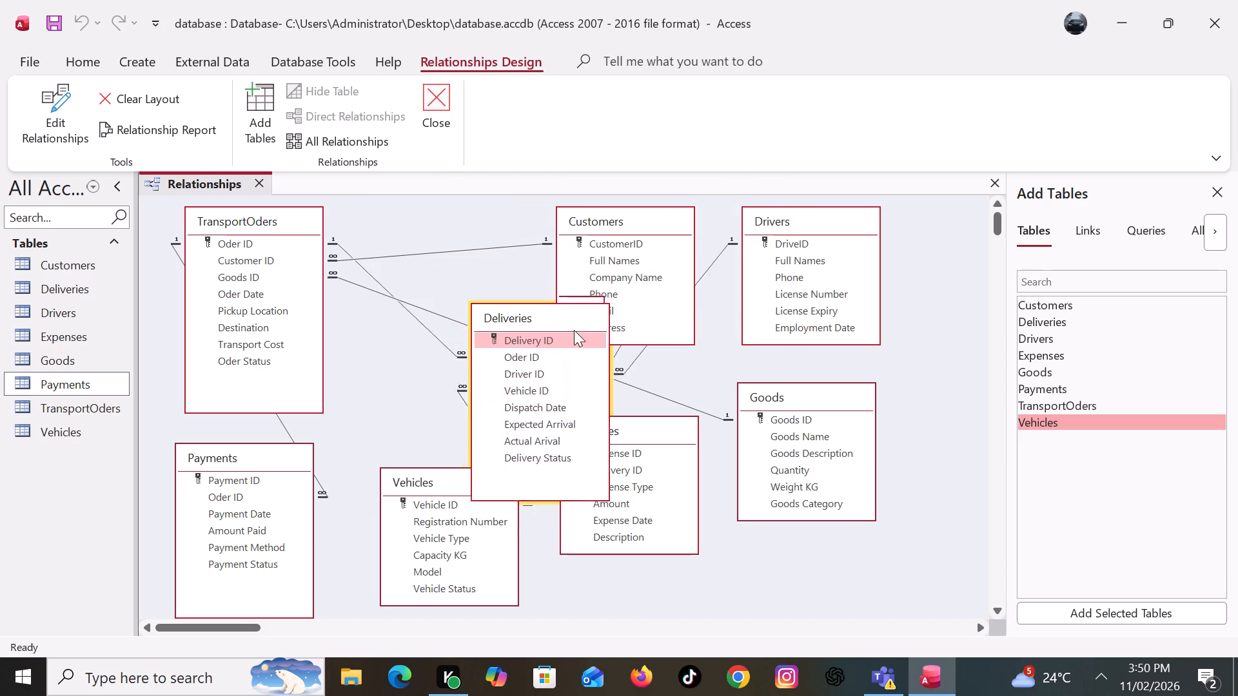
{"action": "left_click_drag", "start_coordinate": [574, 330], "coordinate": [526, 397]}
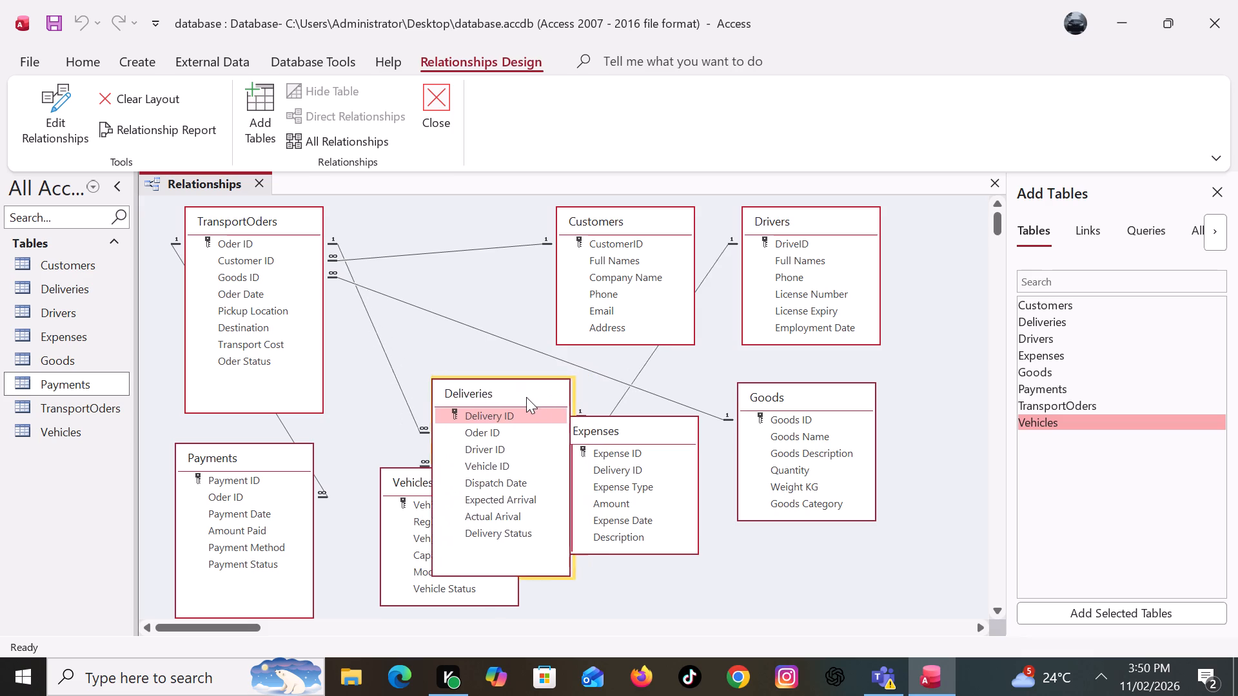
{"action": "left_click_drag", "start_coordinate": [526, 397], "coordinate": [507, 305]}
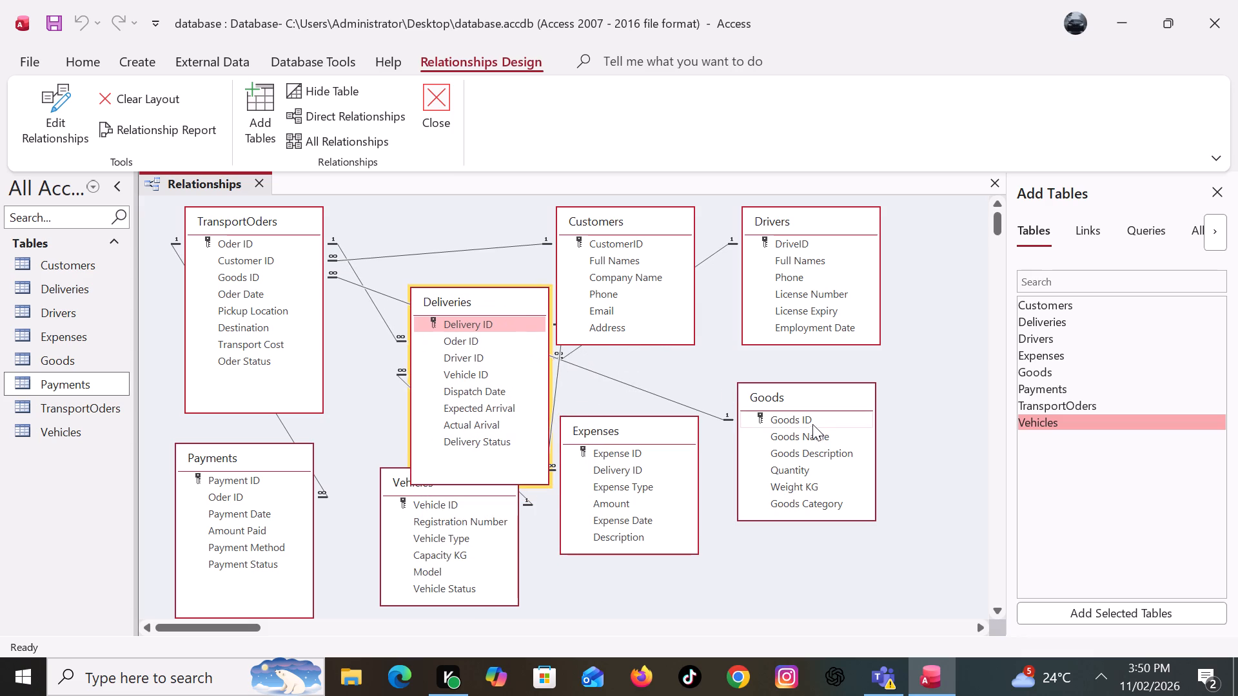
{"action": "left_click_drag", "start_coordinate": [811, 426], "coordinate": [825, 391]}
{"action": "left_click_drag", "start_coordinate": [825, 391], "coordinate": [941, 431]}
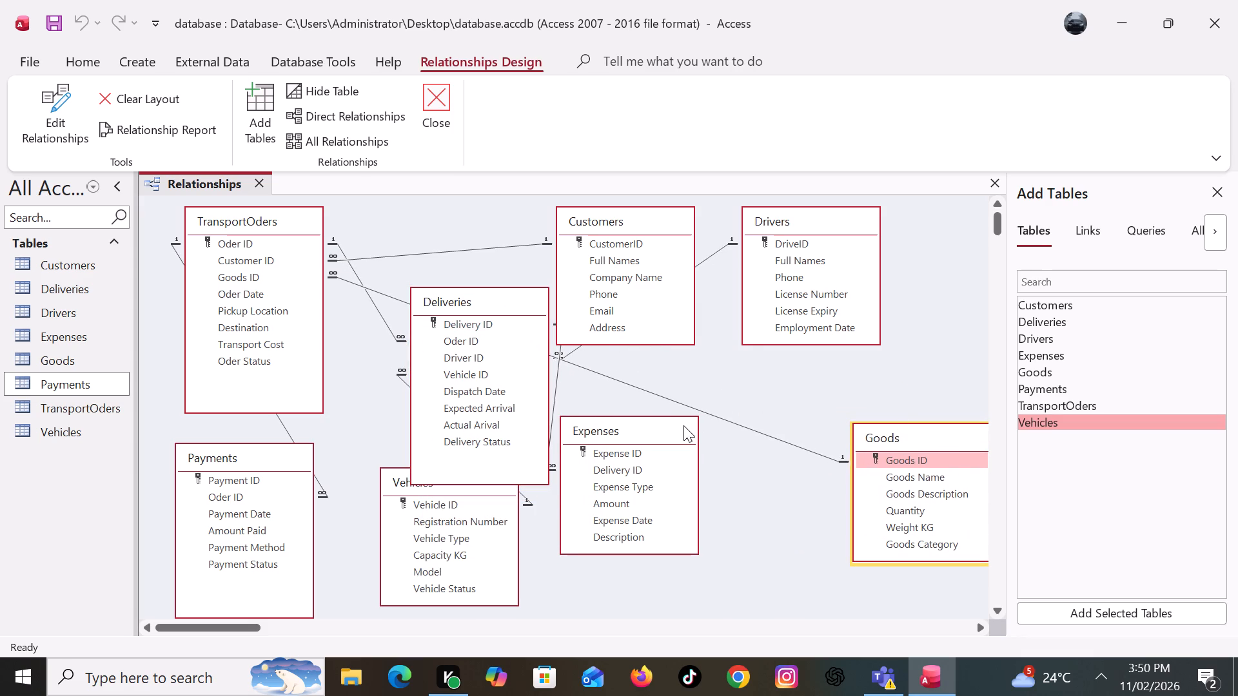
{"action": "left_click_drag", "start_coordinate": [683, 425], "coordinate": [792, 482]}
{"action": "left_click_drag", "start_coordinate": [613, 218], "coordinate": [622, 500]}
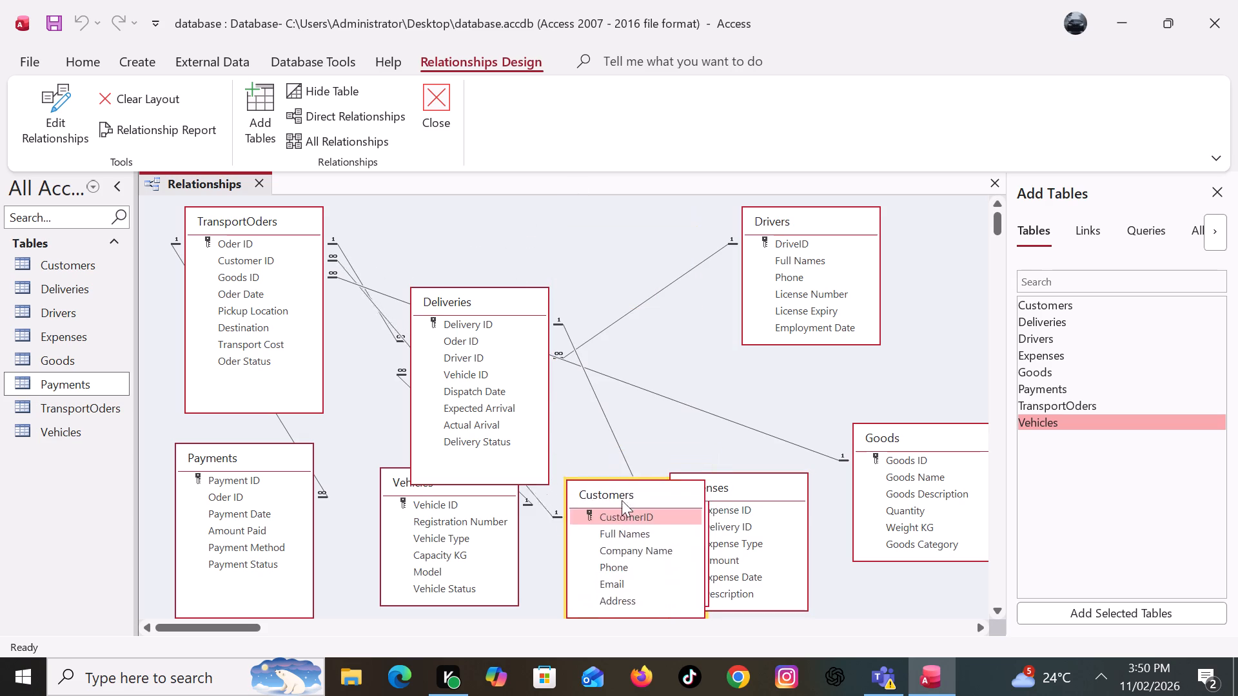
{"action": "left_click_drag", "start_coordinate": [622, 500], "coordinate": [620, 545]}
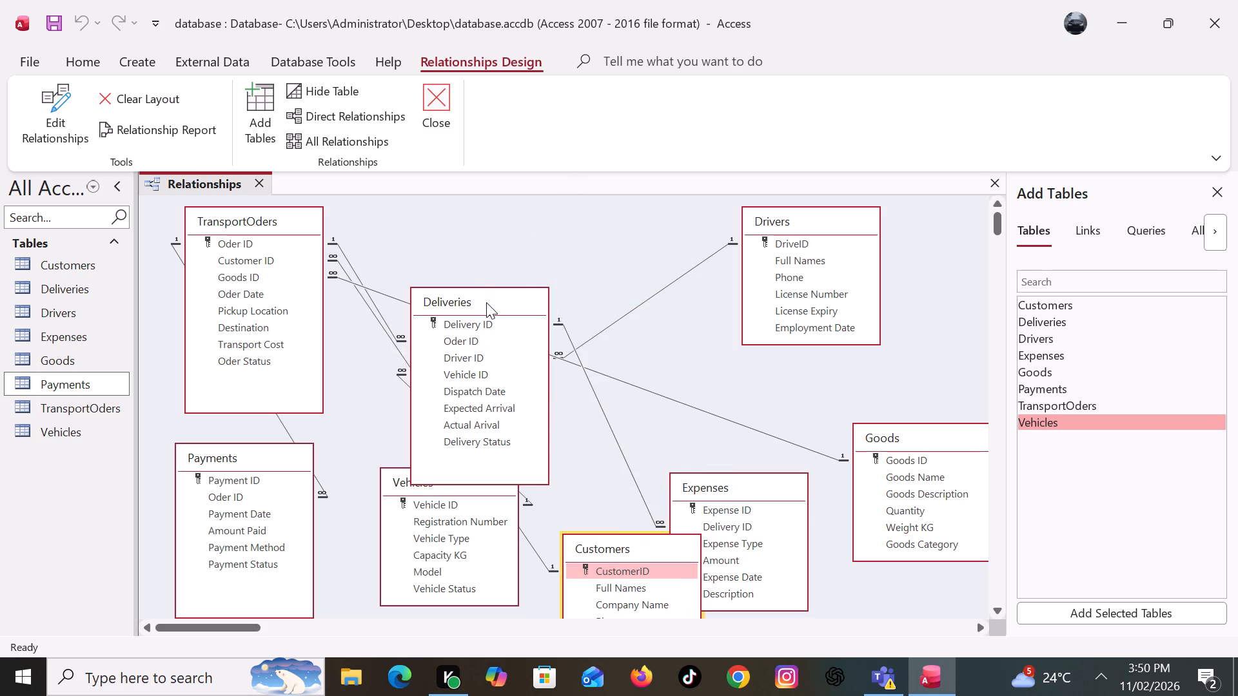
{"action": "left_click_drag", "start_coordinate": [486, 302], "coordinate": [616, 270]}
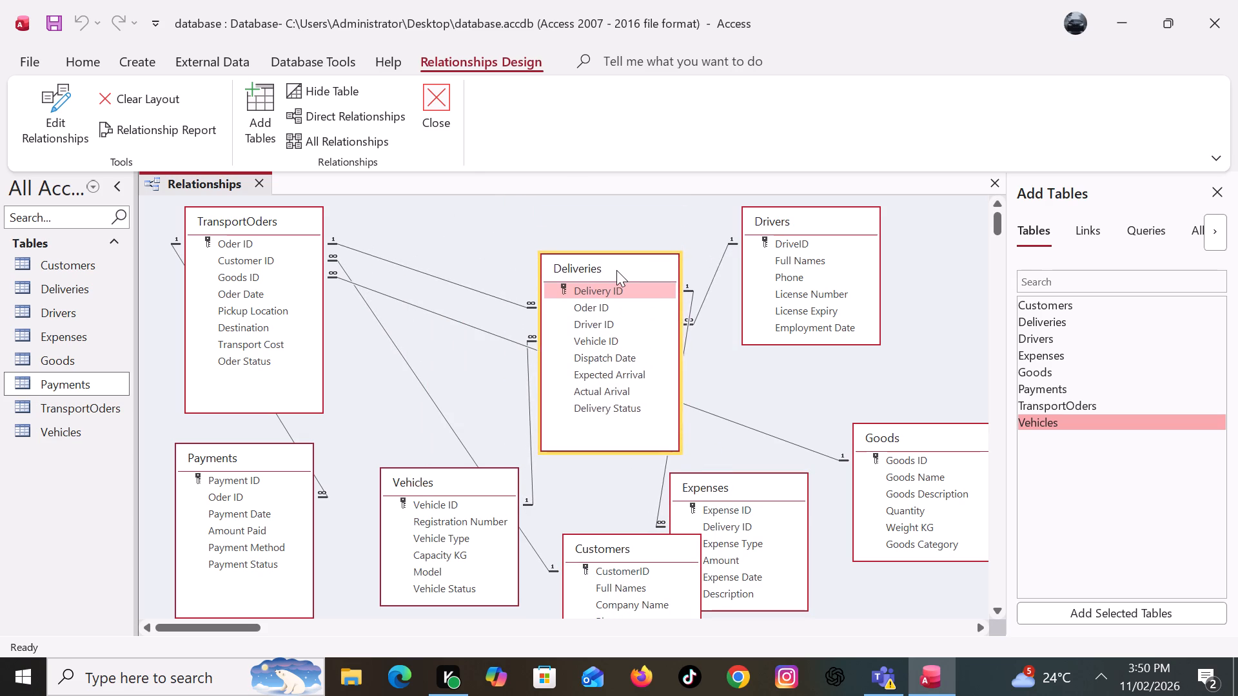
{"action": "left_click_drag", "start_coordinate": [616, 270], "coordinate": [609, 275]}
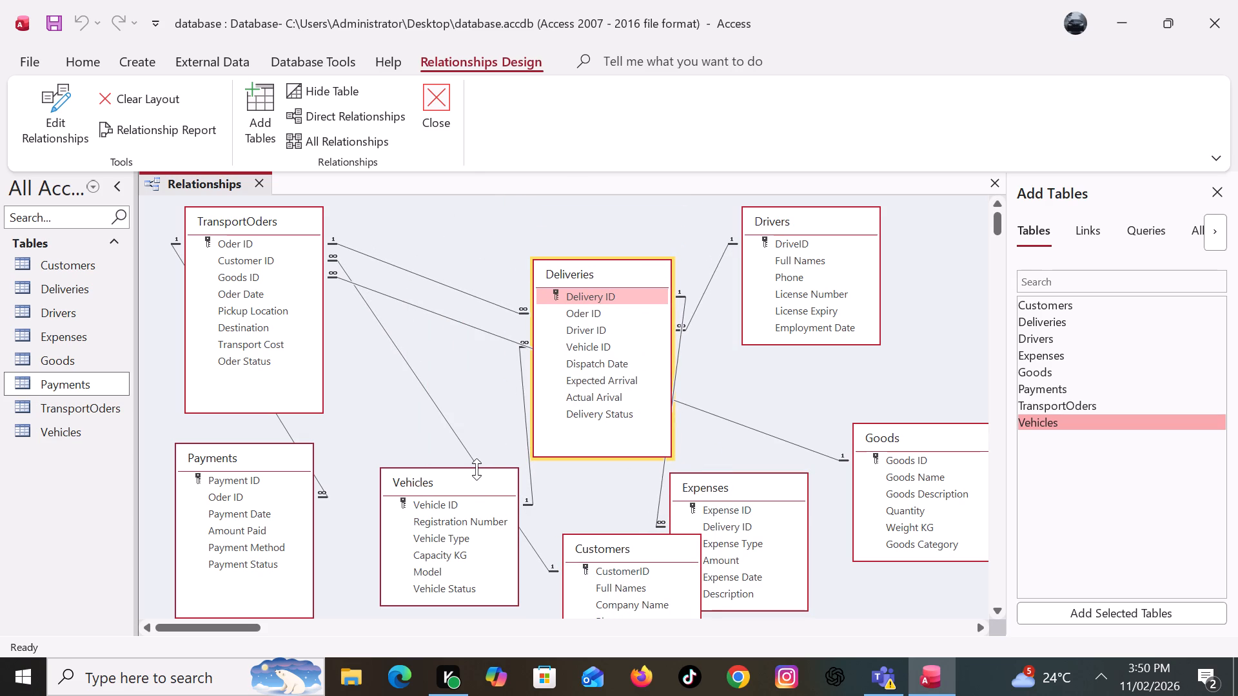
Rearrange the diagram's left half with Customers in the upper corner, Vehicles at the top beside it, and TransportOders beside Payments.
{"action": "left_click_drag", "start_coordinate": [449, 482], "coordinate": [469, 286]}
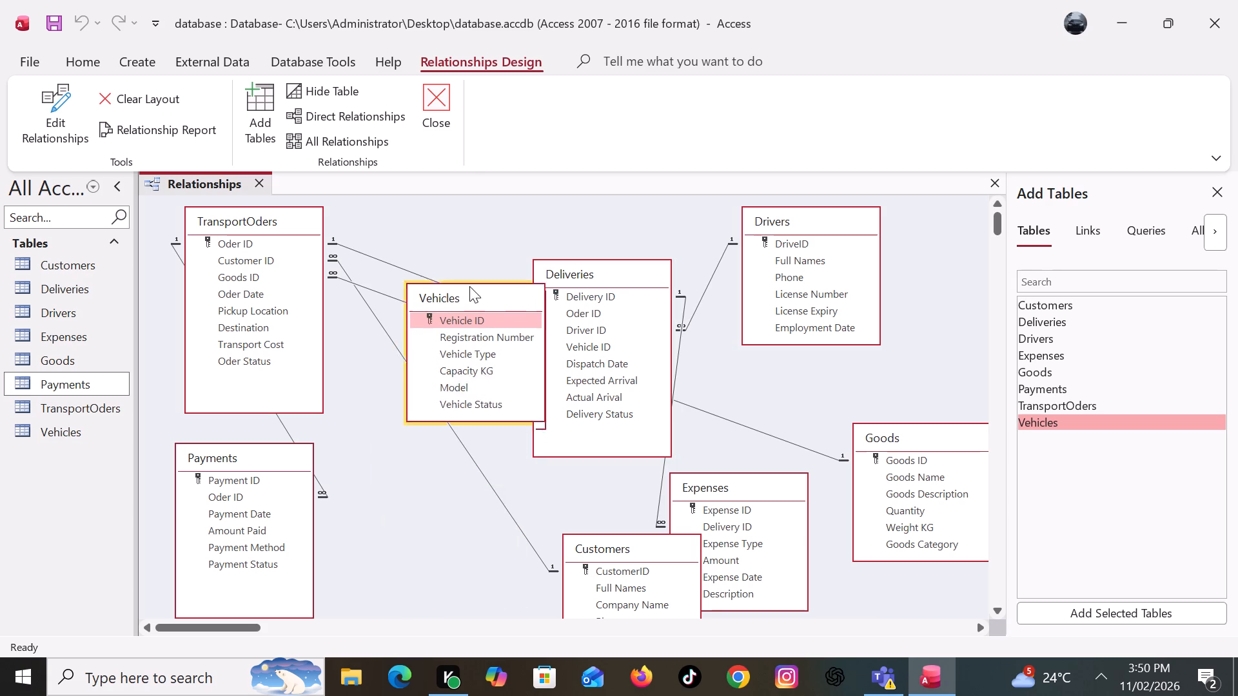
{"action": "left_click_drag", "start_coordinate": [469, 286], "coordinate": [431, 195]}
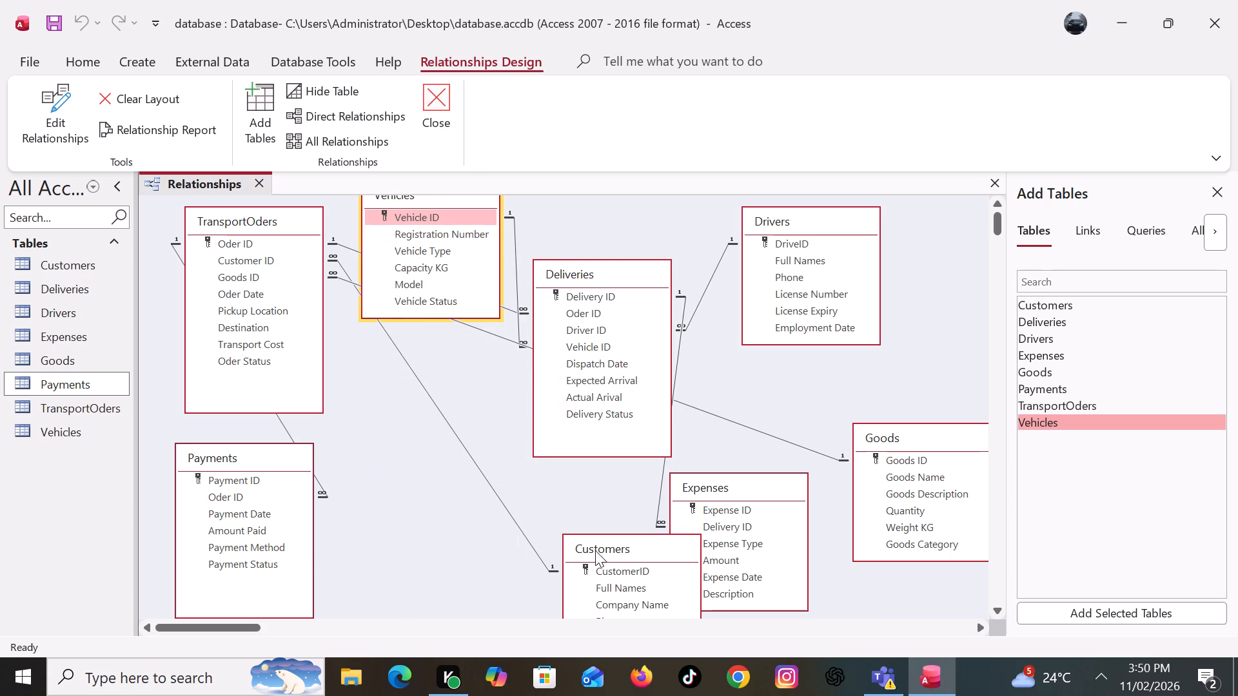
{"action": "left_click_drag", "start_coordinate": [594, 548], "coordinate": [408, 541]}
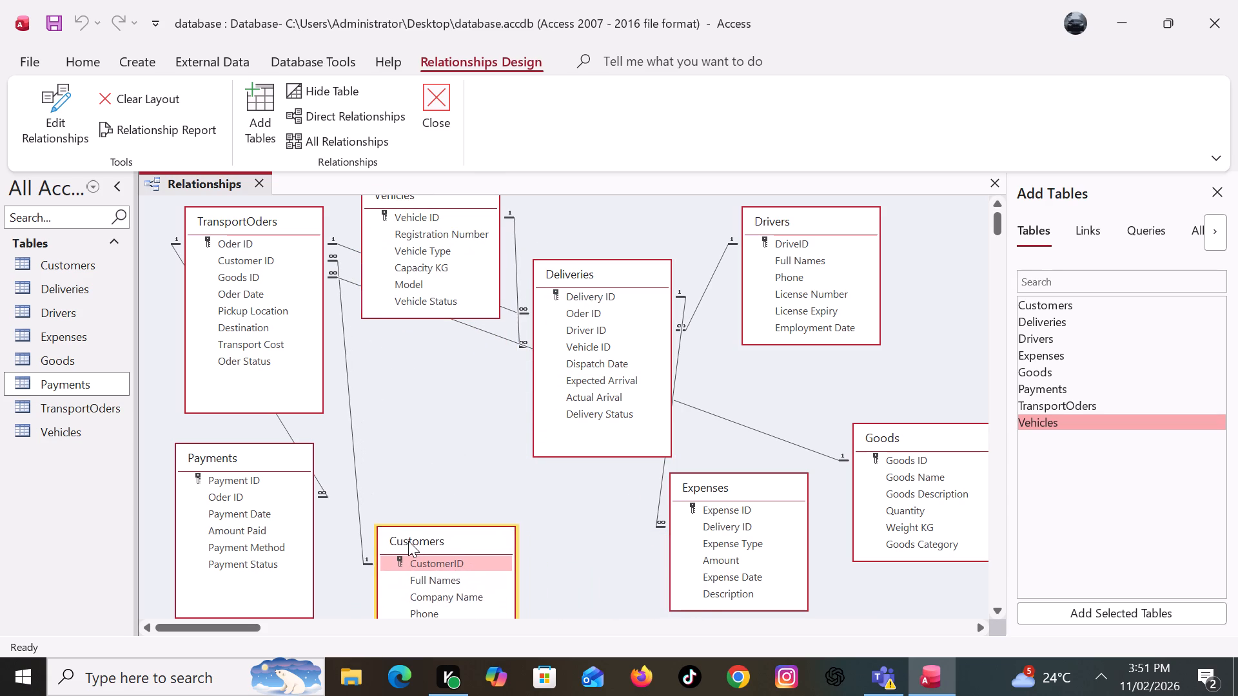
{"action": "left_click_drag", "start_coordinate": [408, 541], "coordinate": [435, 528]}
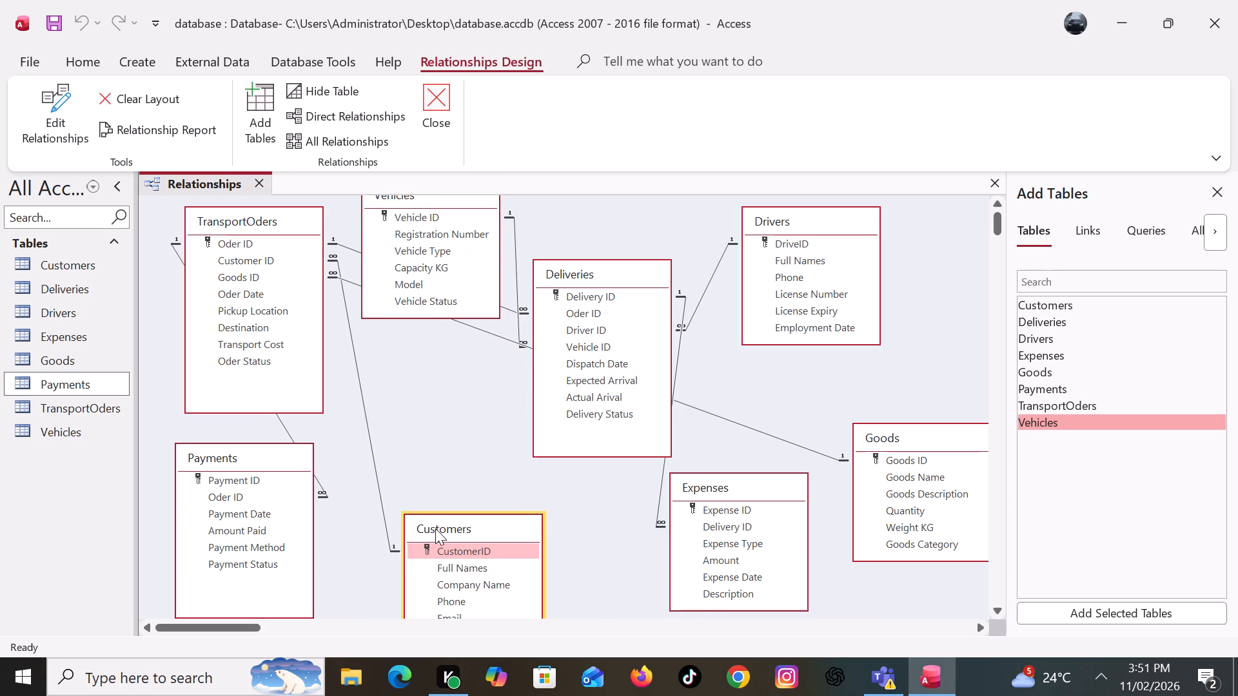
{"action": "left_click_drag", "start_coordinate": [435, 528], "coordinate": [422, 523]}
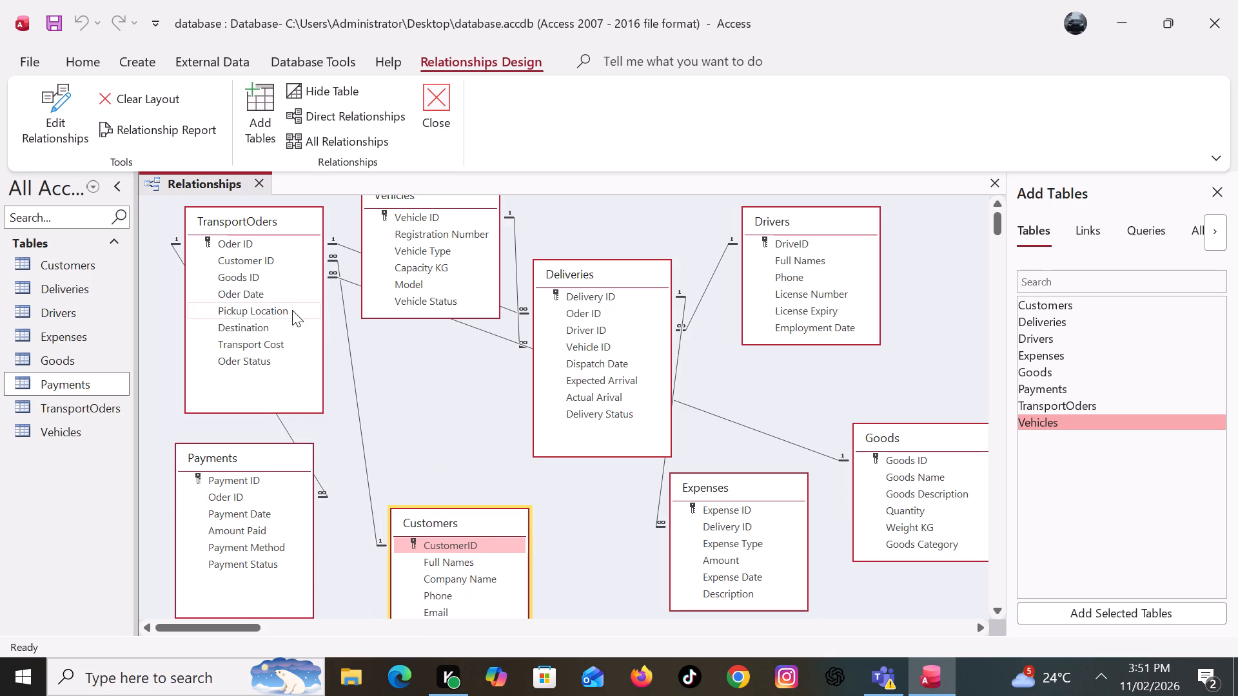
{"action": "left_click_drag", "start_coordinate": [264, 212], "coordinate": [509, 306]}
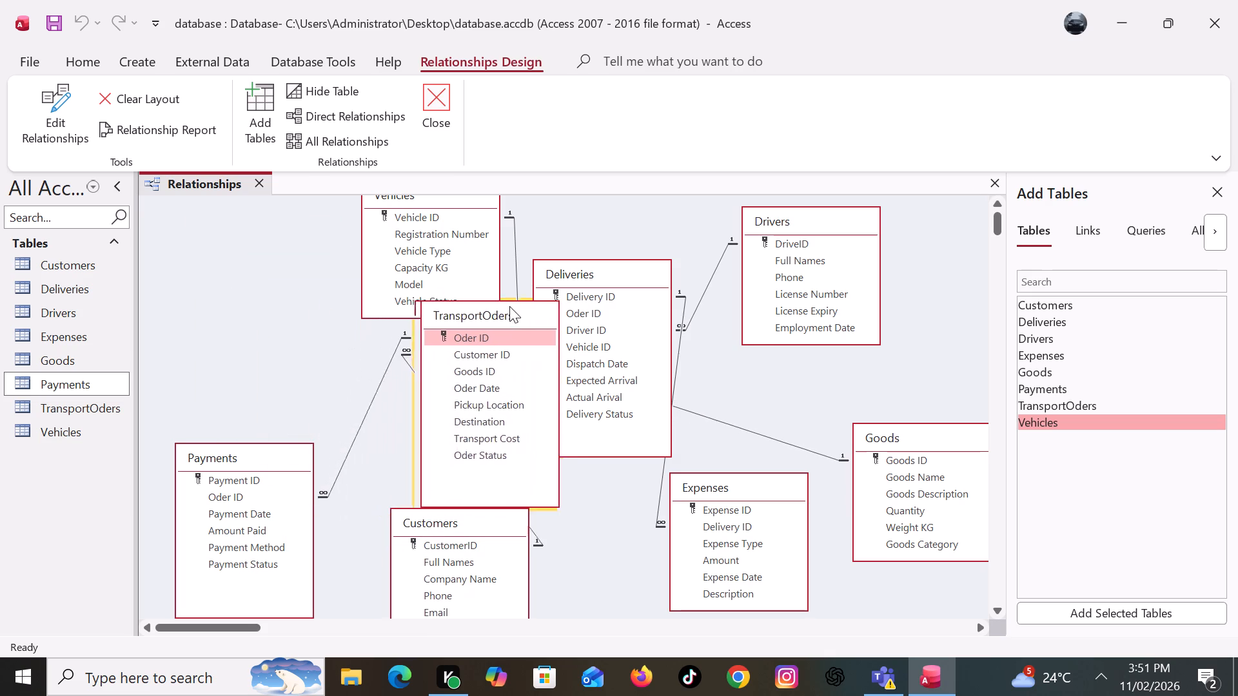
{"action": "left_click_drag", "start_coordinate": [509, 306], "coordinate": [514, 306]}
{"action": "left_click_drag", "start_coordinate": [417, 525], "coordinate": [168, 233]}
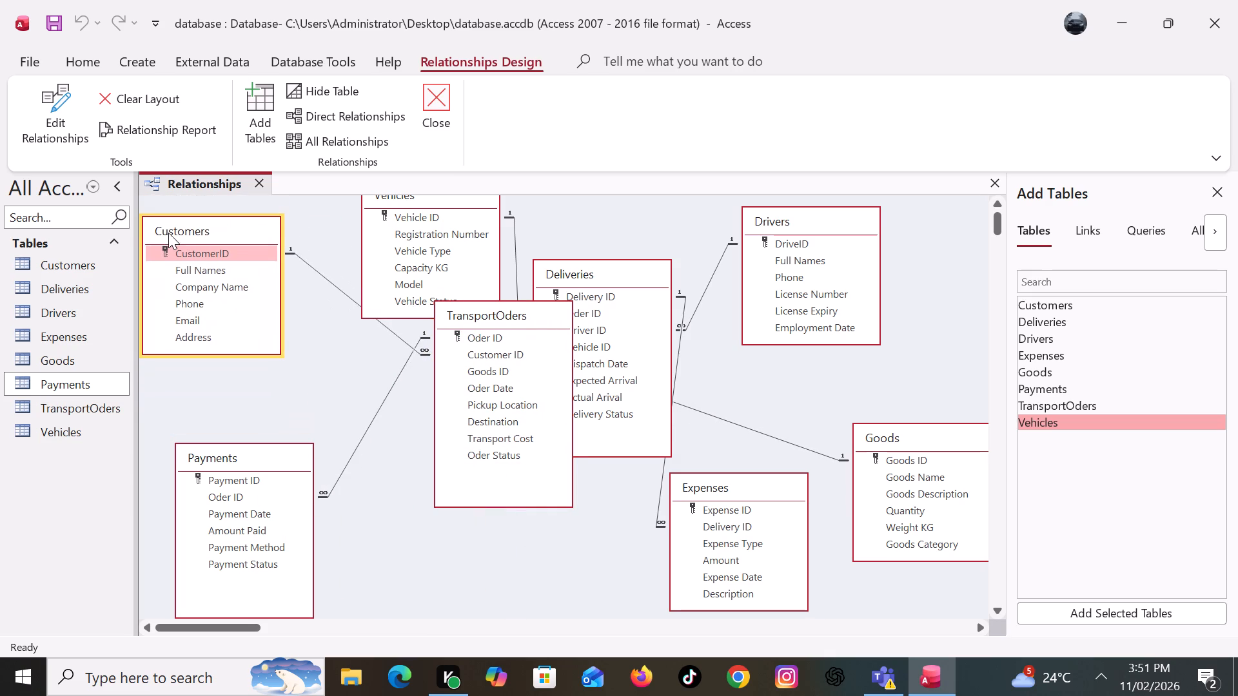
{"action": "left_click_drag", "start_coordinate": [168, 233], "coordinate": [174, 227]}
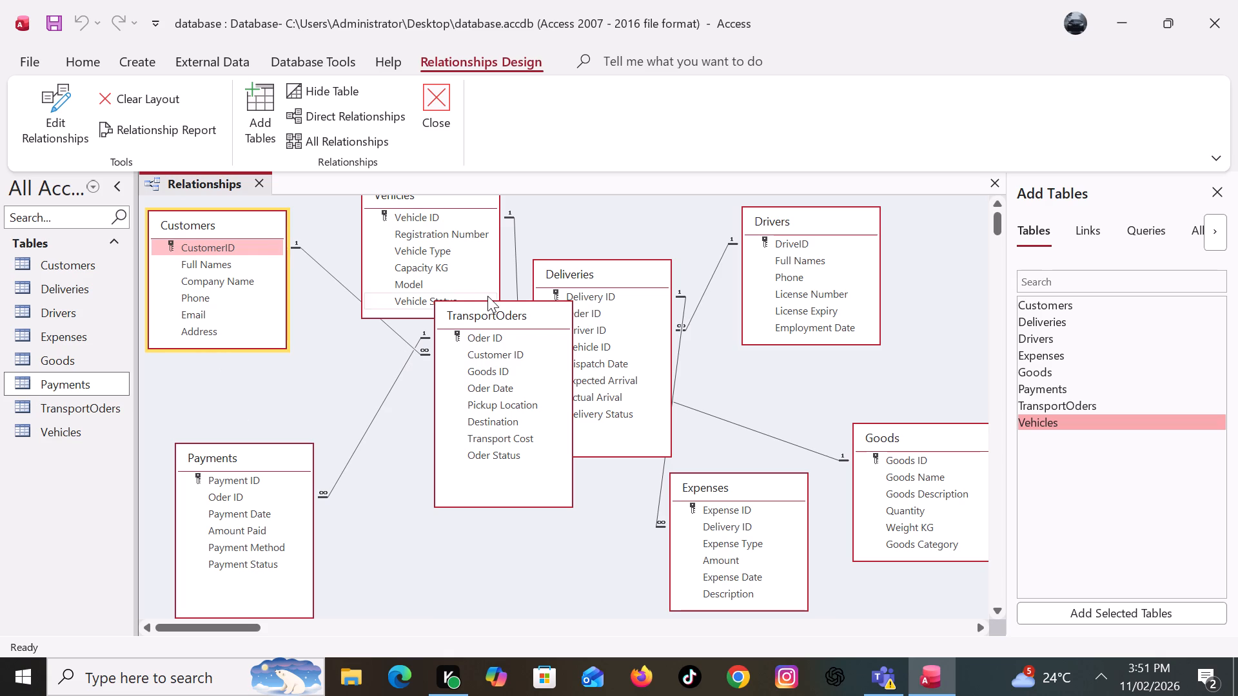
{"action": "left_click_drag", "start_coordinate": [484, 315], "coordinate": [415, 449]}
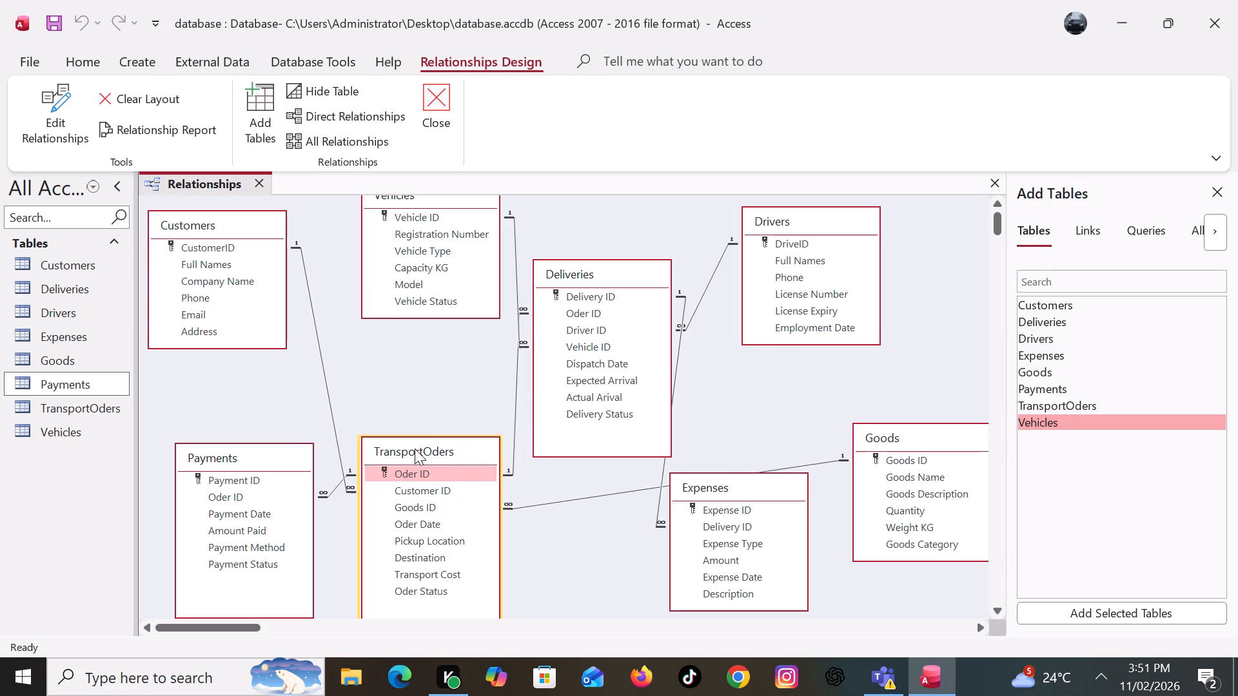
{"action": "left_click_drag", "start_coordinate": [415, 449], "coordinate": [405, 443]}
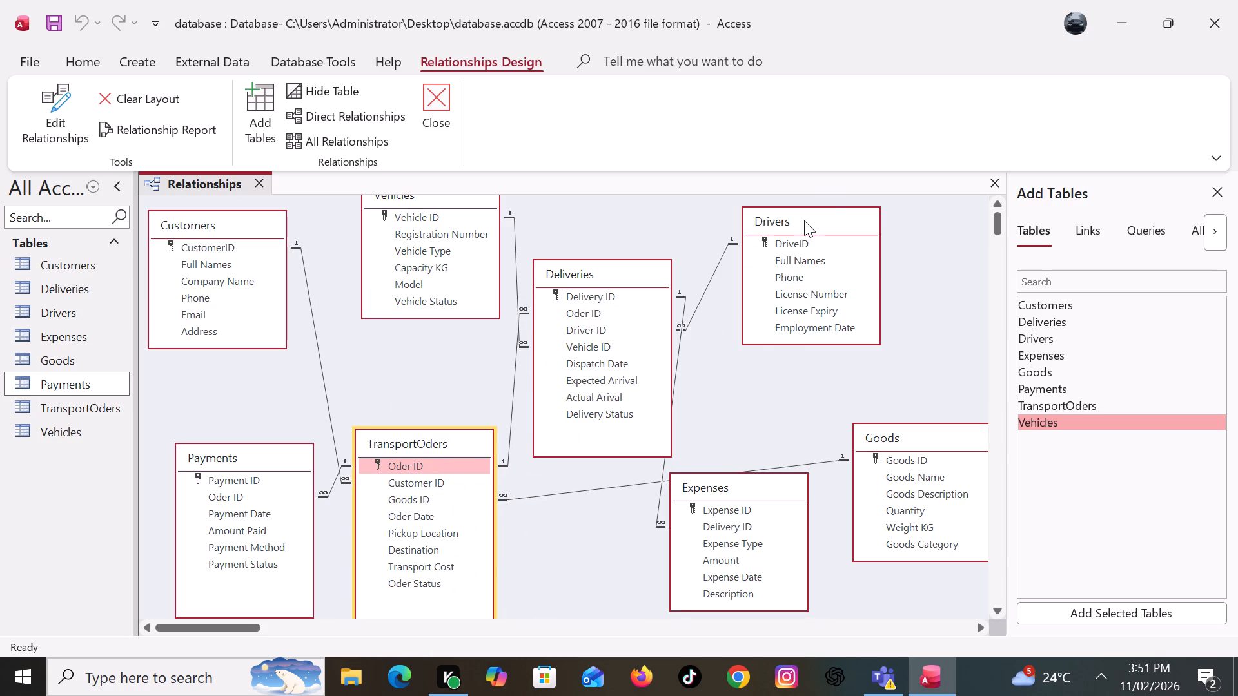
Rearrange the remaining diagram tables: Deliveries between Vehicles and Drivers along the top, Goods beside TransportOders, and Expenses below Drivers.
{"action": "left_click_drag", "start_coordinate": [804, 220], "coordinate": [917, 195]}
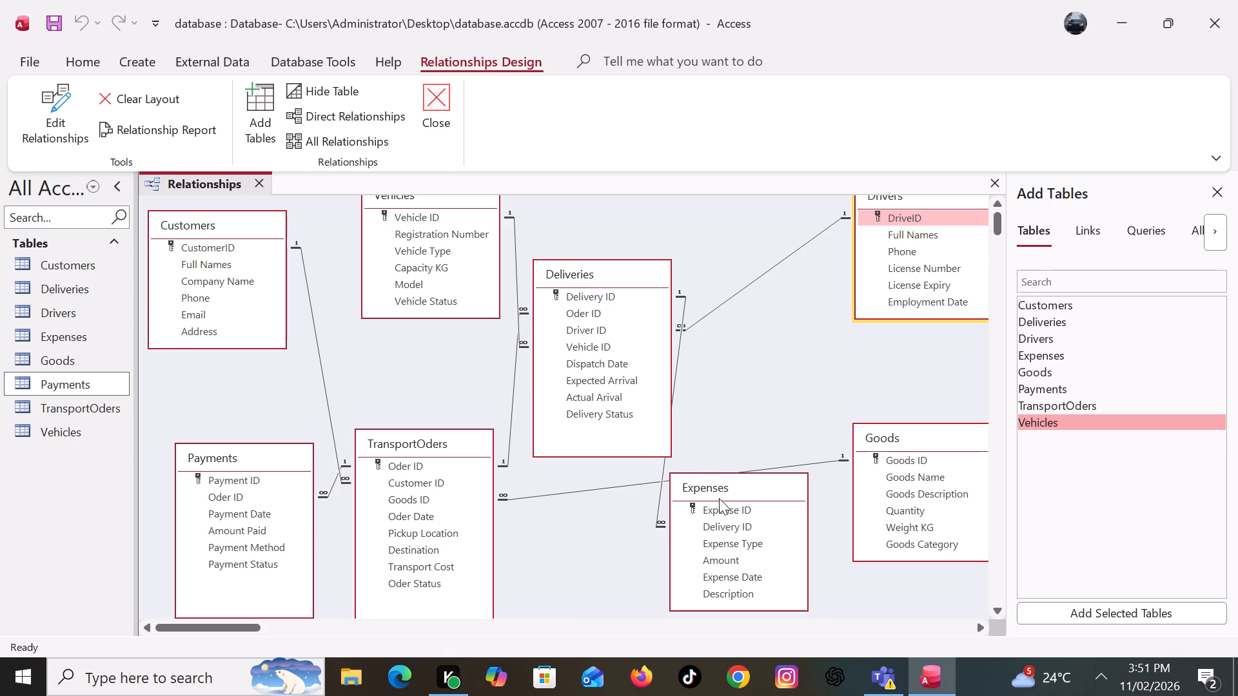
{"action": "left_click_drag", "start_coordinate": [909, 435], "coordinate": [586, 539]}
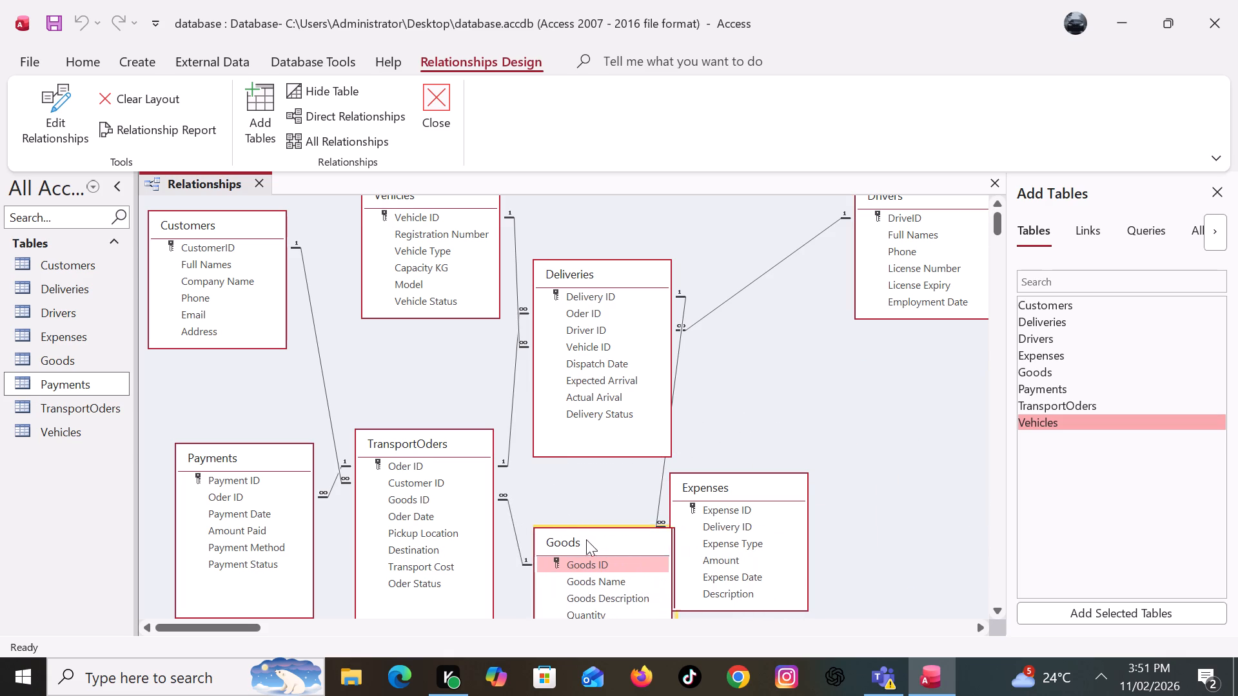
{"action": "left_click_drag", "start_coordinate": [586, 539], "coordinate": [568, 537]}
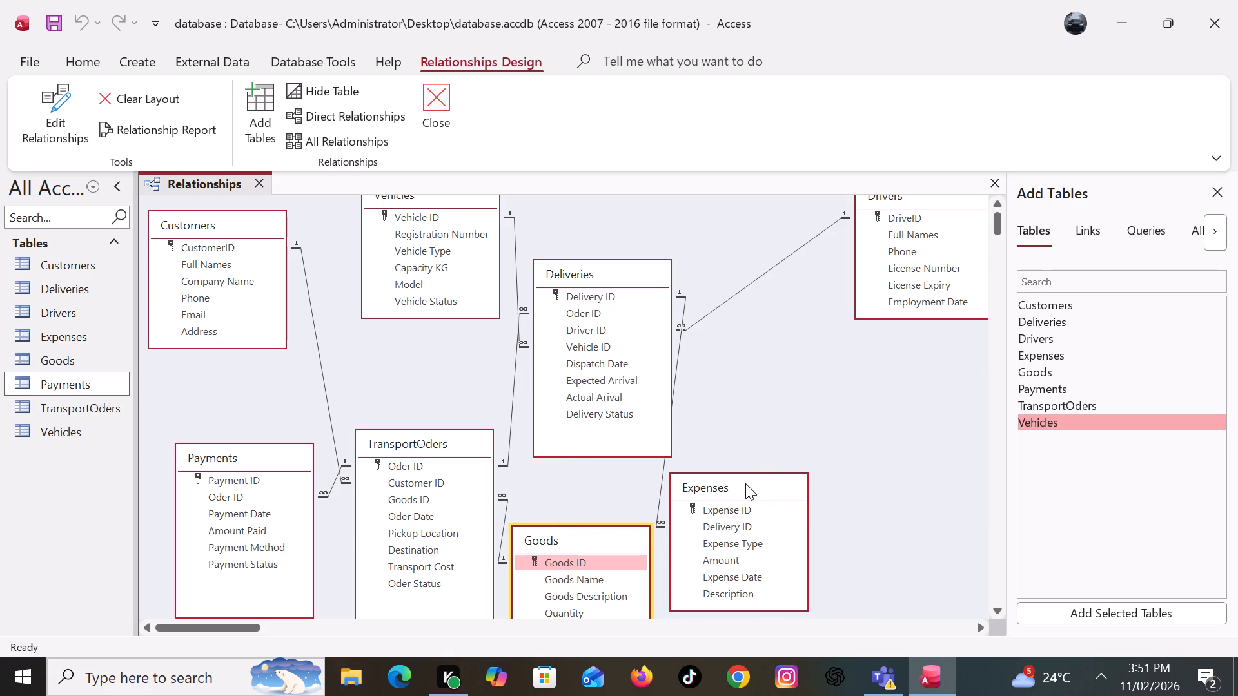
{"action": "left_click_drag", "start_coordinate": [745, 483], "coordinate": [879, 465]}
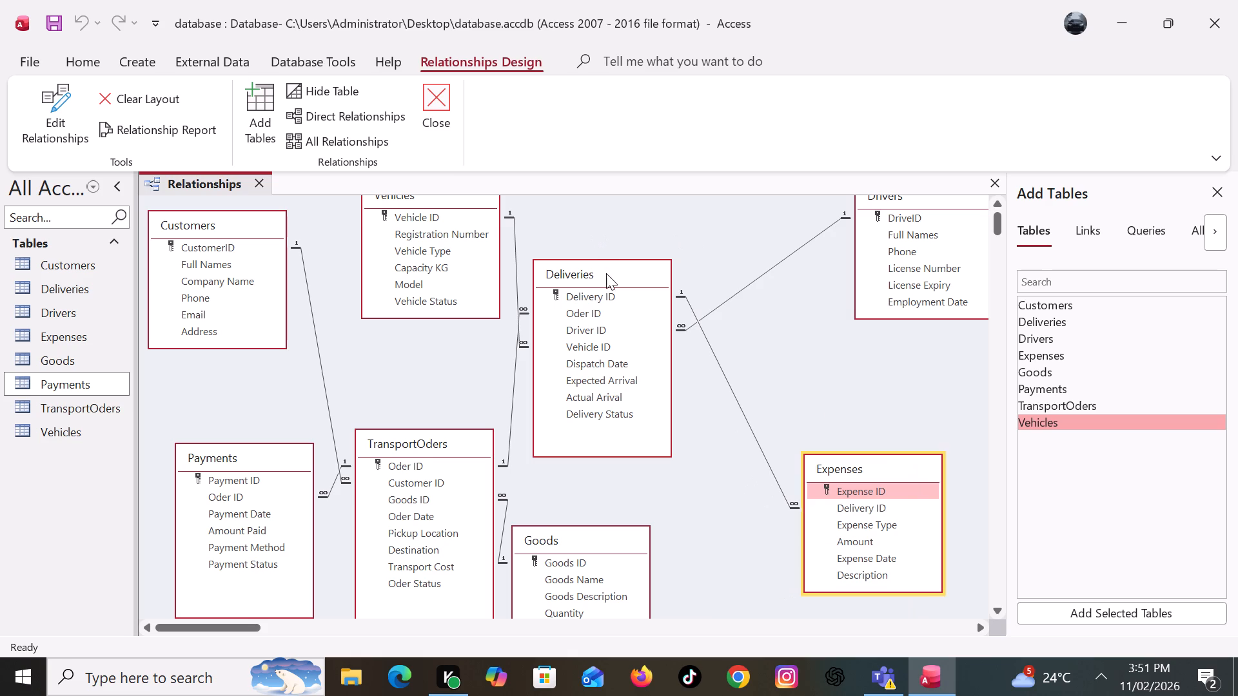
{"action": "left_click_drag", "start_coordinate": [606, 273], "coordinate": [684, 276]}
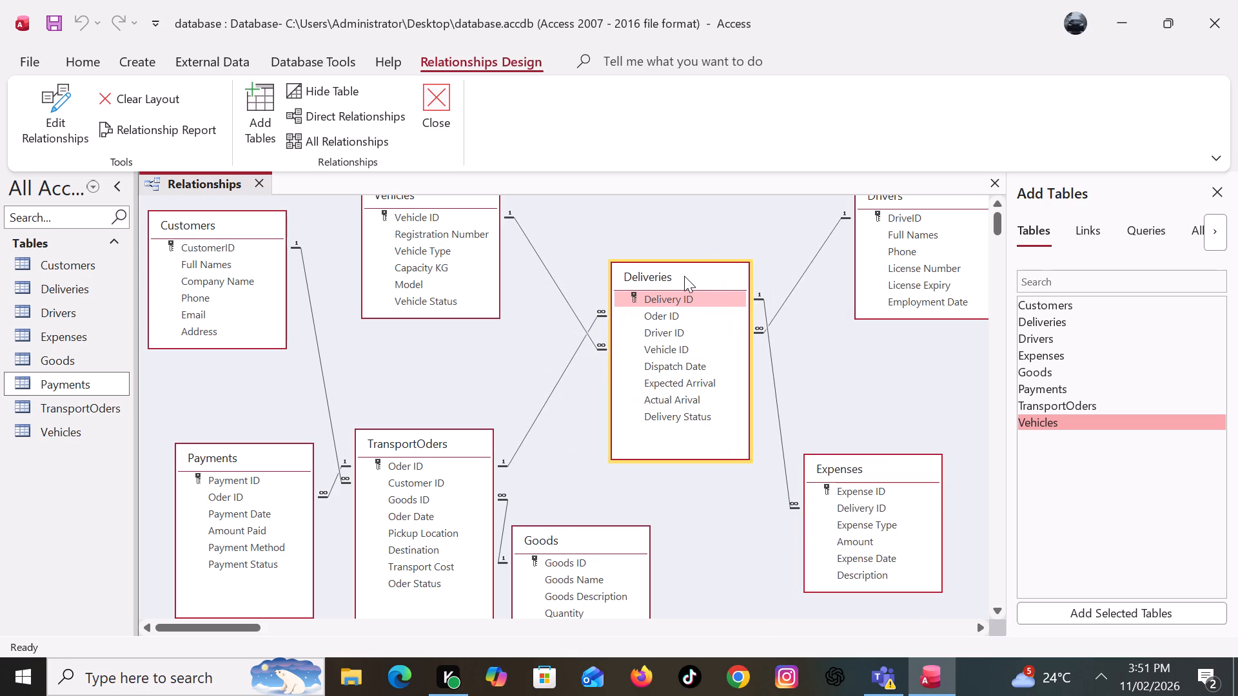
{"action": "left_click_drag", "start_coordinate": [684, 276], "coordinate": [669, 193]}
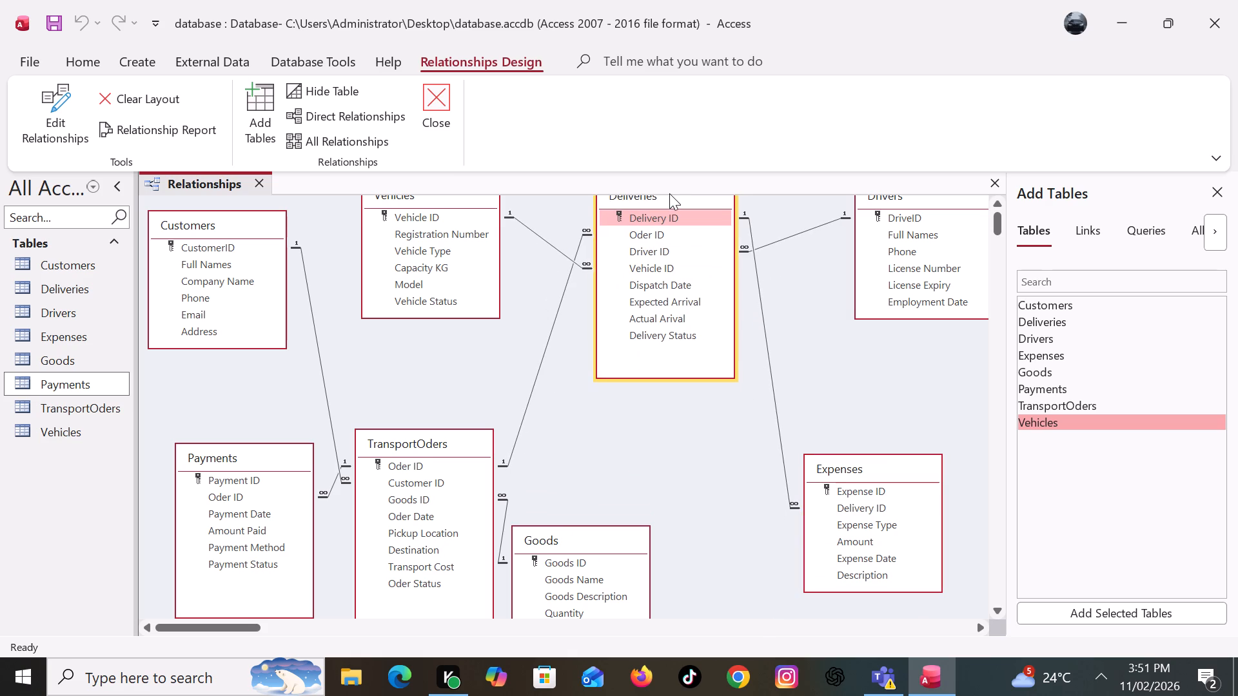
{"action": "left_click_drag", "start_coordinate": [669, 193], "coordinate": [669, 195]}
{"action": "left_click_drag", "start_coordinate": [460, 198], "coordinate": [433, 241]}
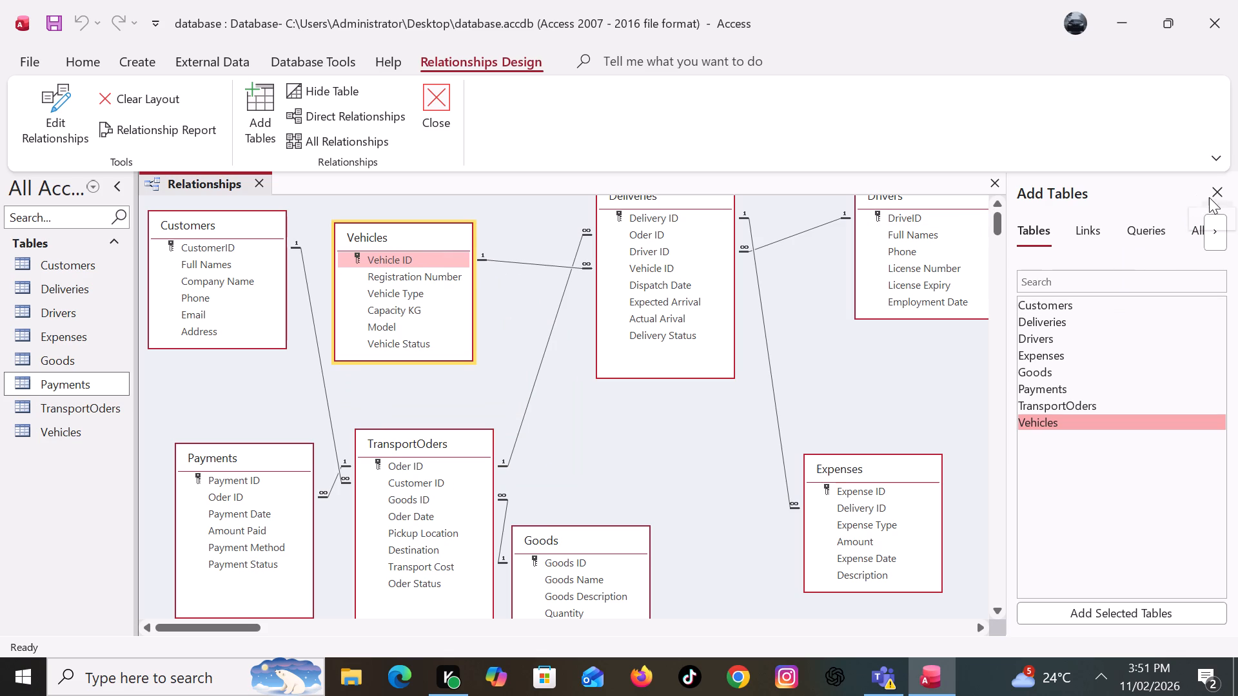
Close the relationships diagram, saving its layout changes.
{"action": "left_click", "coordinate": [992, 179]}
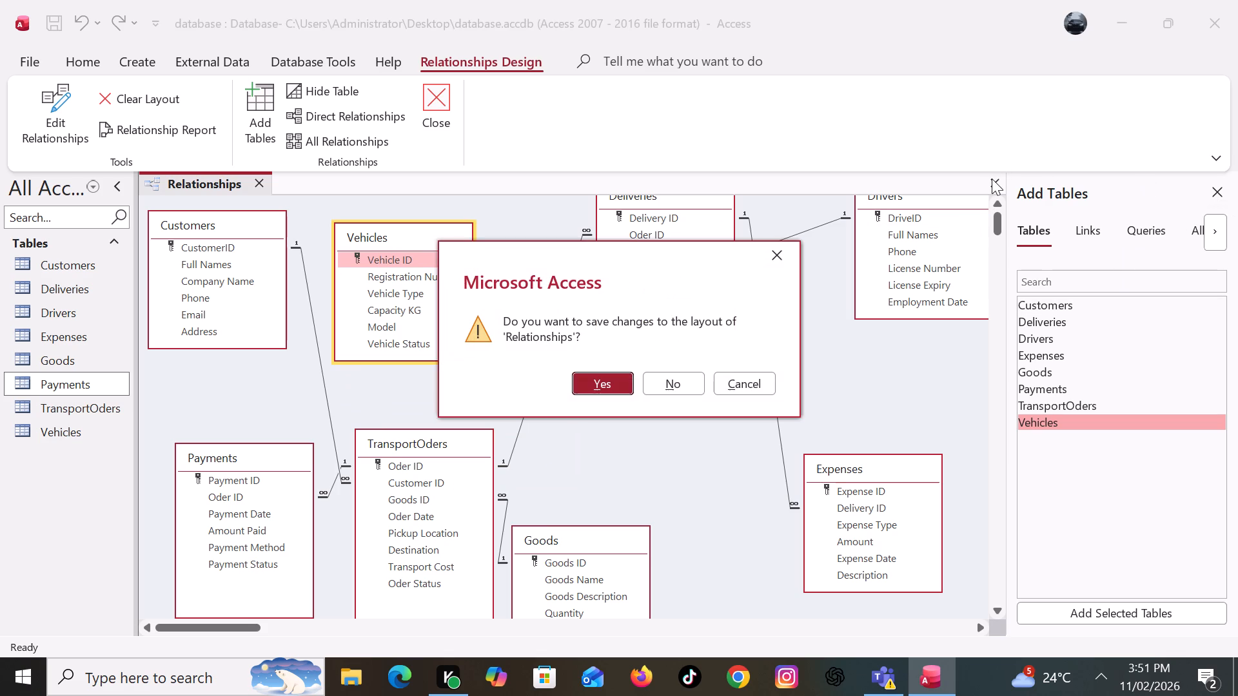
{"action": "left_click", "coordinate": [612, 385]}
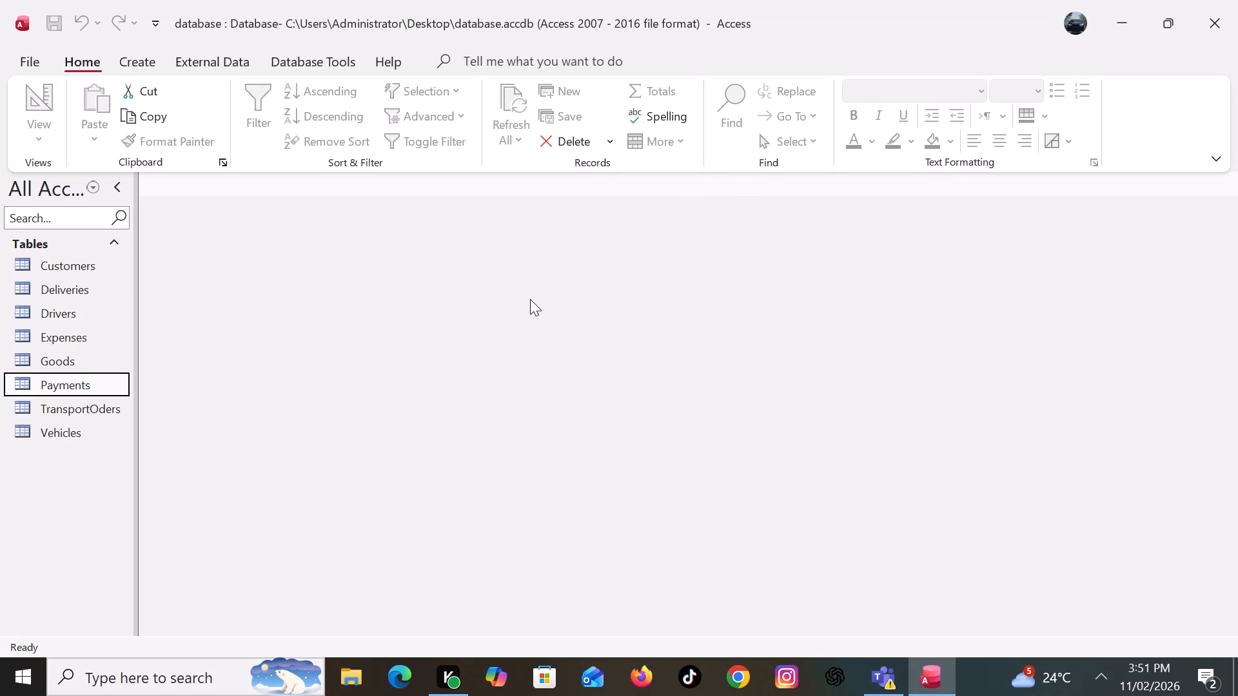
Start a new query in design view and add the Customers and TransportOders tables to it.
{"action": "left_click", "coordinate": [144, 62]}
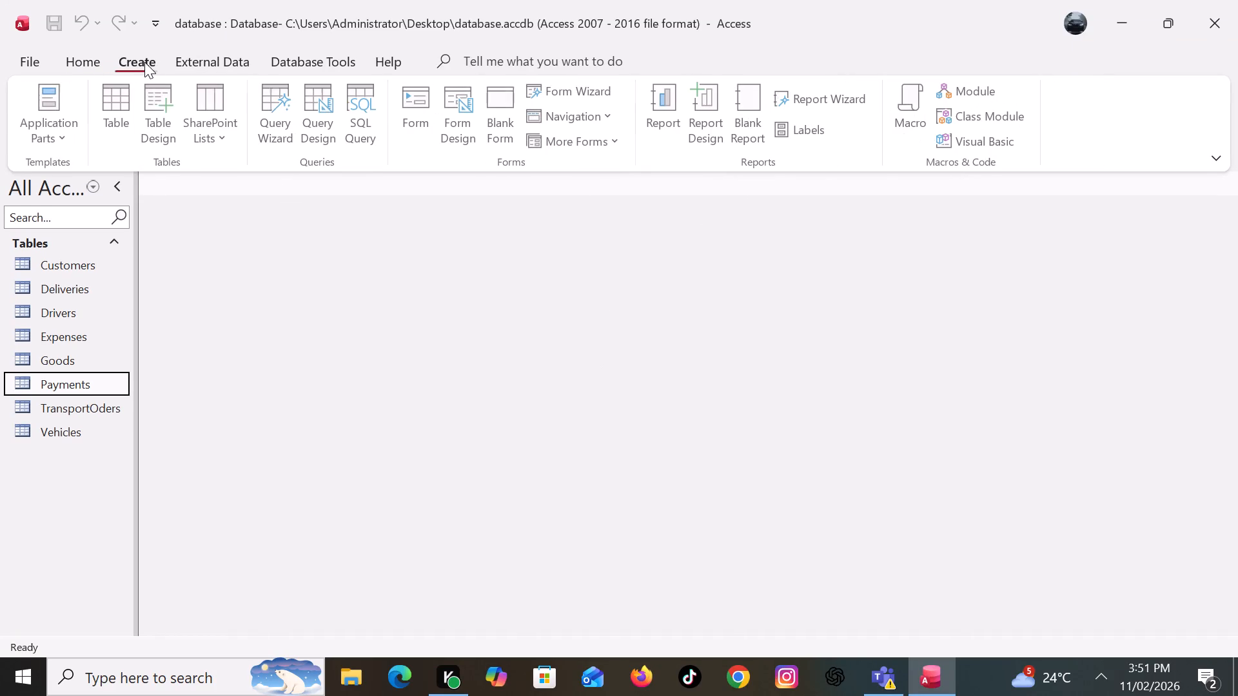
{"action": "left_click", "coordinate": [317, 123]}
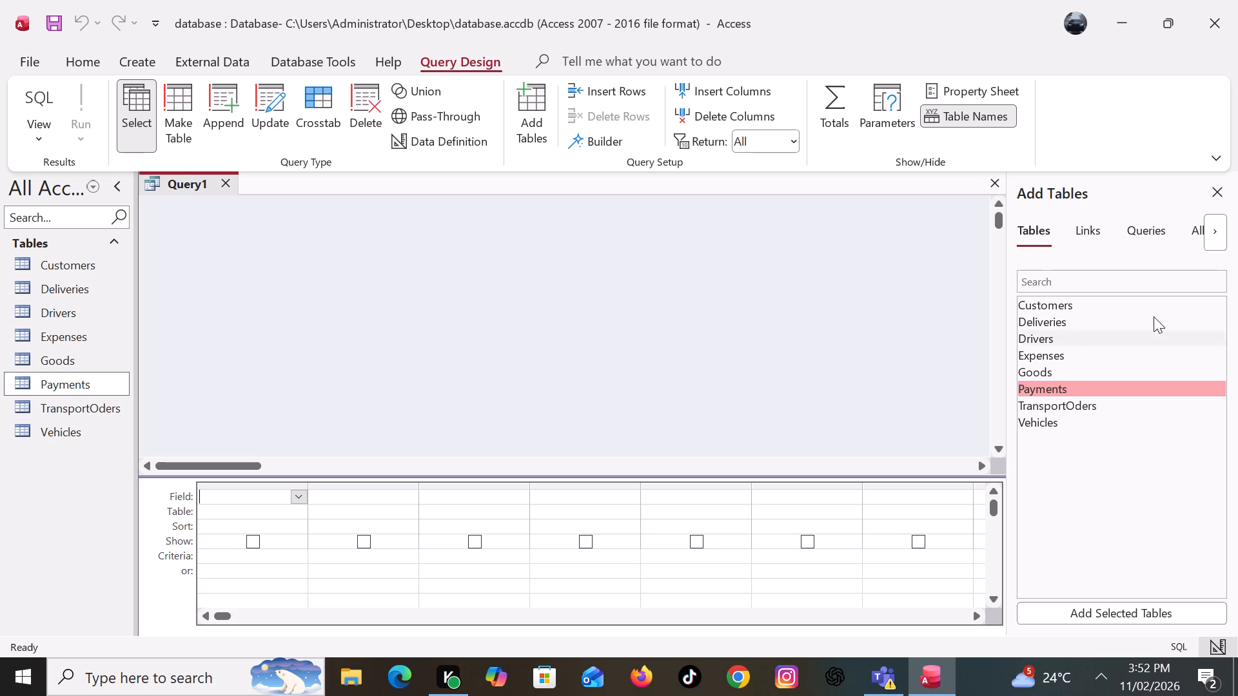
{"action": "left_click", "coordinate": [1084, 298]}
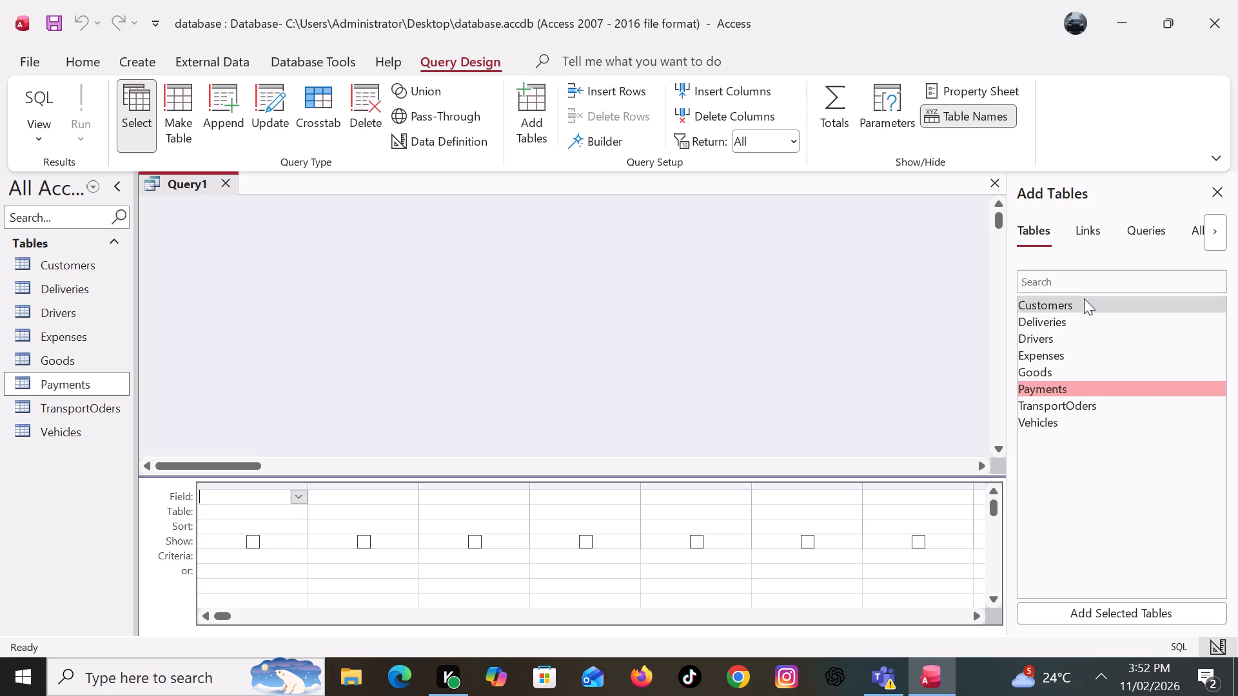
{"action": "double_click", "coordinate": [1084, 298]}
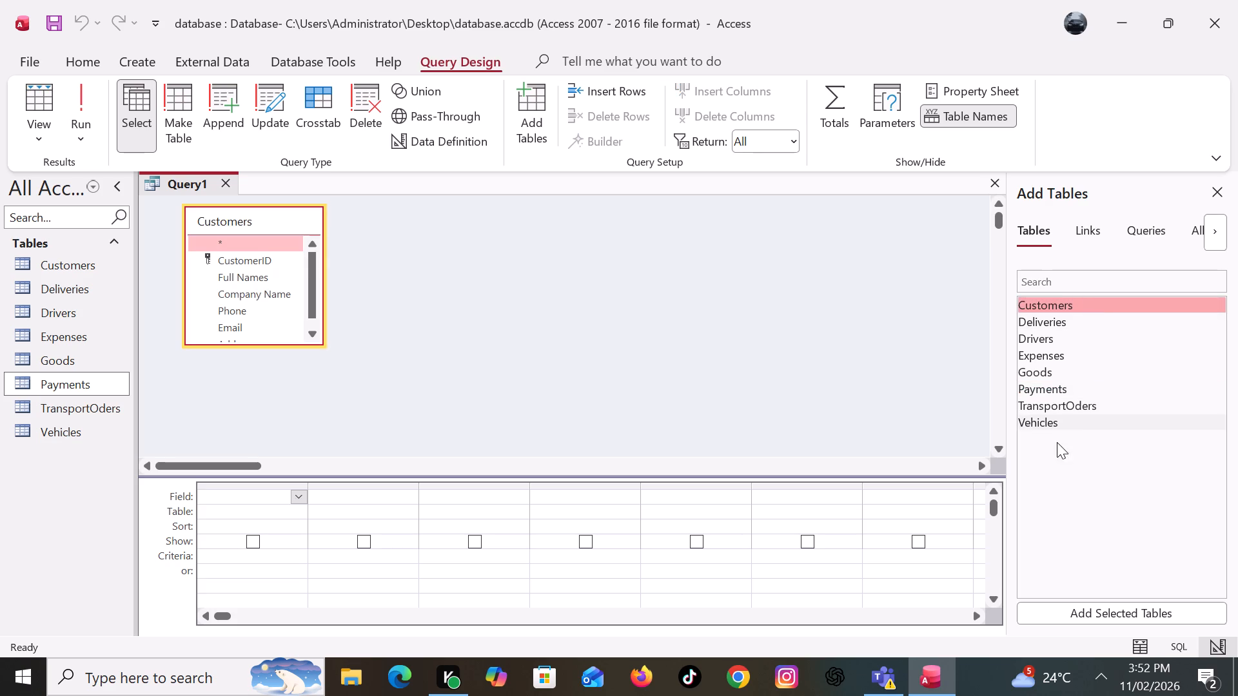
{"action": "double_click", "coordinate": [1070, 409]}
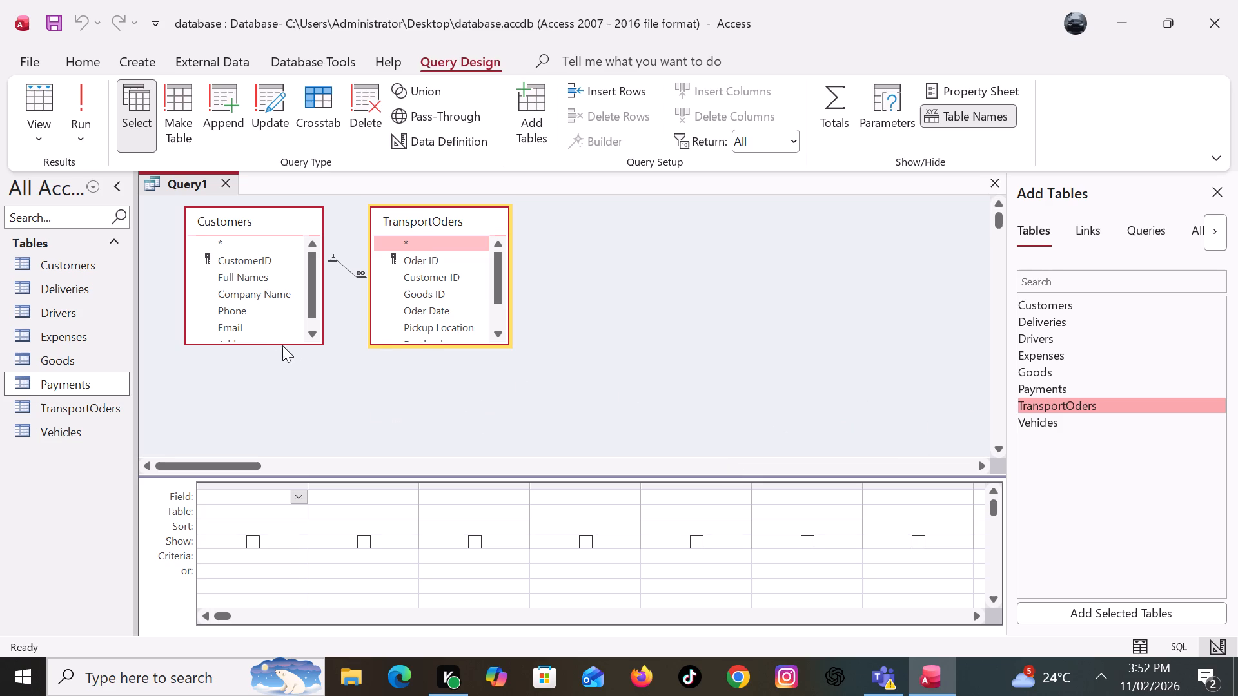
Enlarge the Customers field list and add CustomerID, Full Names, Phone and Email to the query.
{"action": "left_click_drag", "start_coordinate": [282, 342], "coordinate": [280, 412]}
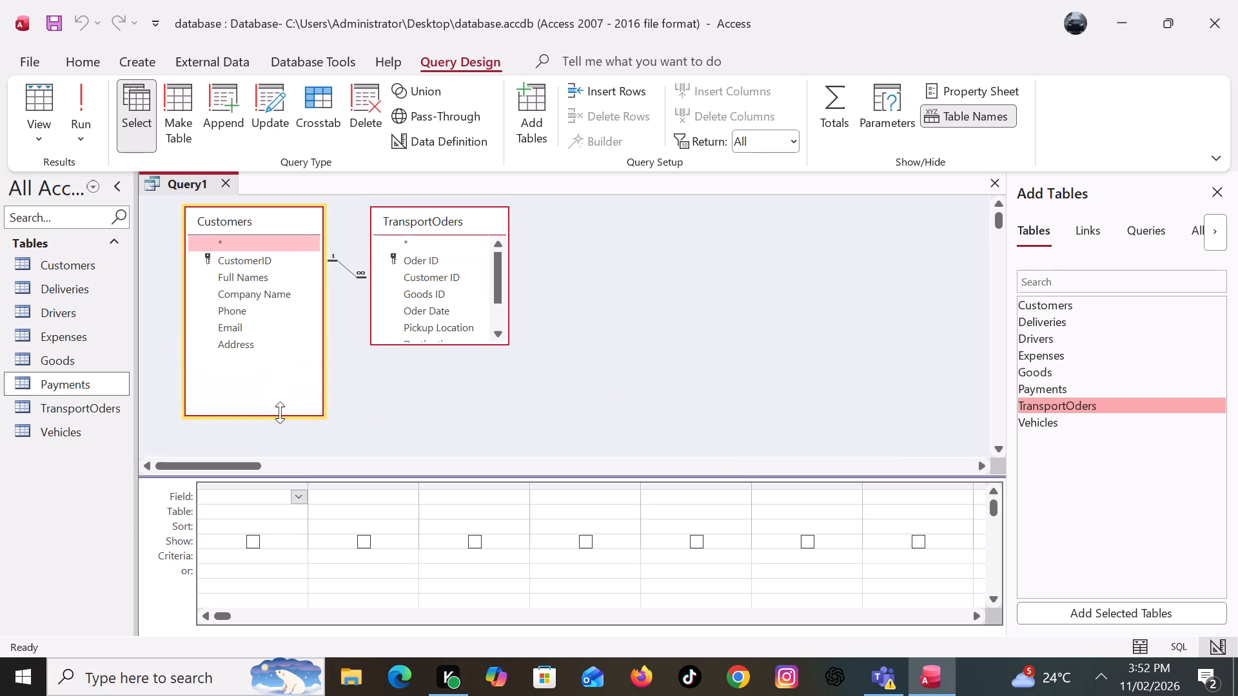
{"action": "double_click", "coordinate": [259, 257]}
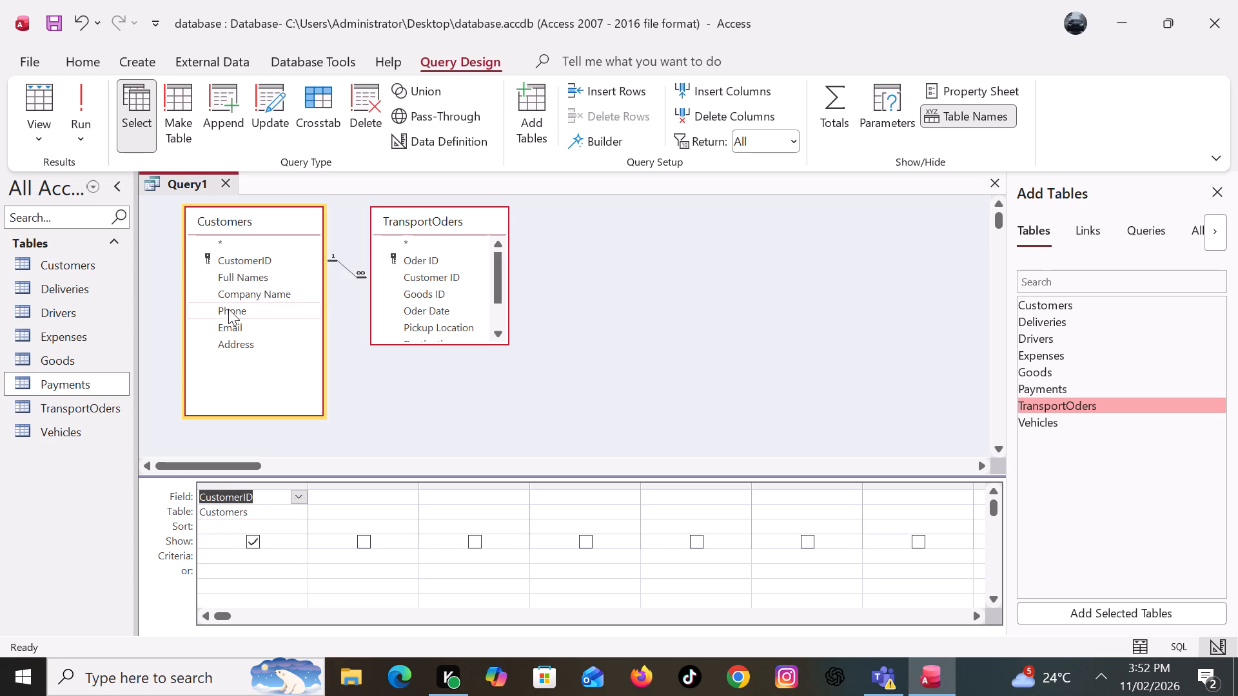
{"action": "double_click", "coordinate": [246, 277]}
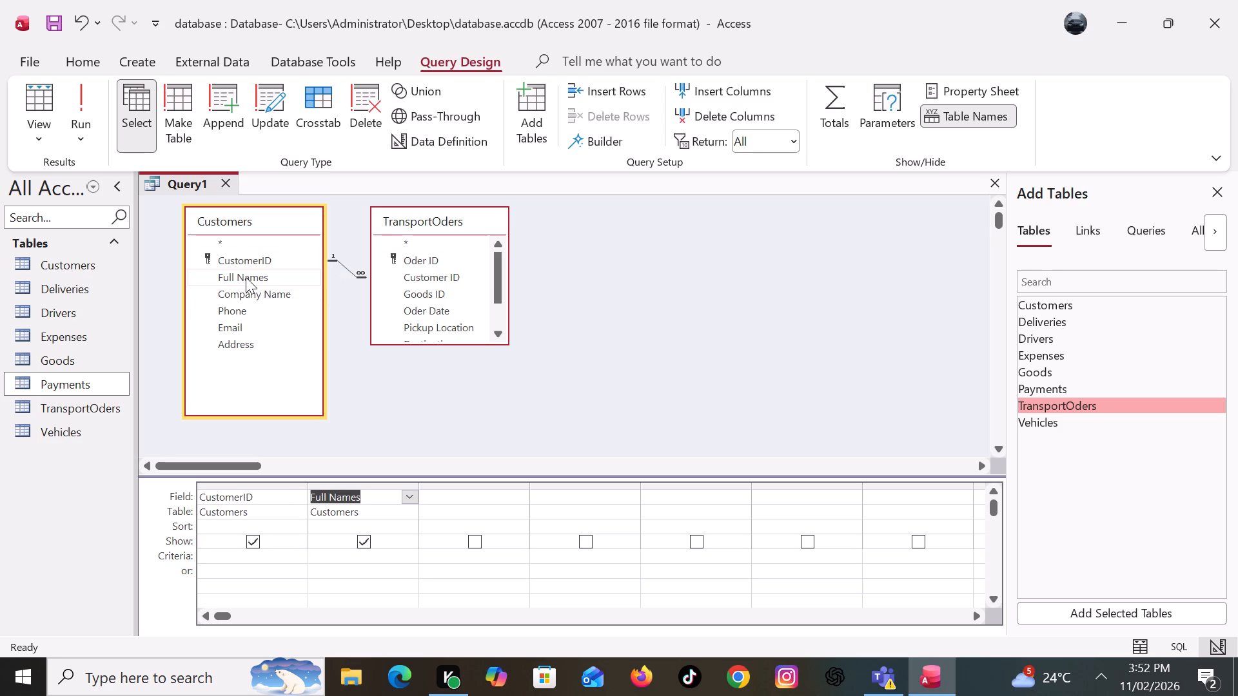
{"action": "double_click", "coordinate": [262, 311]}
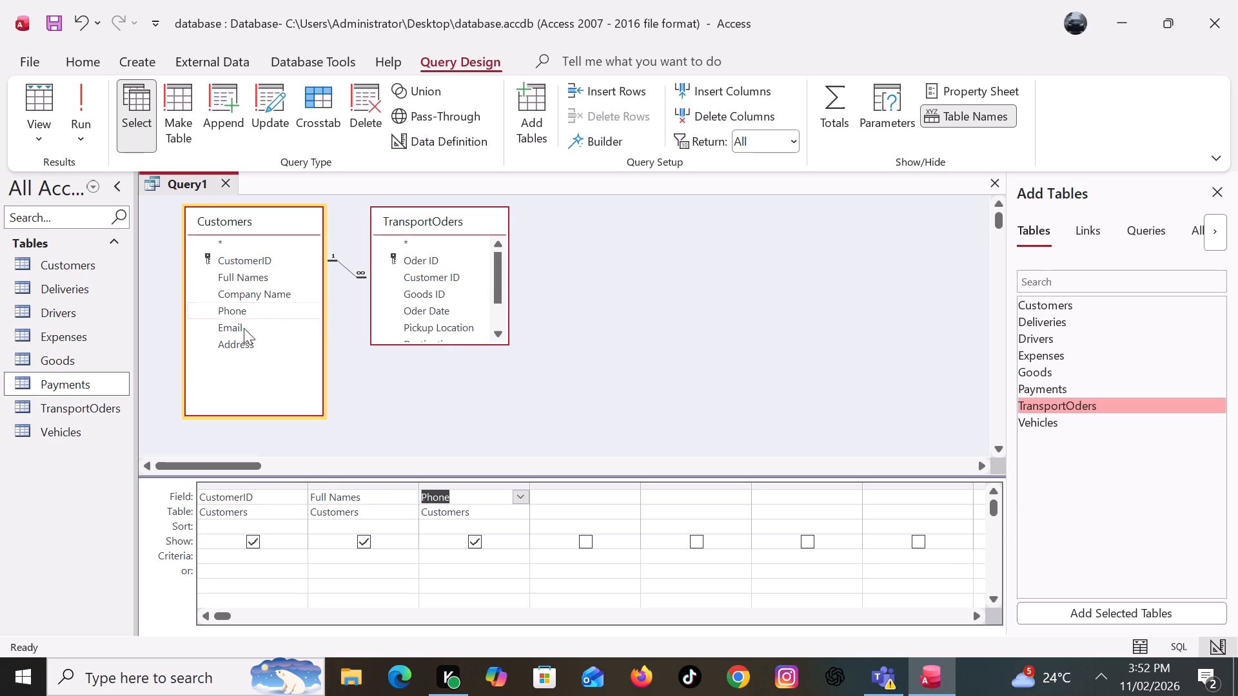
{"action": "double_click", "coordinate": [231, 329]}
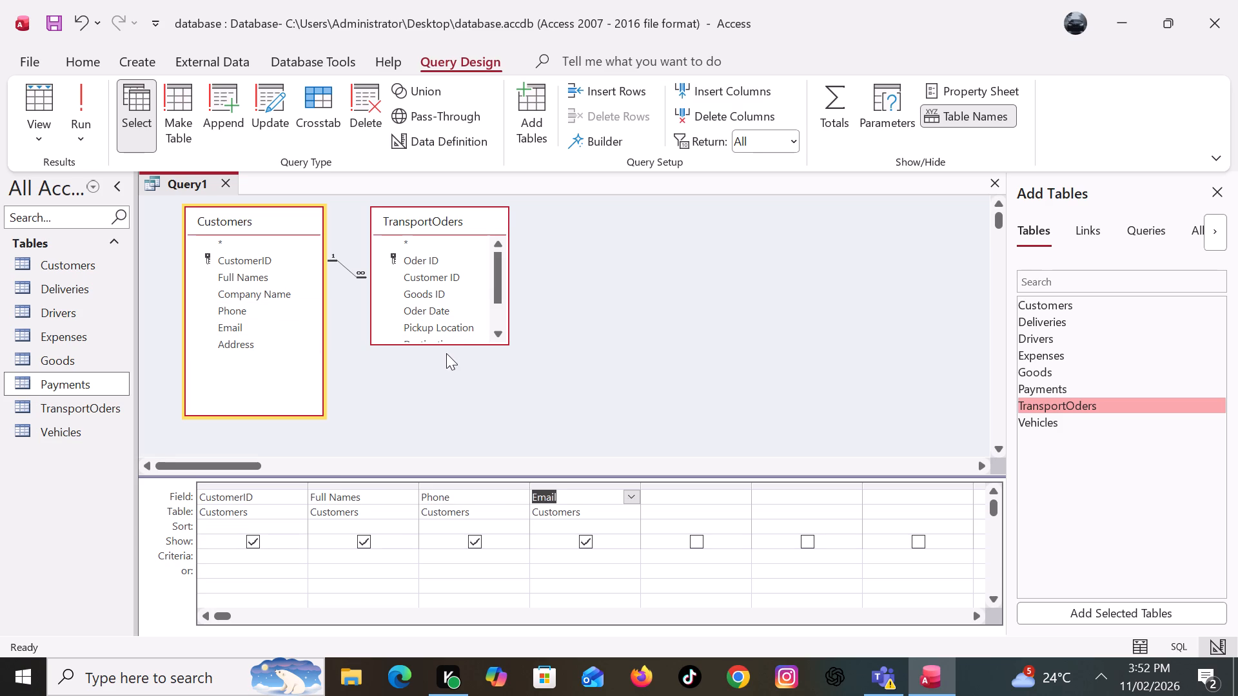
Enlarge the TransportOders field list and add Oder ID, Goods ID, Pickup Location and Oder Status to the query.
{"action": "left_click_drag", "start_coordinate": [438, 343], "coordinate": [440, 407]}
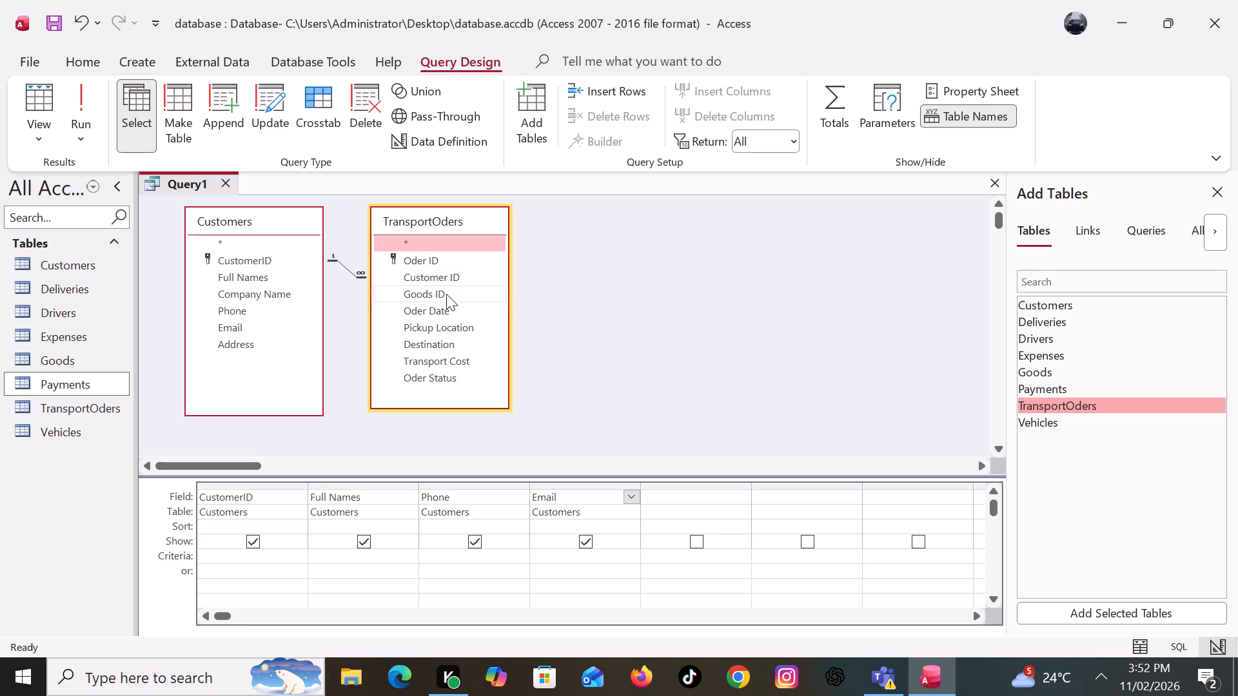
{"action": "double_click", "coordinate": [435, 263]}
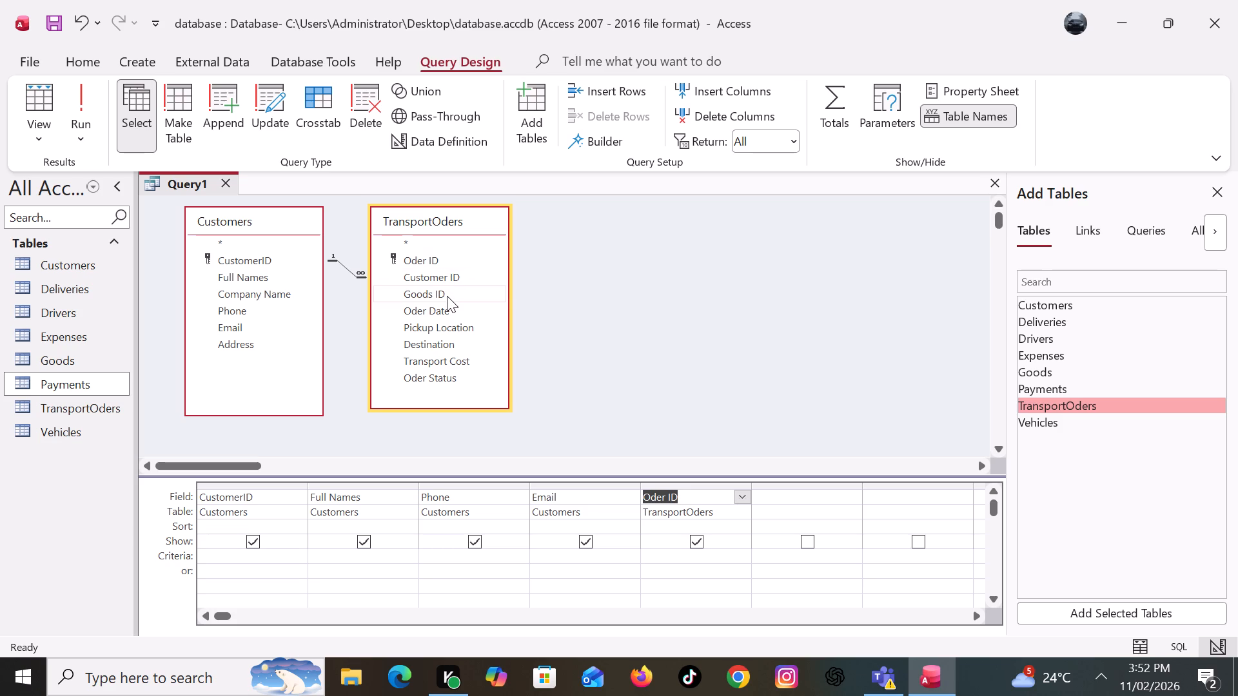
{"action": "double_click", "coordinate": [445, 296]}
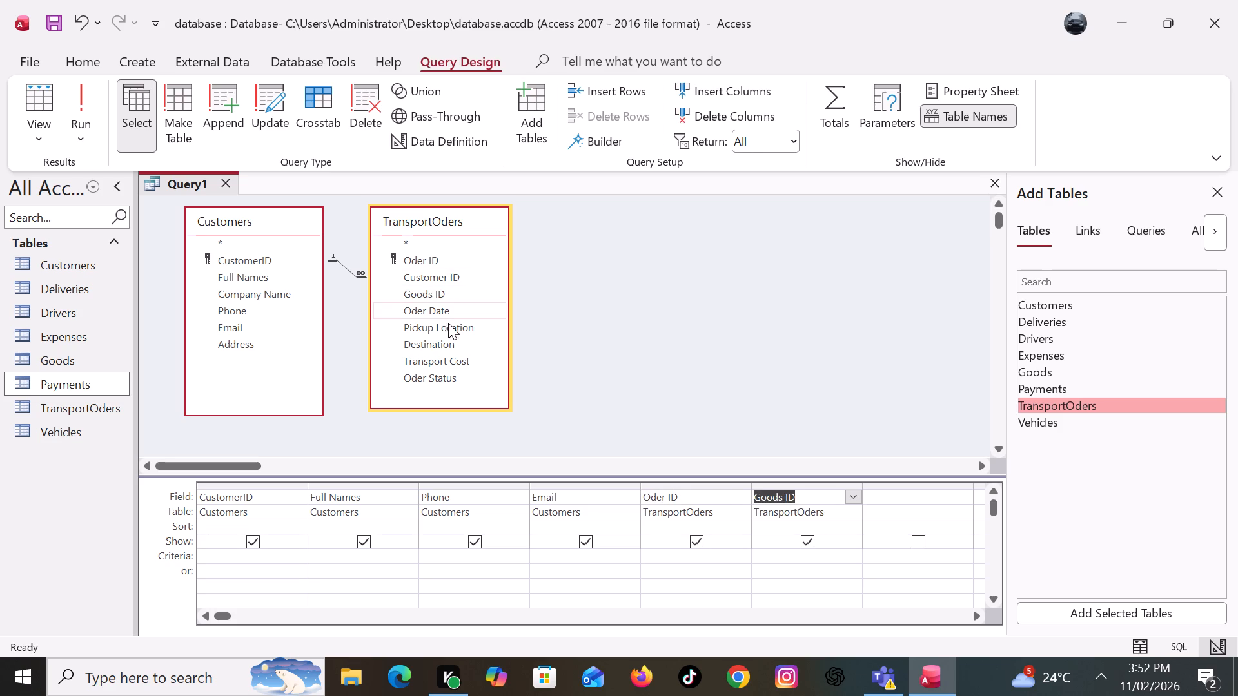
{"action": "double_click", "coordinate": [451, 329]}
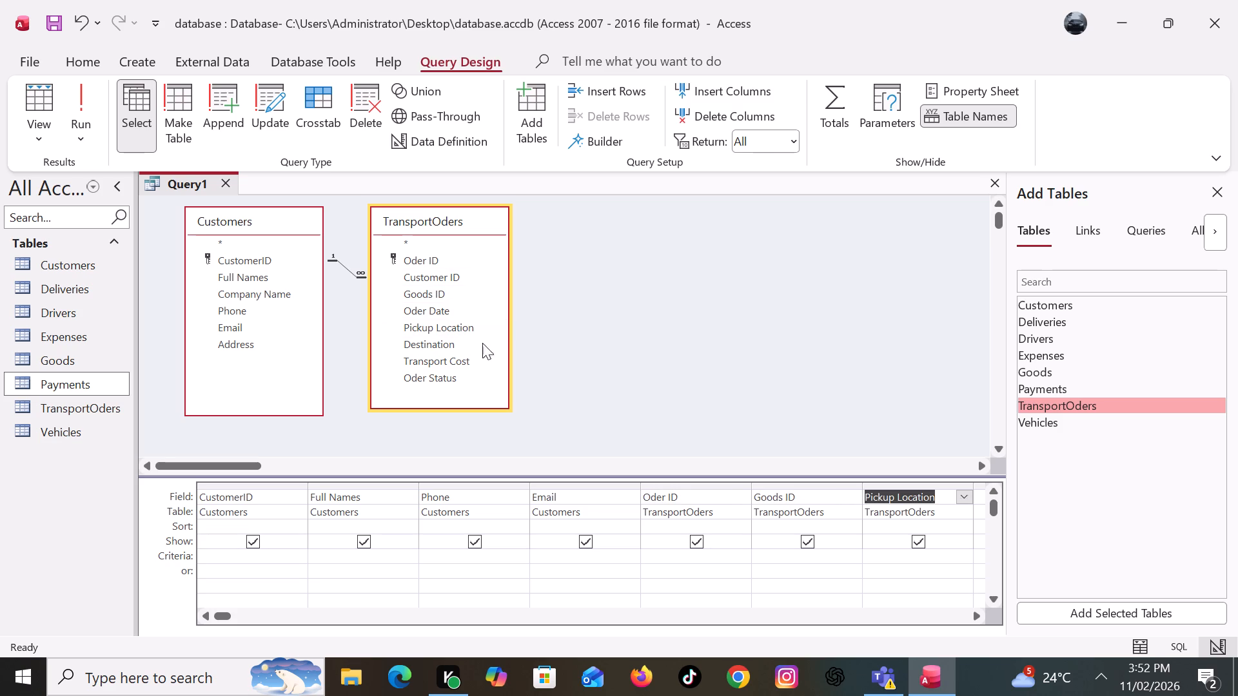
{"action": "double_click", "coordinate": [438, 382]}
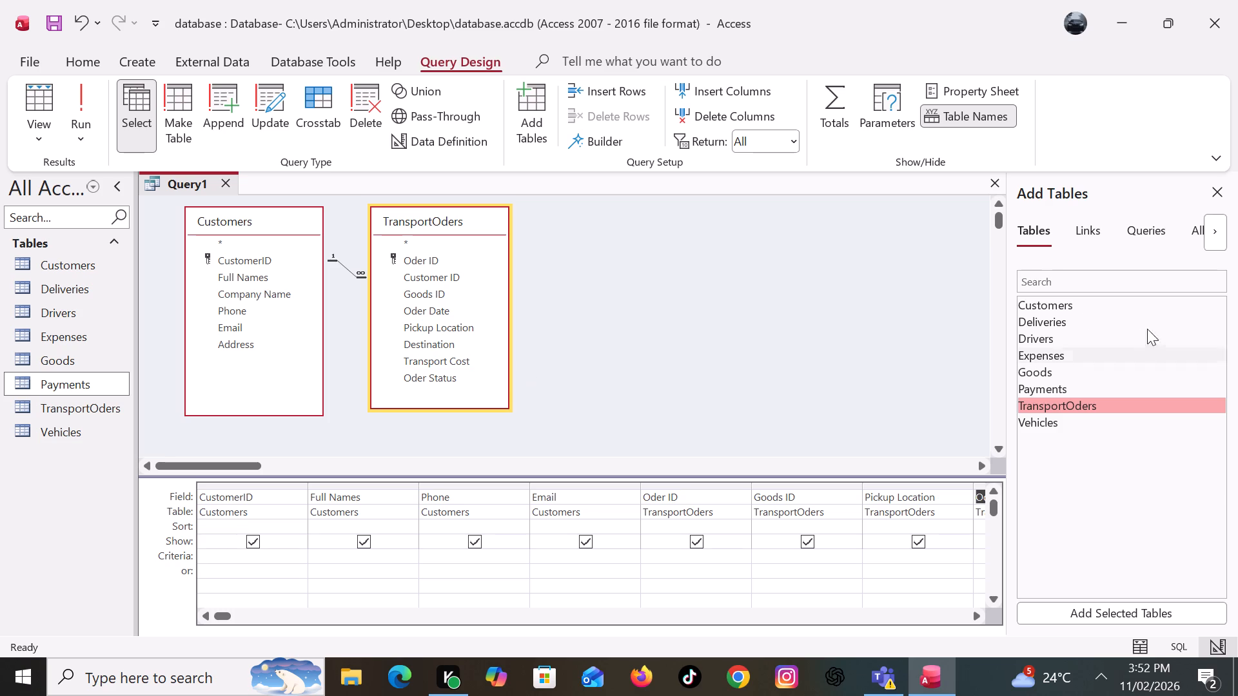
Close the query design and save it under the name customeroders.
{"action": "left_click", "coordinate": [990, 184]}
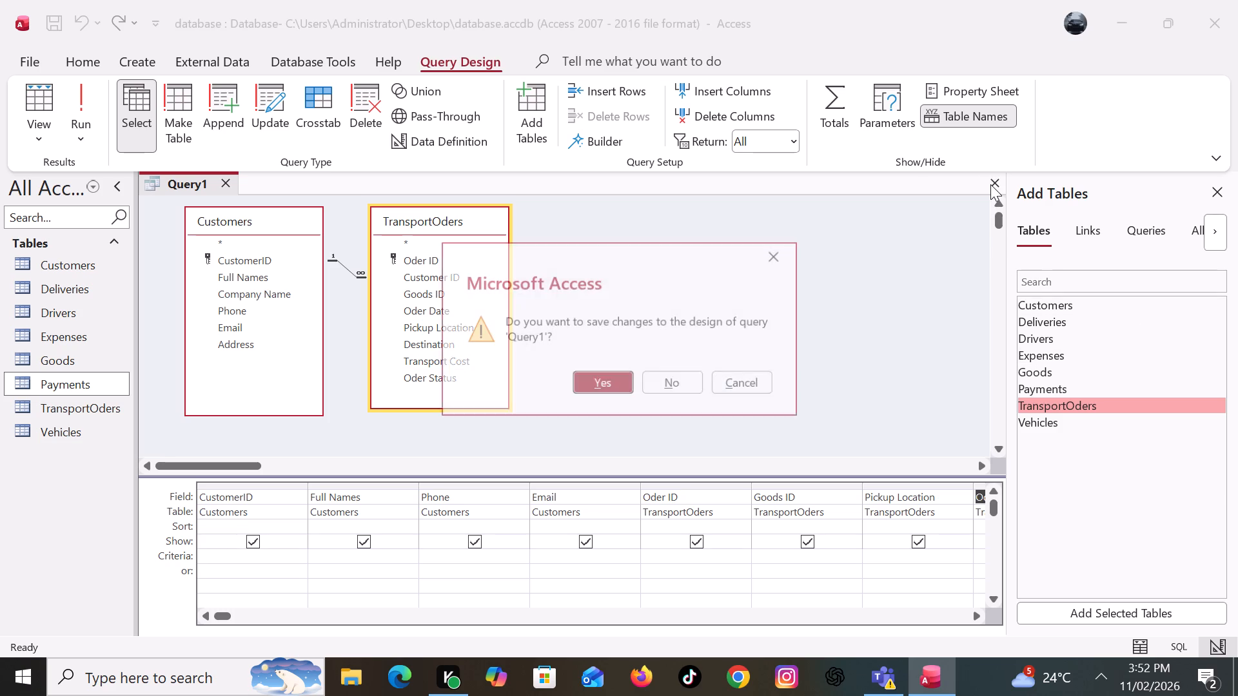
{"action": "left_click", "coordinate": [586, 371]}
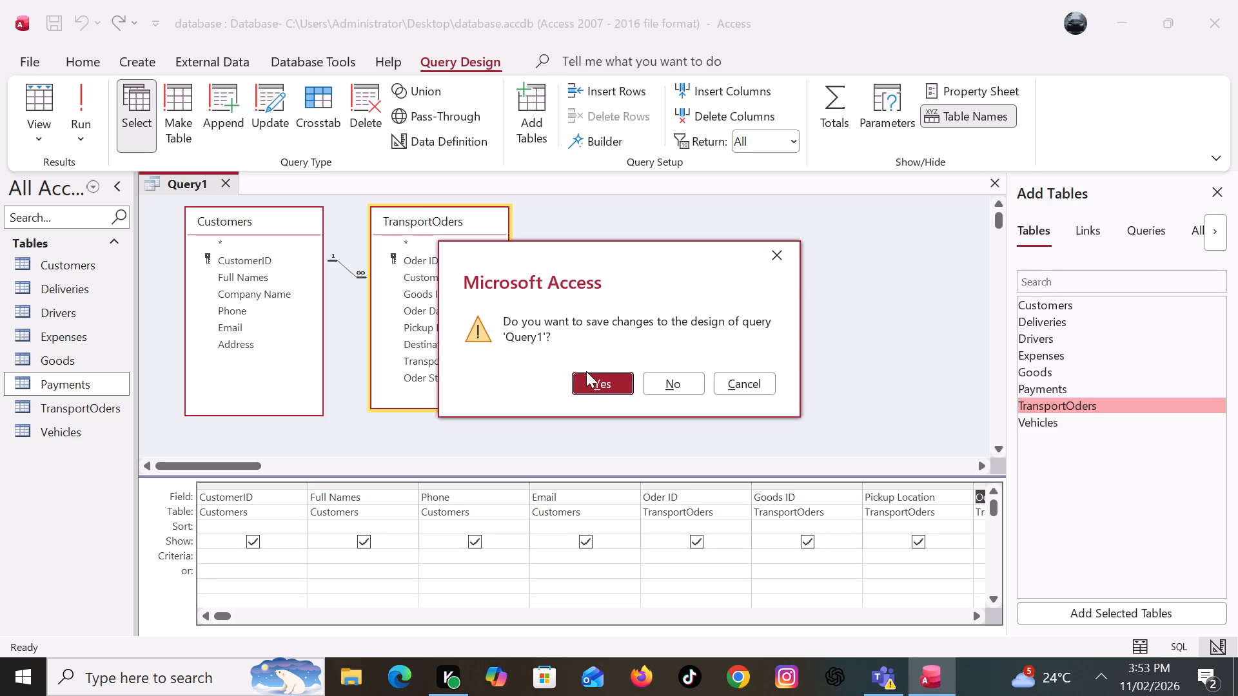
{"action": "left_click", "coordinate": [589, 376]}
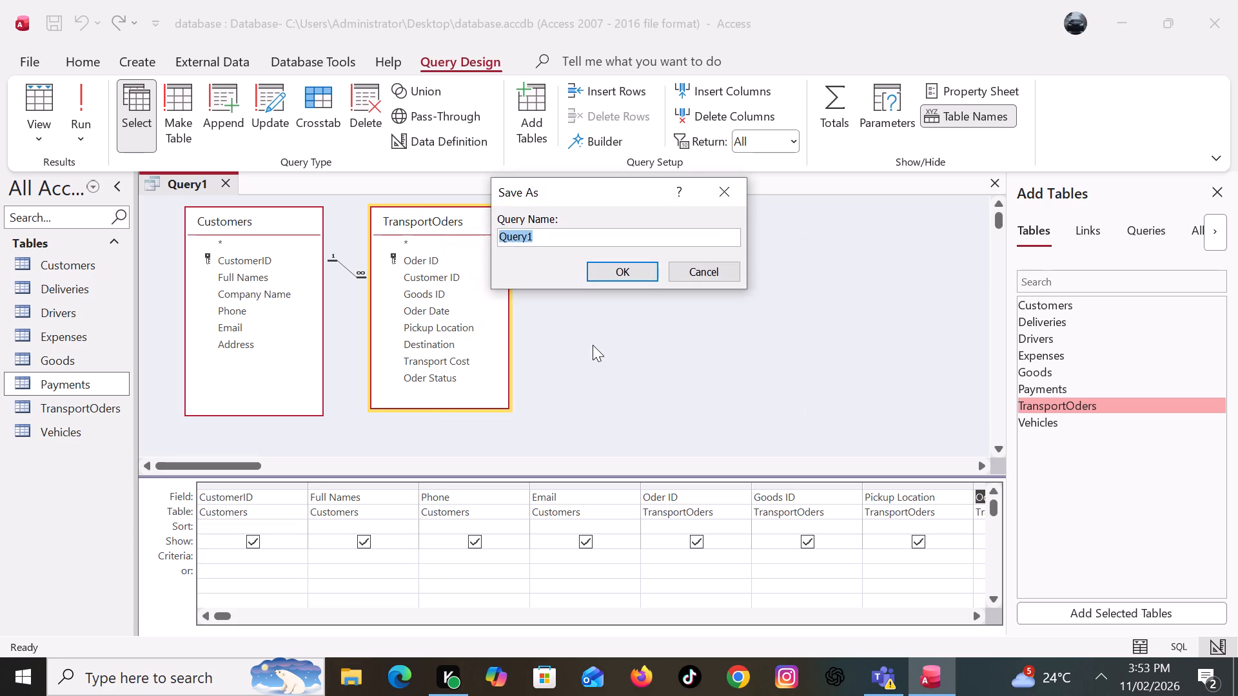
{"action": "type", "text": "customer"}
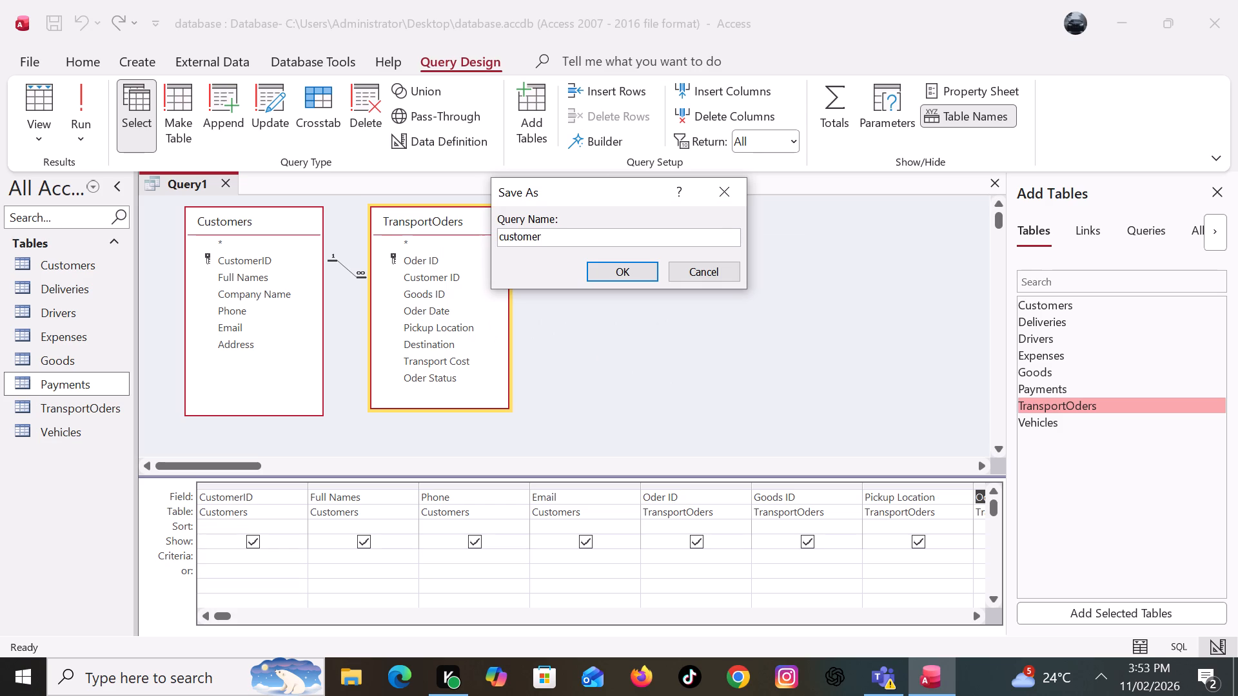
{"action": "type", "text": "oders"}
{"action": "left_click", "coordinate": [625, 264]}
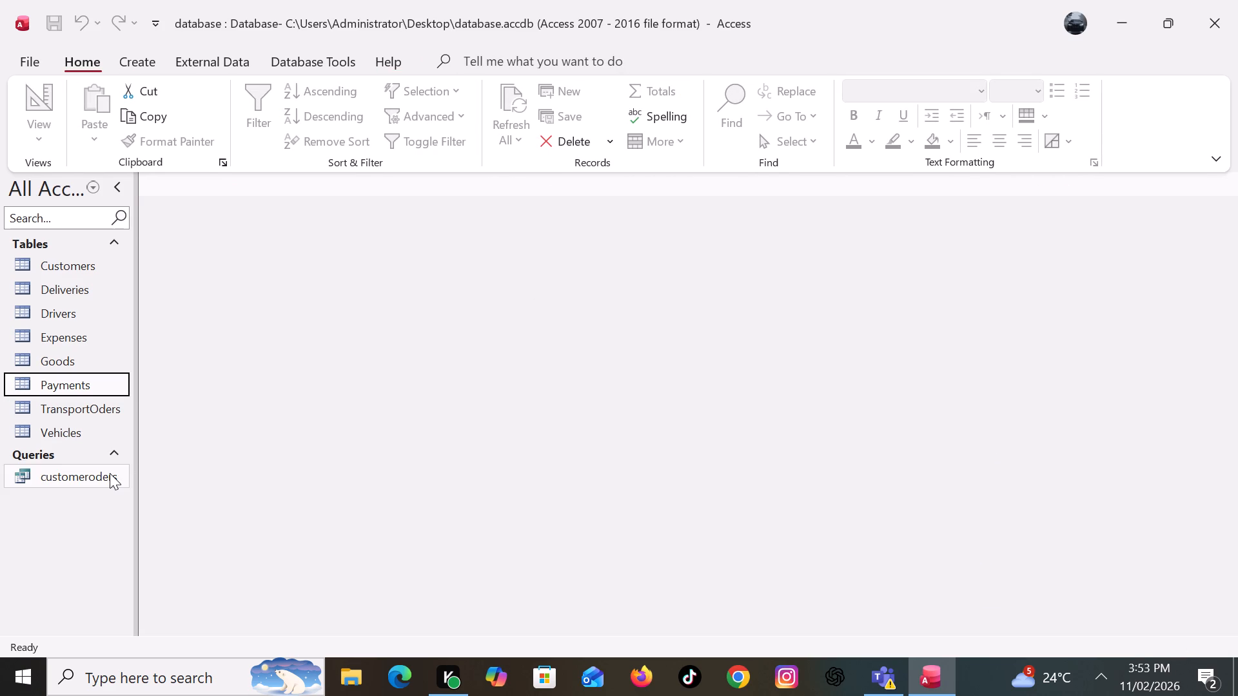
Open the saved customeroders query to view its datasheet.
{"action": "double_click", "coordinate": [108, 473]}
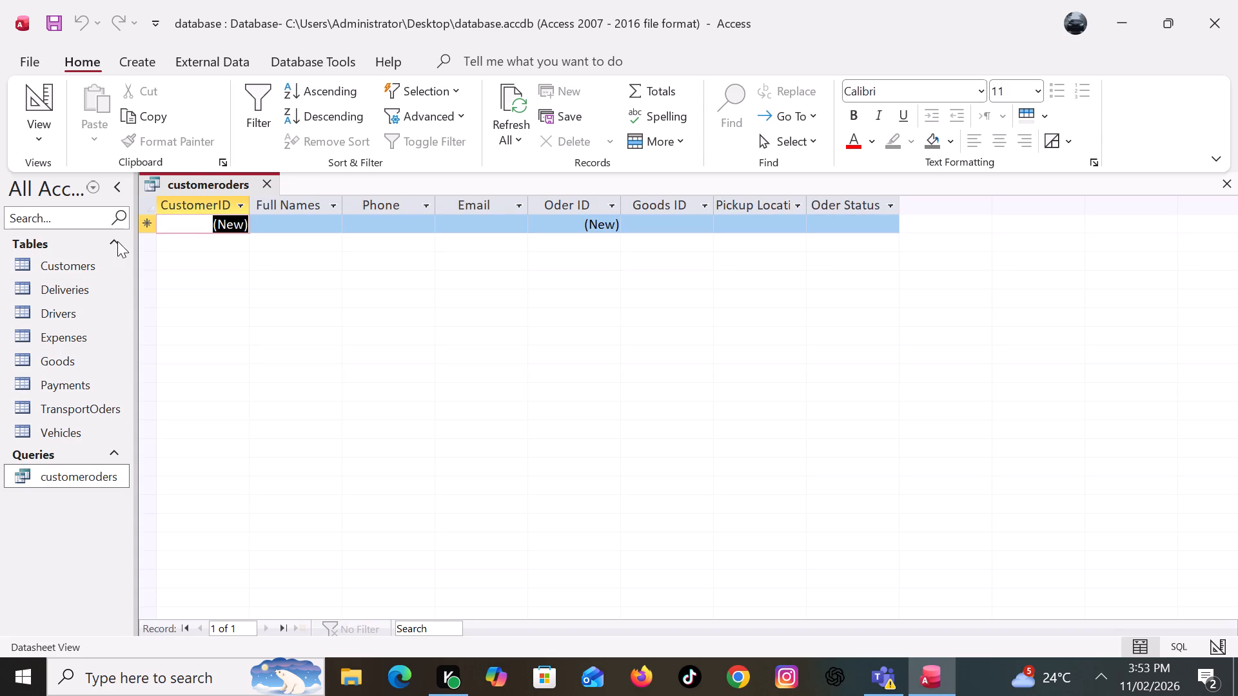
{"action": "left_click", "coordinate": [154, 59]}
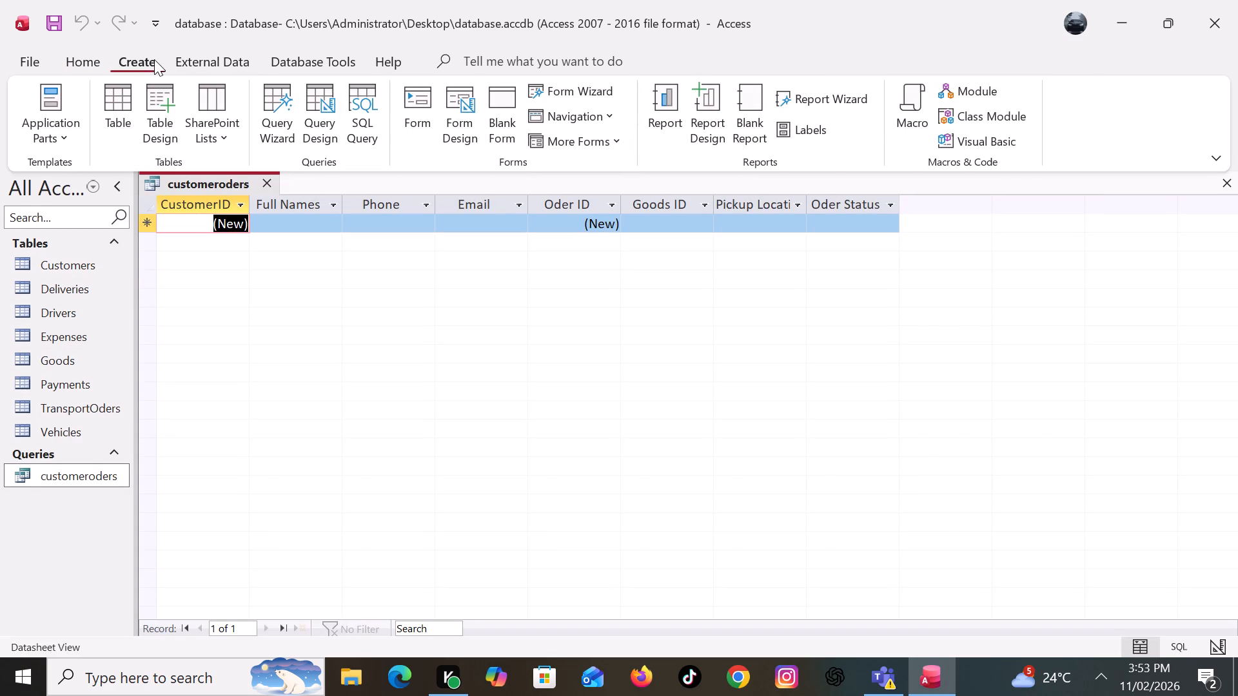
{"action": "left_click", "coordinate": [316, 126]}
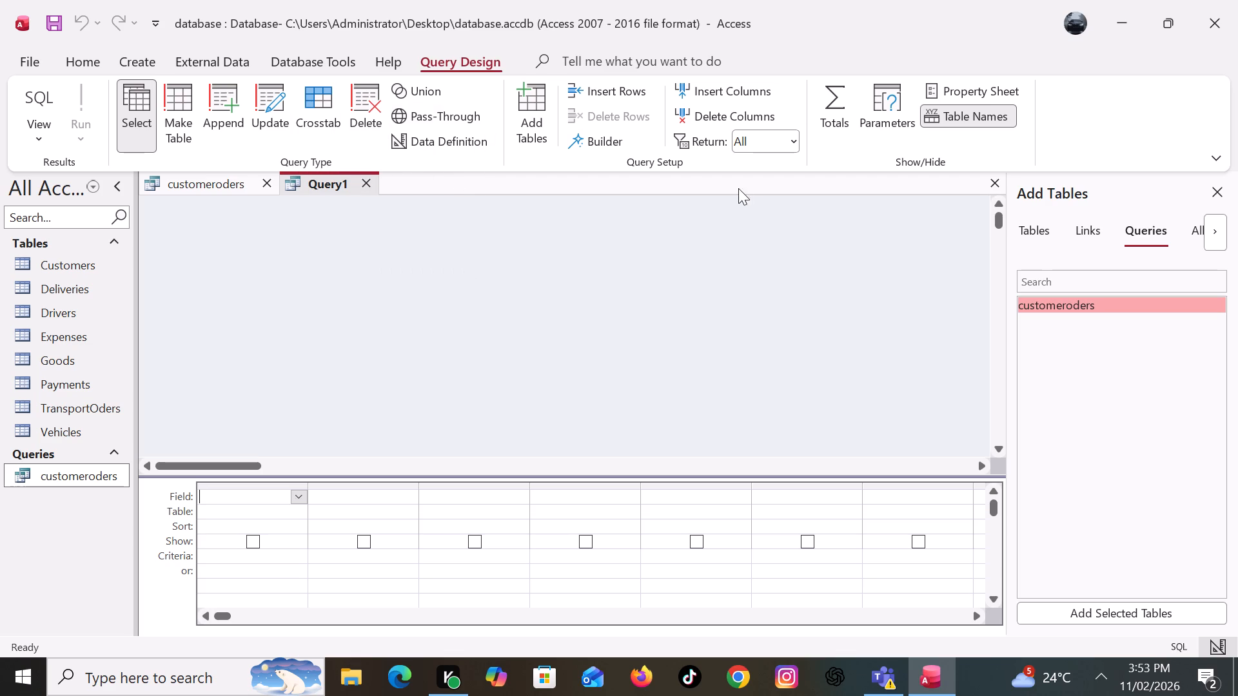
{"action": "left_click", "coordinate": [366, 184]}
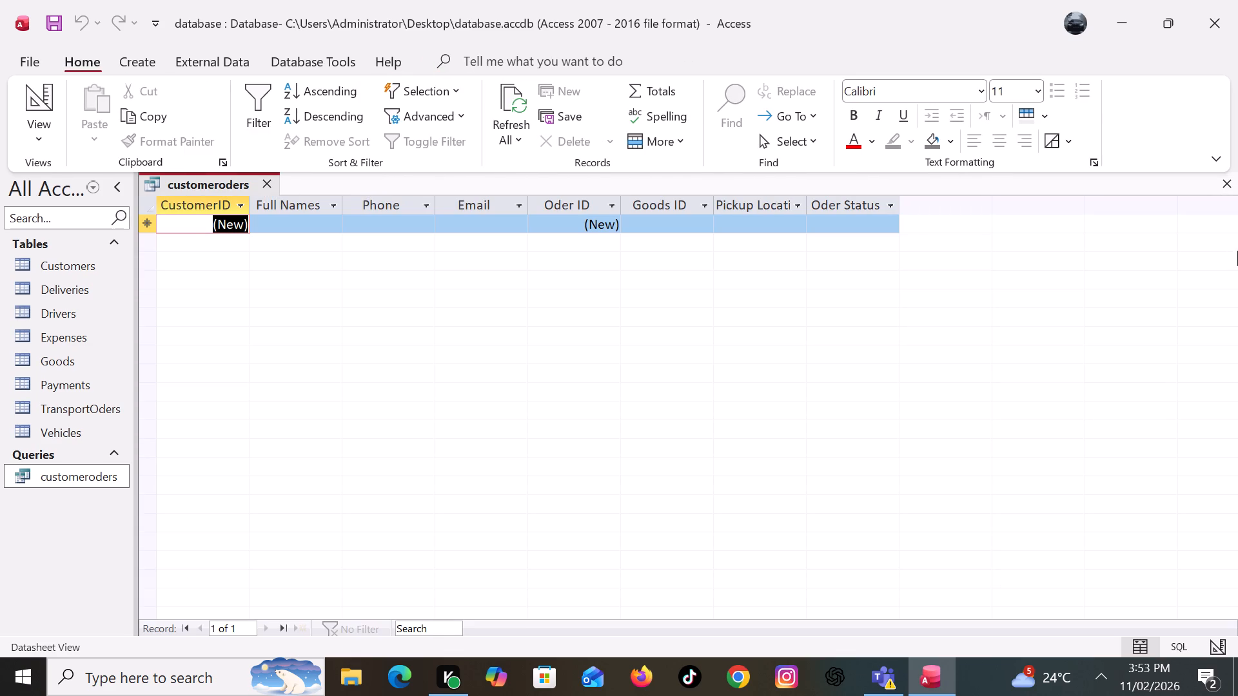
Close the customeroders datasheet.
{"action": "left_click", "coordinate": [1232, 180]}
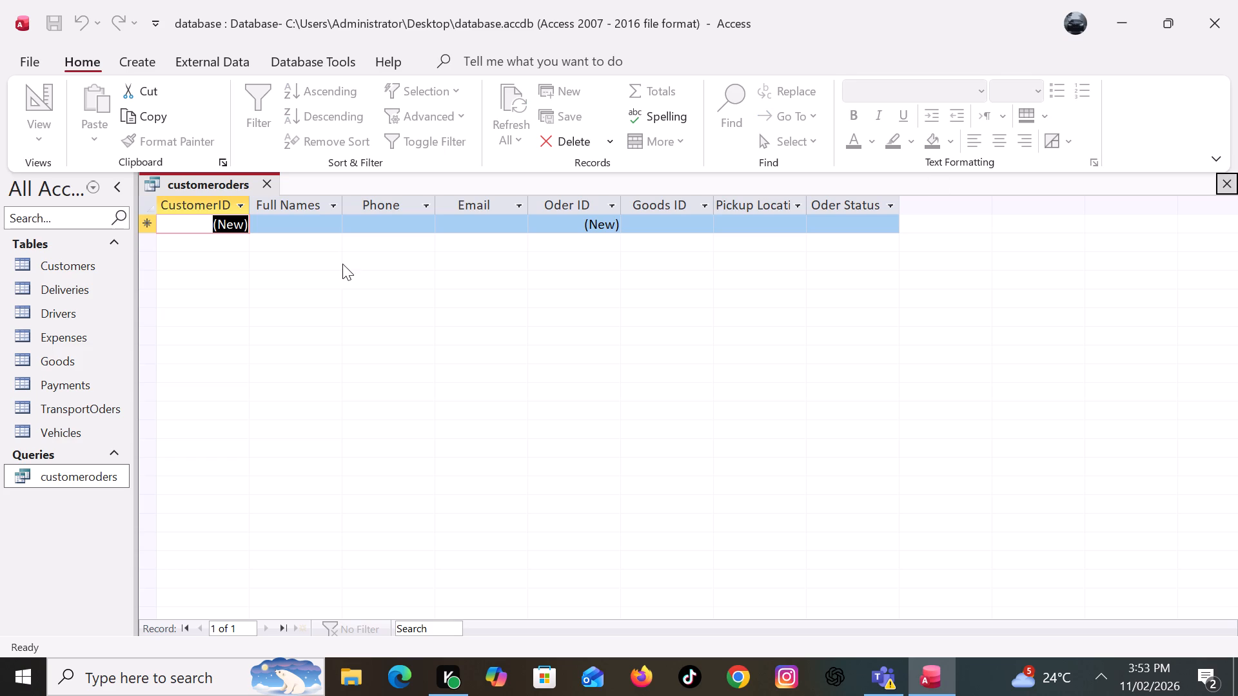
Start another new query in design view and add the Vehicles table to it.
{"action": "left_click", "coordinate": [149, 71]}
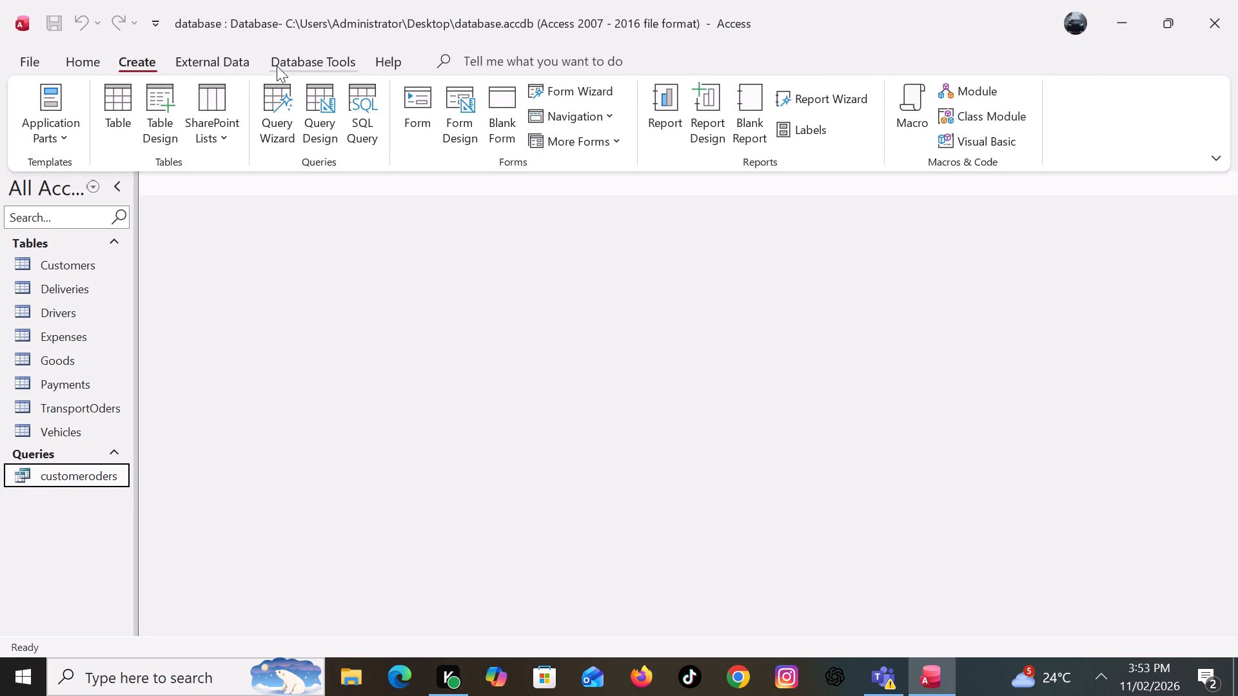
{"action": "left_click", "coordinate": [308, 117]}
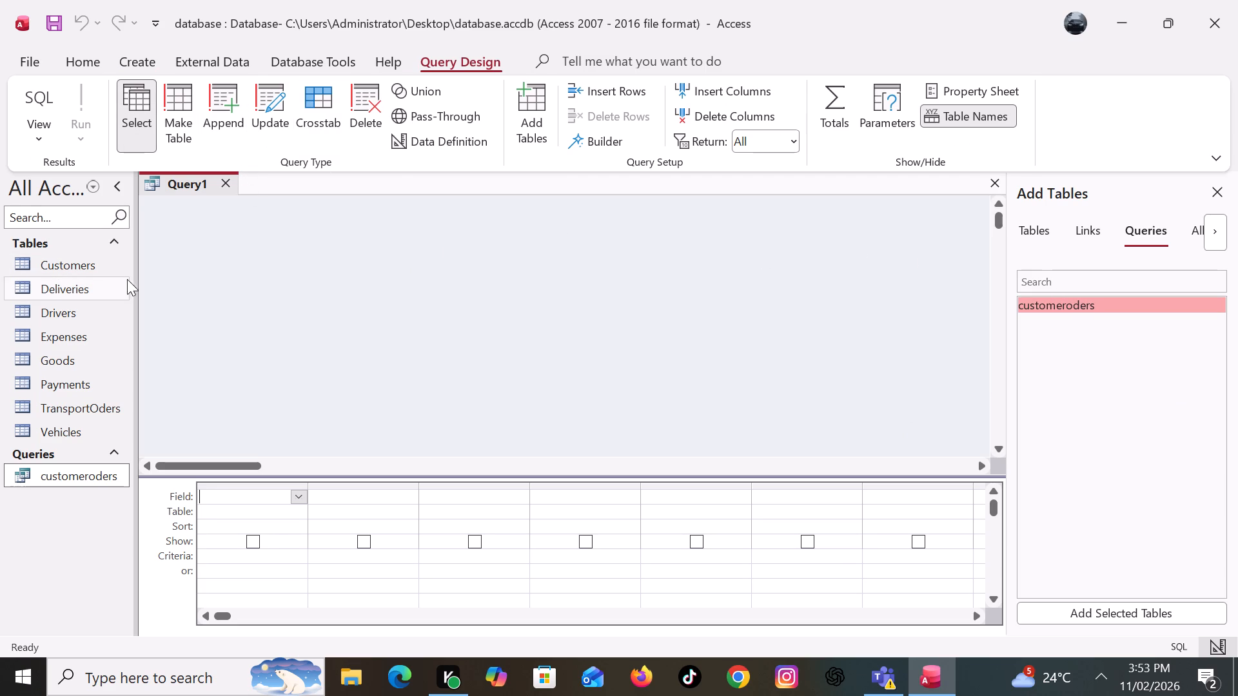
{"action": "left_click", "coordinate": [1039, 231]}
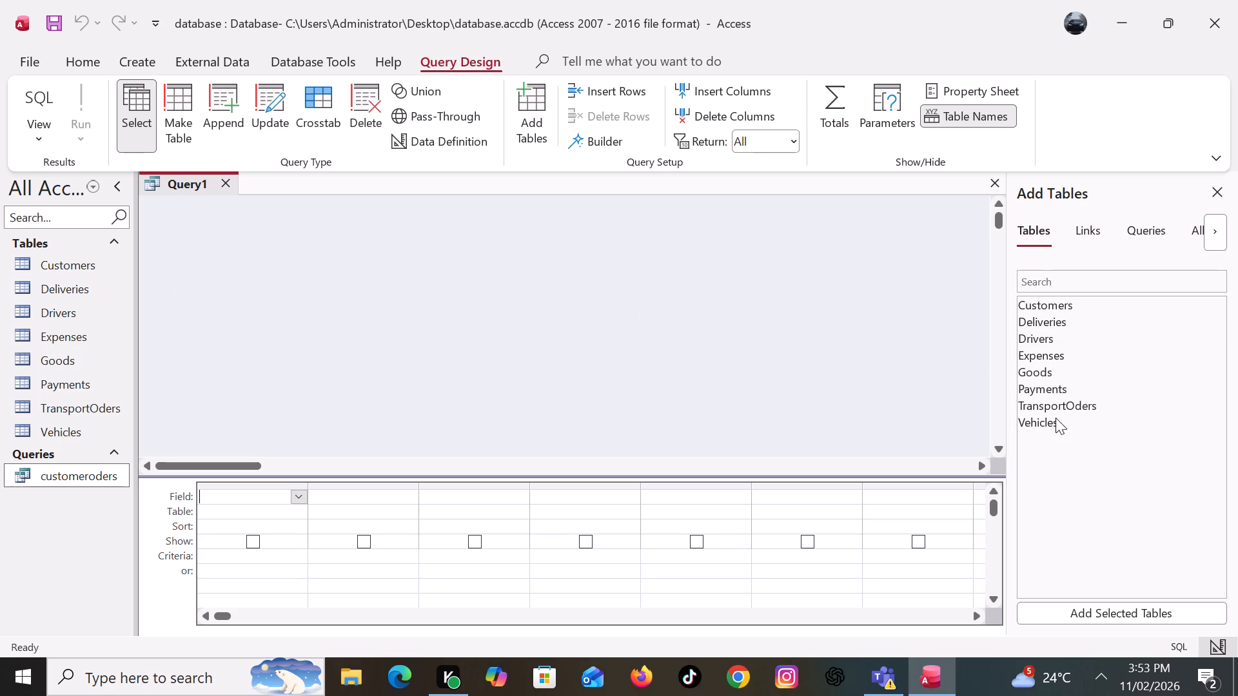
{"action": "left_click", "coordinate": [1046, 423]}
{"action": "double_click", "coordinate": [1046, 423]}
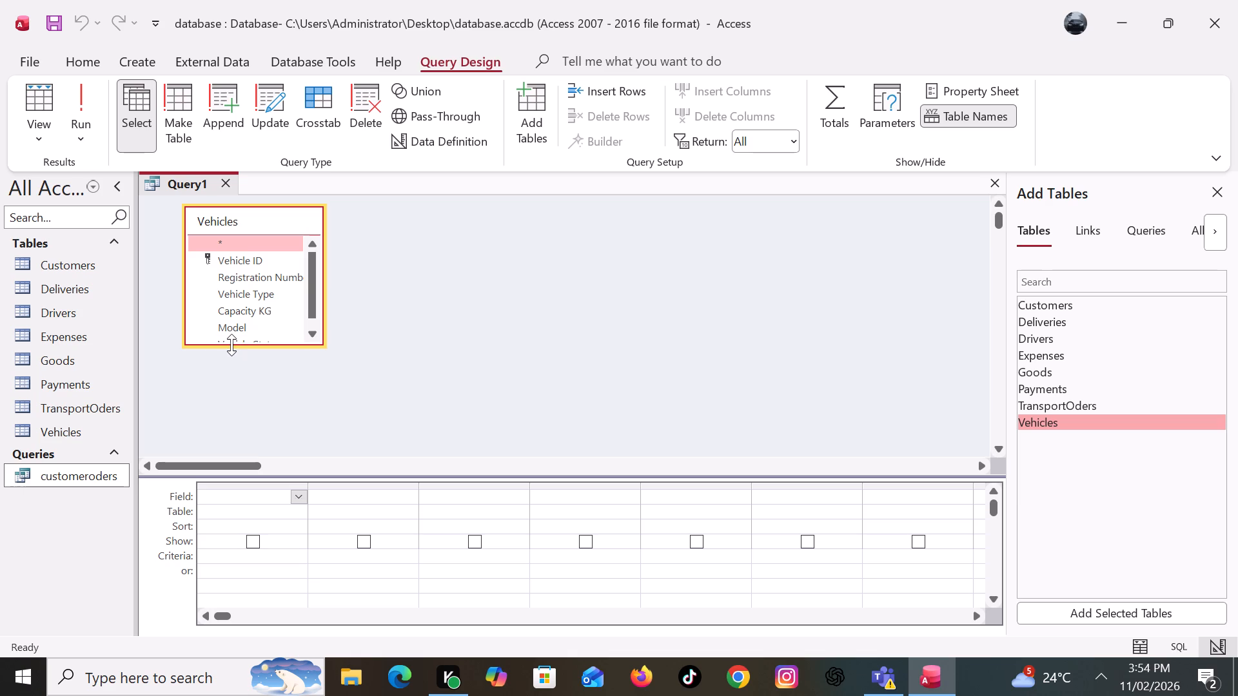
Enlarge the Vehicles field list and add Vehicle ID, Registration Number, Vehicle Type, Capacity KG, Model and Vehicle Status to the query.
{"action": "left_click_drag", "start_coordinate": [231, 343], "coordinate": [217, 416]}
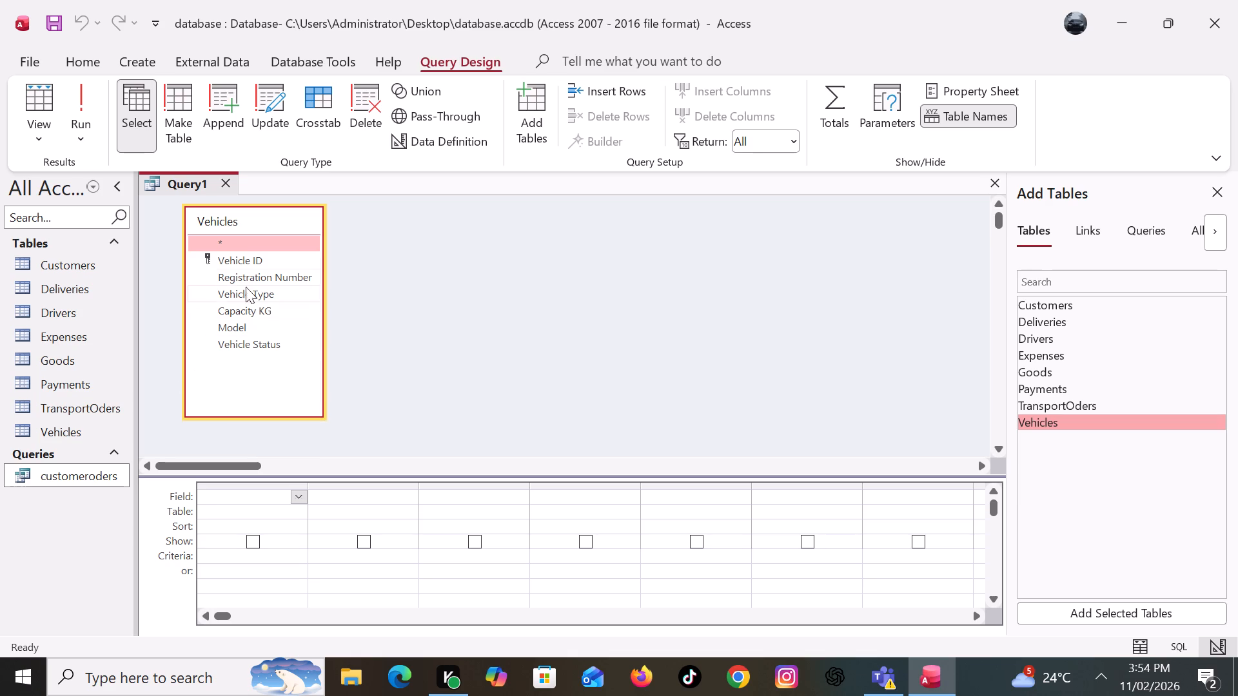
{"action": "double_click", "coordinate": [246, 260]}
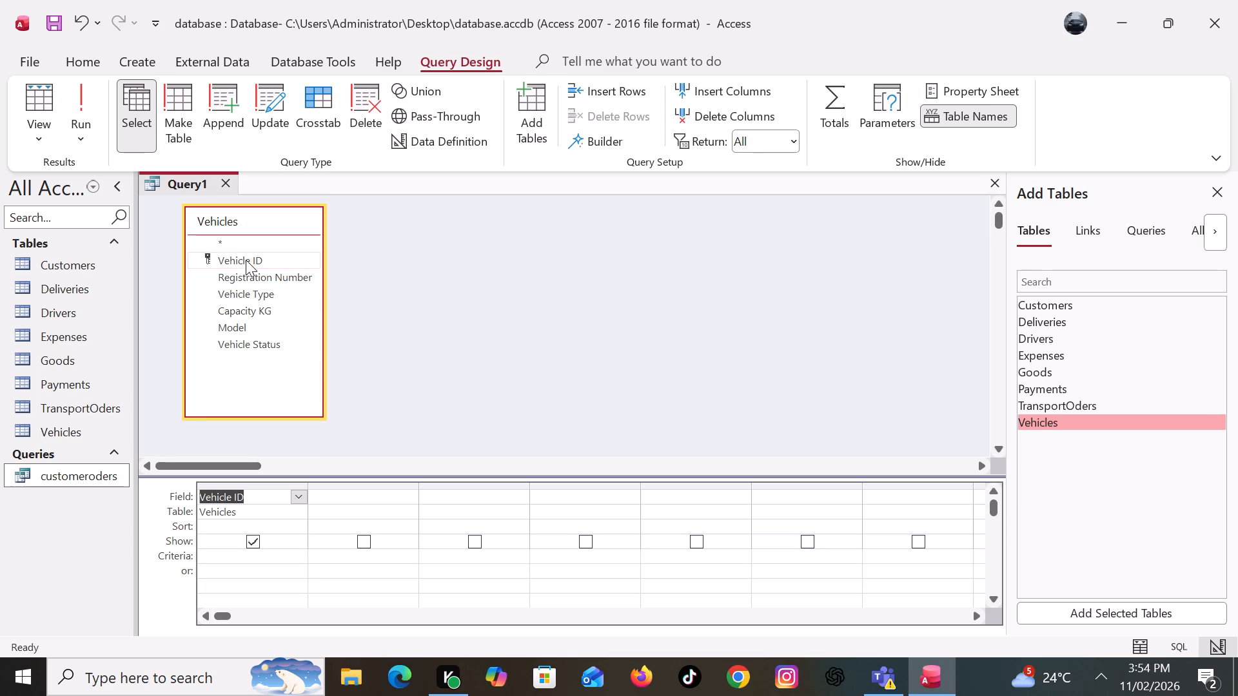
{"action": "double_click", "coordinate": [247, 276]}
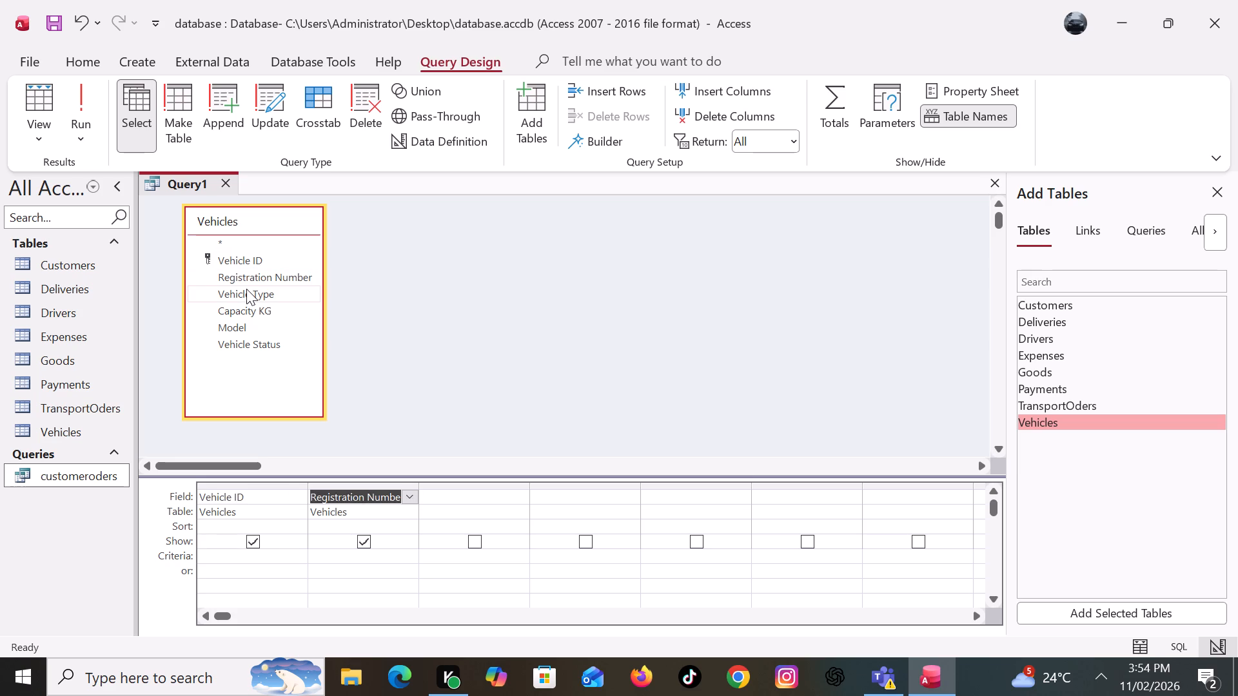
{"action": "double_click", "coordinate": [246, 289]}
{"action": "double_click", "coordinate": [252, 312]}
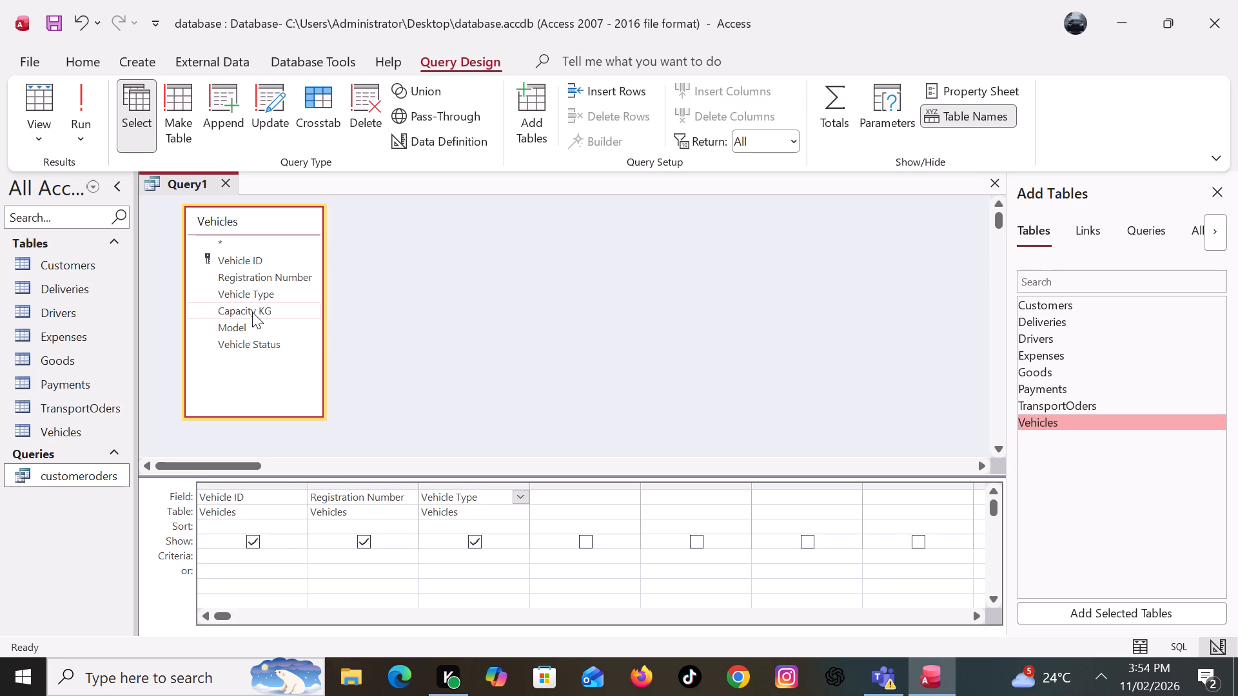
{"action": "double_click", "coordinate": [235, 322]}
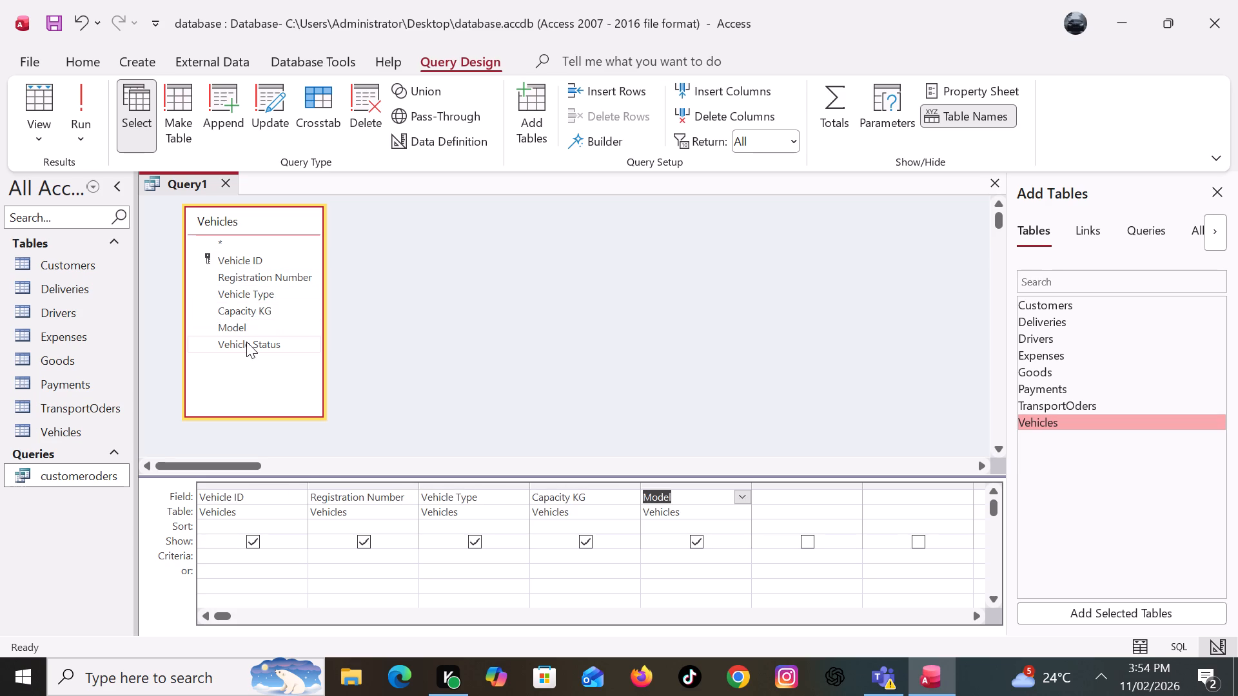
{"action": "double_click", "coordinate": [247, 342]}
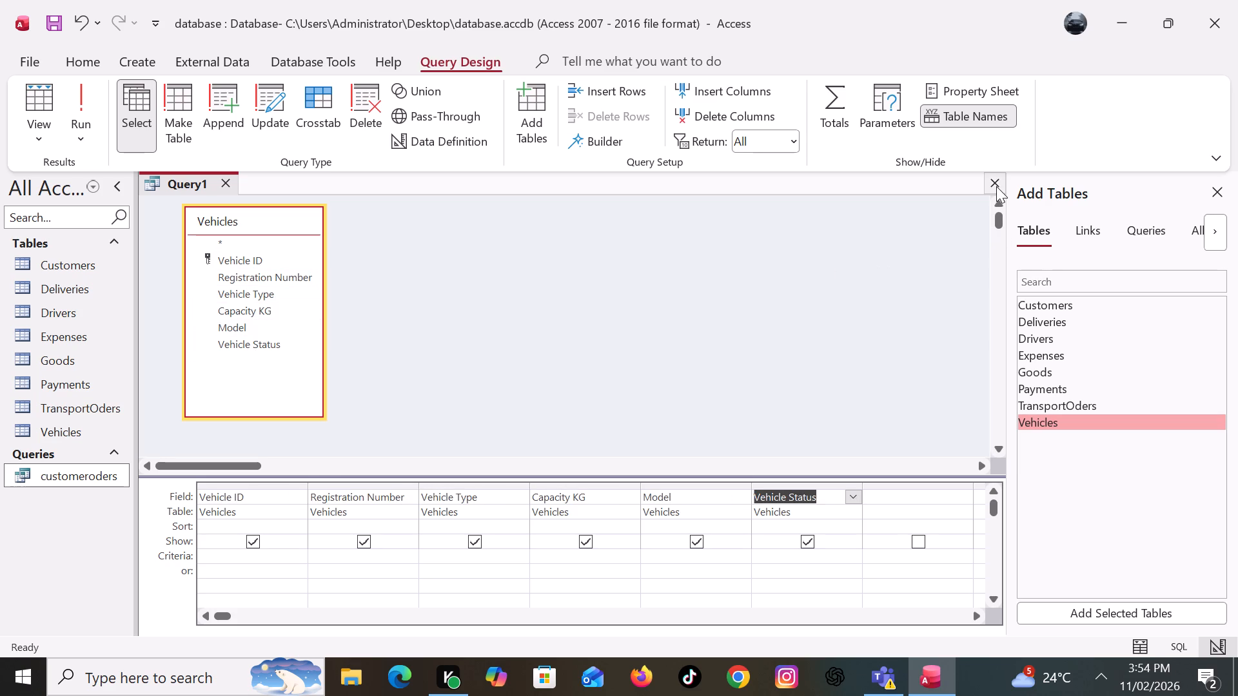
Close the Vehicles query and save it under the name "Available Vehicles\".
{"action": "left_click", "coordinate": [996, 183]}
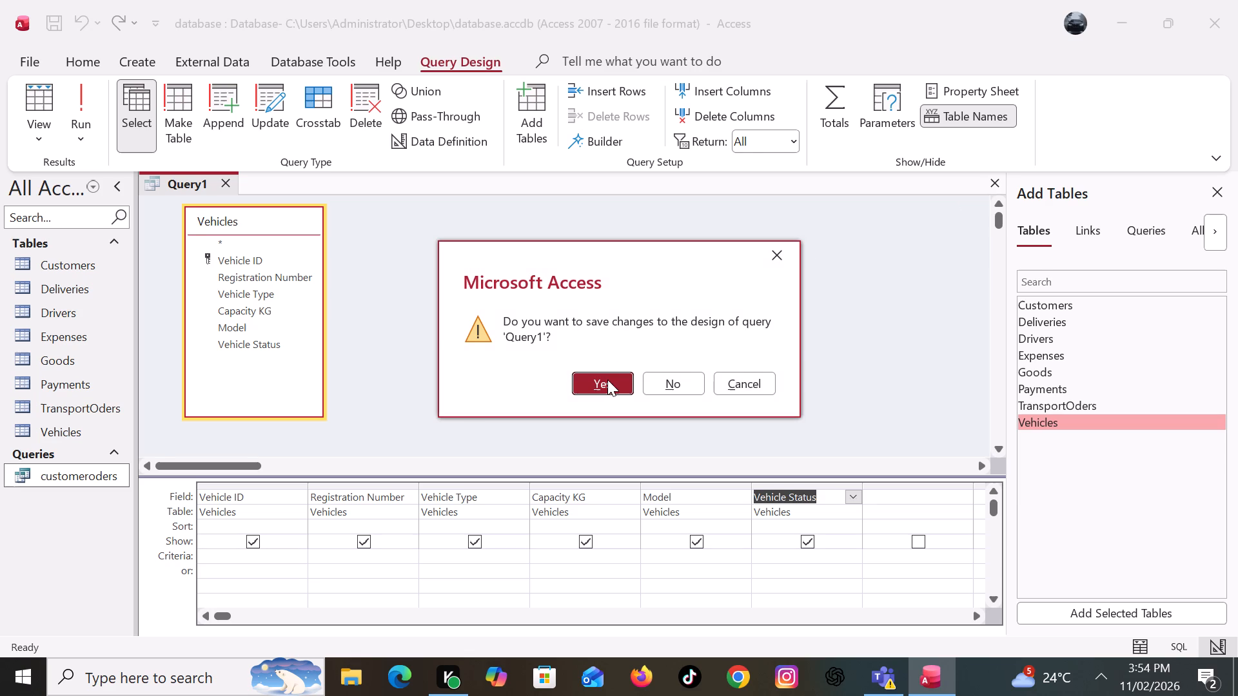
{"action": "left_click", "coordinate": [607, 380]}
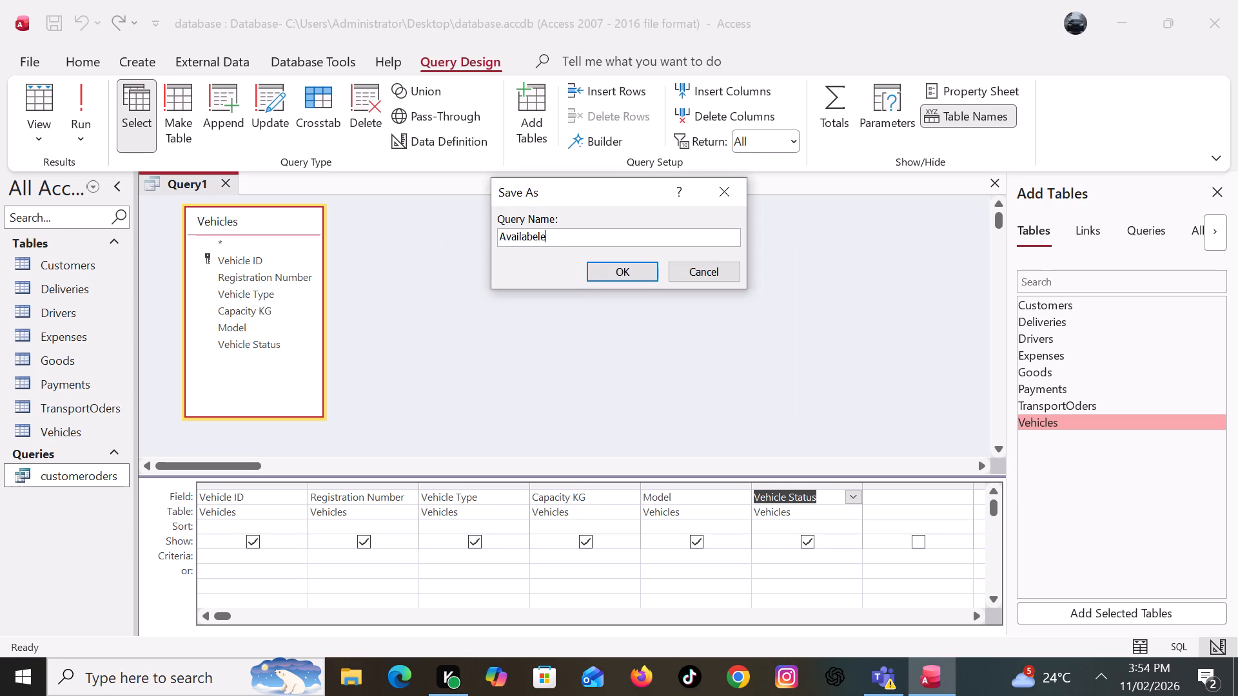
{"action": "key", "text": "BackSpace"}
{"action": "key", "text": "BackSpace"}
{"action": "key", "text": "BackSpace"}
{"action": "type", "text": "le"}
{"action": "key", "text": "space"}
{"action": "type", "text": "ehi"}
{"action": "type", "text": "cles\\"}
{"action": "key", "text": "Return"}
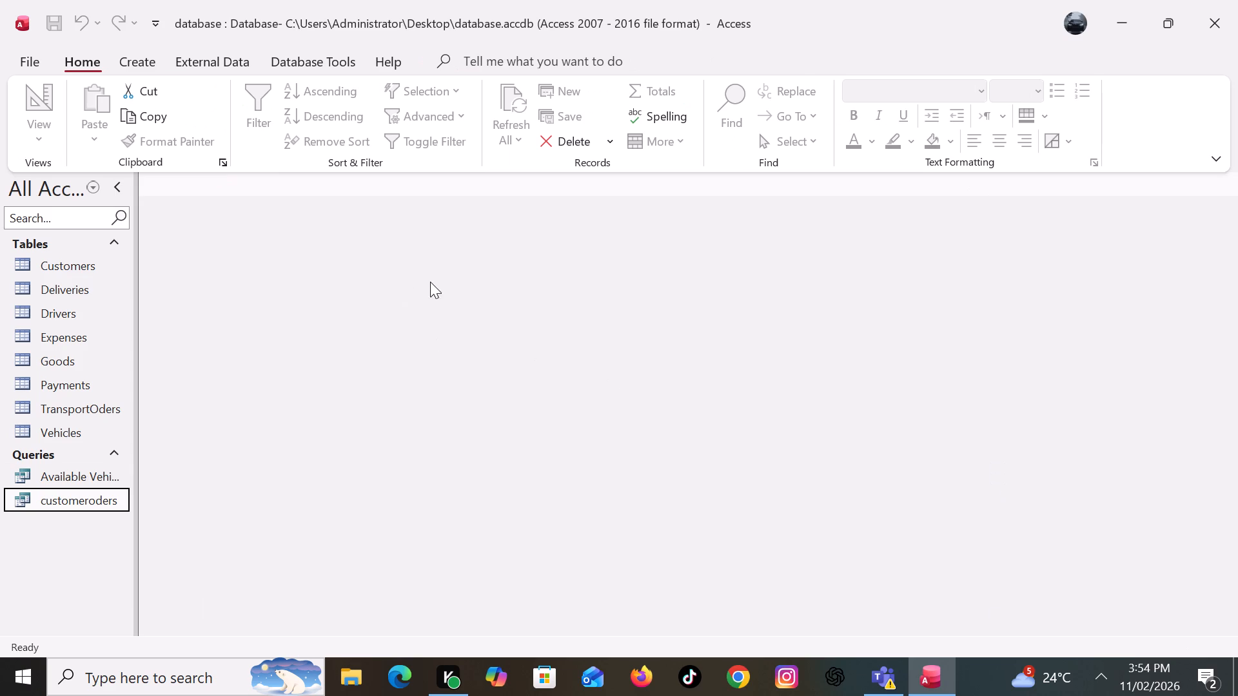
Start a new query in design view and add the Deliveries table to it.
{"action": "left_click", "coordinate": [130, 66]}
{"action": "left_click", "coordinate": [317, 125]}
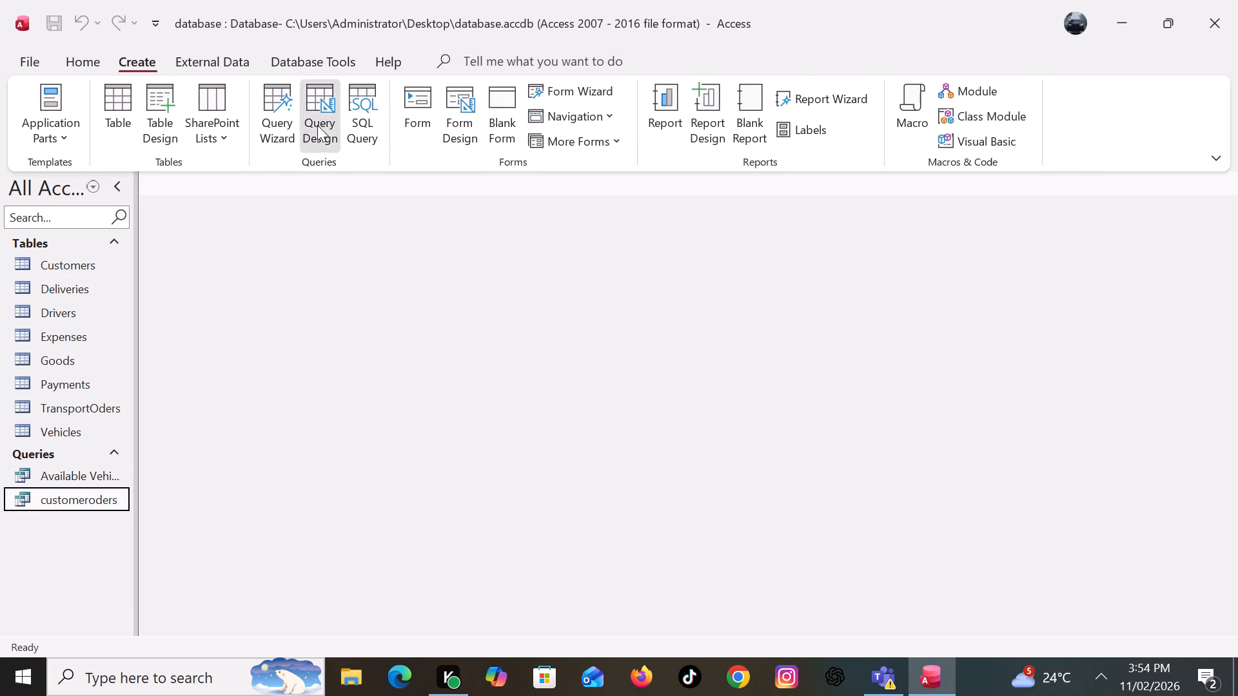
{"action": "left_click", "coordinate": [1031, 238]}
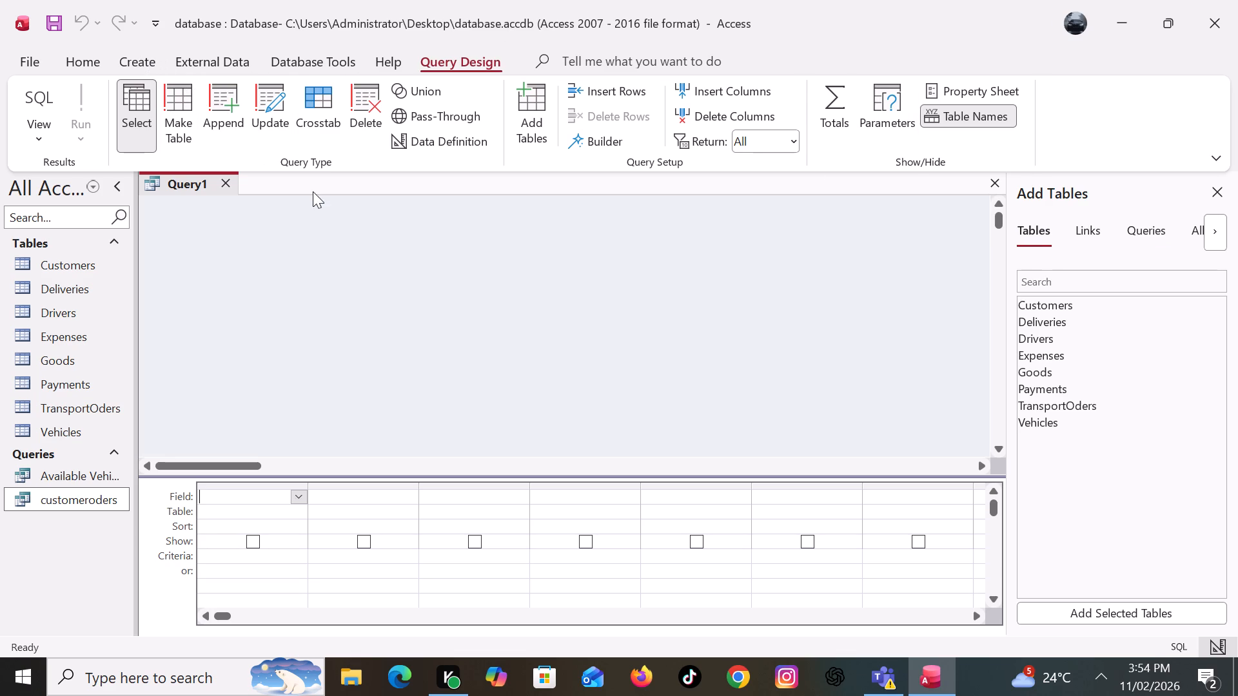
{"action": "double_click", "coordinate": [1044, 323]}
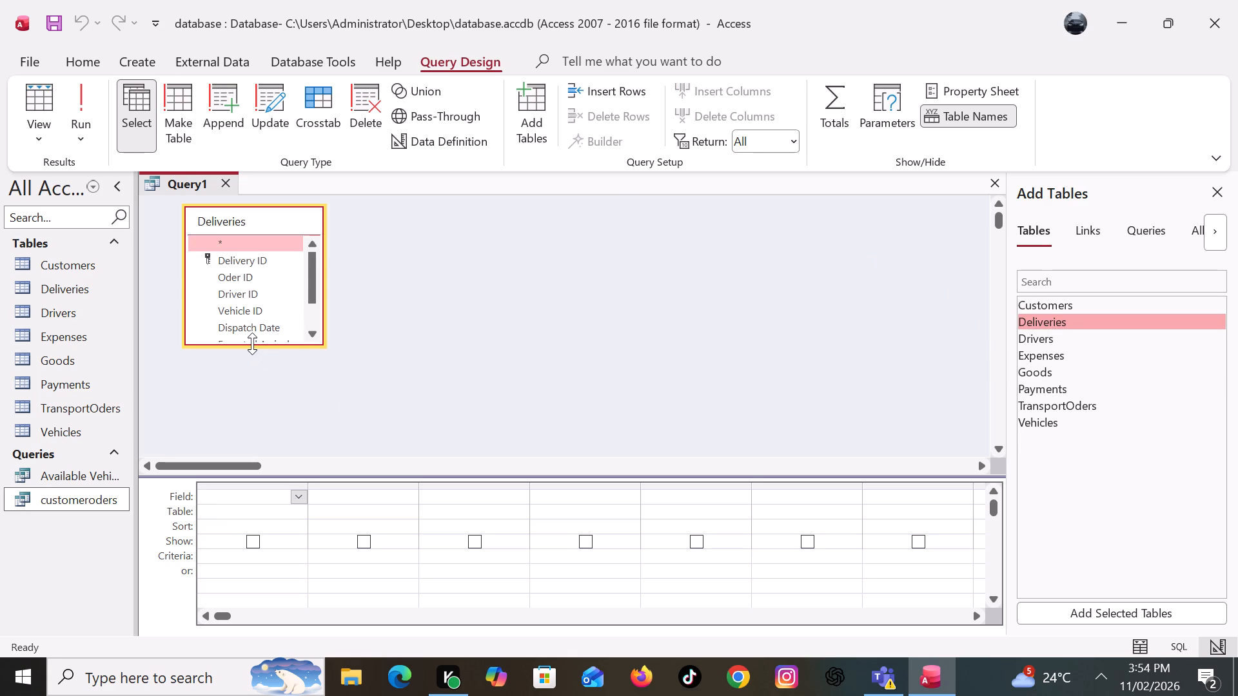
Enlarge the Deliveries field list and add Delivery ID, Oder ID, Driver ID and Vehicle ID to the query.
{"action": "left_click_drag", "start_coordinate": [252, 343], "coordinate": [249, 400]}
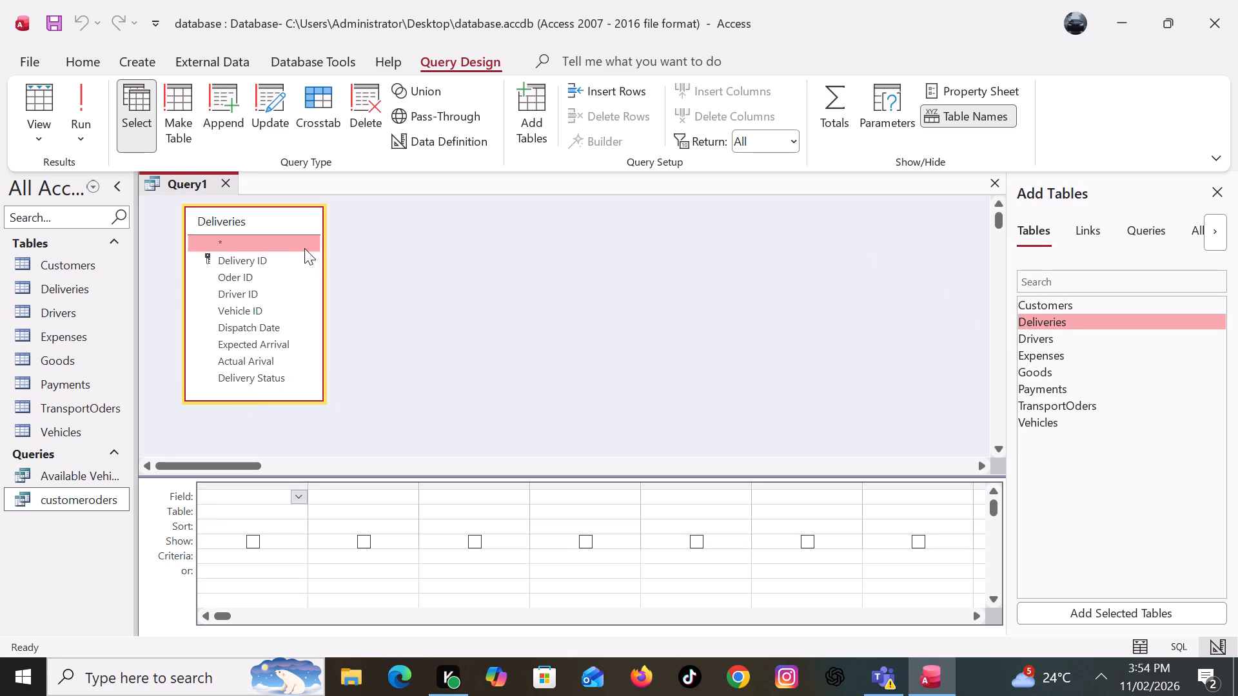
{"action": "double_click", "coordinate": [284, 255]}
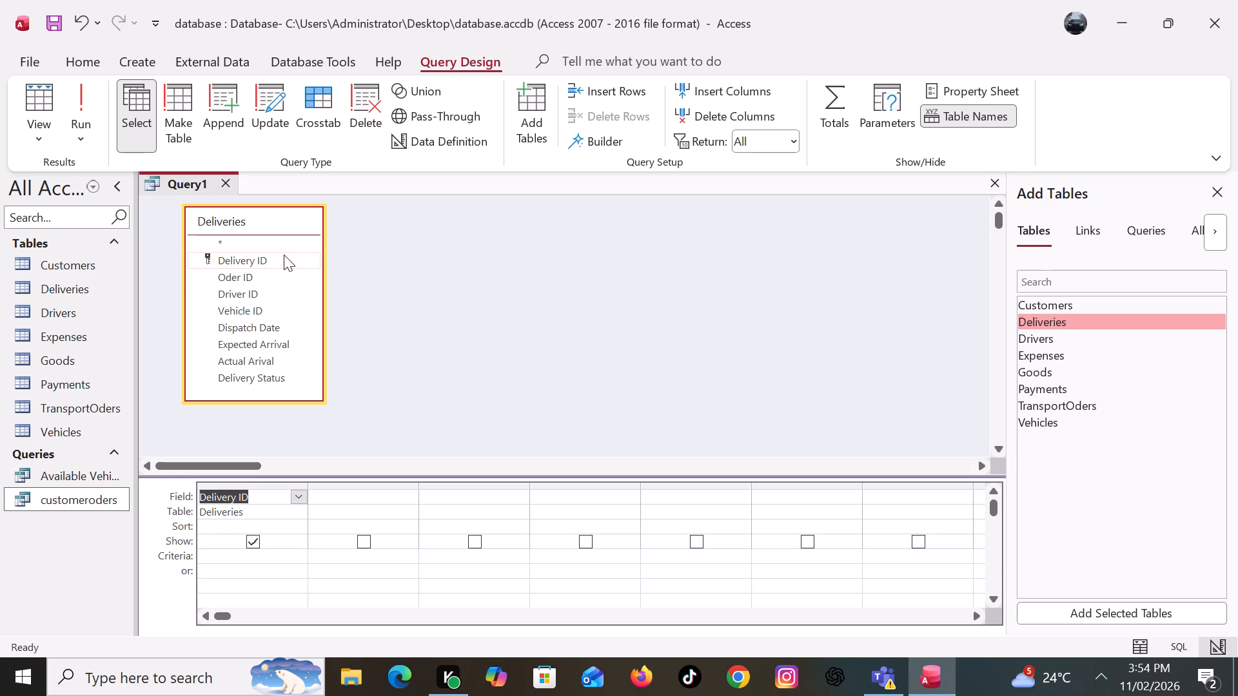
{"action": "double_click", "coordinate": [245, 274]}
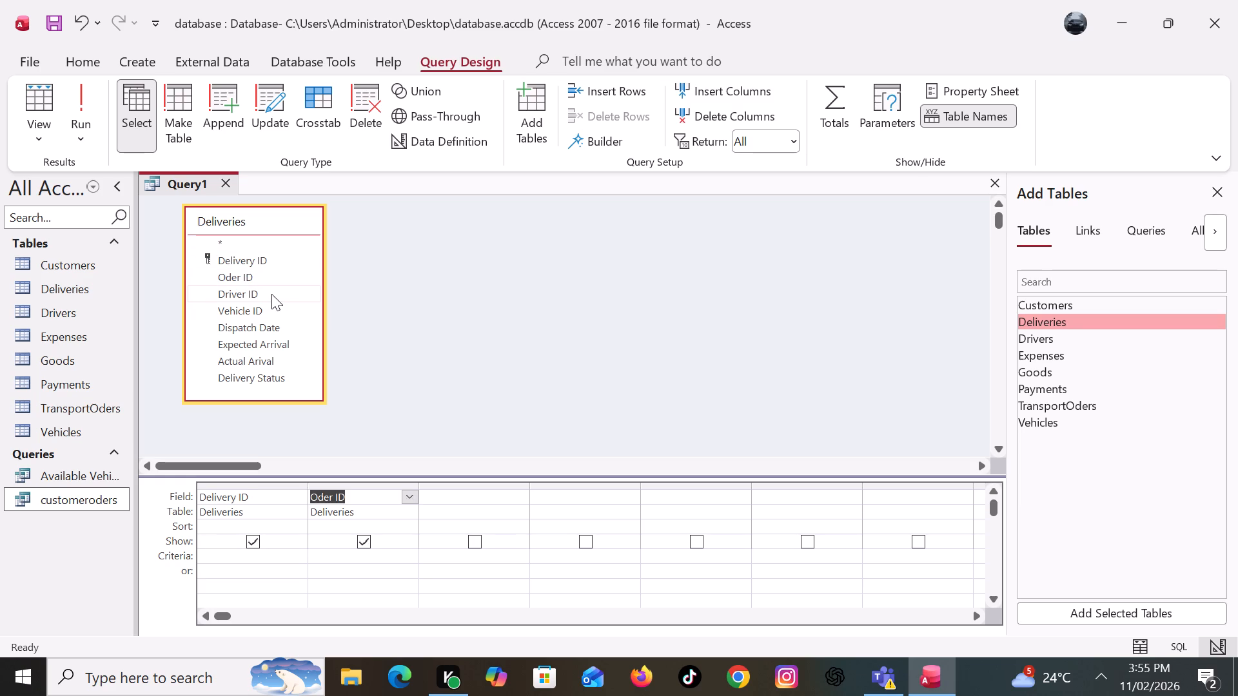
{"action": "double_click", "coordinate": [270, 293]}
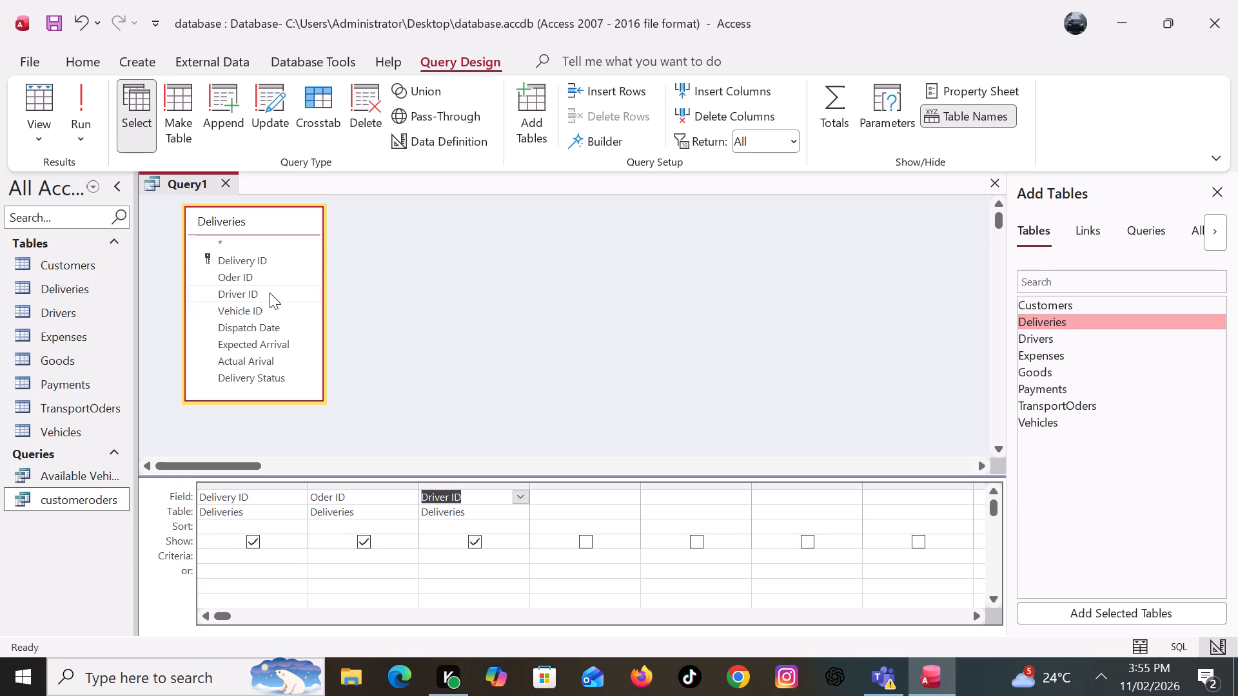
{"action": "double_click", "coordinate": [264, 312]}
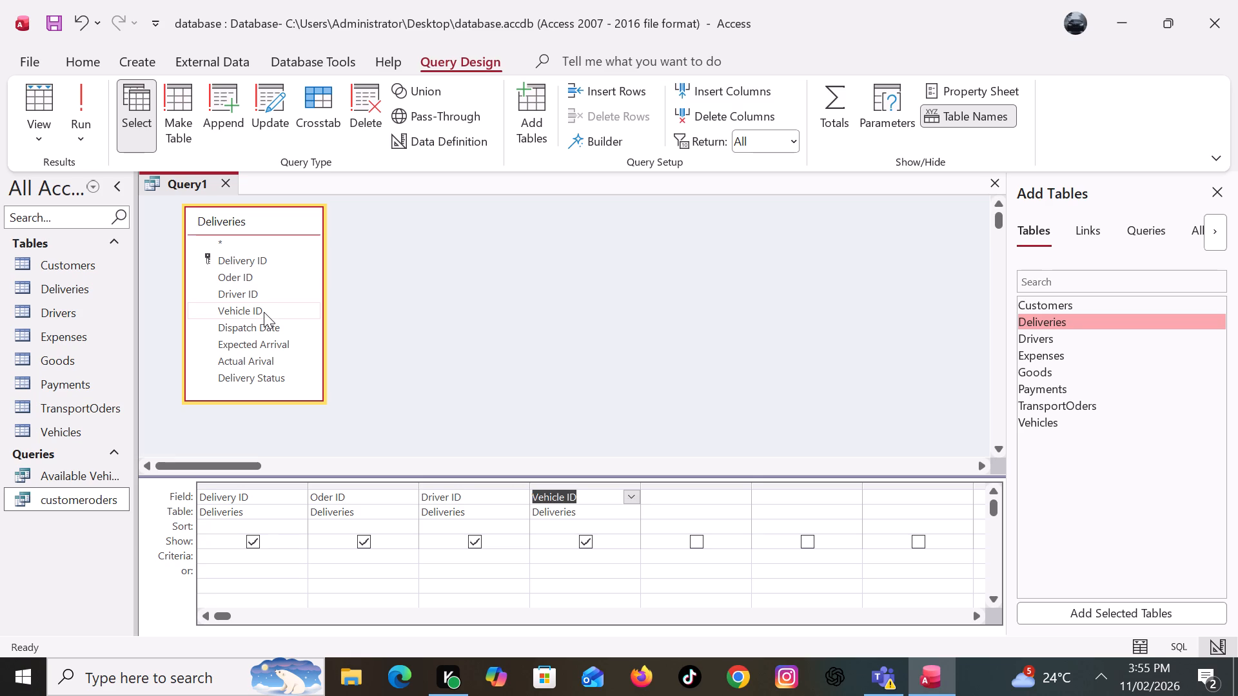
Close the deliveries query and save it under the name "Driversdelivery\".
{"action": "left_click", "coordinate": [987, 184]}
{"action": "left_click", "coordinate": [582, 376]}
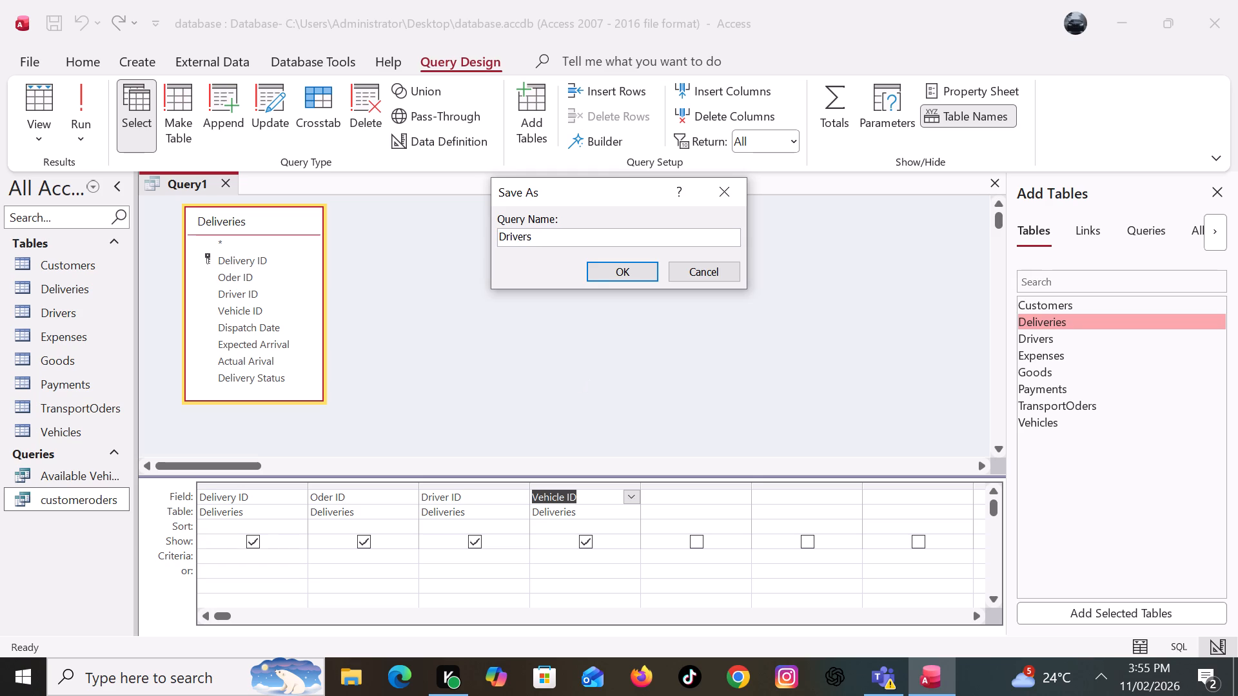
{"action": "type", "text": "delivery\\"}
{"action": "key", "text": "Return"}
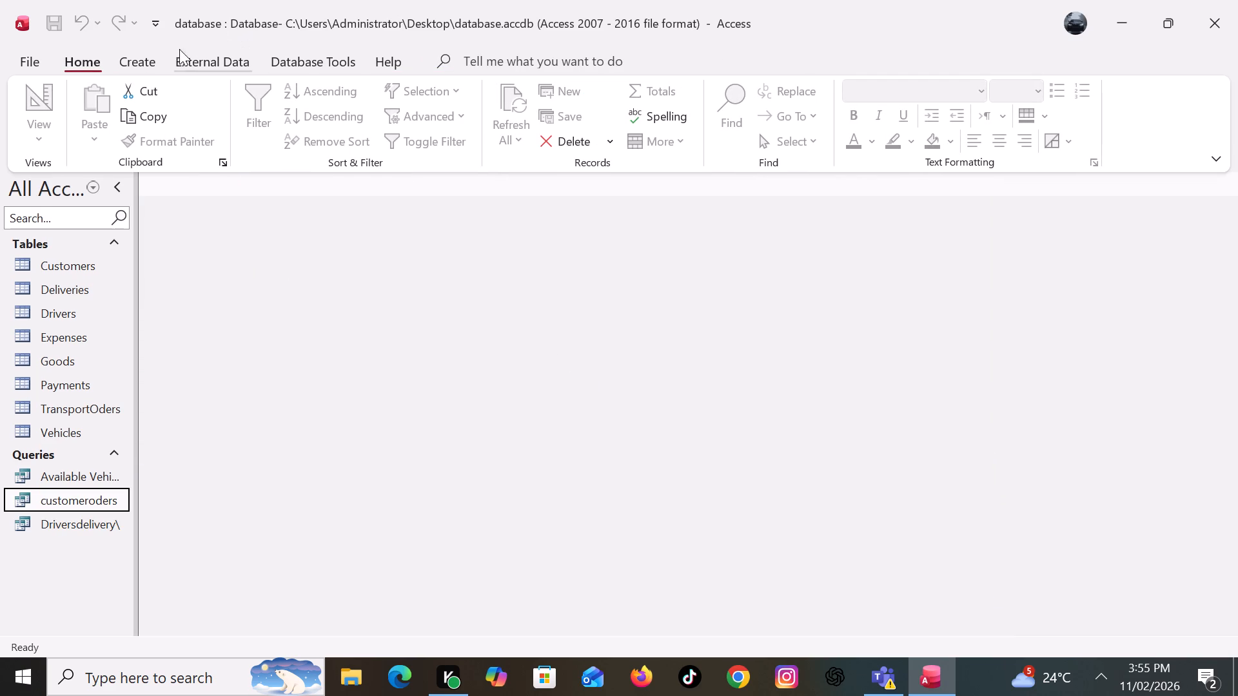
Start another new query in design view and add the Deliveries table to it.
{"action": "left_click", "coordinate": [132, 59]}
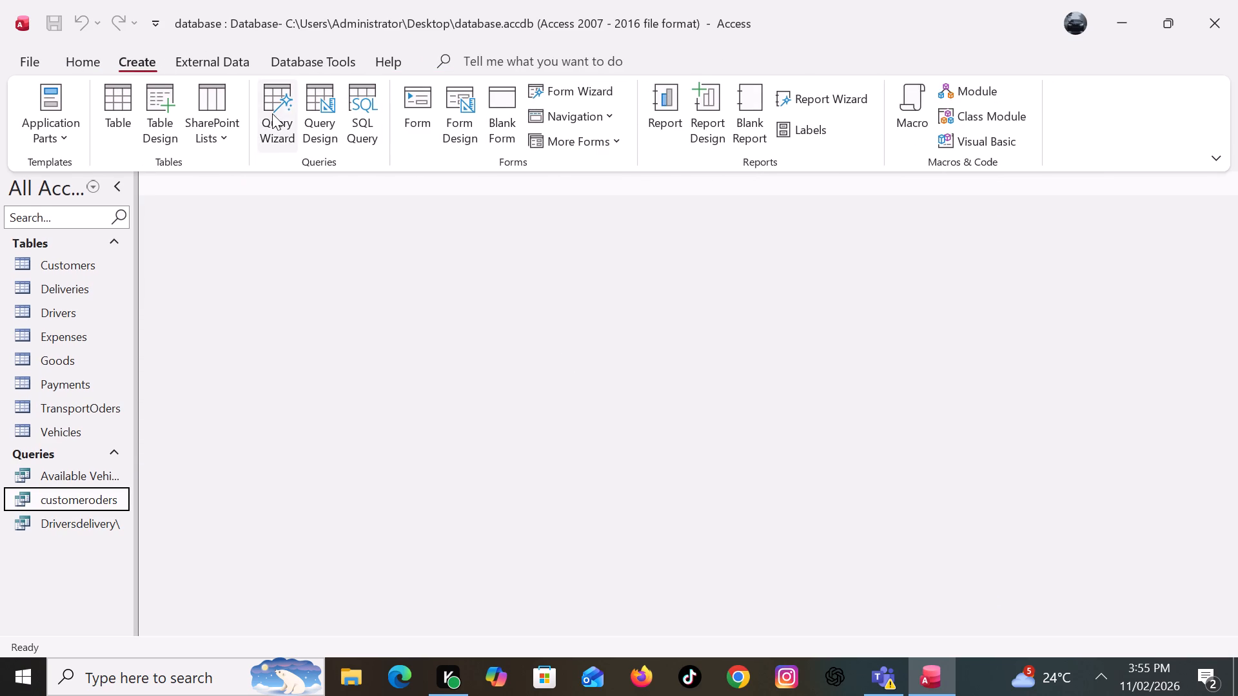
{"action": "left_click", "coordinate": [312, 117]}
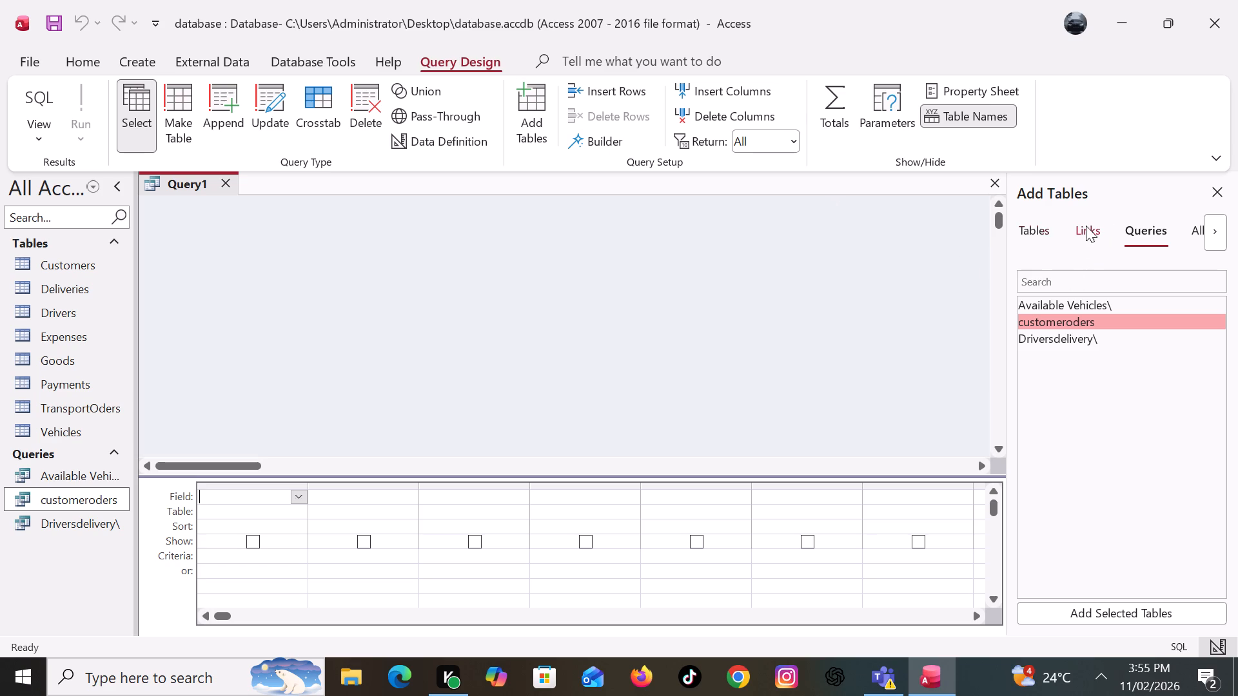
{"action": "left_click", "coordinate": [1036, 234]}
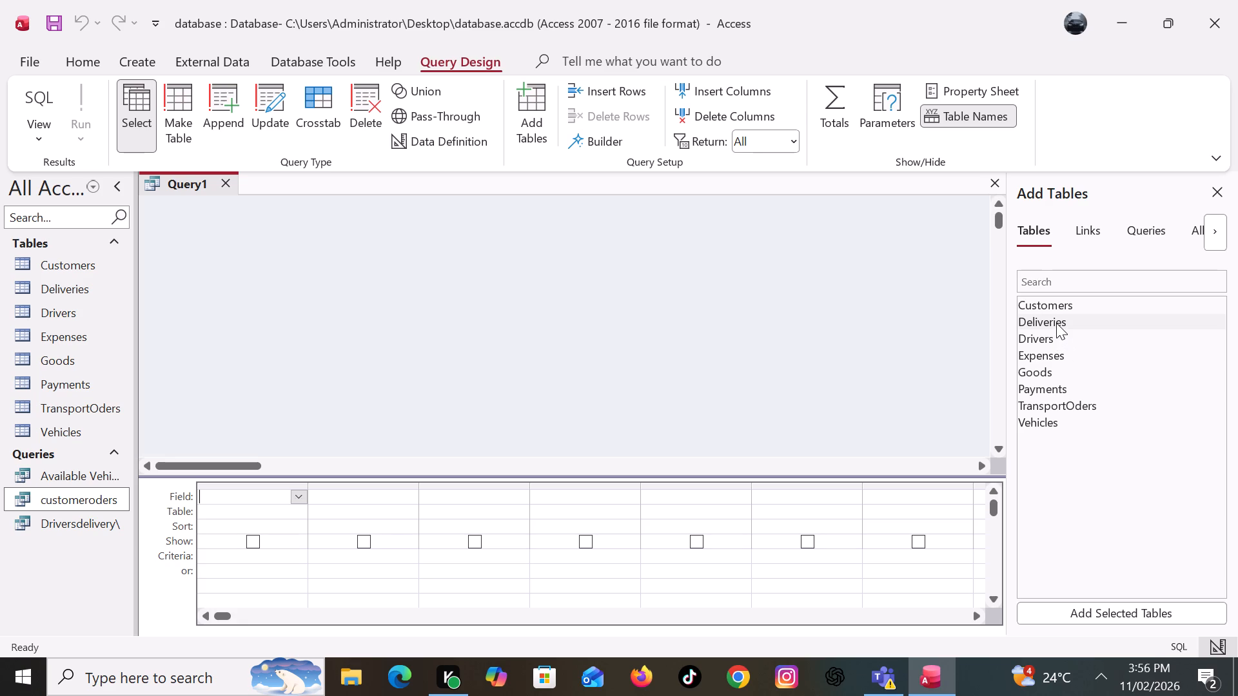
{"action": "double_click", "coordinate": [1056, 323]}
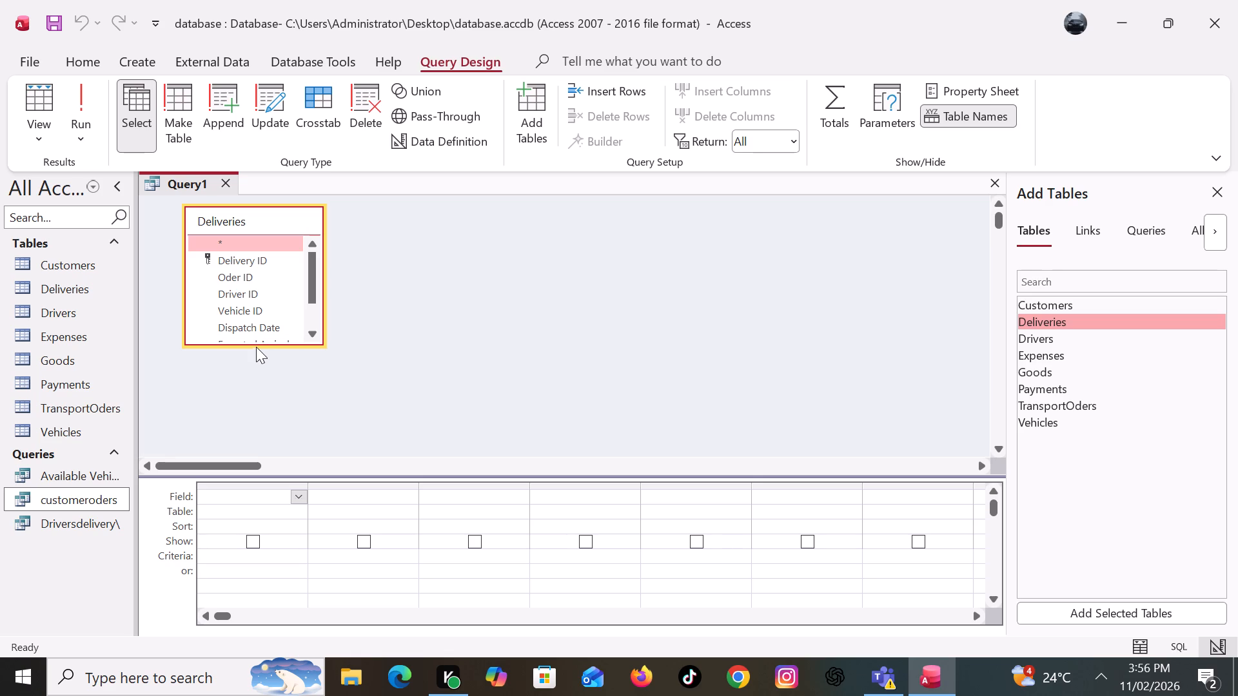
Enlarge the Deliveries field list and add Delivery ID, Oder ID, Driver ID, Vehicle ID and Delivery Status to the query.
{"action": "left_click_drag", "start_coordinate": [252, 345], "coordinate": [241, 424]}
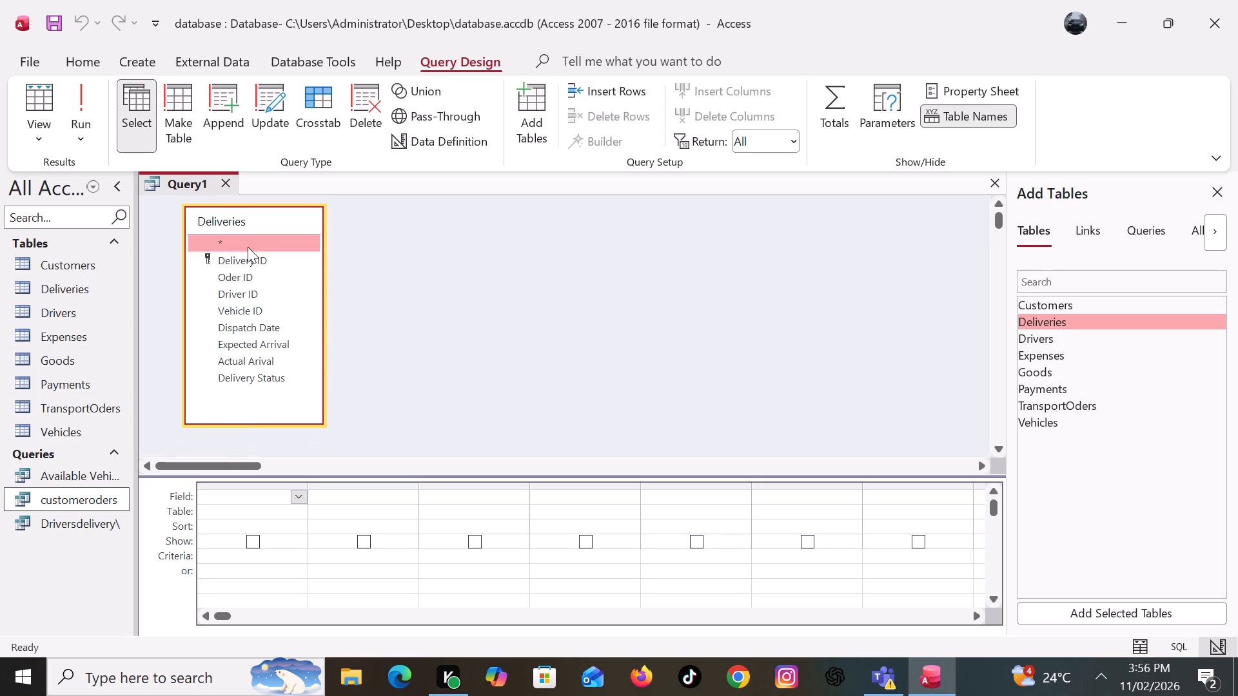
{"action": "double_click", "coordinate": [244, 260]}
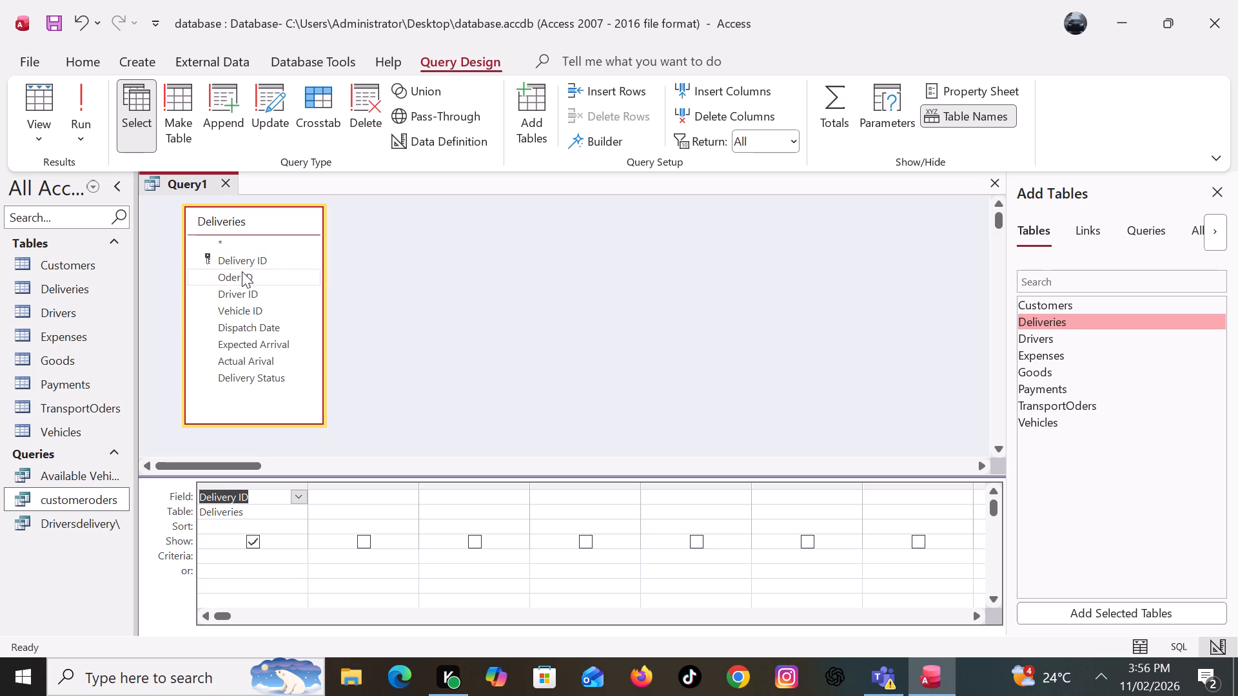
{"action": "double_click", "coordinate": [242, 271]}
{"action": "double_click", "coordinate": [242, 288]}
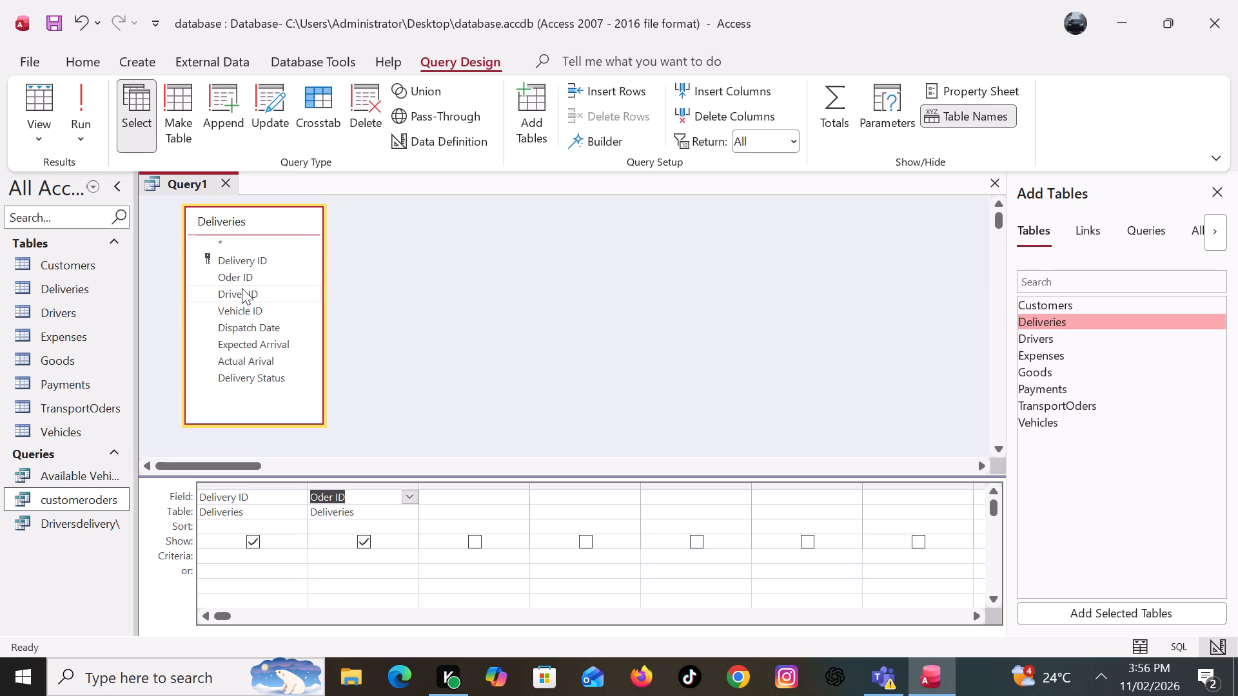
{"action": "double_click", "coordinate": [242, 310]}
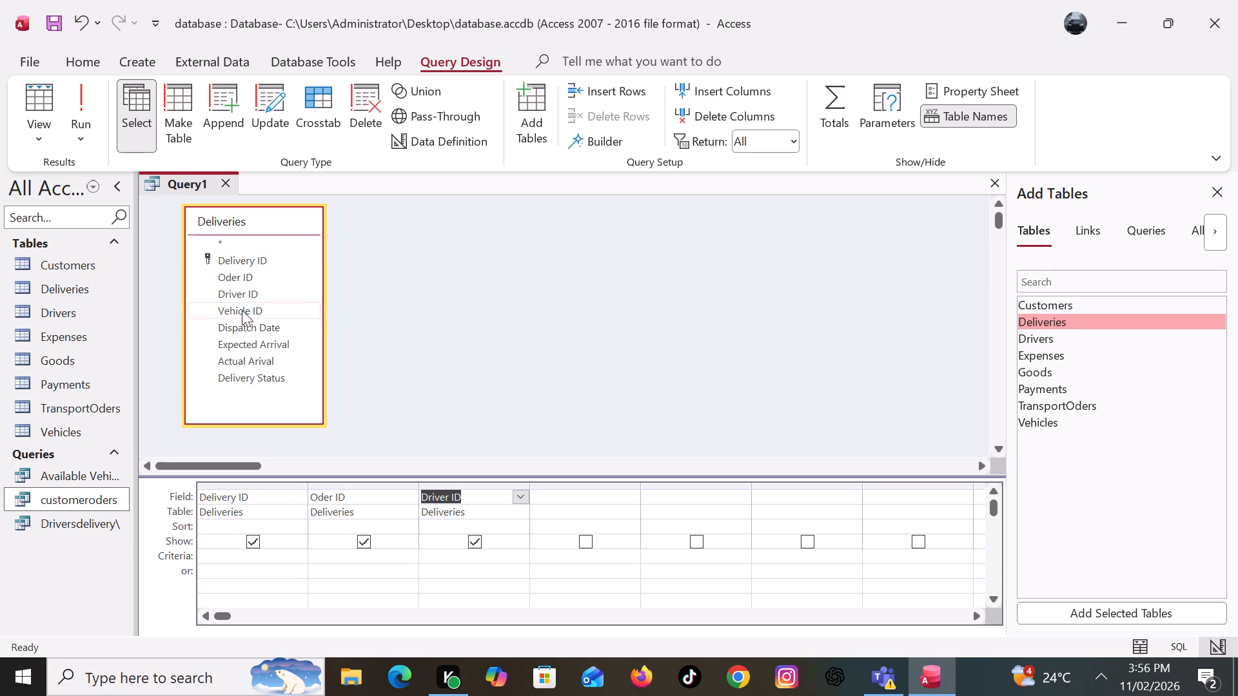
{"action": "double_click", "coordinate": [260, 380]}
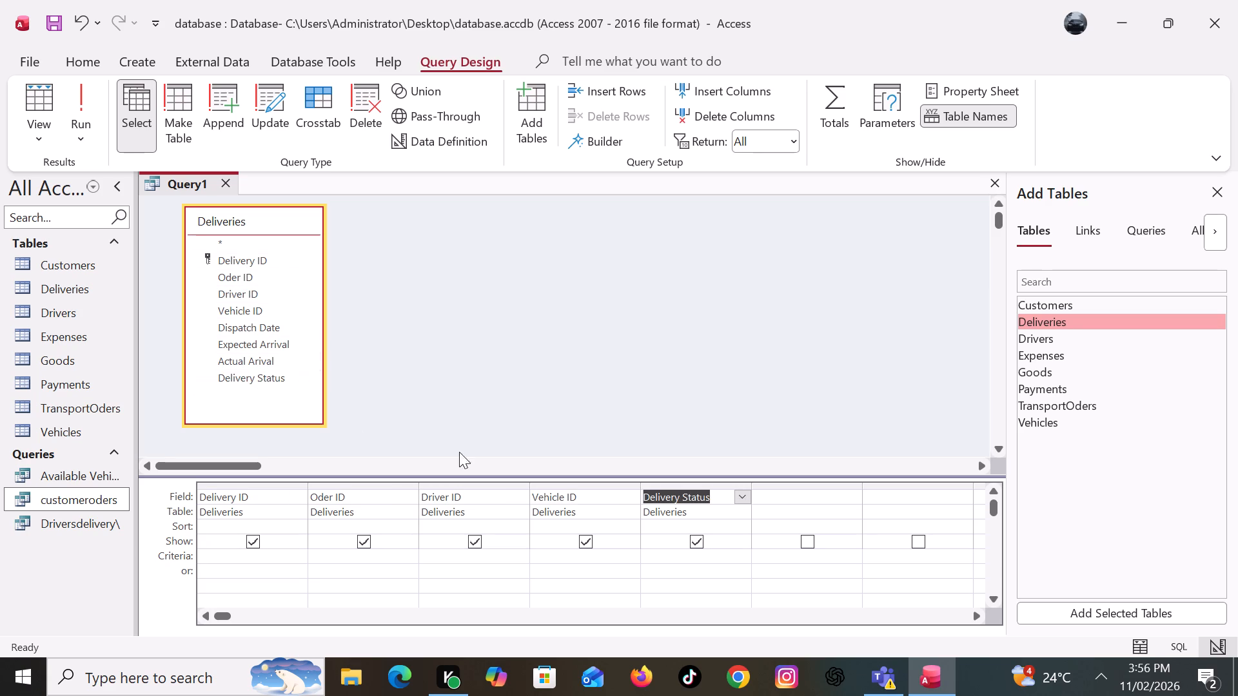
Set the criterion of the Delivery Status column to Delivered.
{"action": "left_click", "coordinate": [704, 557]}
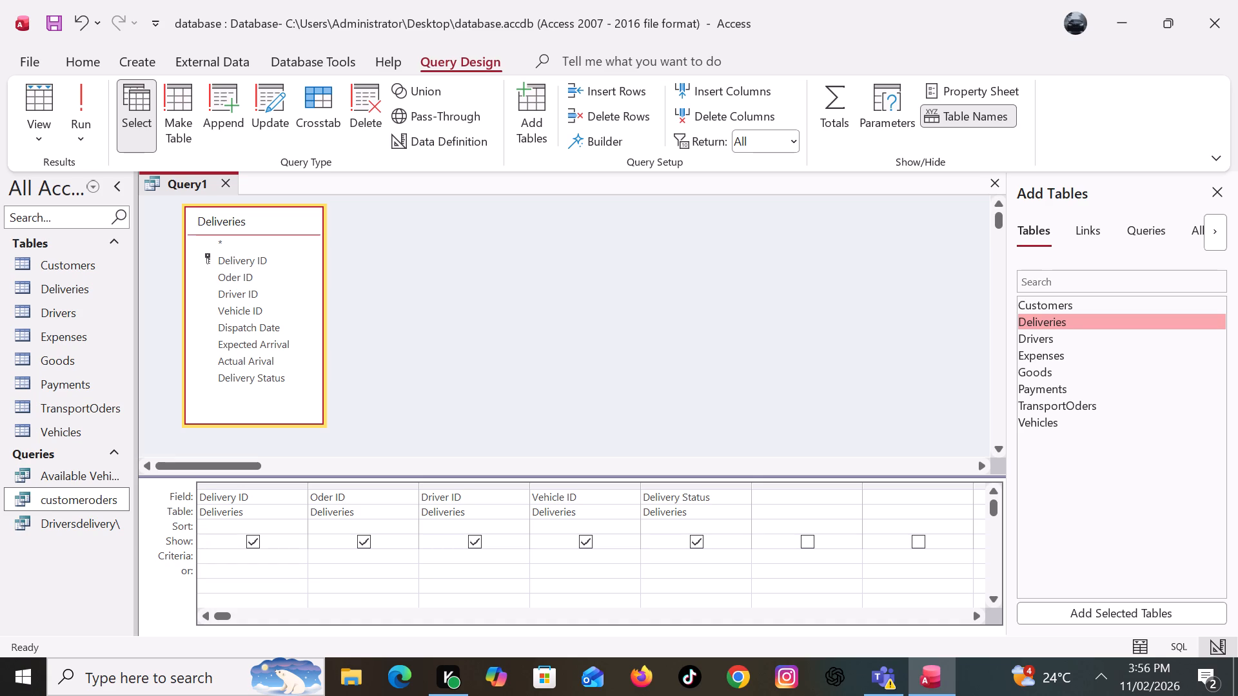
{"action": "right_click", "coordinate": [648, 555]}
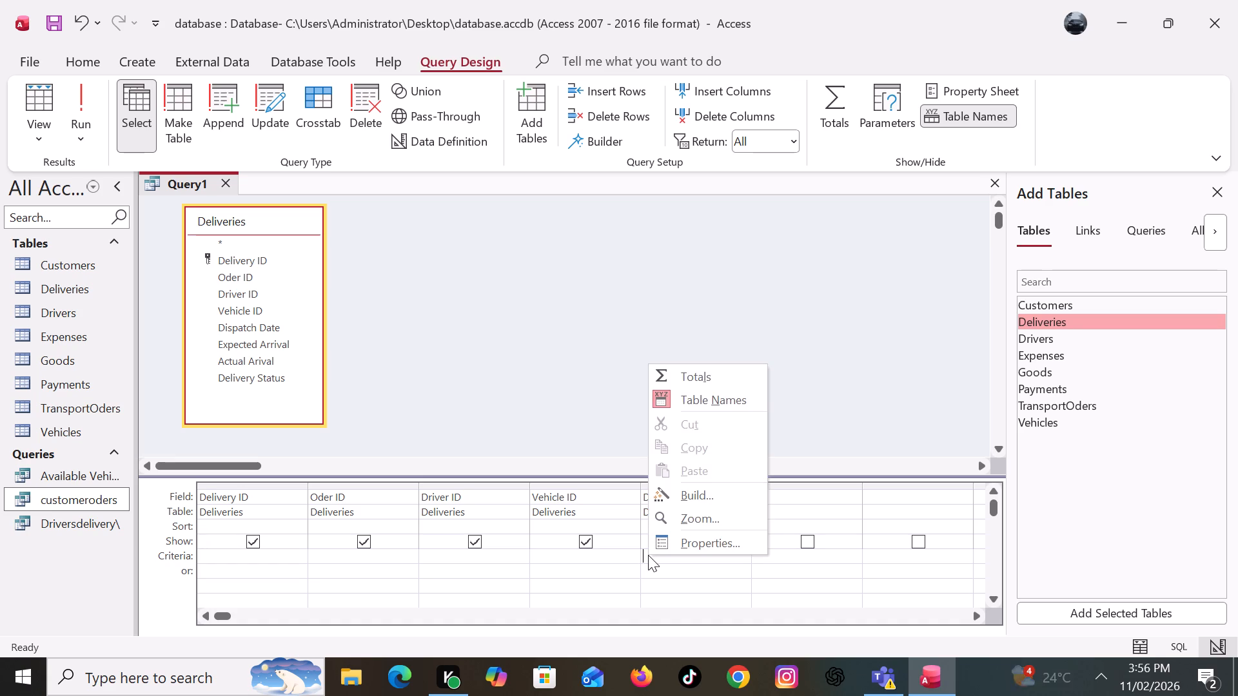
{"action": "left_click", "coordinate": [719, 488]}
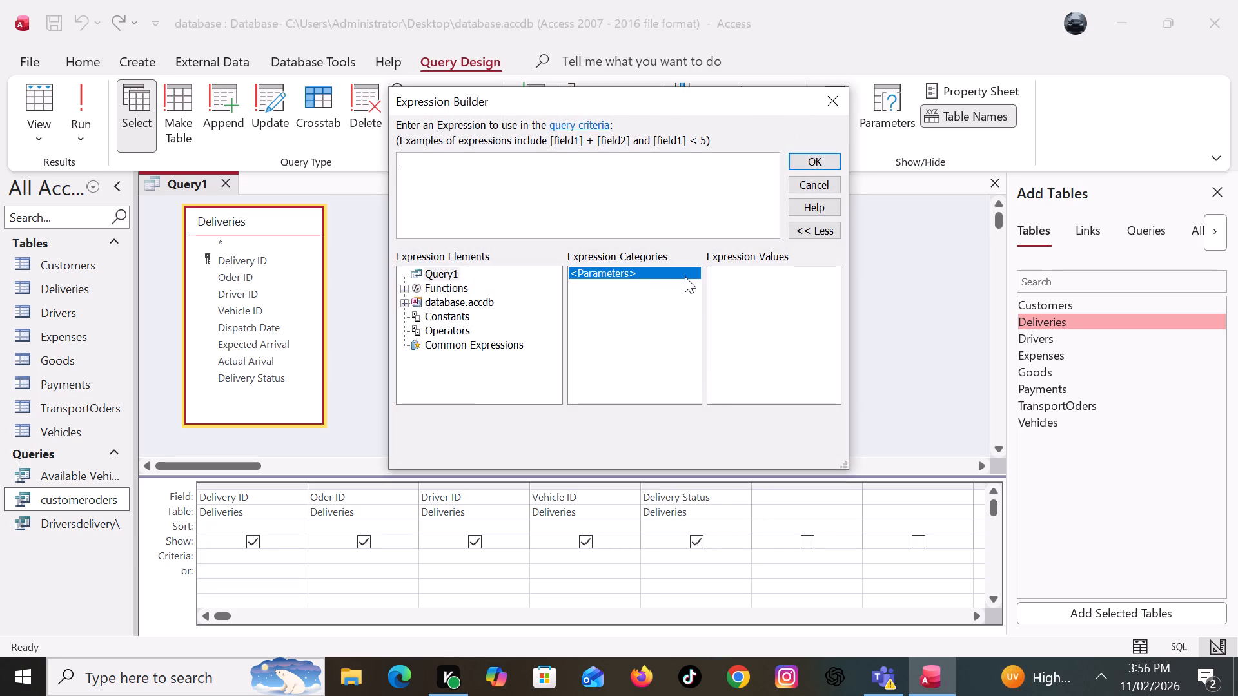
{"action": "left_click", "coordinate": [843, 102]}
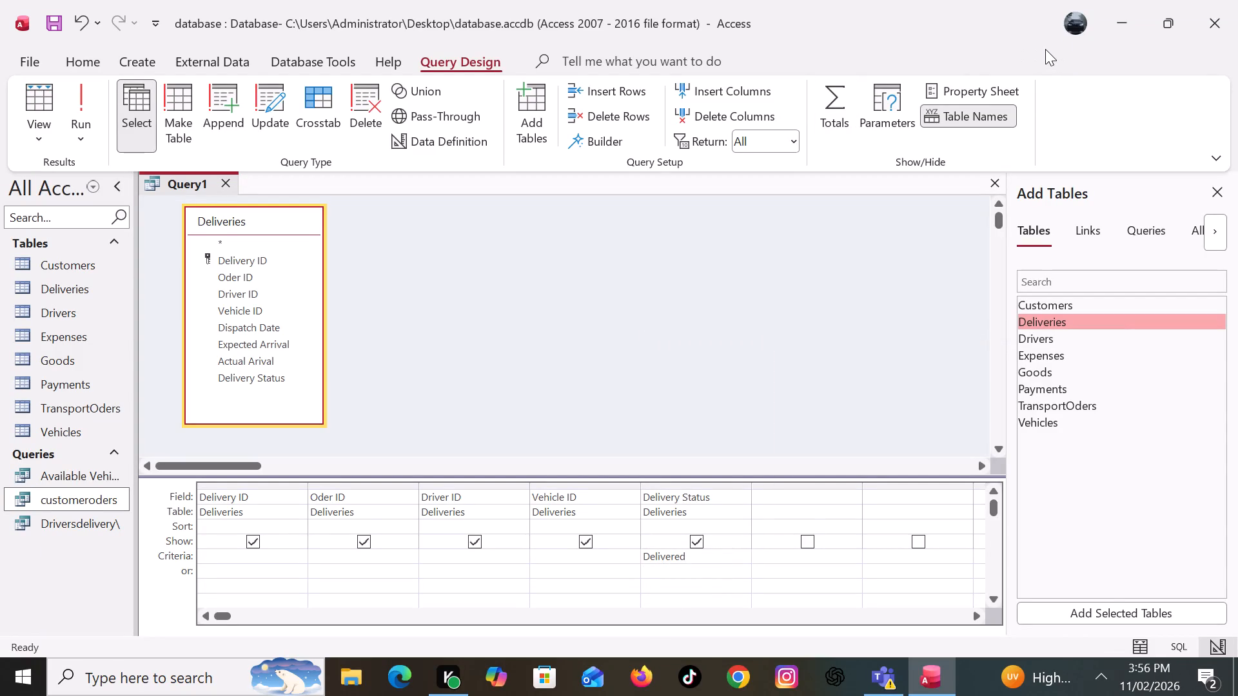
Close the delivery status query and save it under the name "Odersnotdelivered".
{"action": "left_click", "coordinate": [990, 184]}
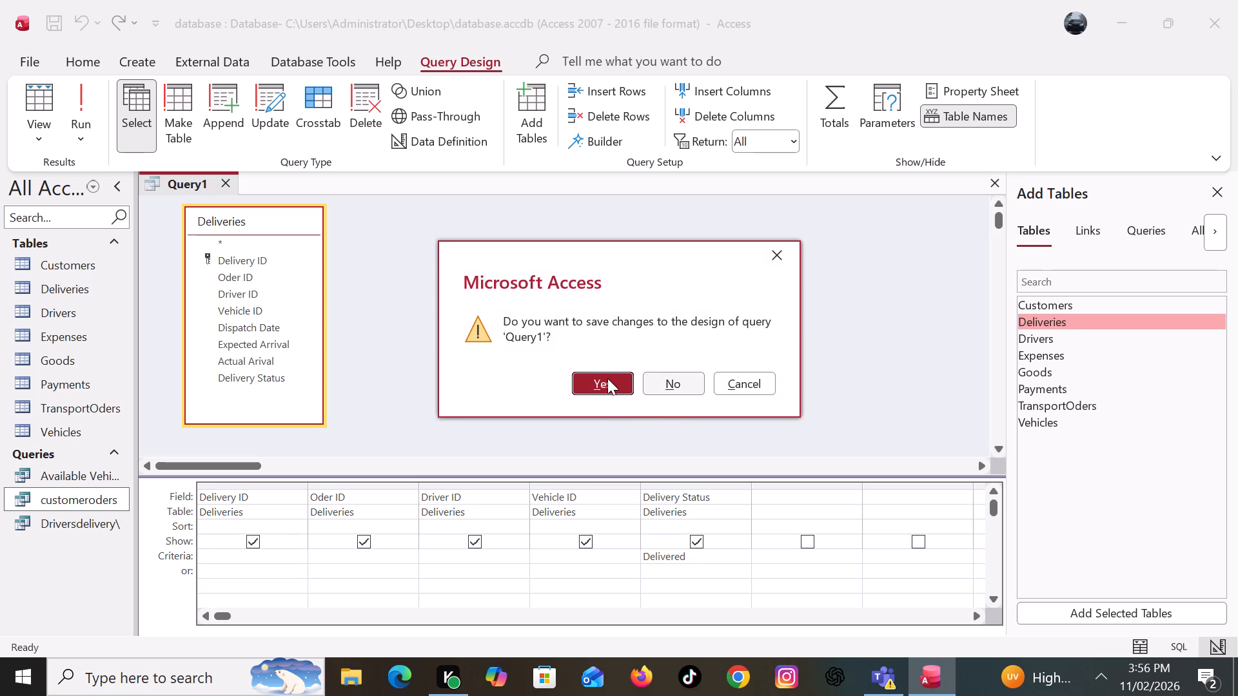
{"action": "left_click", "coordinate": [607, 378]}
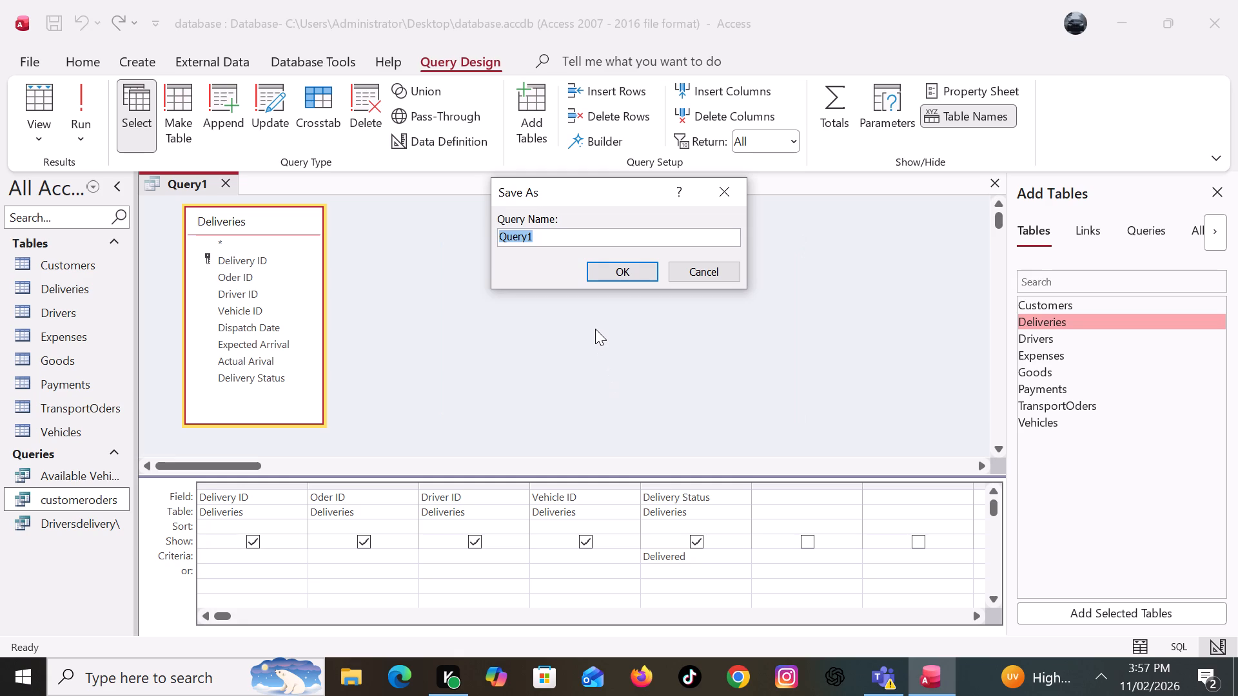
{"action": "type", "text": "dersnotdelivered"}
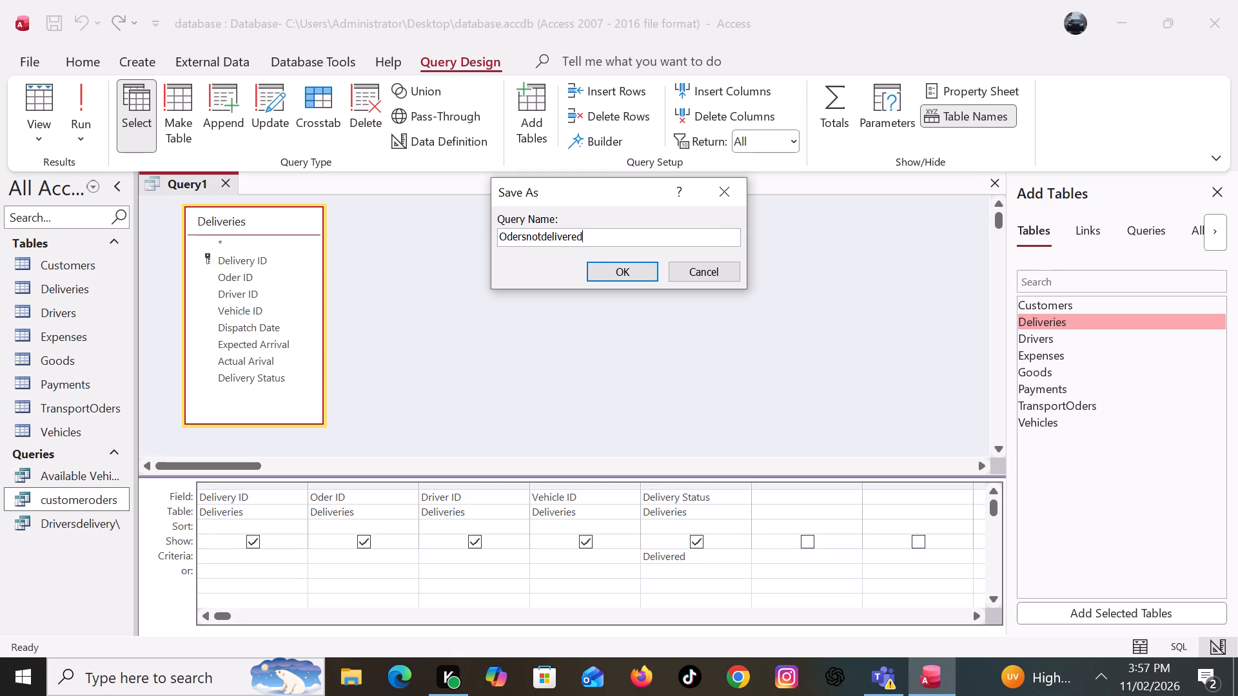
{"action": "key", "text": "Return"}
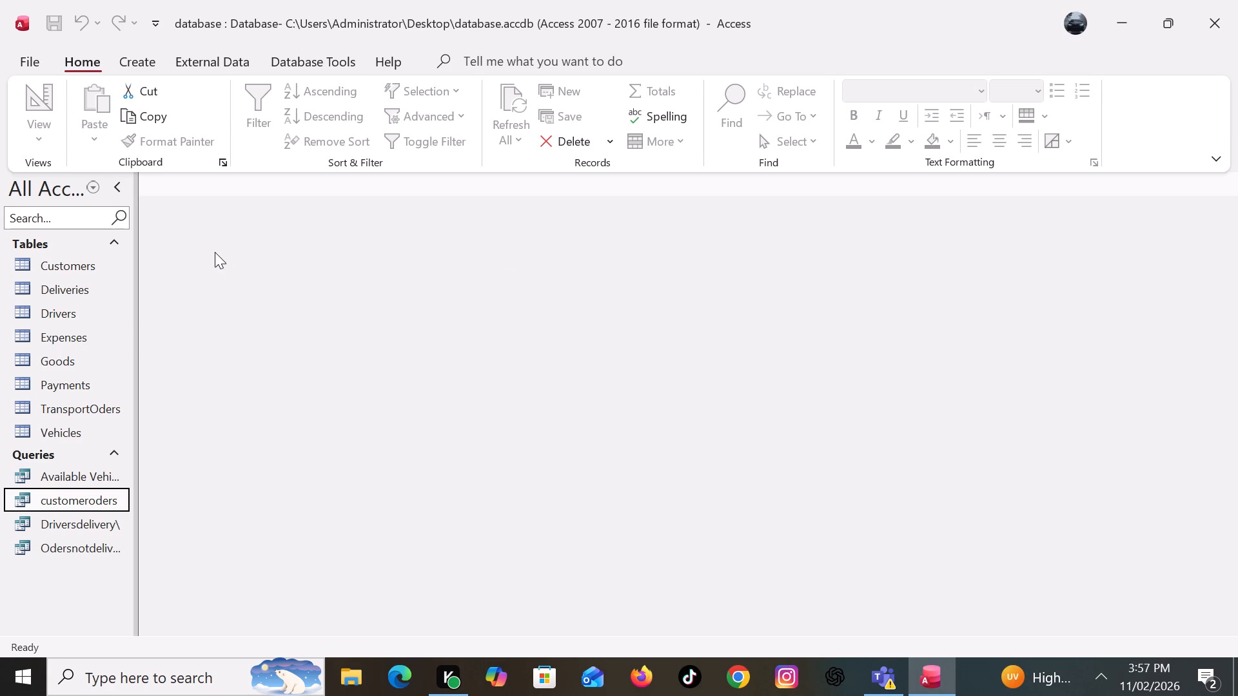
Start another new query in design view, add the Customers and Payments tables, and enlarge both field lists to show every field.
{"action": "left_click", "coordinate": [135, 72]}
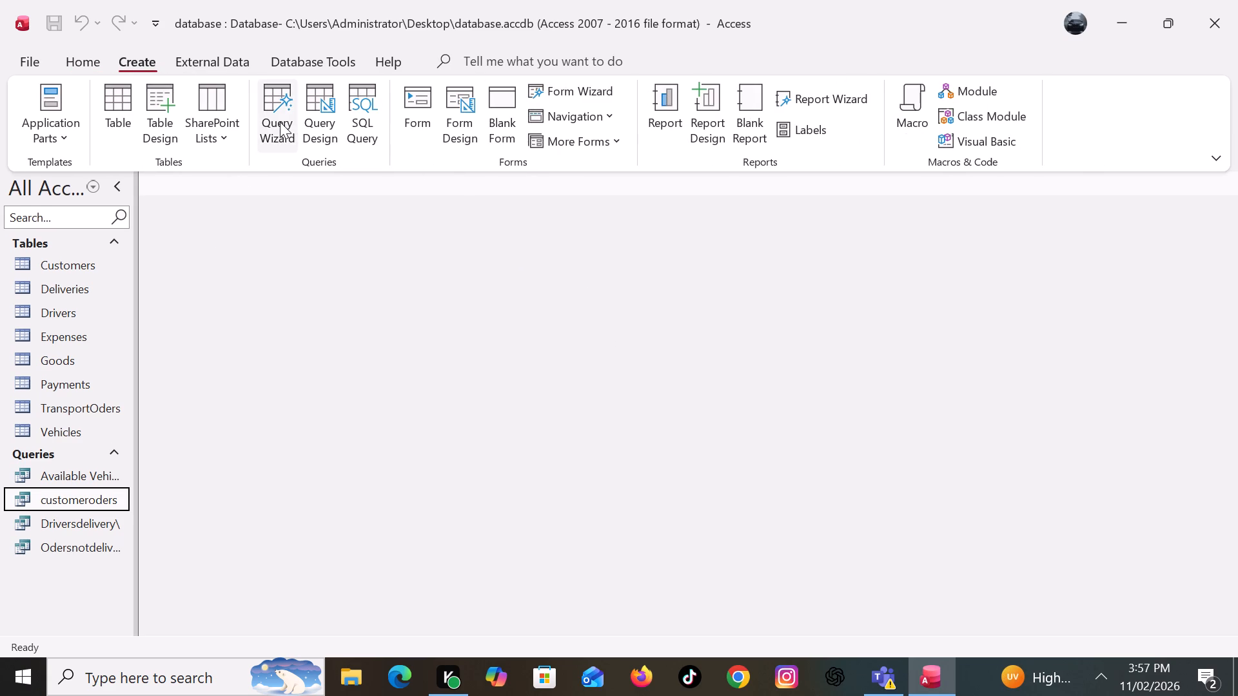
{"action": "left_click", "coordinate": [326, 122]}
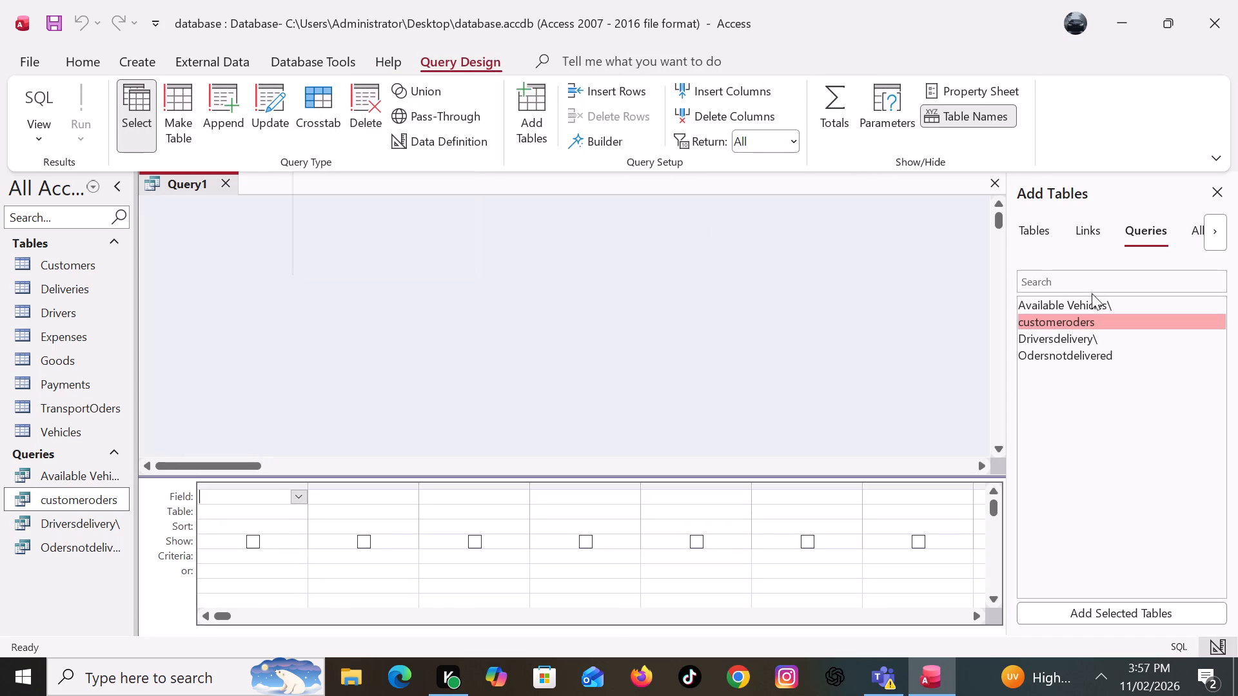
{"action": "left_click", "coordinate": [1033, 232]}
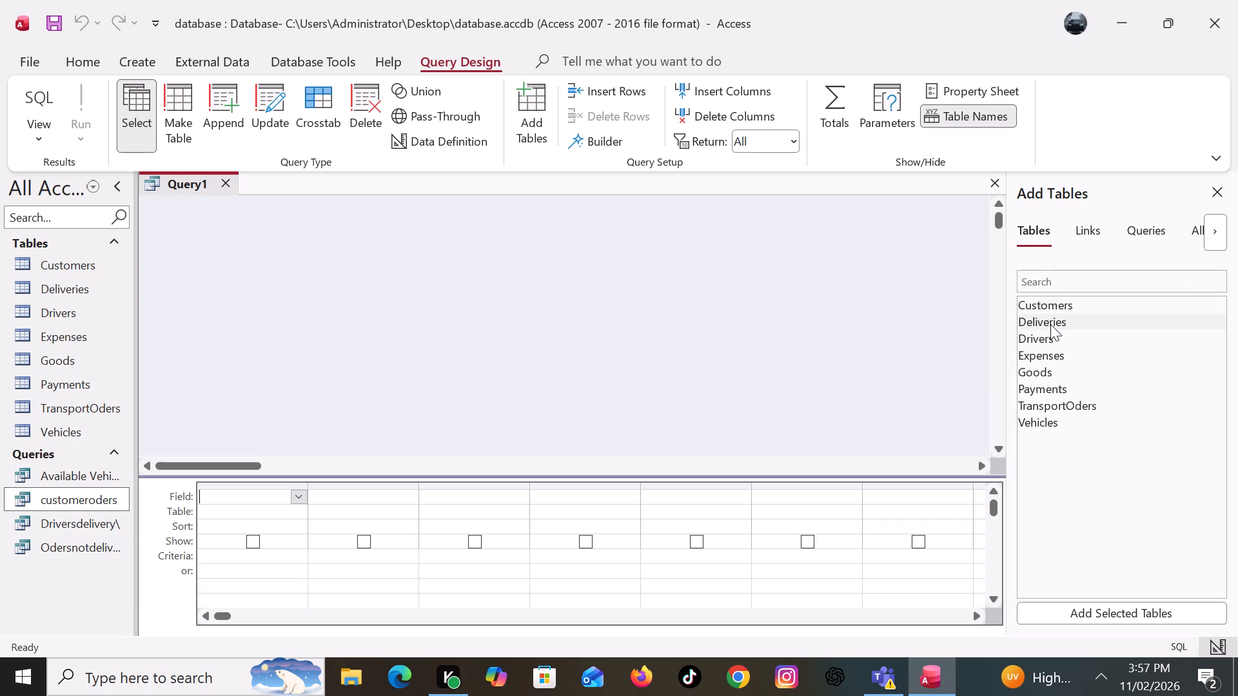
{"action": "double_click", "coordinate": [1047, 307]}
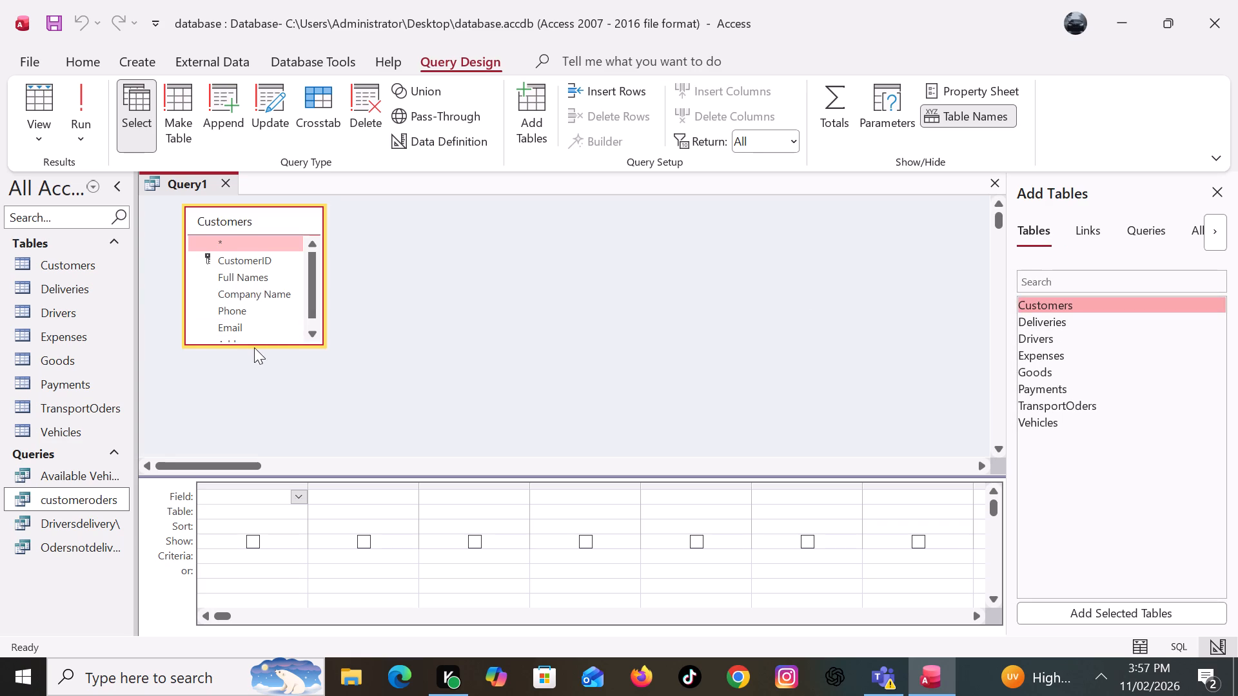
{"action": "left_click_drag", "start_coordinate": [253, 342], "coordinate": [239, 416]}
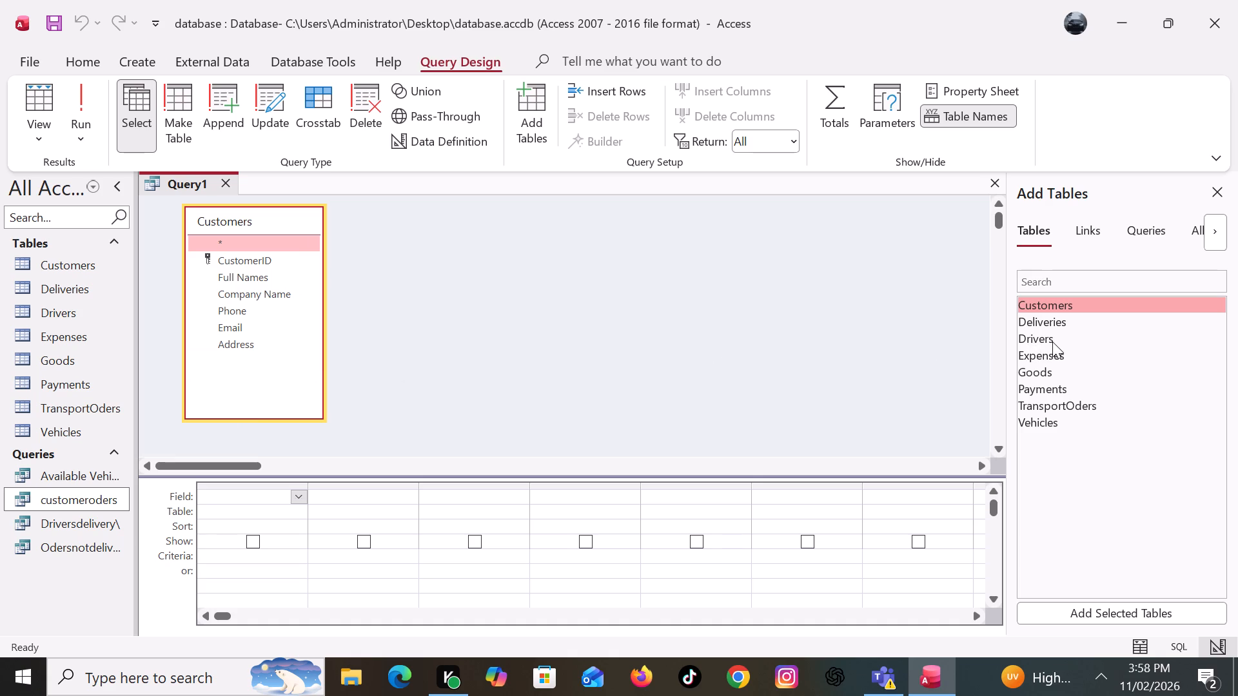
{"action": "double_click", "coordinate": [1028, 383]}
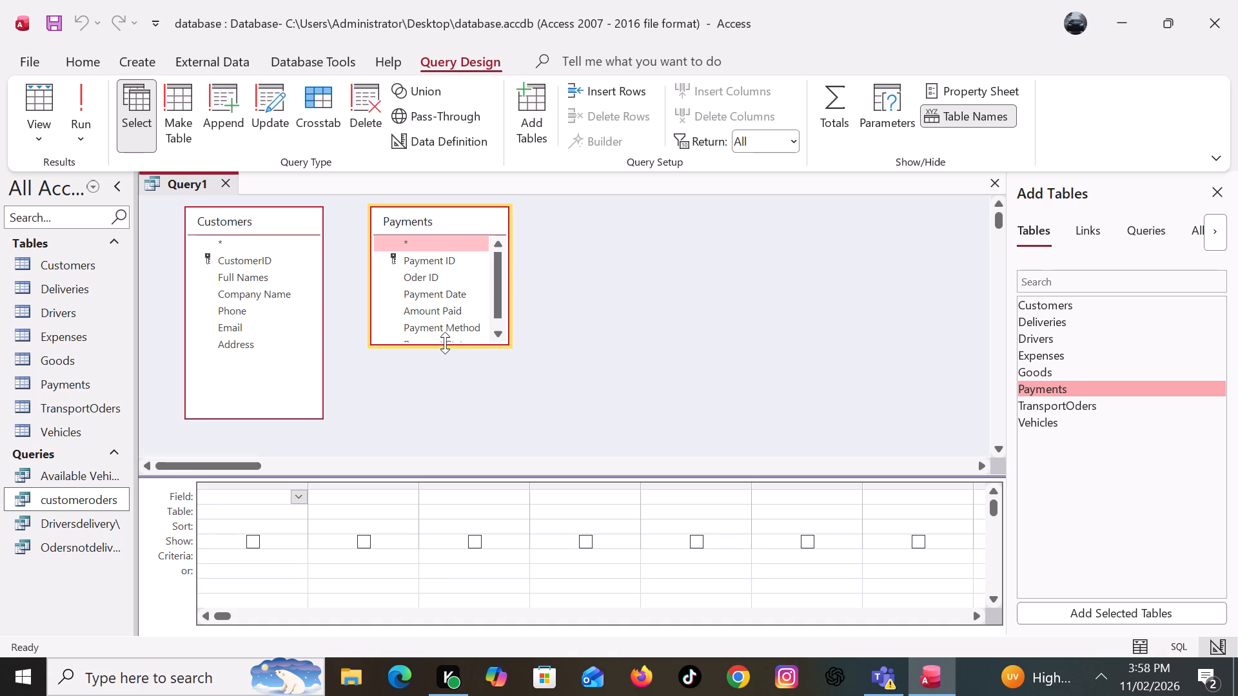
{"action": "left_click_drag", "start_coordinate": [445, 343], "coordinate": [435, 407]}
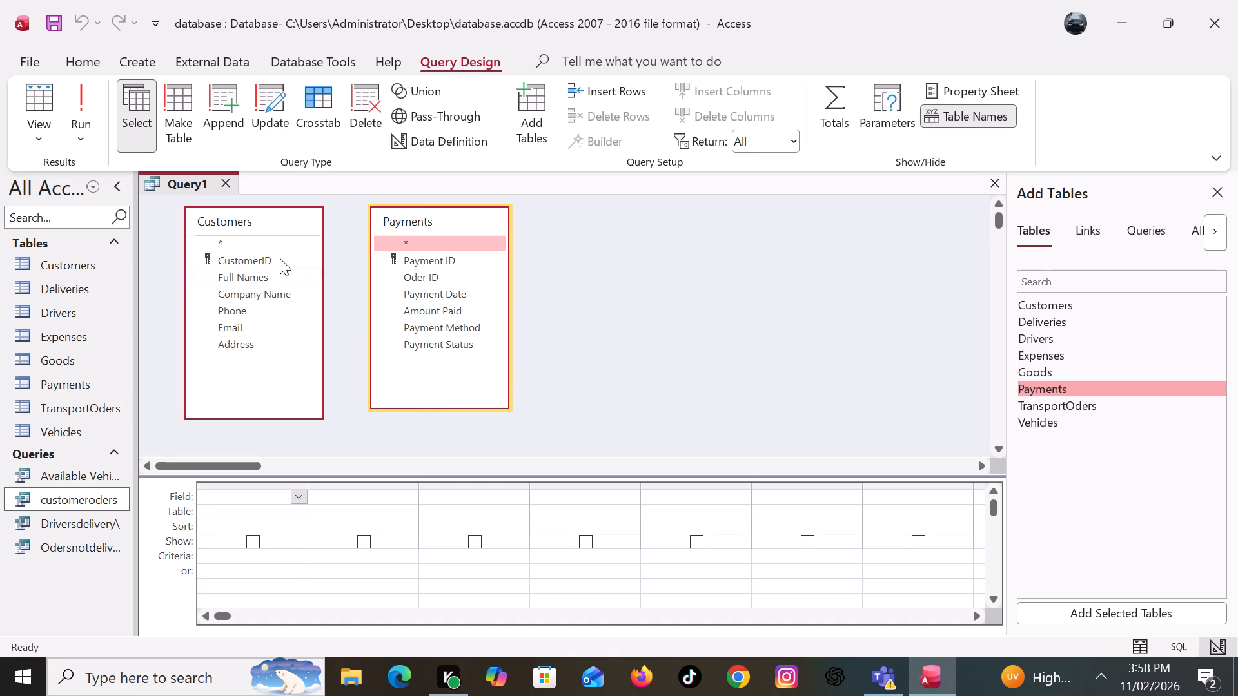
Add CustomerID and Full Names from Customers, and Amount Paid and Payment Status from Payments, to the query.
{"action": "double_click", "coordinate": [249, 256]}
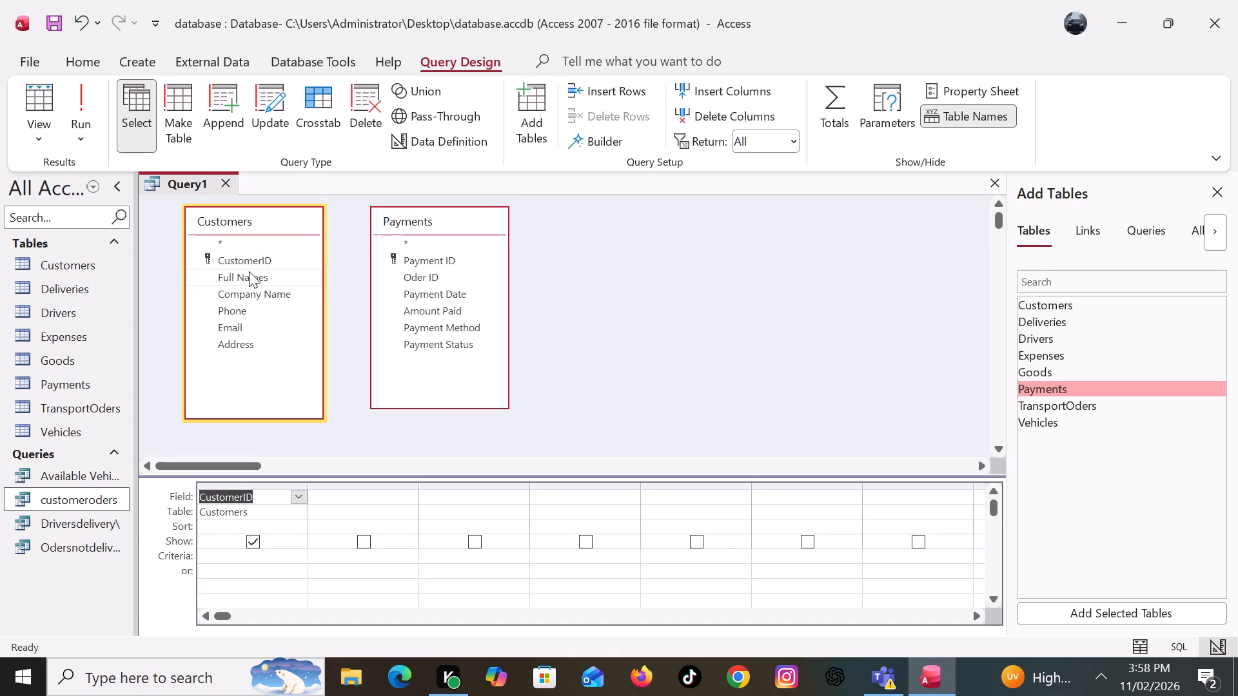
{"action": "double_click", "coordinate": [249, 271]}
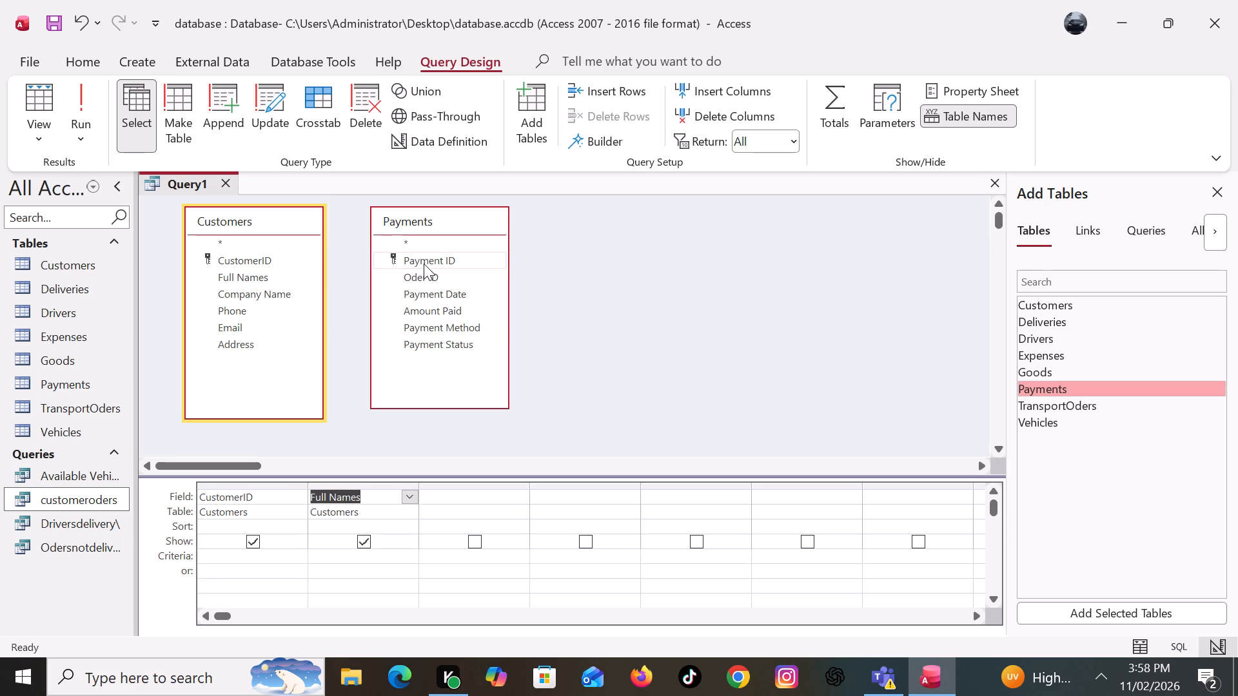
{"action": "double_click", "coordinate": [420, 310]}
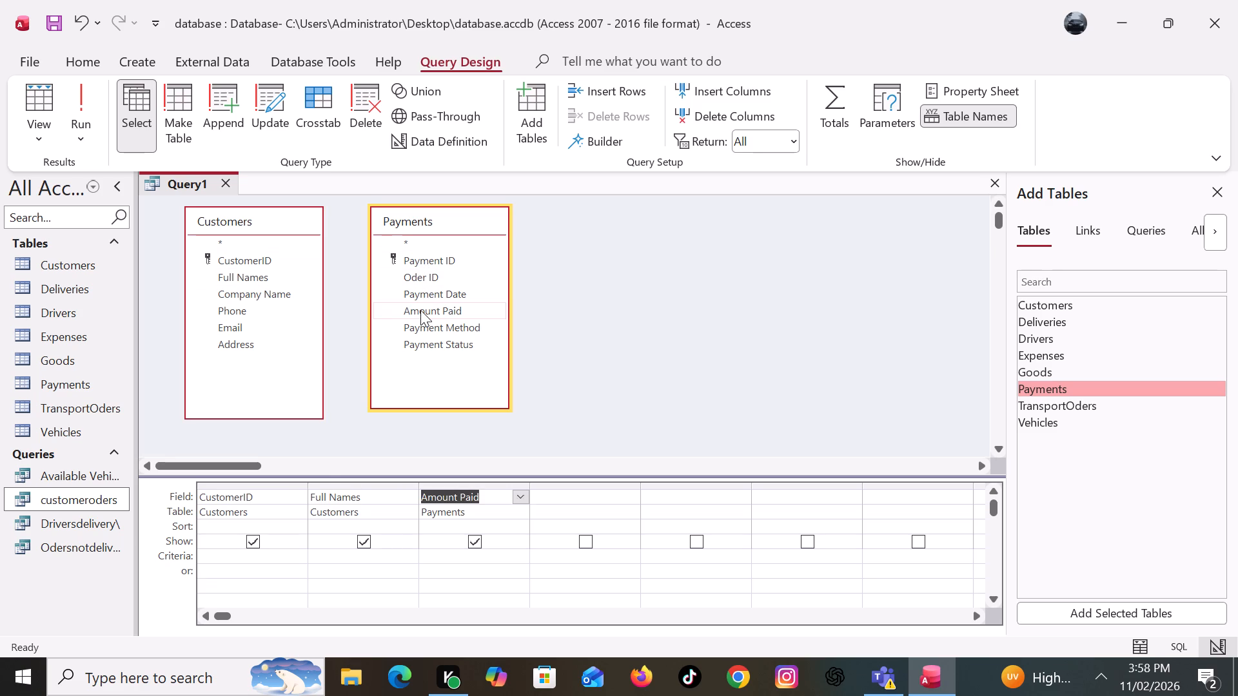
{"action": "double_click", "coordinate": [432, 340]}
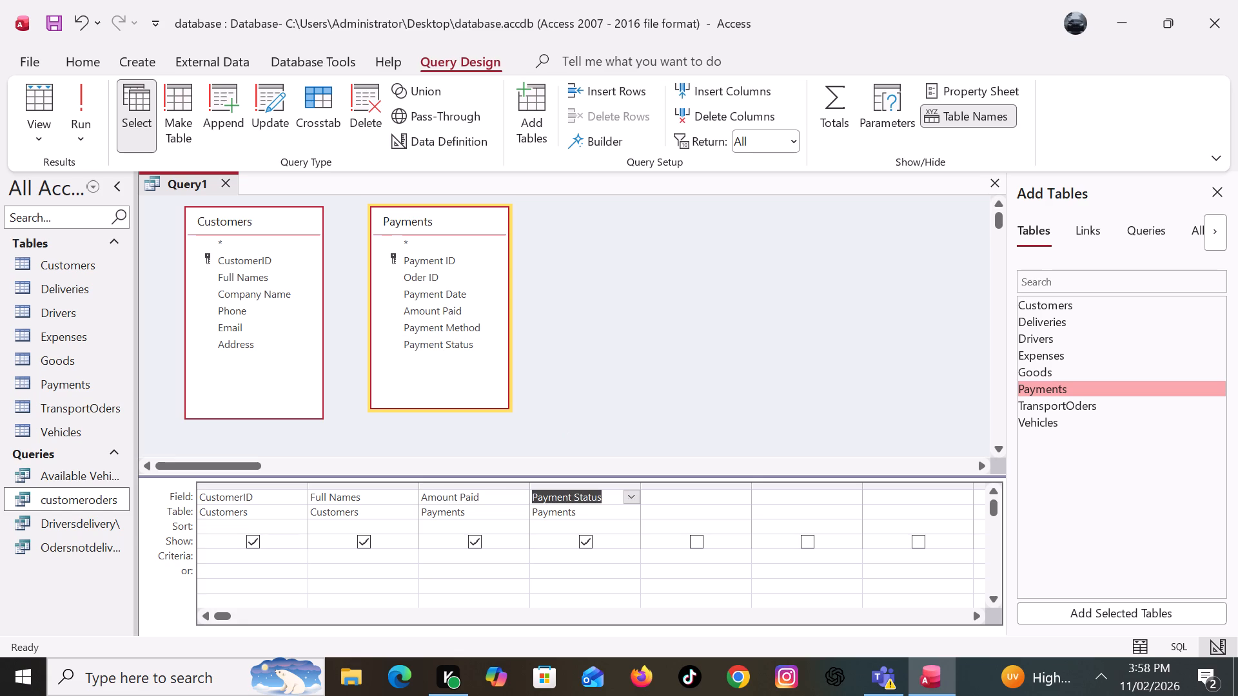
Set the criterion of the Payment Status column to Incomplete.
{"action": "left_click", "coordinate": [561, 556]}
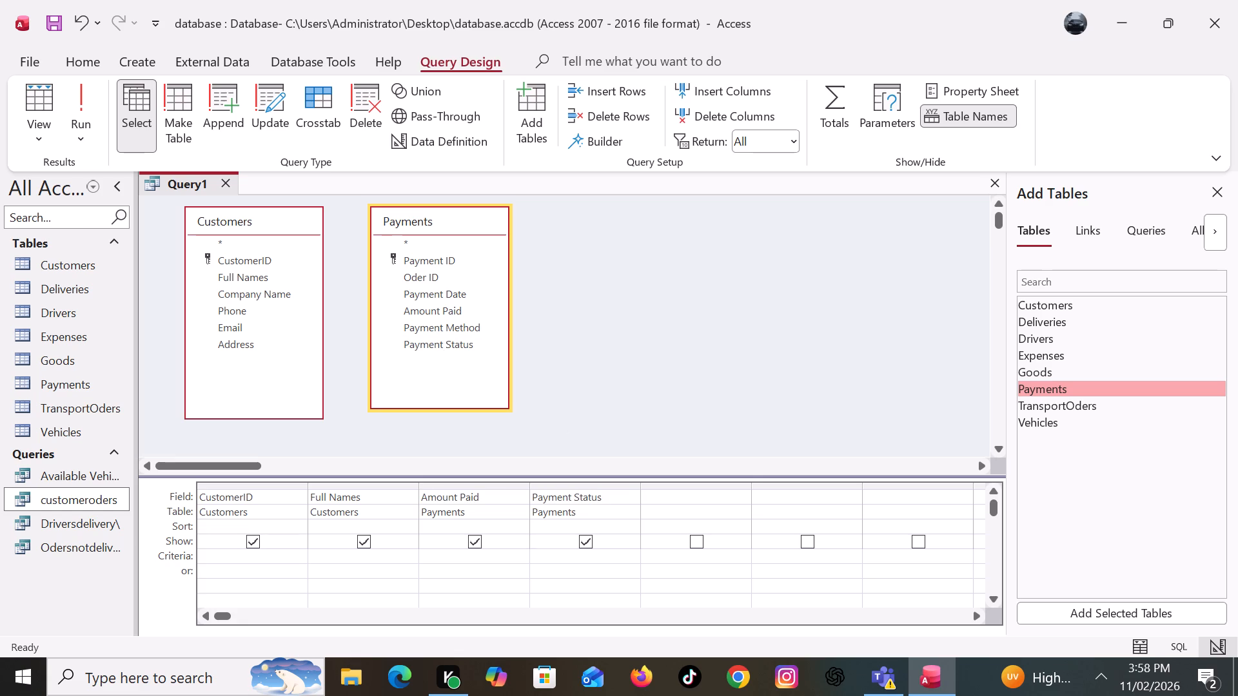
{"action": "key", "text": "i"}
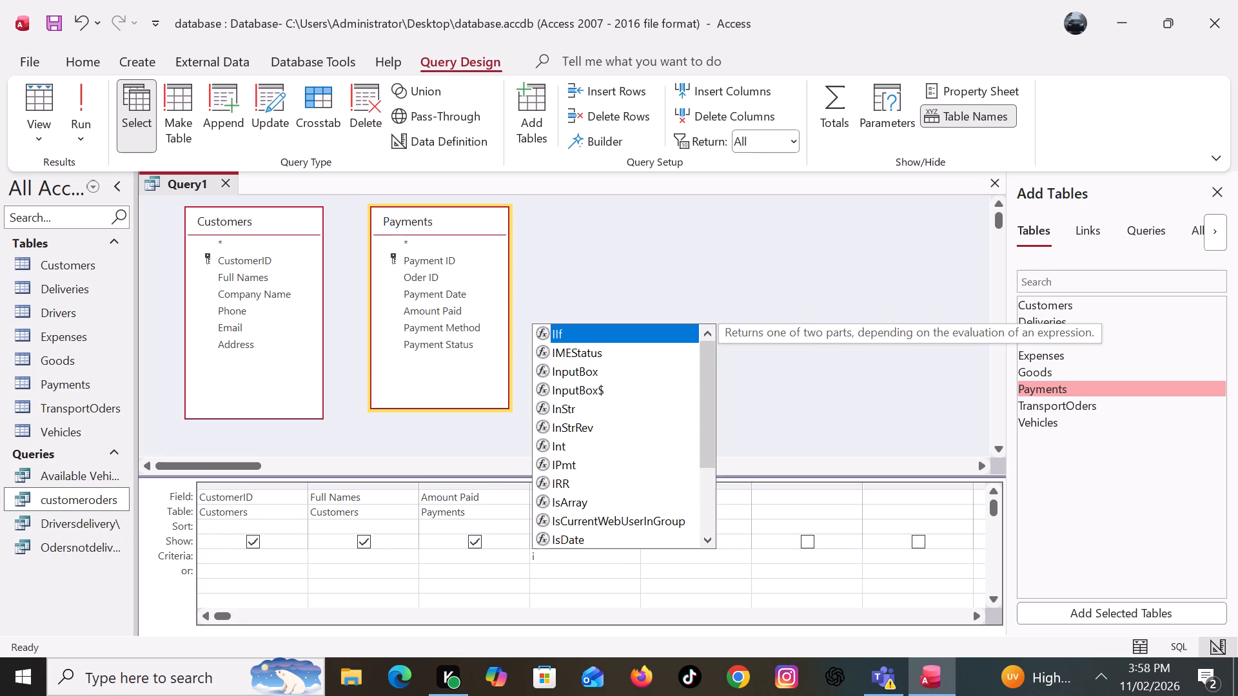
{"action": "key", "text": "BackSpace"}
{"action": "key", "text": "i"}
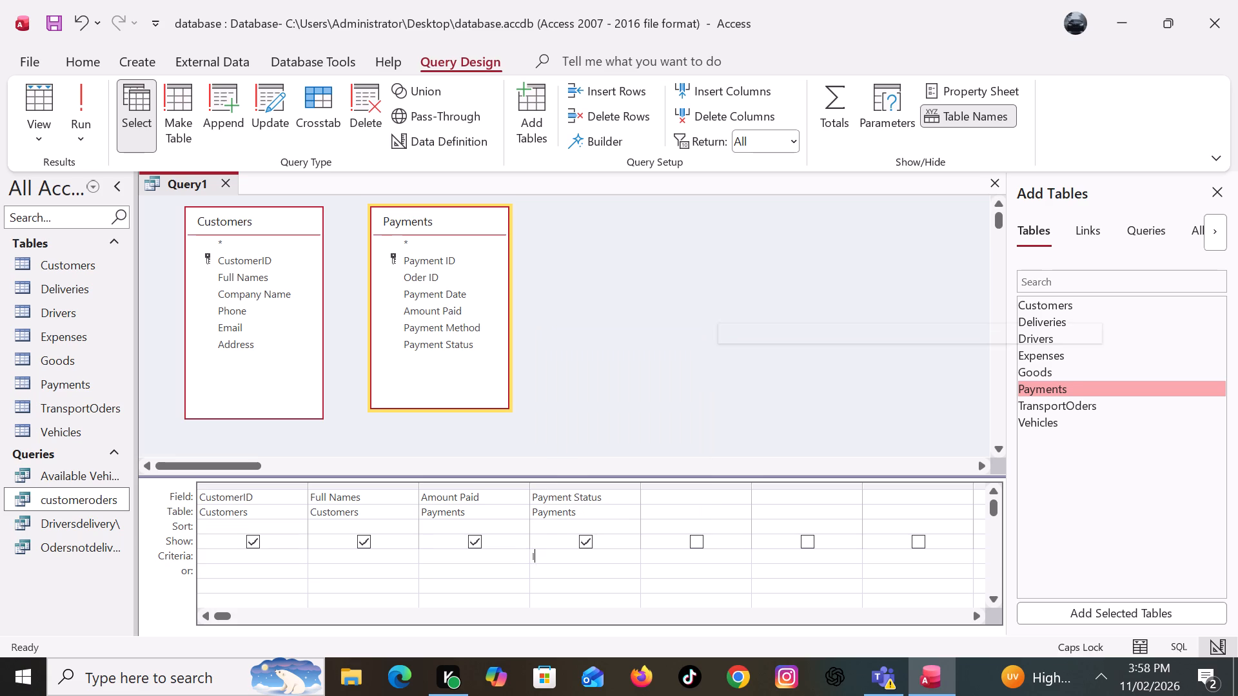
{"action": "type", "text": "nc"}
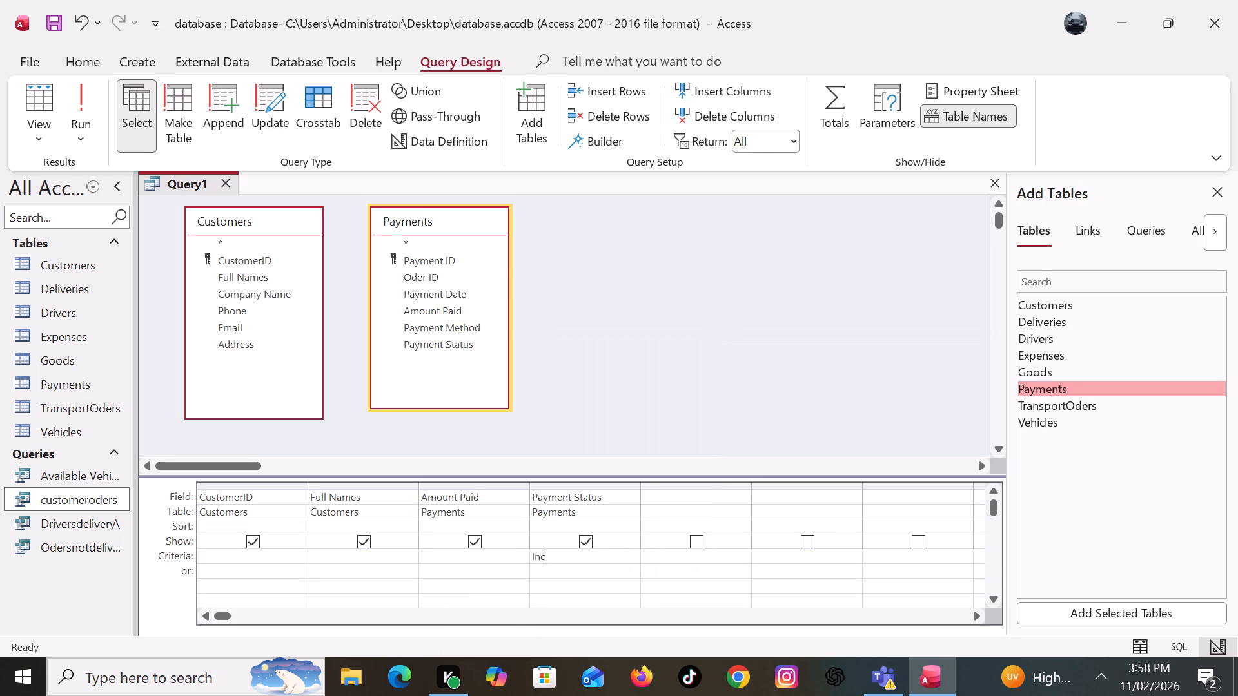
{"action": "type", "text": "ompl"}
{"action": "type", "text": "ete"}
Close the payment status query and save it under the name "incompletepayments".
{"action": "left_click", "coordinate": [987, 184]}
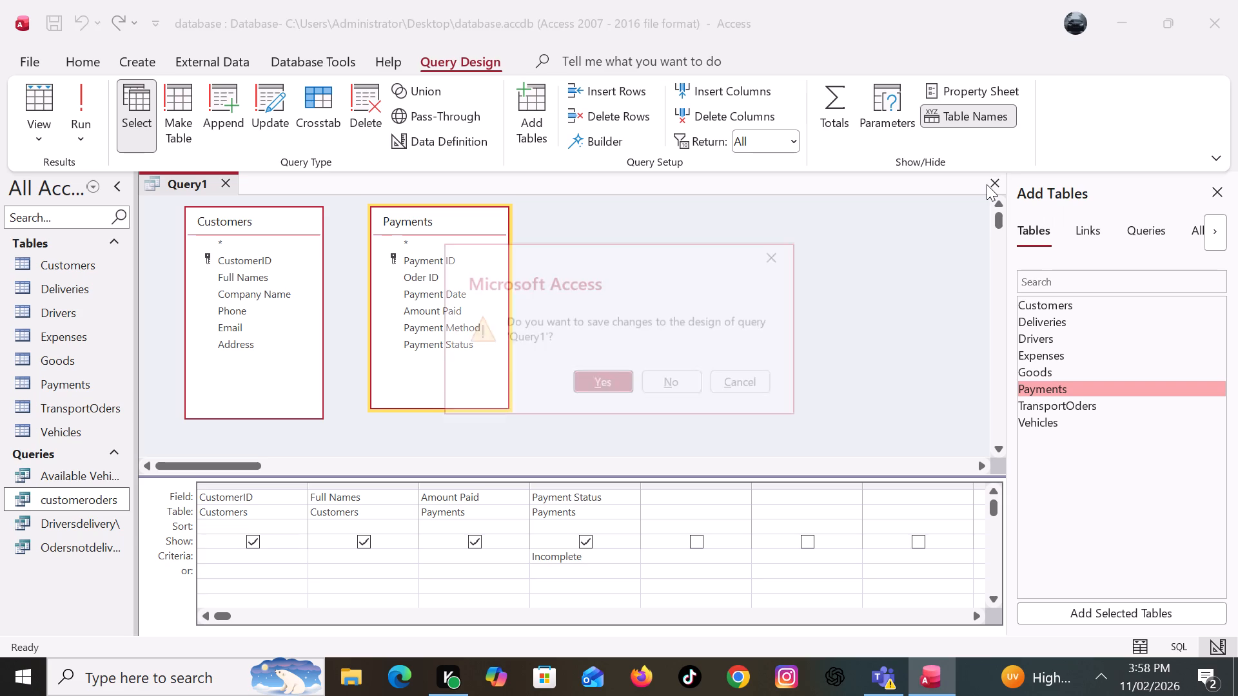
{"action": "left_click", "coordinate": [587, 388]}
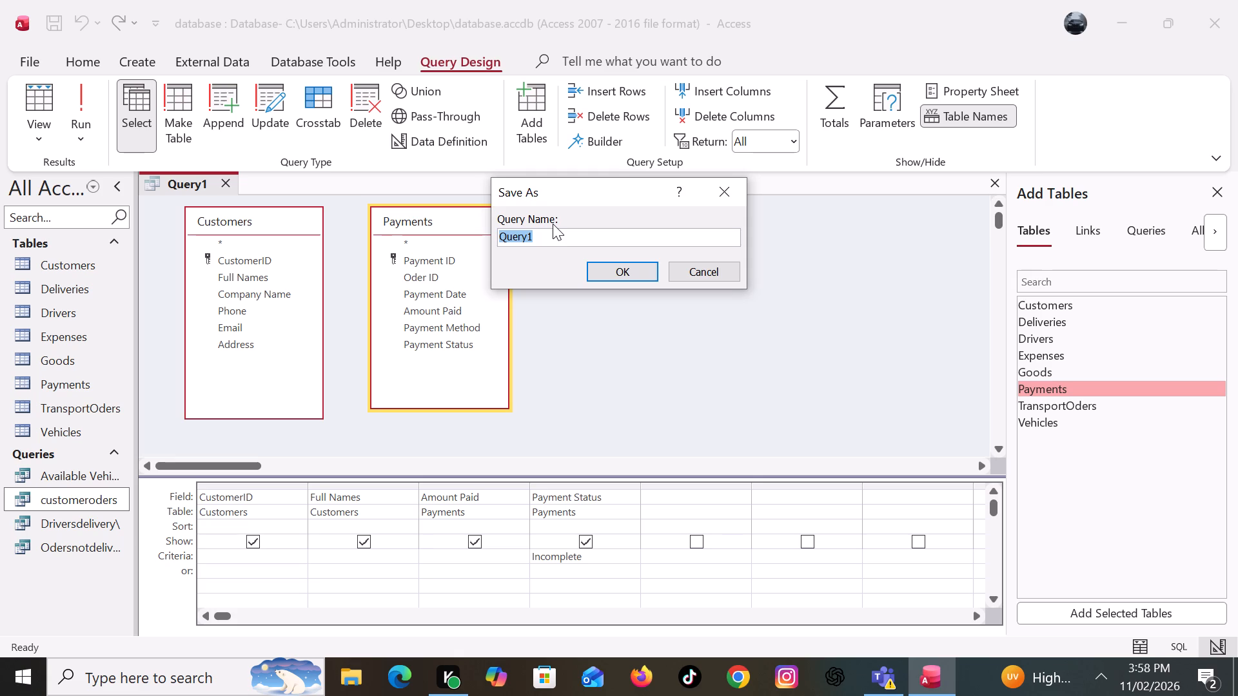
{"action": "key", "text": "i"}
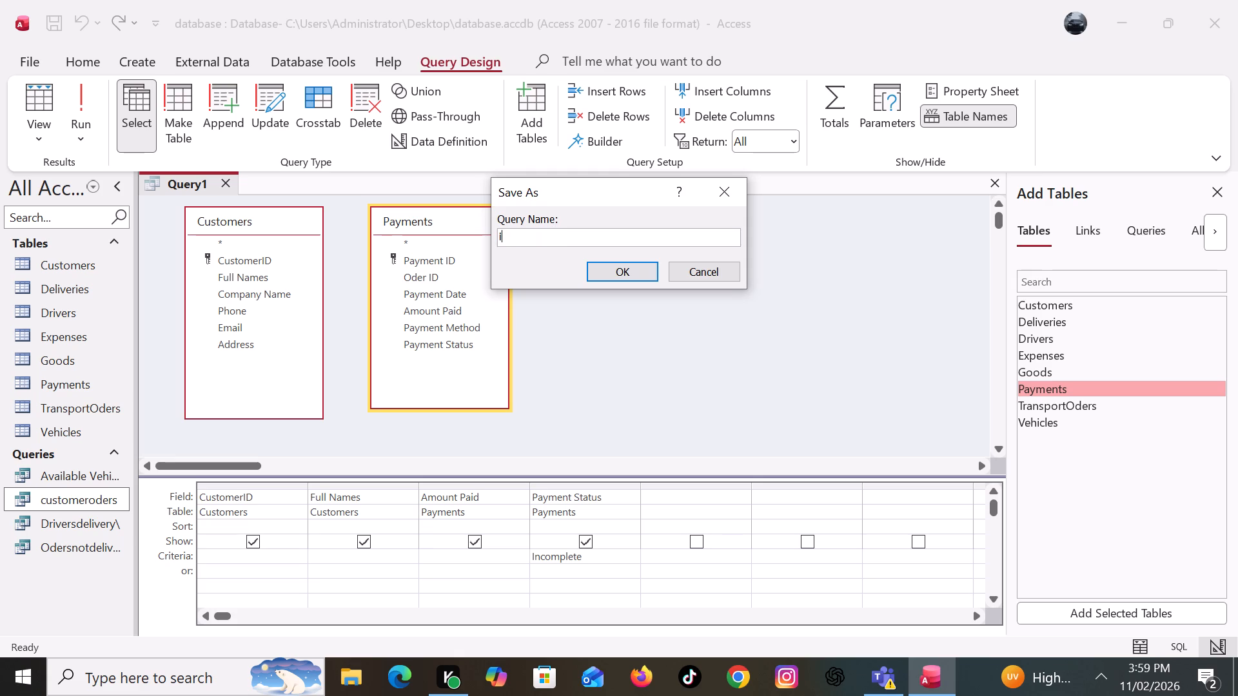
{"action": "key", "text": "c"}
{"action": "key", "text": "BackSpace"}
{"action": "type", "text": "ncomplete"}
{"action": "key", "text": "space"}
{"action": "key", "text": "p"}
{"action": "key", "text": "BackSpace"}
{"action": "type", "text": "ay"}
{"action": "key", "text": "BackSpace"}
{"action": "key", "text": "BackSpace"}
{"action": "key", "text": "BackSpace"}
{"action": "type", "text": "payments"}
{"action": "key", "text": "Return"}
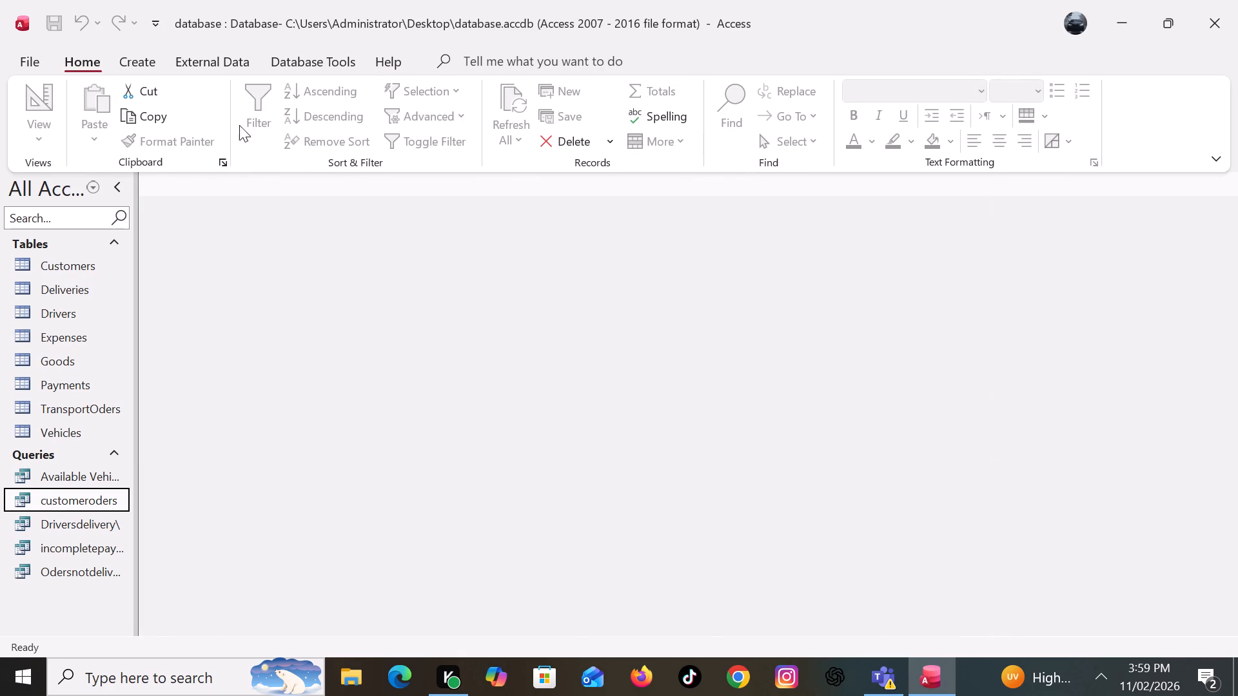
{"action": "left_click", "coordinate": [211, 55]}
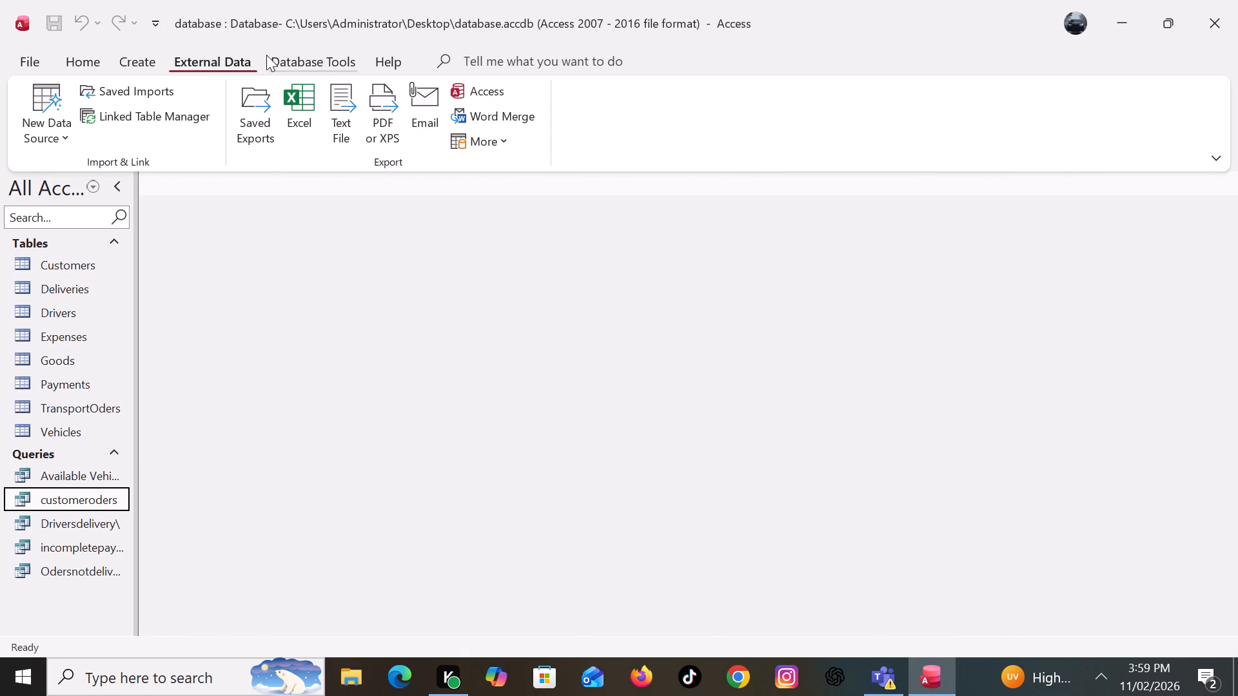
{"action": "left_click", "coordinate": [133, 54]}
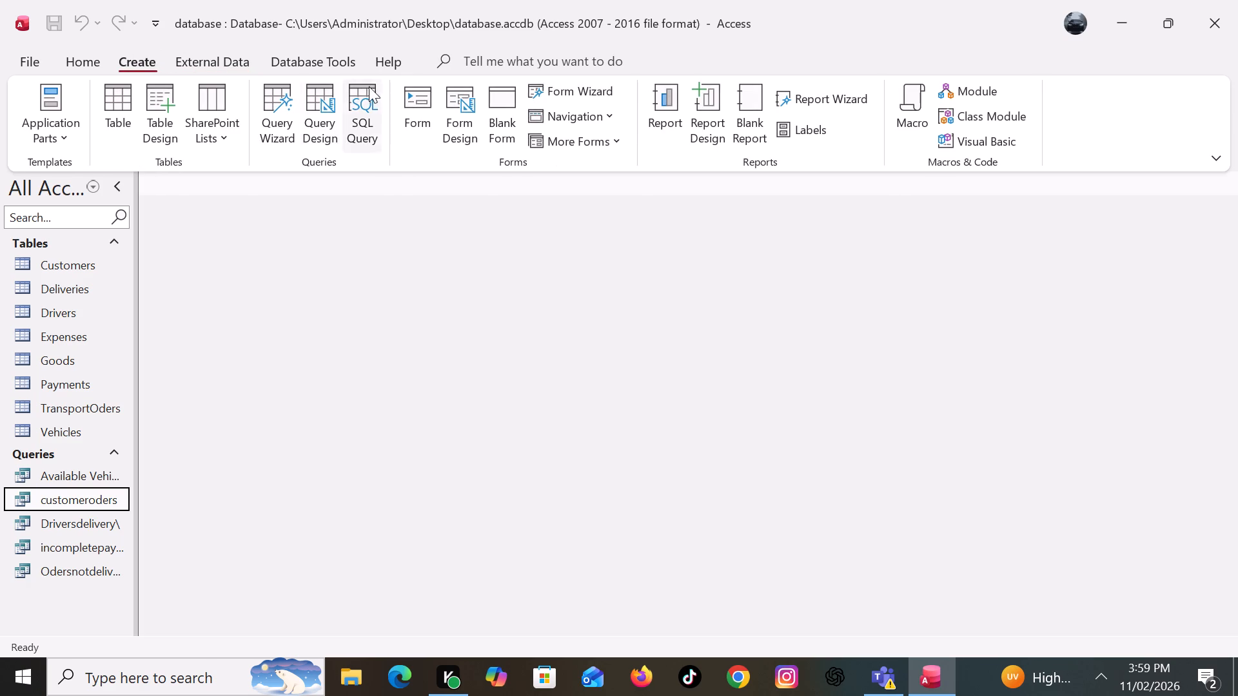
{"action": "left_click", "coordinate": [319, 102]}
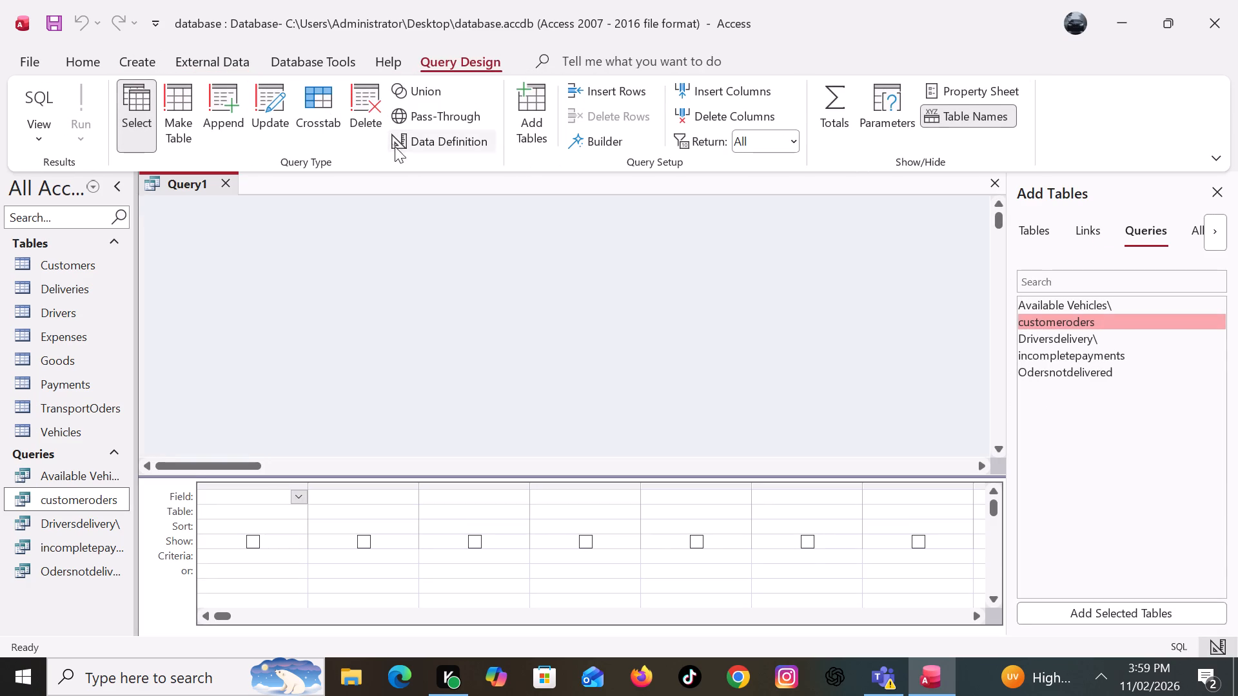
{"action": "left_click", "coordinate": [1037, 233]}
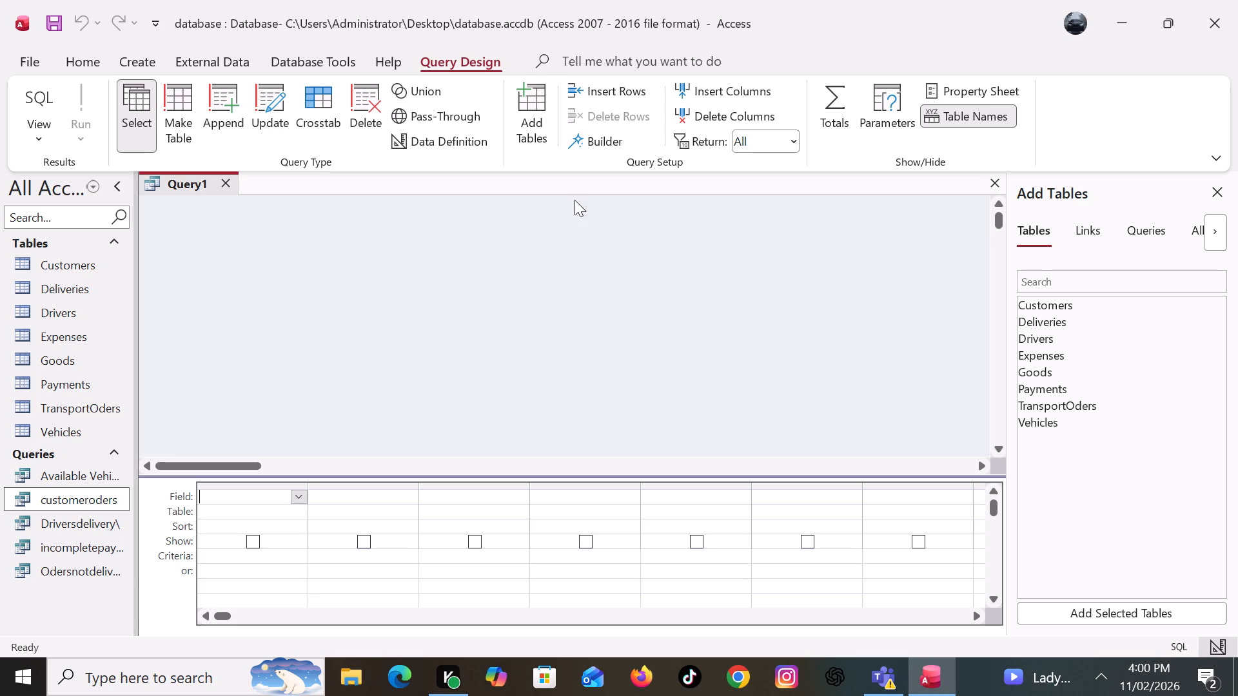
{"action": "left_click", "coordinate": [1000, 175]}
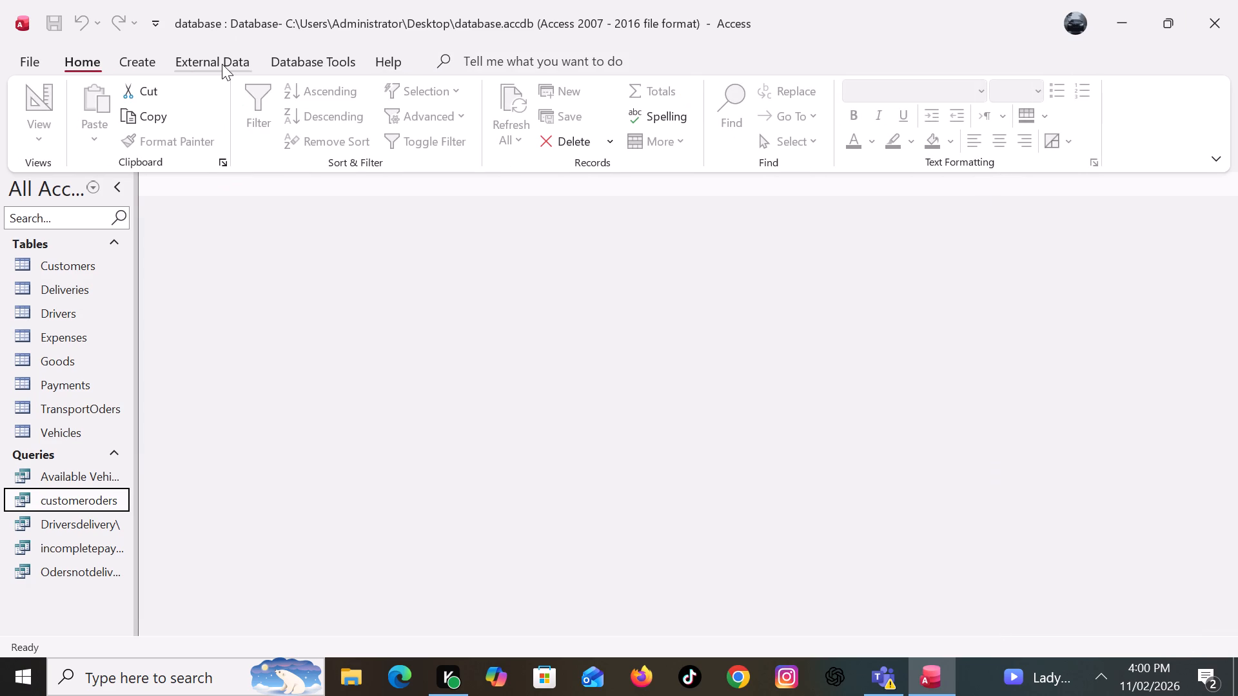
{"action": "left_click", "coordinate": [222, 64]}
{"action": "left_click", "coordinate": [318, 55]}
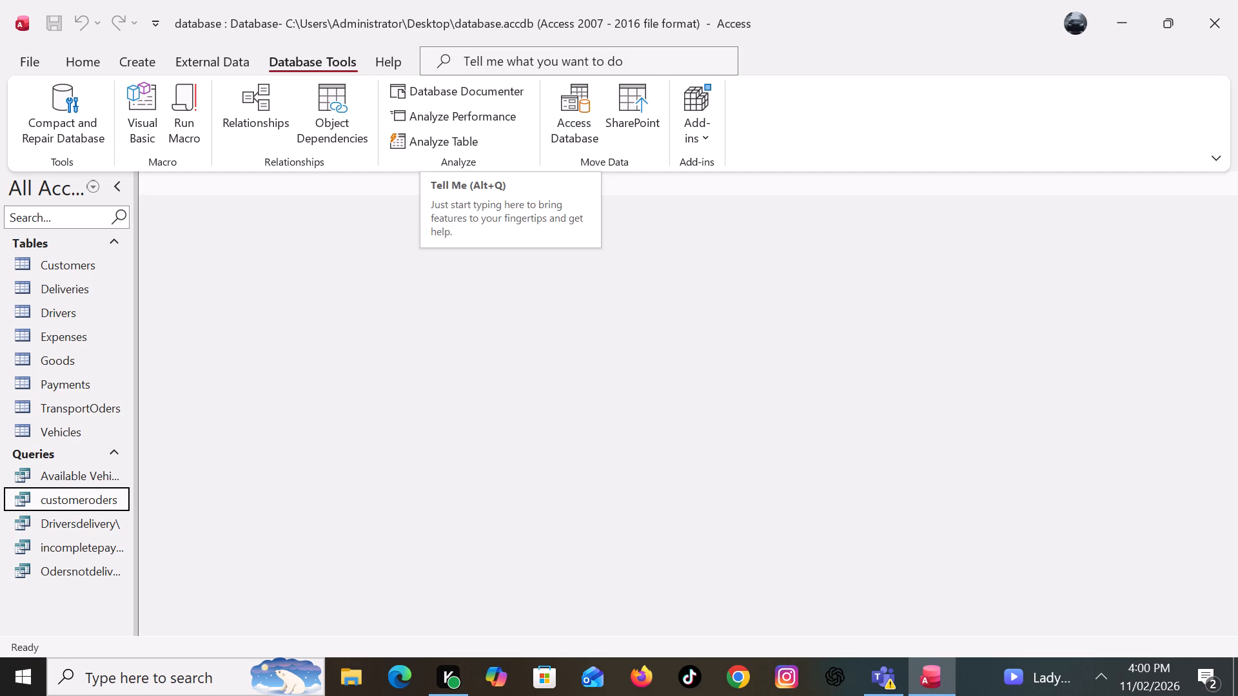
Create a new blank form.
{"action": "left_click", "coordinate": [152, 53]}
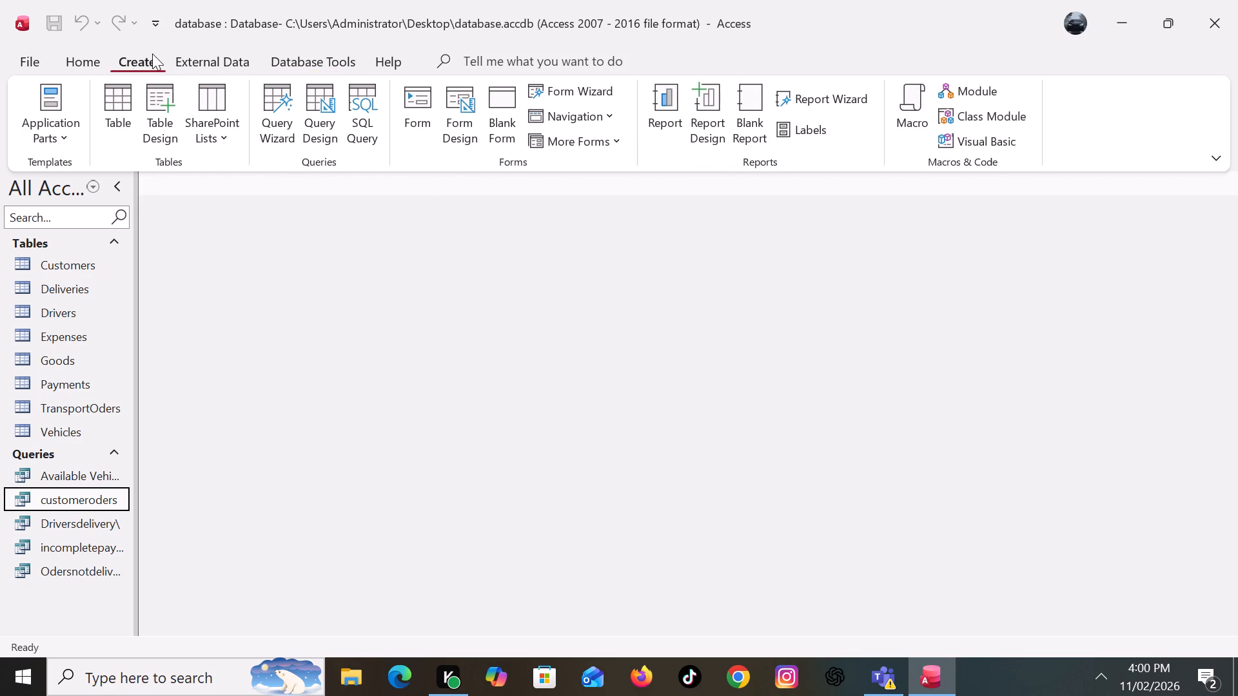
{"action": "left_click", "coordinate": [498, 117]}
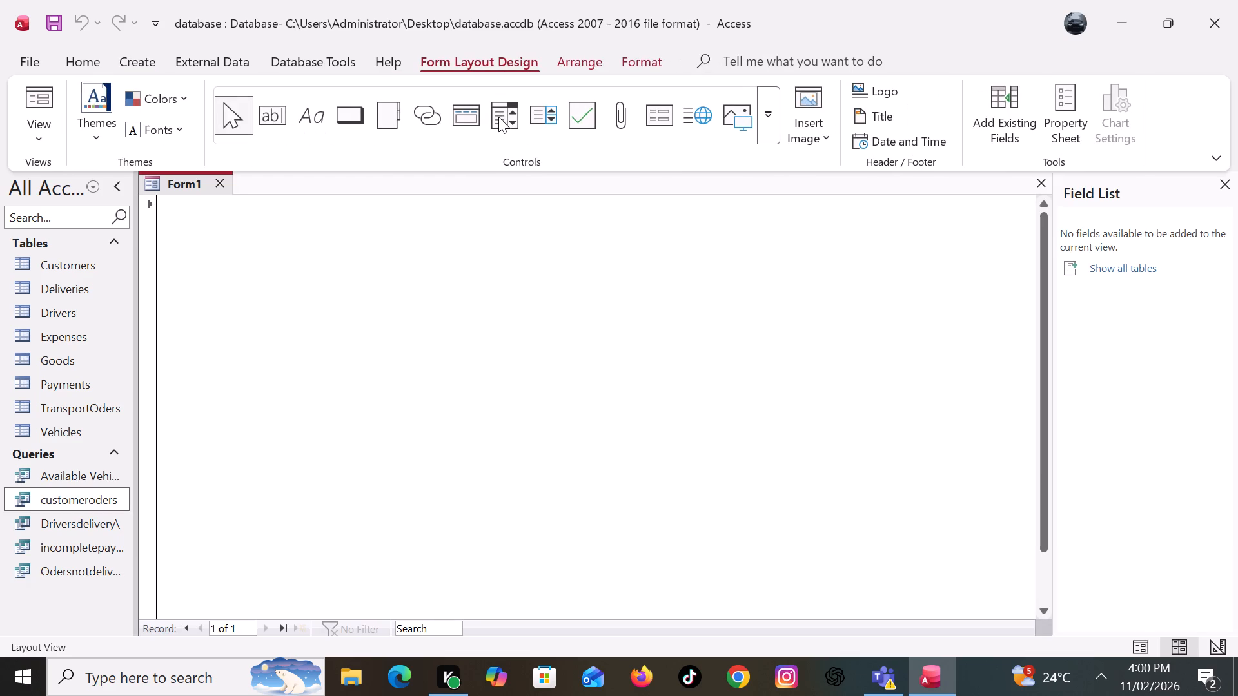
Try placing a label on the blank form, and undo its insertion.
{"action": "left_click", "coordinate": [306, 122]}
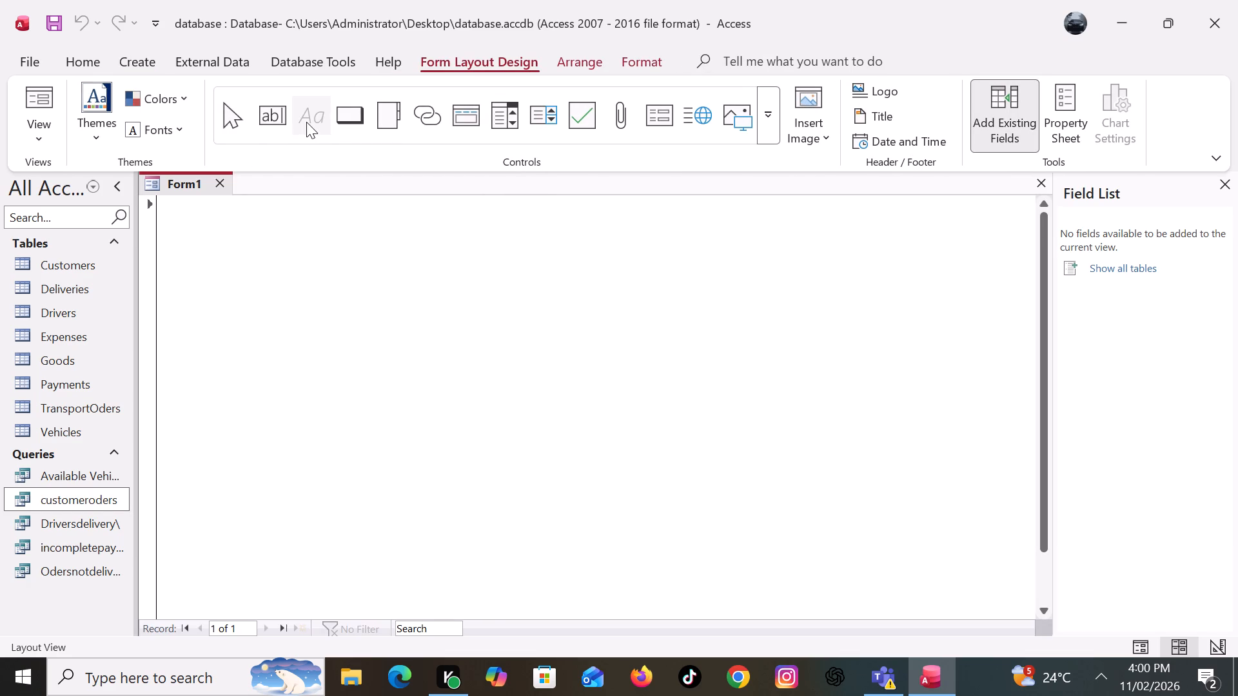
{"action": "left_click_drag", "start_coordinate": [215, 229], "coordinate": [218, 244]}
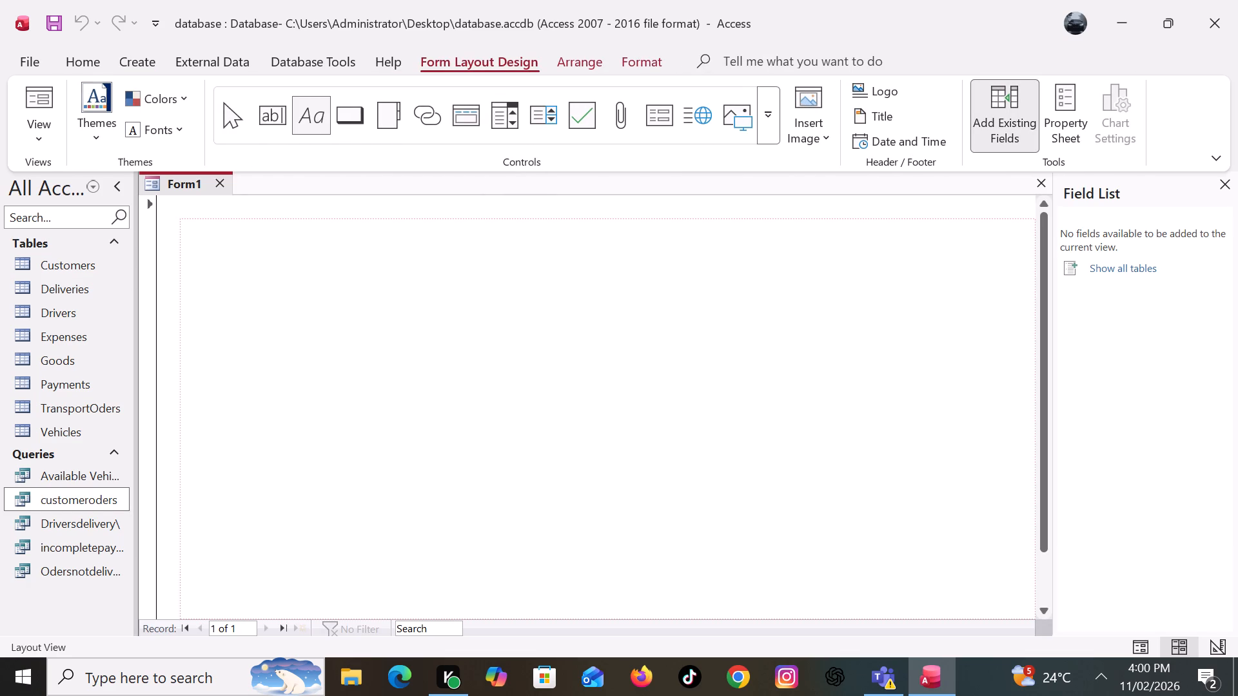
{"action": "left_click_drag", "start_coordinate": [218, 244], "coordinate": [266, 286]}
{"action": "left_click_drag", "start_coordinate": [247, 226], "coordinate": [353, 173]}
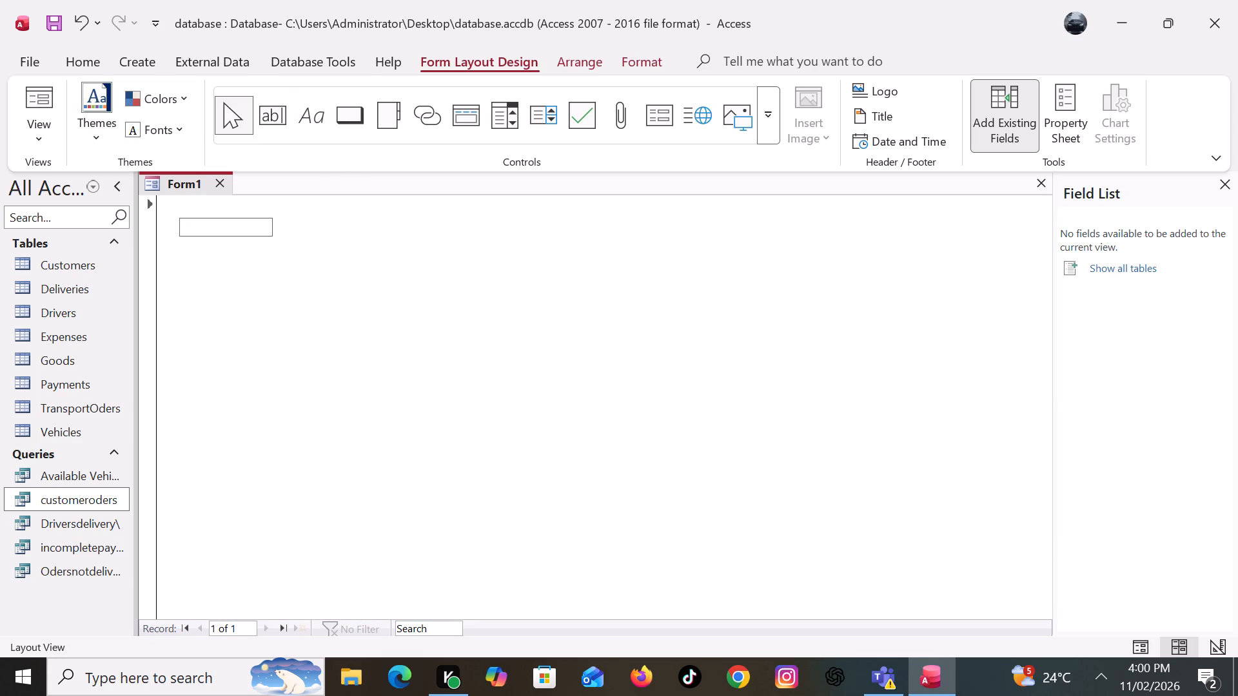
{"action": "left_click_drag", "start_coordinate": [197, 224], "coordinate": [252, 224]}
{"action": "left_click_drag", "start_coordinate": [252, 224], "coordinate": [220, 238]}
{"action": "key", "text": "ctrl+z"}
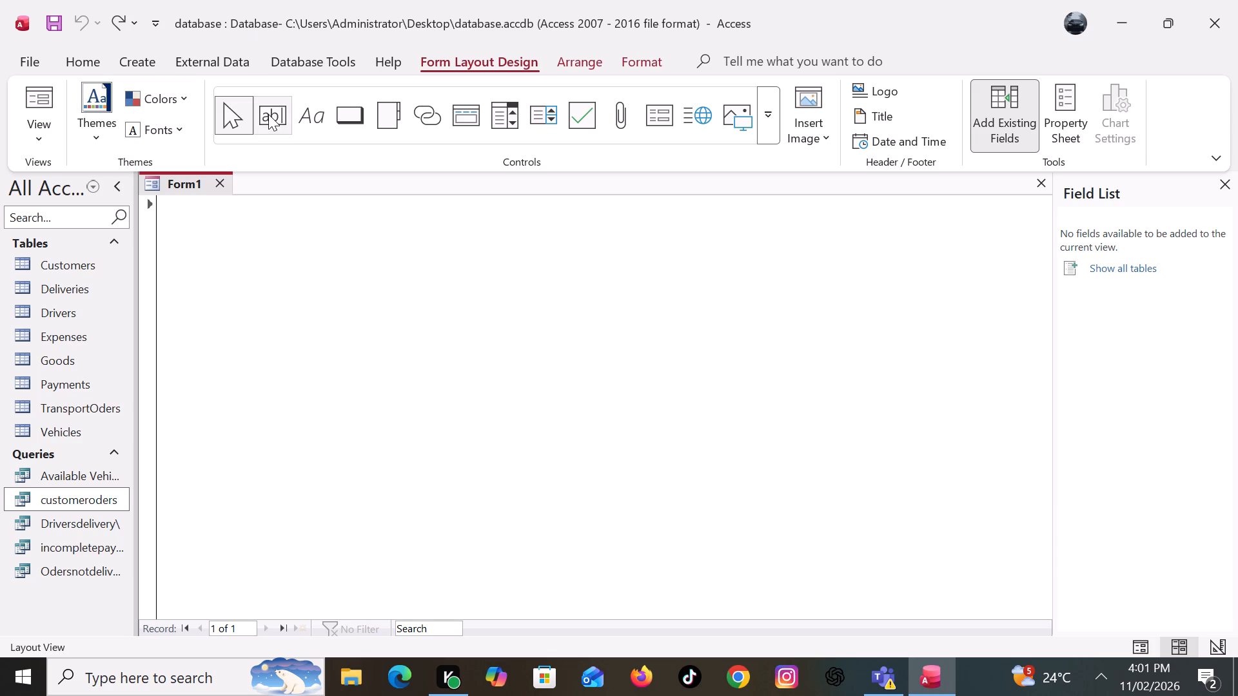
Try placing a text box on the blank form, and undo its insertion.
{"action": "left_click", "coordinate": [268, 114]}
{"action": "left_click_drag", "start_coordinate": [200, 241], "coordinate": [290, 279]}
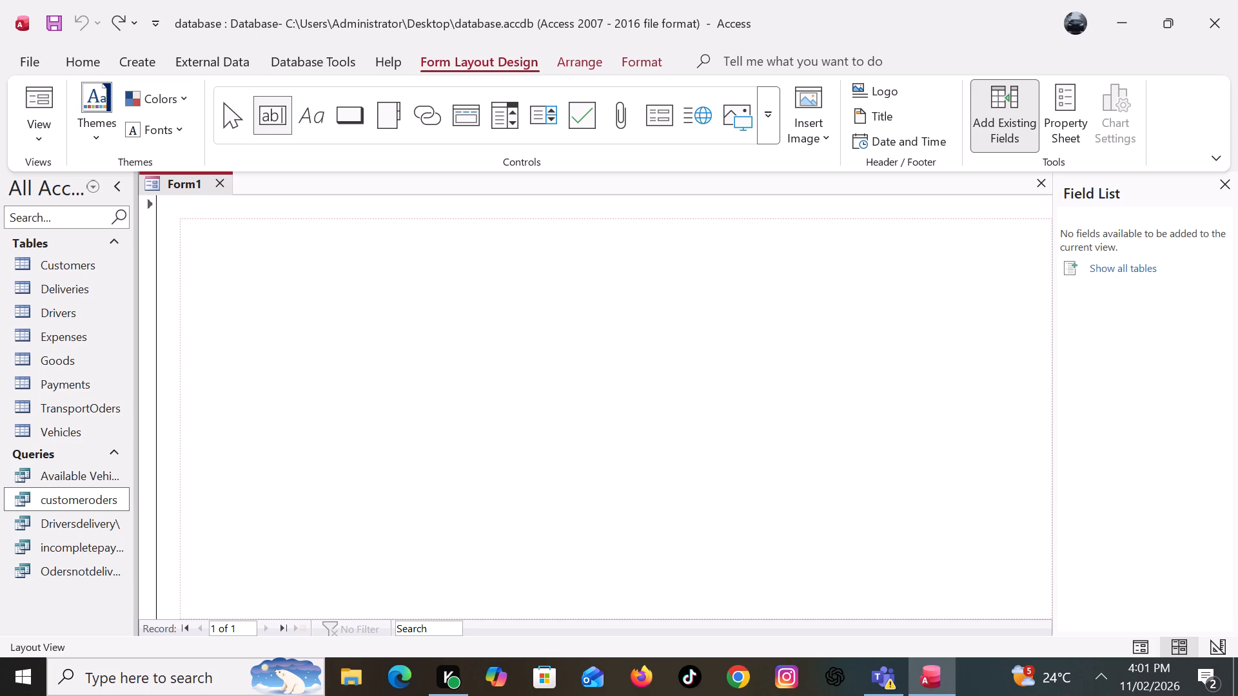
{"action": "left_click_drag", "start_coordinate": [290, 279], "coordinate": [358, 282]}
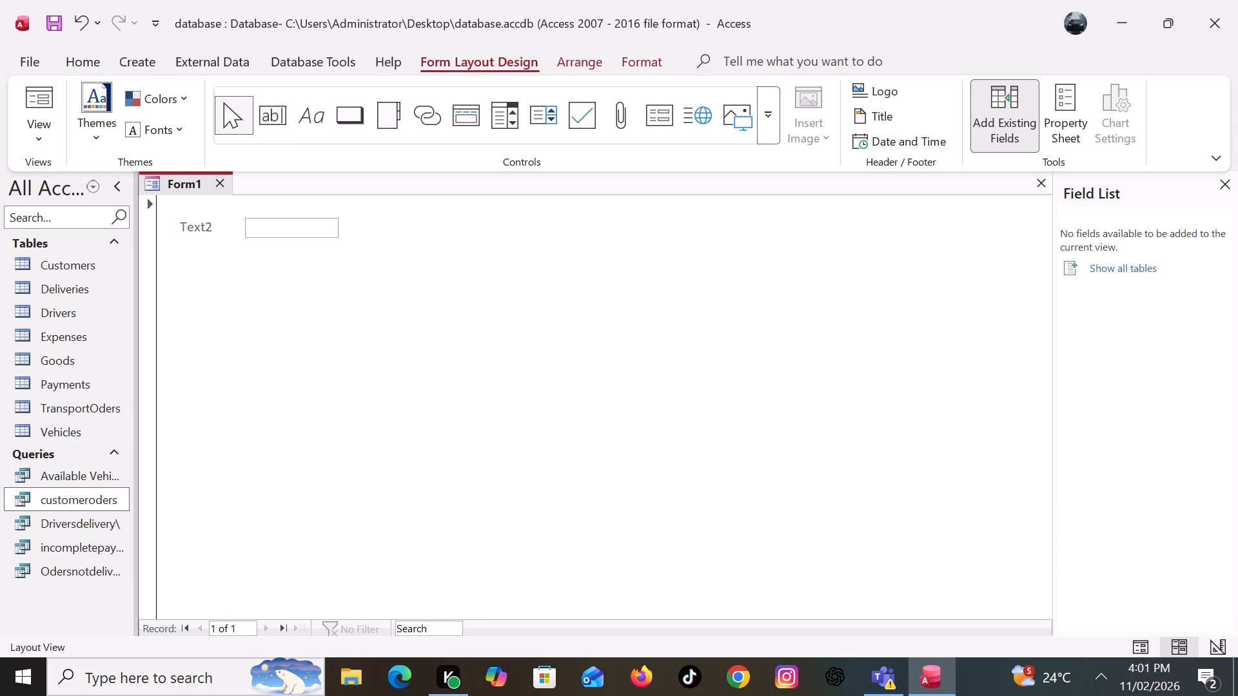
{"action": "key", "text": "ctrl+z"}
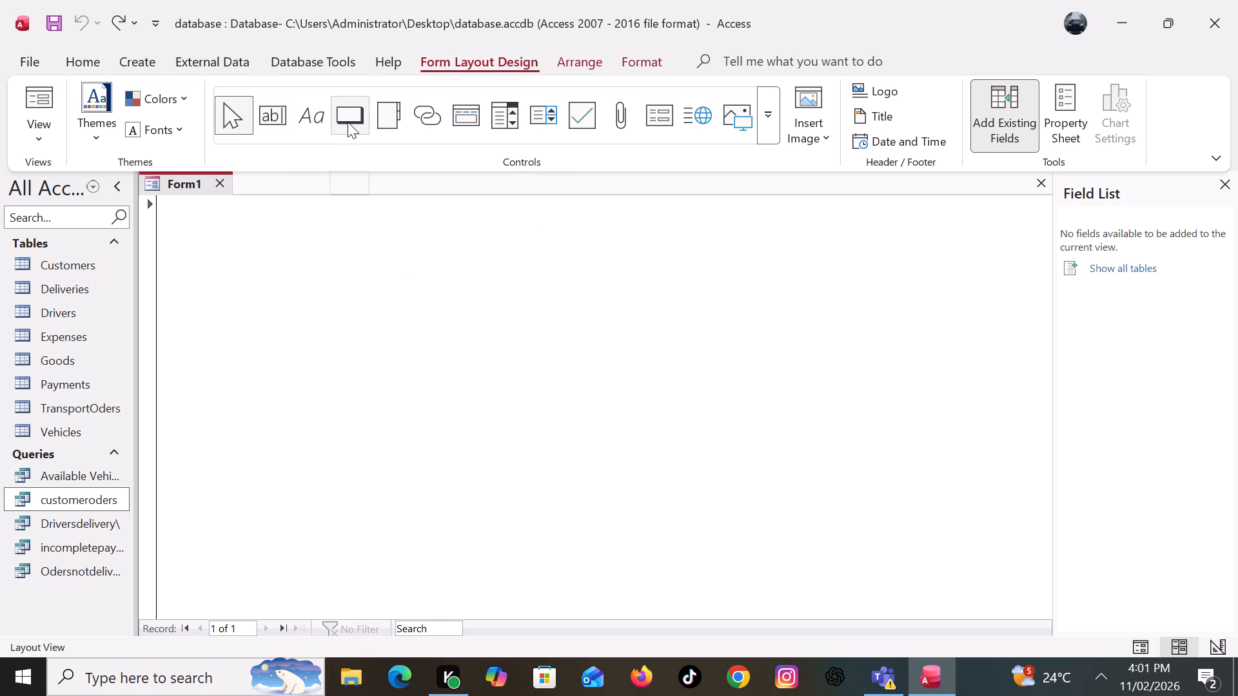
Add a command button to the form that runs the Available Vehicles\ query, keeping the MS Access Query picture and the default button name.
{"action": "left_click_drag", "start_coordinate": [348, 122], "coordinate": [224, 195]}
{"action": "left_click", "coordinate": [348, 117]}
{"action": "left_click_drag", "start_coordinate": [229, 244], "coordinate": [299, 289]}
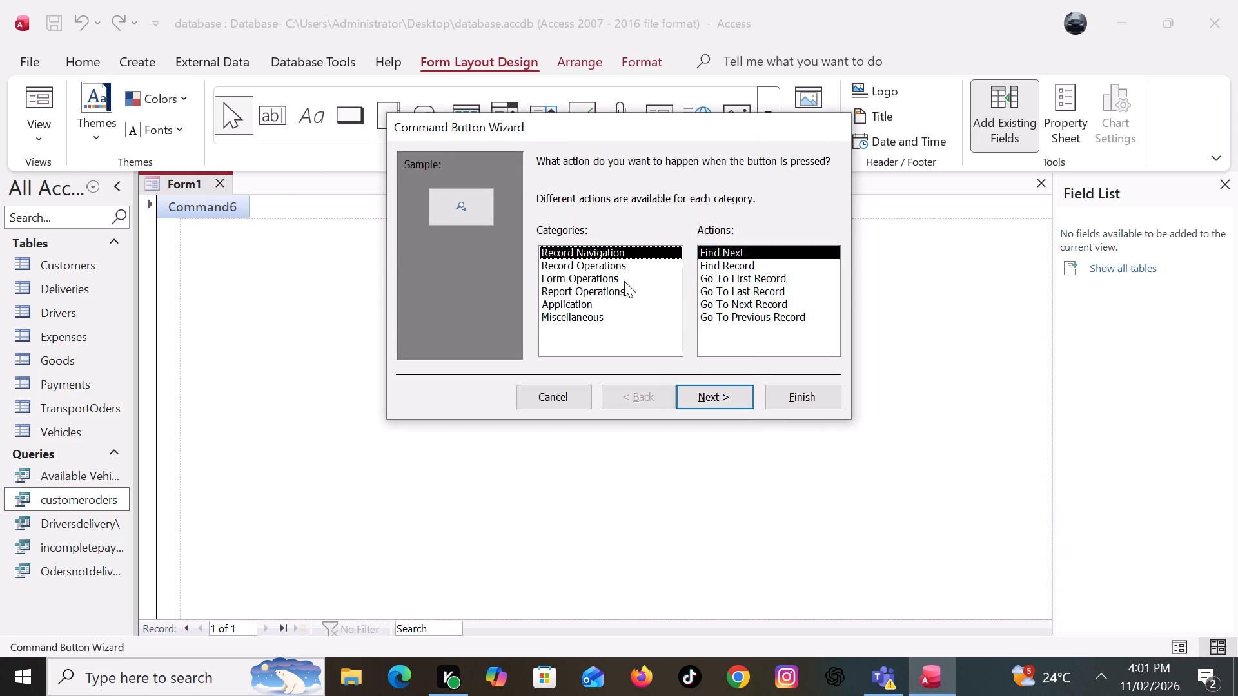
{"action": "left_click", "coordinate": [595, 312]}
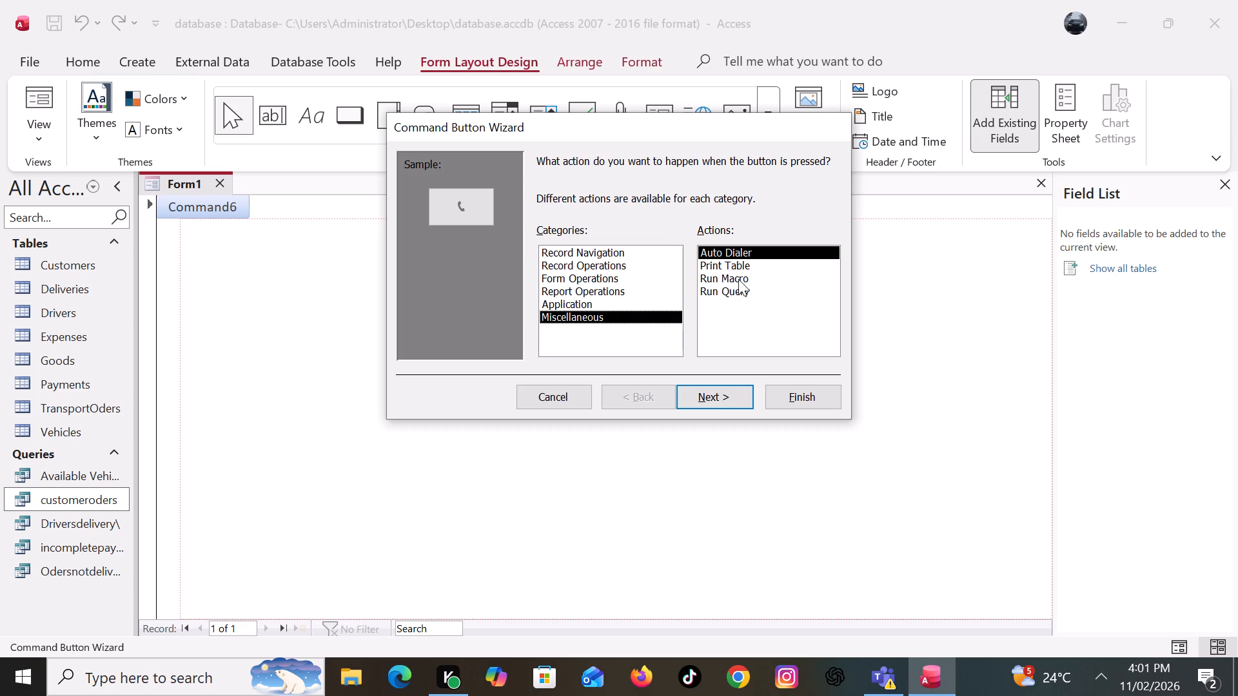
{"action": "left_click", "coordinate": [738, 288]}
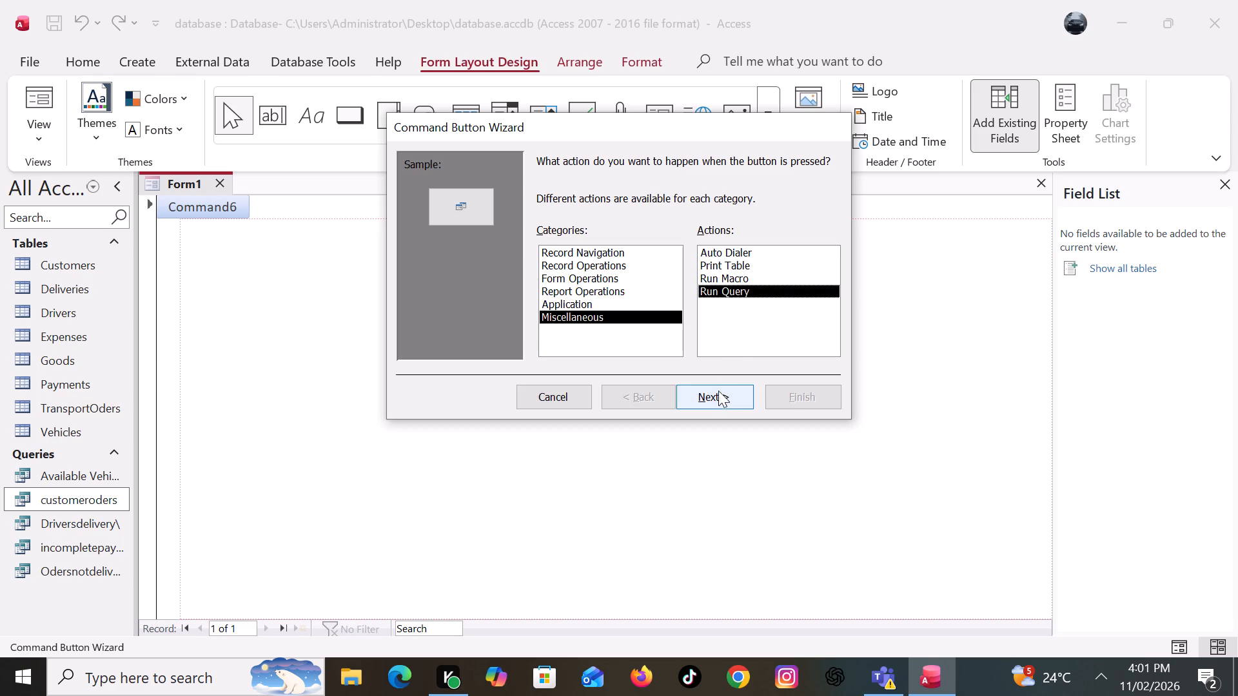
{"action": "left_click", "coordinate": [598, 304]}
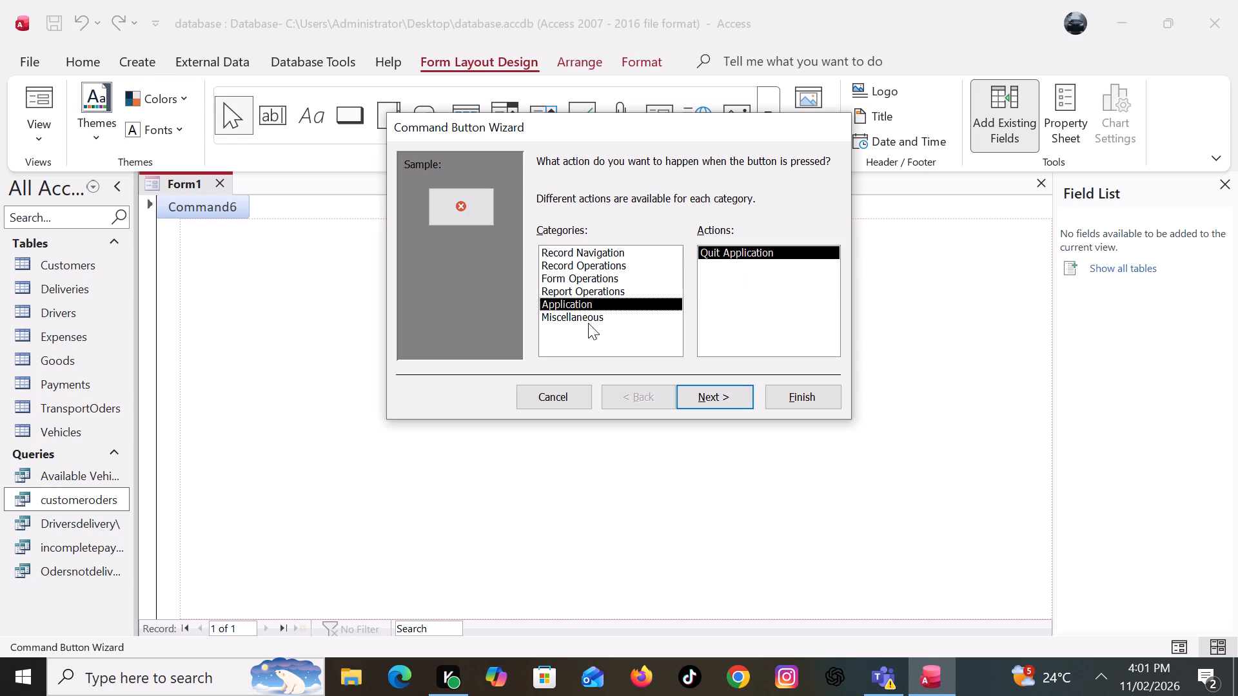
{"action": "left_click", "coordinate": [585, 316]}
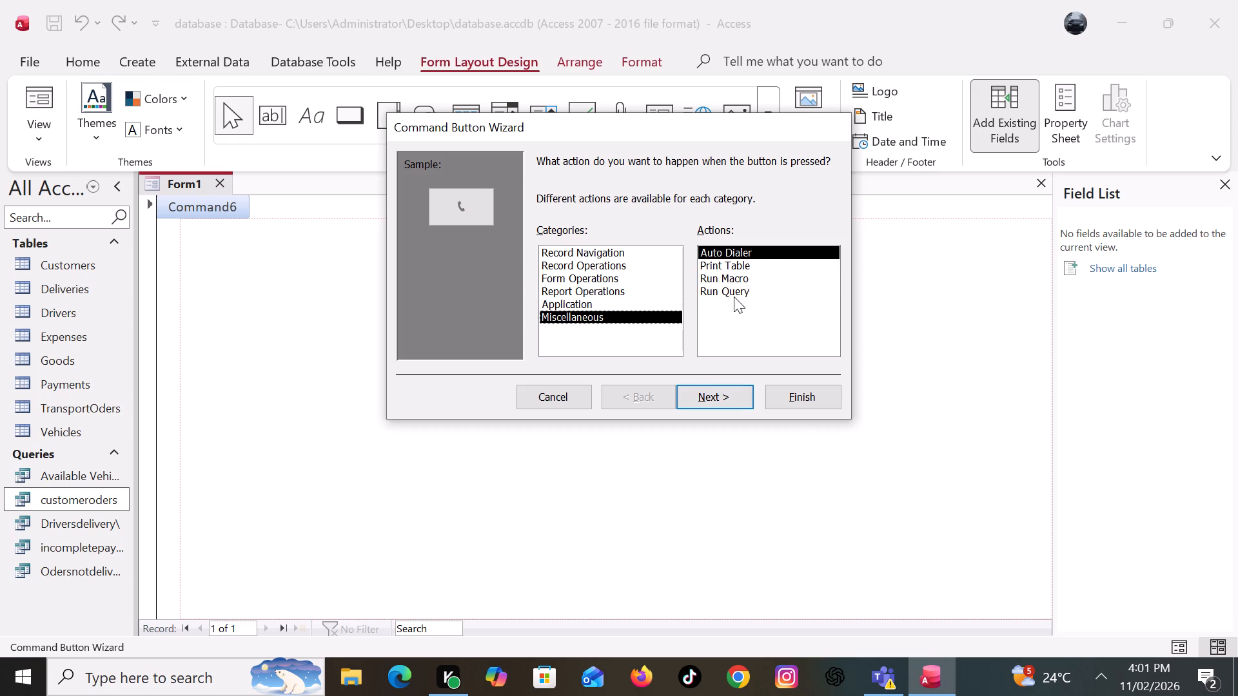
{"action": "left_click", "coordinate": [734, 296]}
{"action": "left_click", "coordinate": [712, 403]}
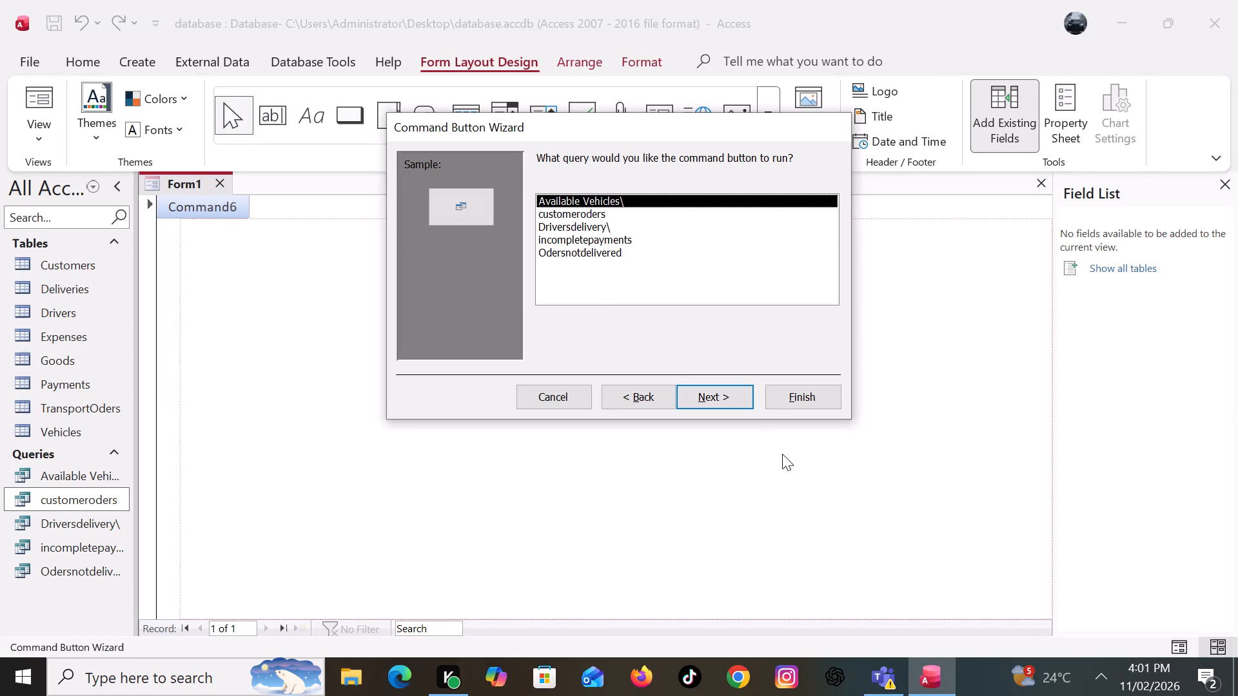
{"action": "left_click", "coordinate": [720, 394]}
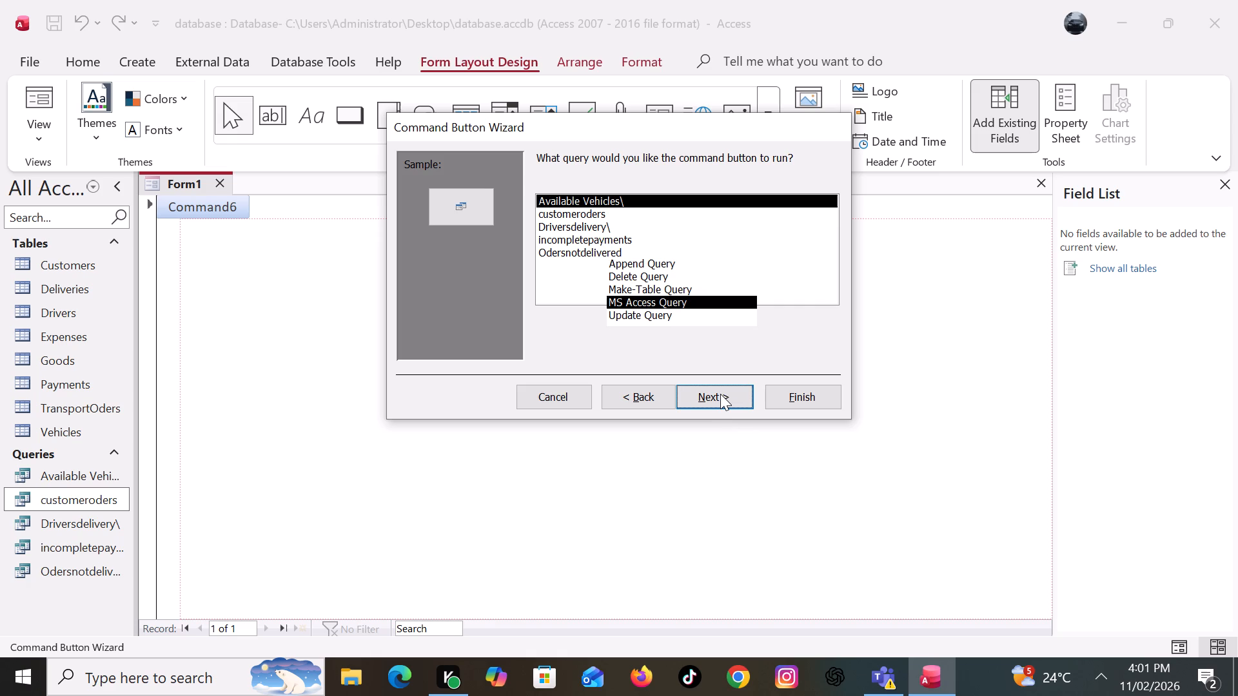
{"action": "left_click", "coordinate": [720, 394]}
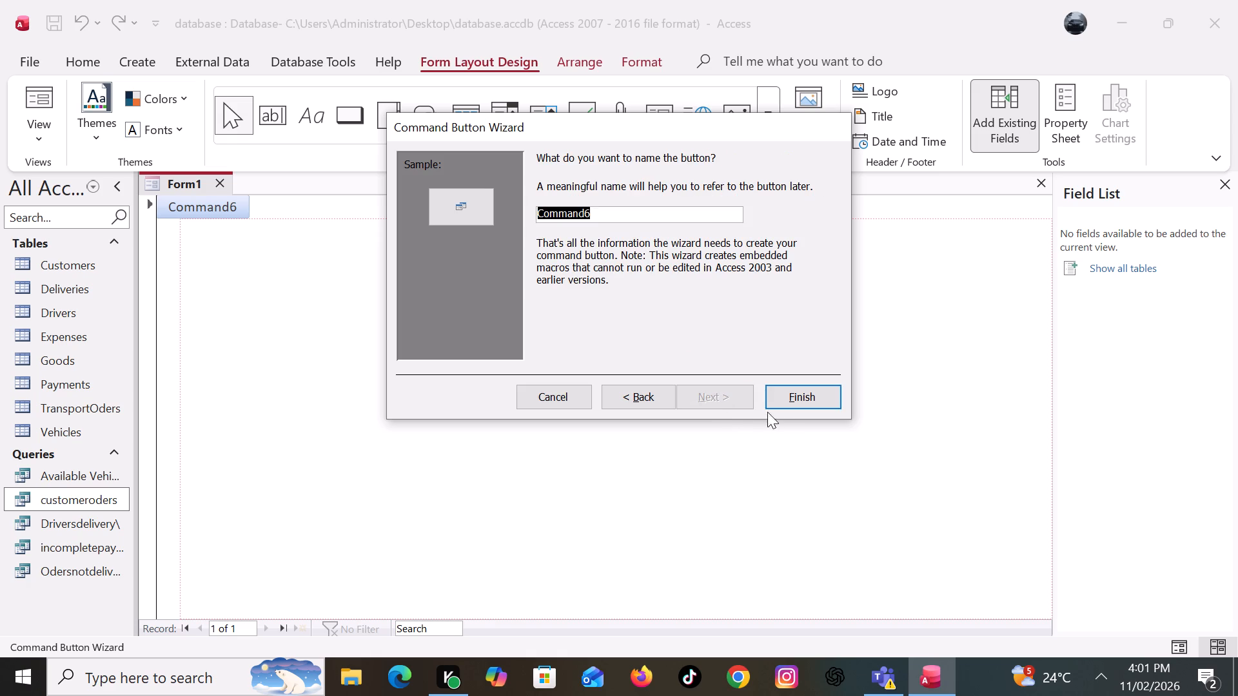
{"action": "left_click", "coordinate": [796, 395]}
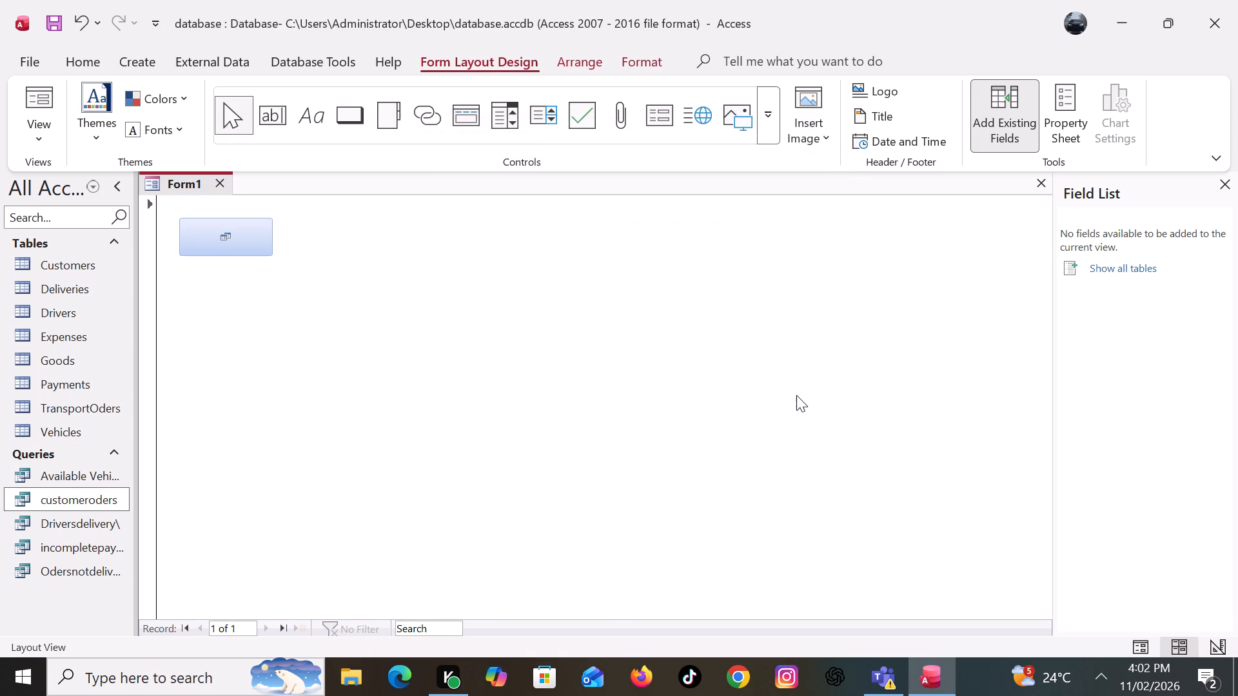
Replace the command button's caption with AVAILABLE VEHICLES.
{"action": "left_click", "coordinate": [250, 237]}
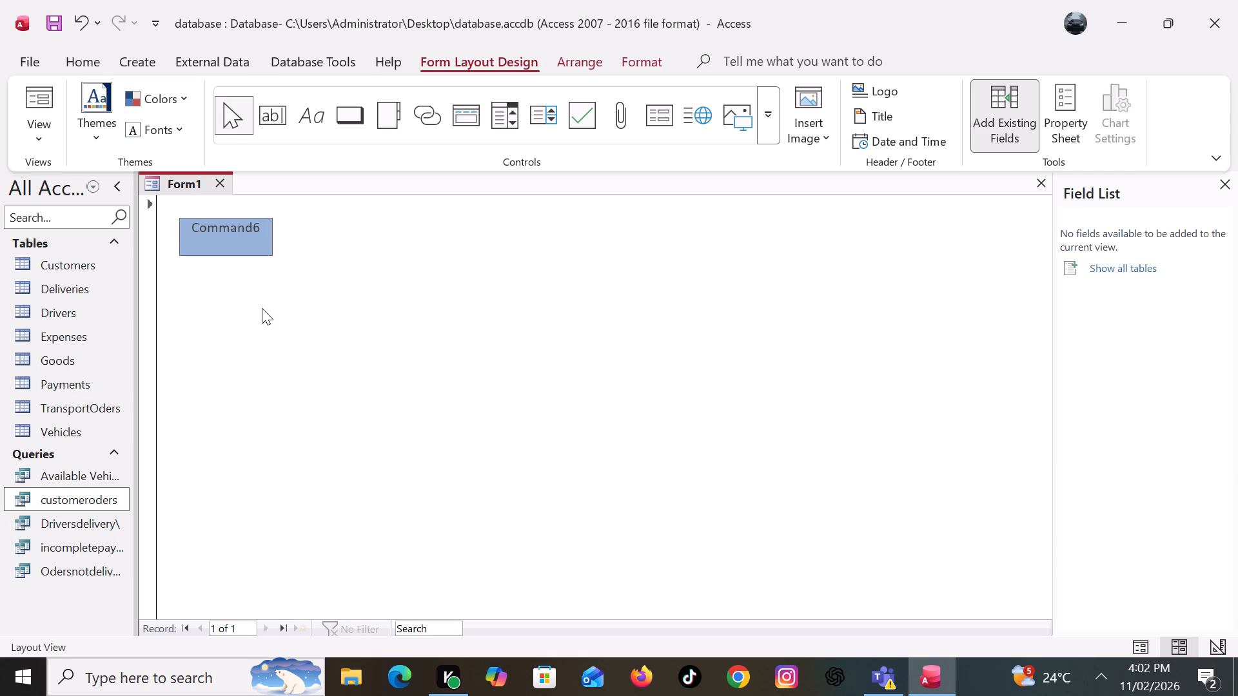
{"action": "key", "text": "BackSpace"}
{"action": "key", "text": "BackSpace"}
{"action": "key", "text": "BackSpace"}
{"action": "key", "text": "BackSpace"}
{"action": "key", "text": "BackSpace"}
{"action": "key", "text": "BackSpace"}
{"action": "key", "text": "BackSpace"}
{"action": "key", "text": "BackSpace"}
{"action": "key", "text": "a"}
{"action": "key", "text": "v"}
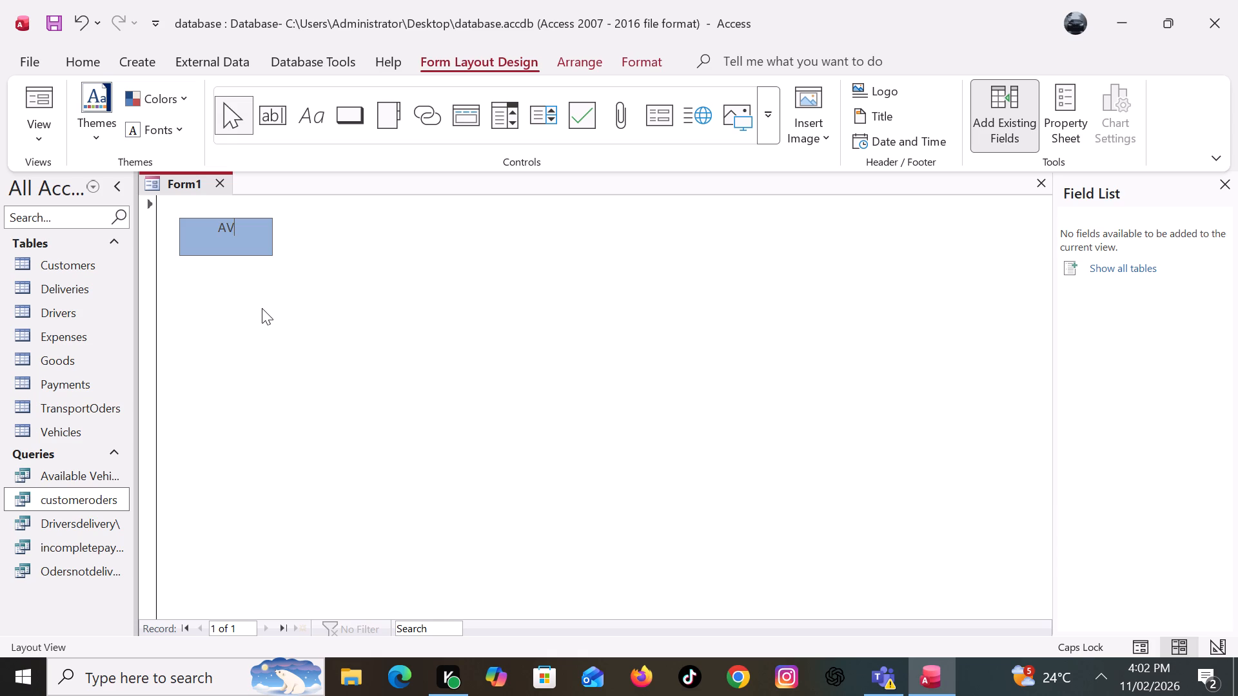
{"action": "type", "text": "AILABLE"}
{"action": "key", "text": "space"}
{"action": "type", "text": "VEHICLES"}
{"action": "key", "text": "Return"}
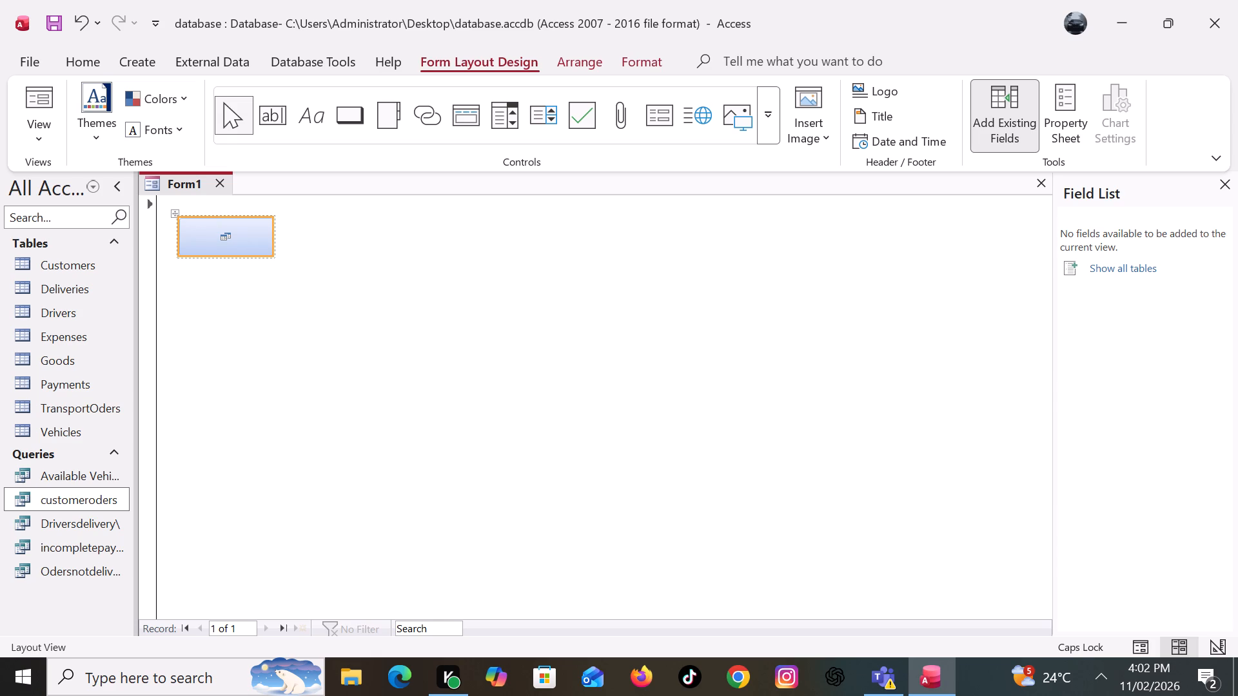
Move the available vehicles button lower on the form and reopen its caption text.
{"action": "left_click_drag", "start_coordinate": [178, 215], "coordinate": [187, 284]}
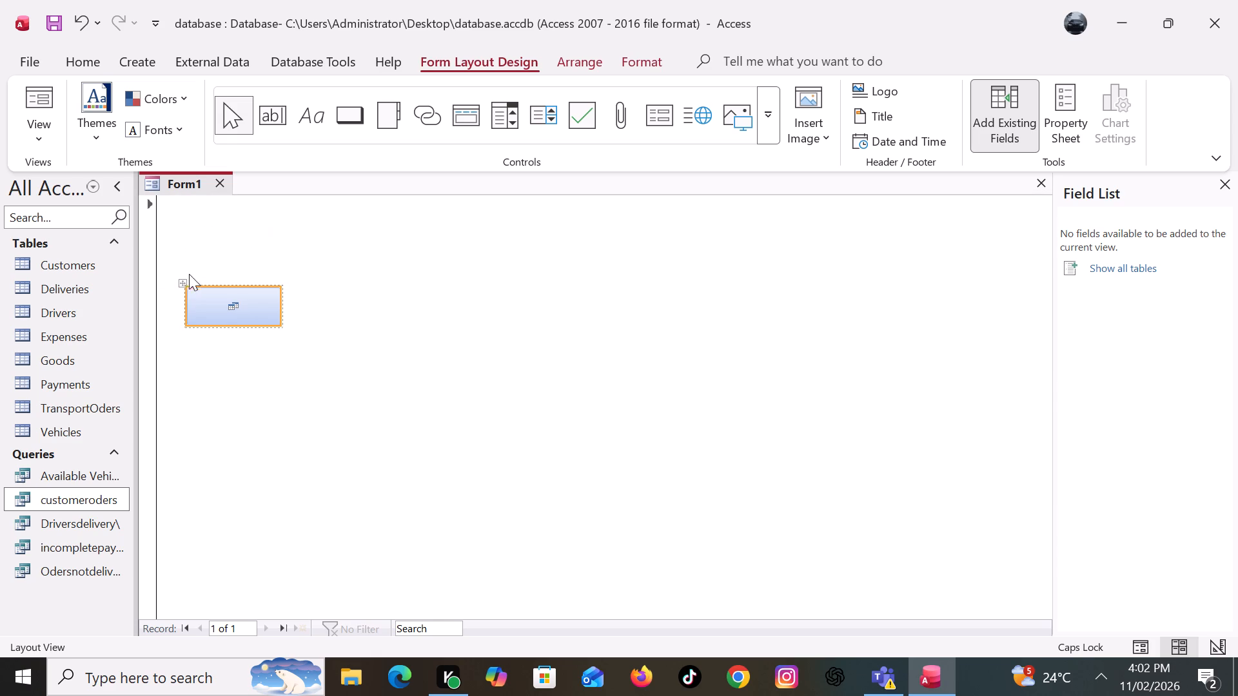
{"action": "right_click", "coordinate": [232, 299]}
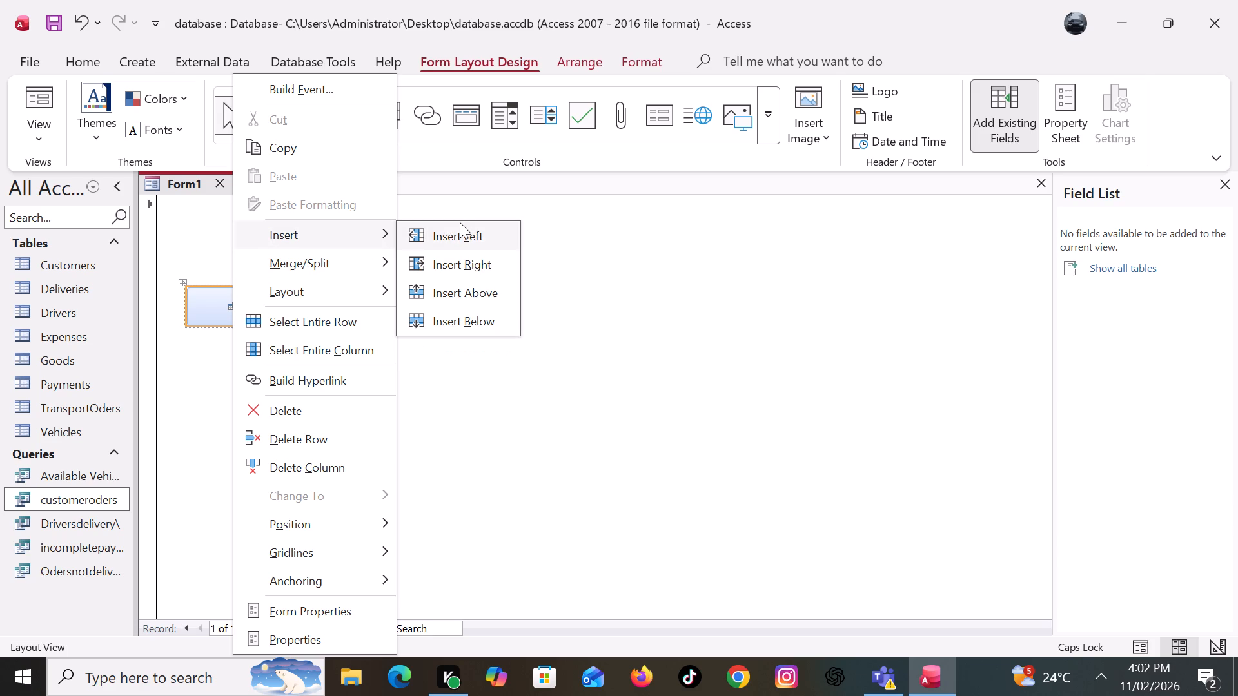
{"action": "left_click_drag", "start_coordinate": [508, 487], "coordinate": [491, 474]}
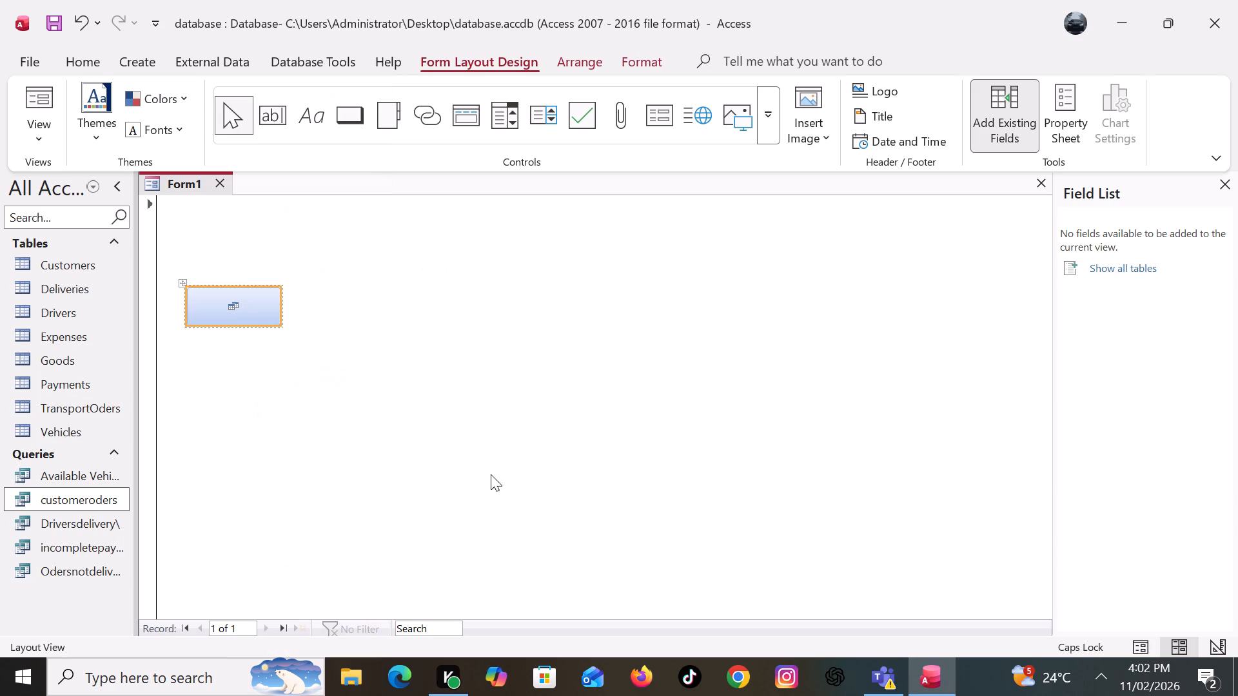
{"action": "left_click_drag", "start_coordinate": [491, 474], "coordinate": [239, 304]}
{"action": "double_click", "coordinate": [239, 304]}
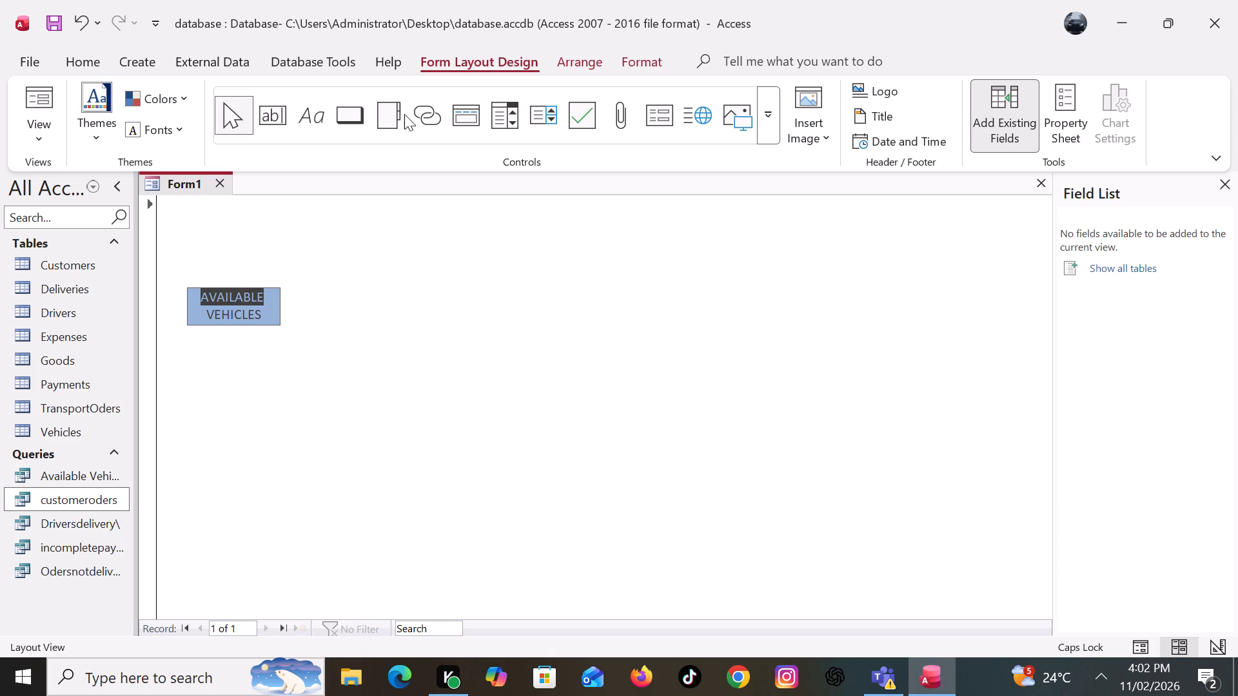
Add a second command button beside the available vehicles button that runs the customeroders query, keeping the MS Access Query picture.
{"action": "left_click", "coordinate": [360, 113]}
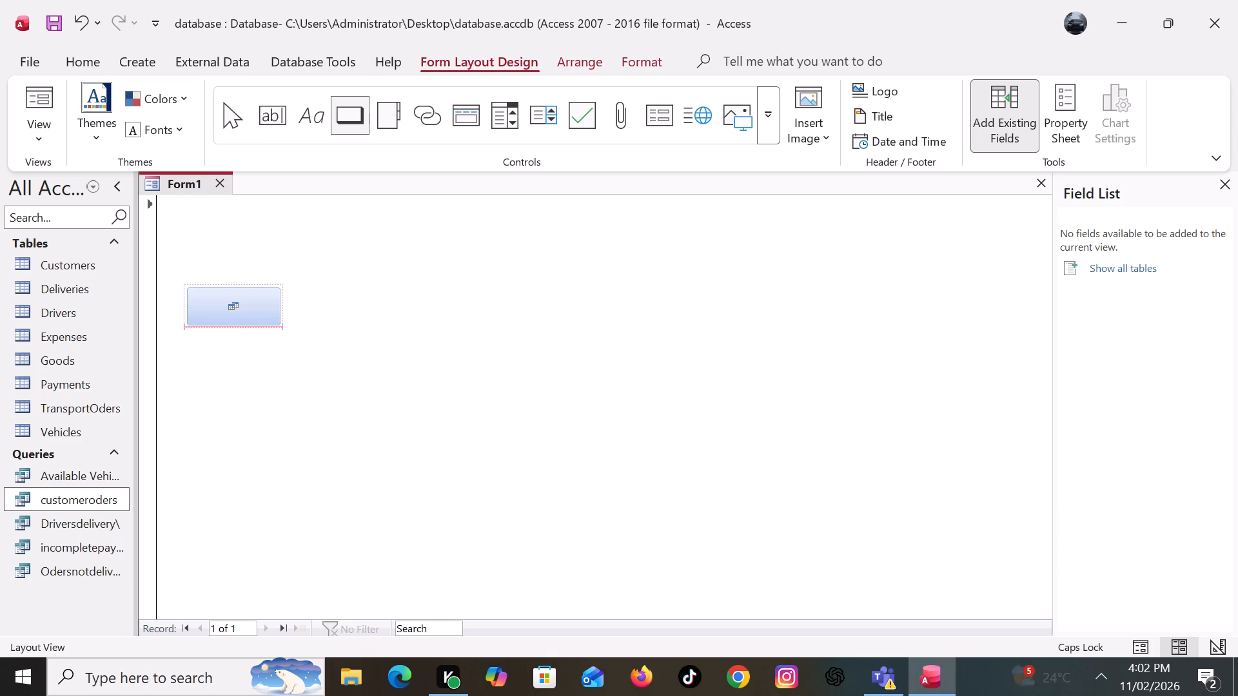
{"action": "left_click_drag", "start_coordinate": [193, 360], "coordinate": [239, 402]}
{"action": "left_click_drag", "start_coordinate": [239, 402], "coordinate": [393, 294]}
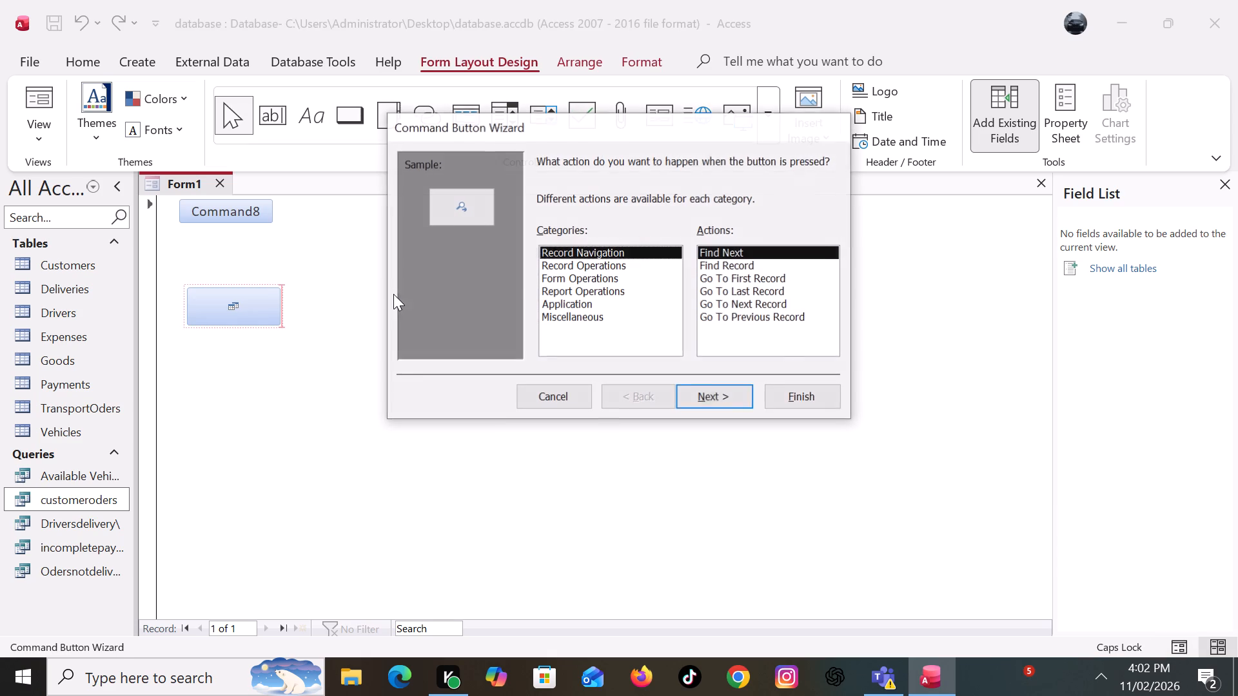
{"action": "left_click", "coordinate": [580, 315]}
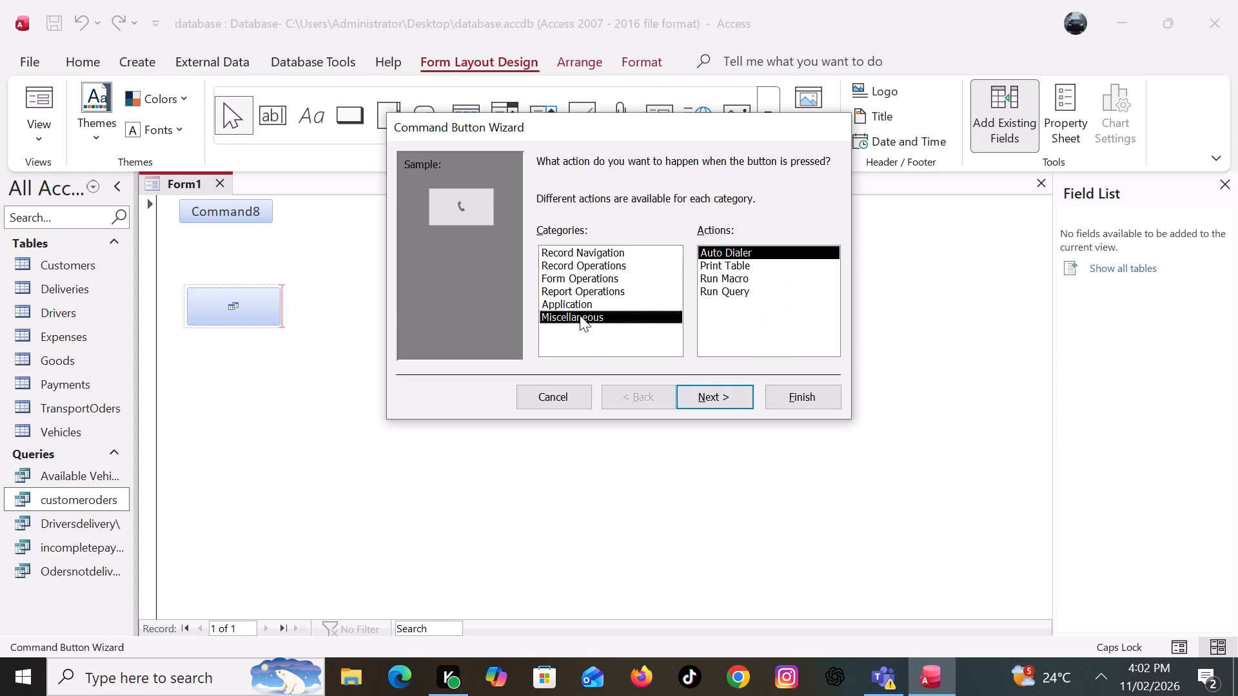
{"action": "left_click", "coordinate": [747, 291]}
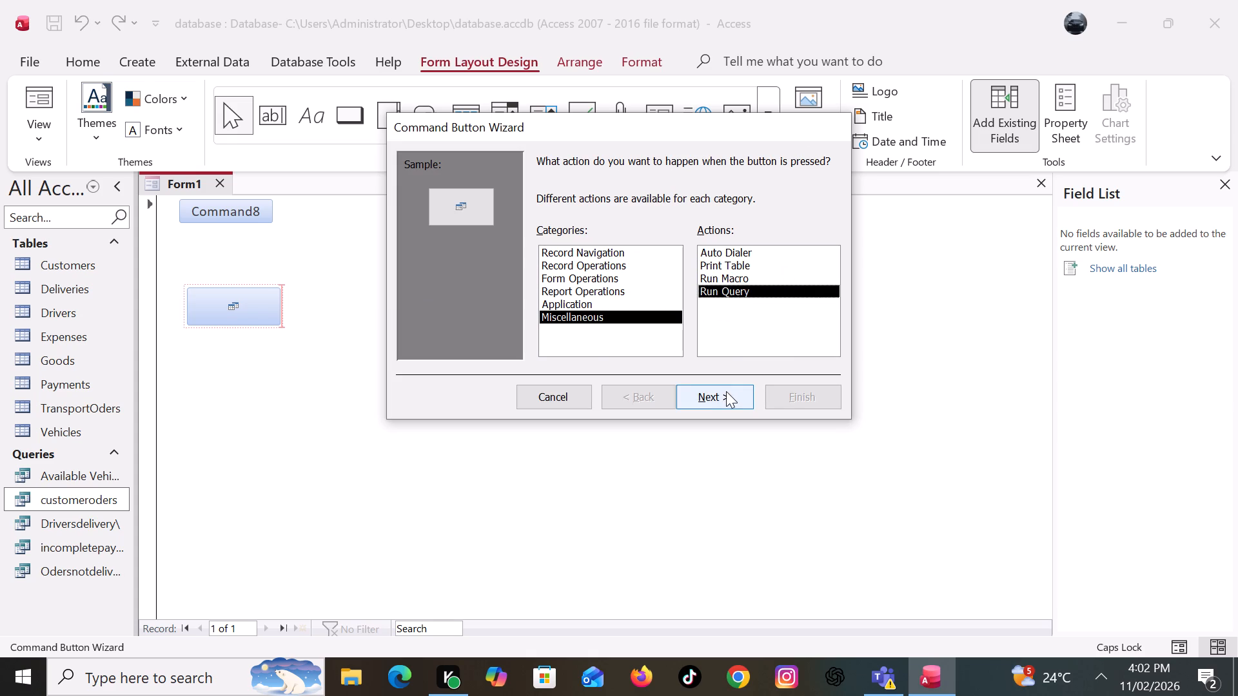
{"action": "left_click", "coordinate": [726, 391]}
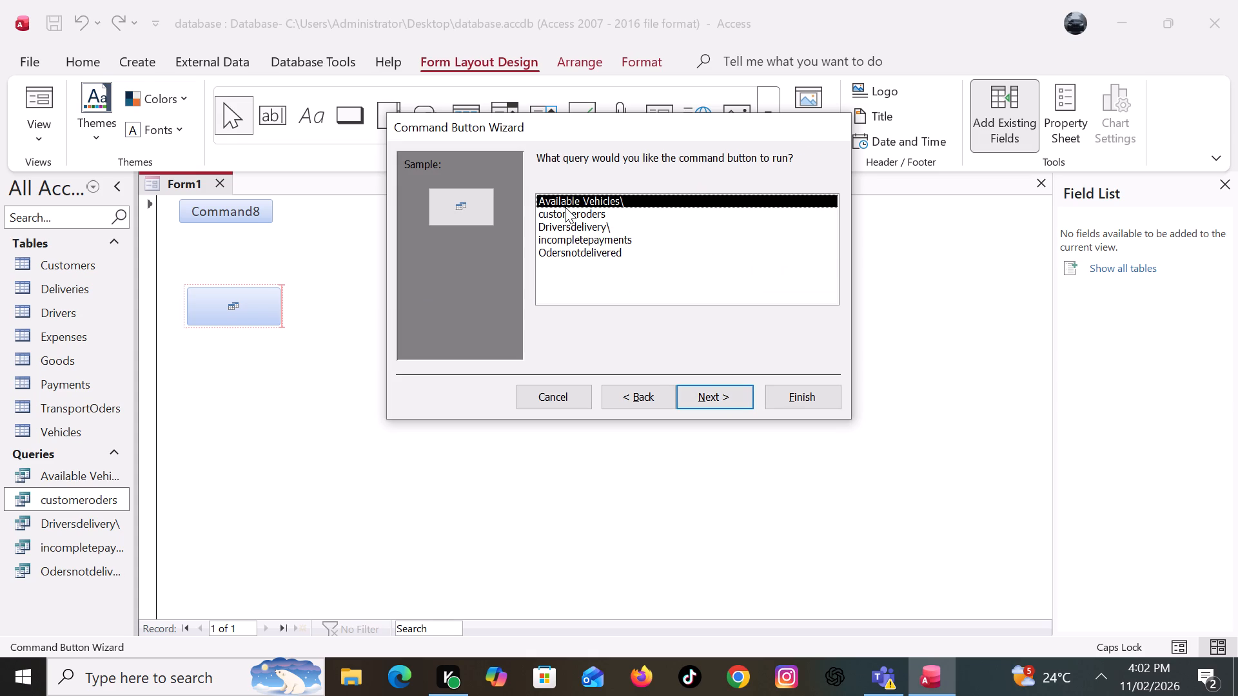
{"action": "left_click", "coordinate": [562, 212]}
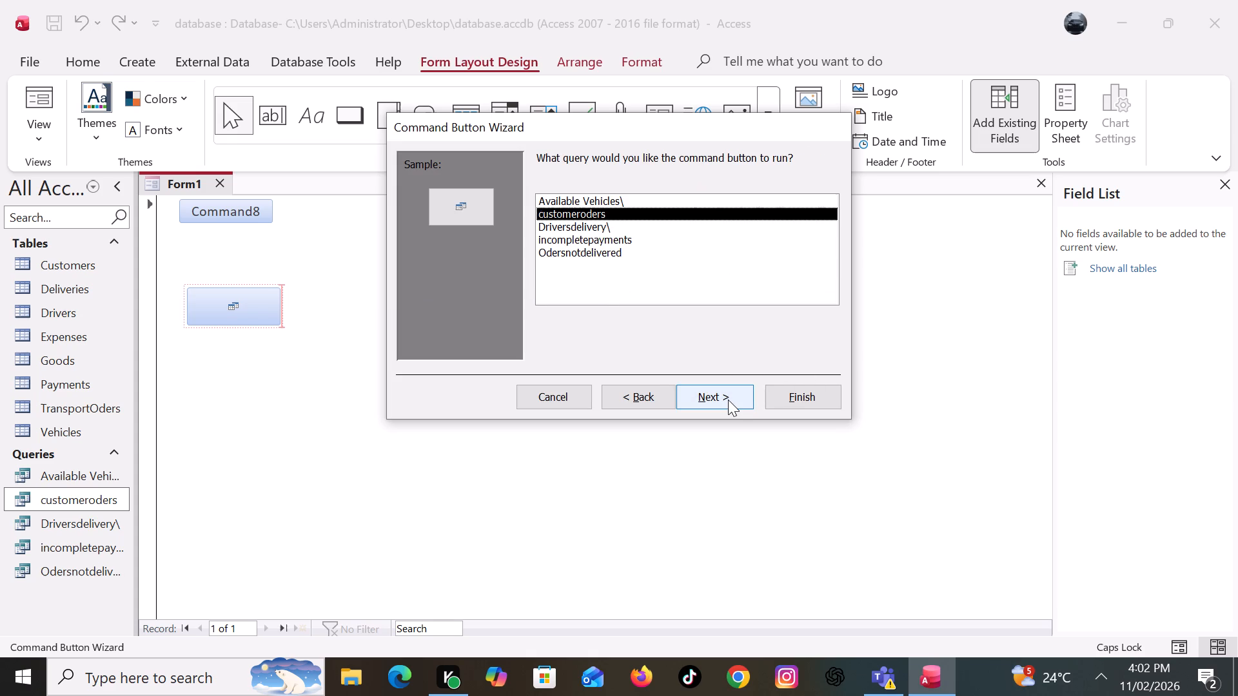
{"action": "left_click", "coordinate": [727, 400]}
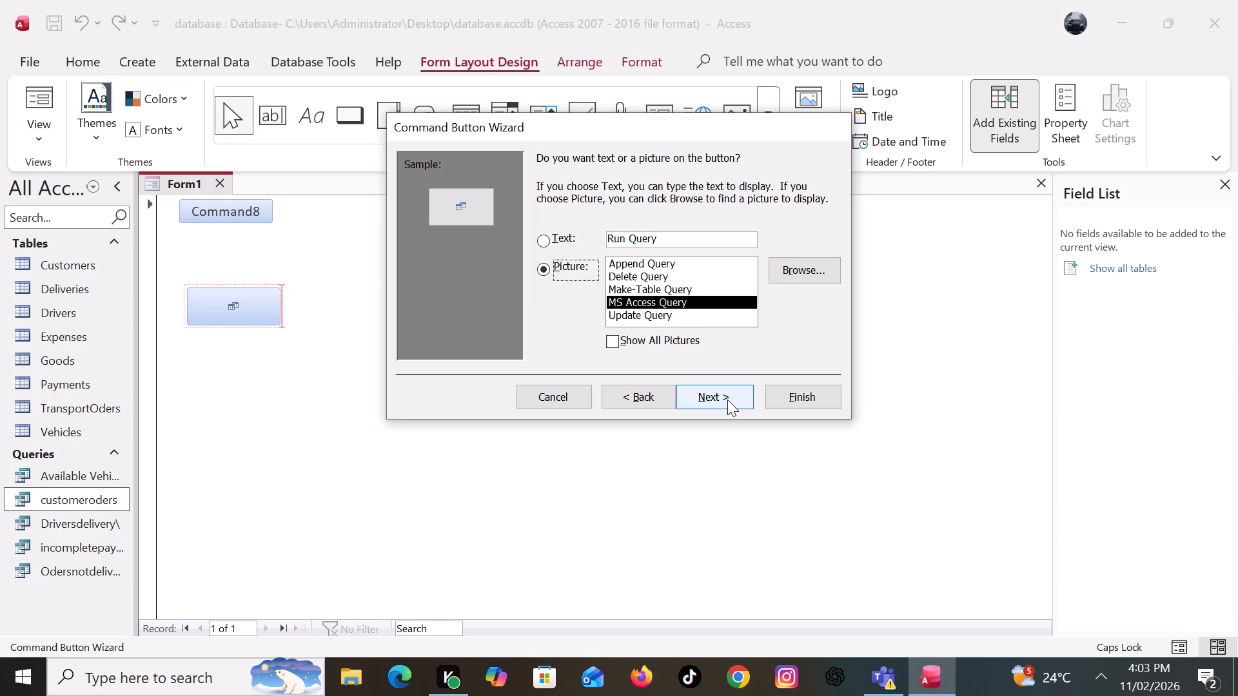
{"action": "left_click", "coordinate": [789, 396]}
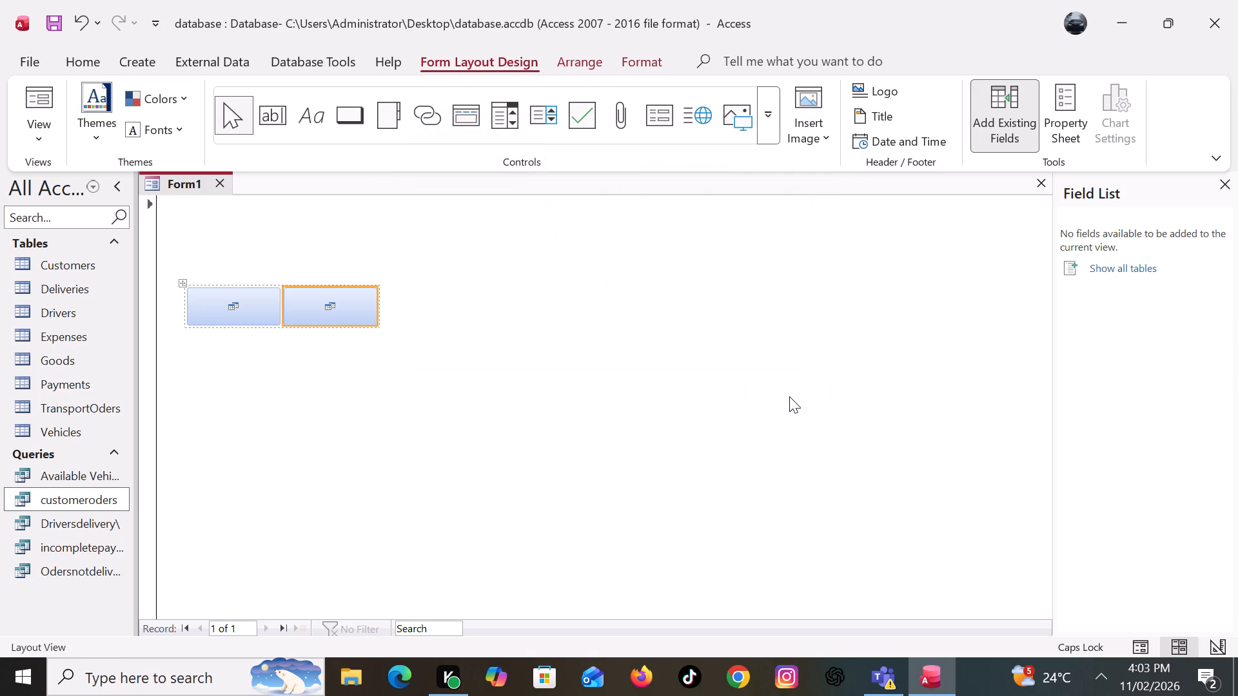
Replace the caption of the customer orders button with CUSTOMERSODERS.
{"action": "left_click_drag", "start_coordinate": [343, 309], "coordinate": [405, 314]}
{"action": "left_click_drag", "start_coordinate": [405, 314], "coordinate": [356, 309]}
{"action": "double_click", "coordinate": [356, 309]}
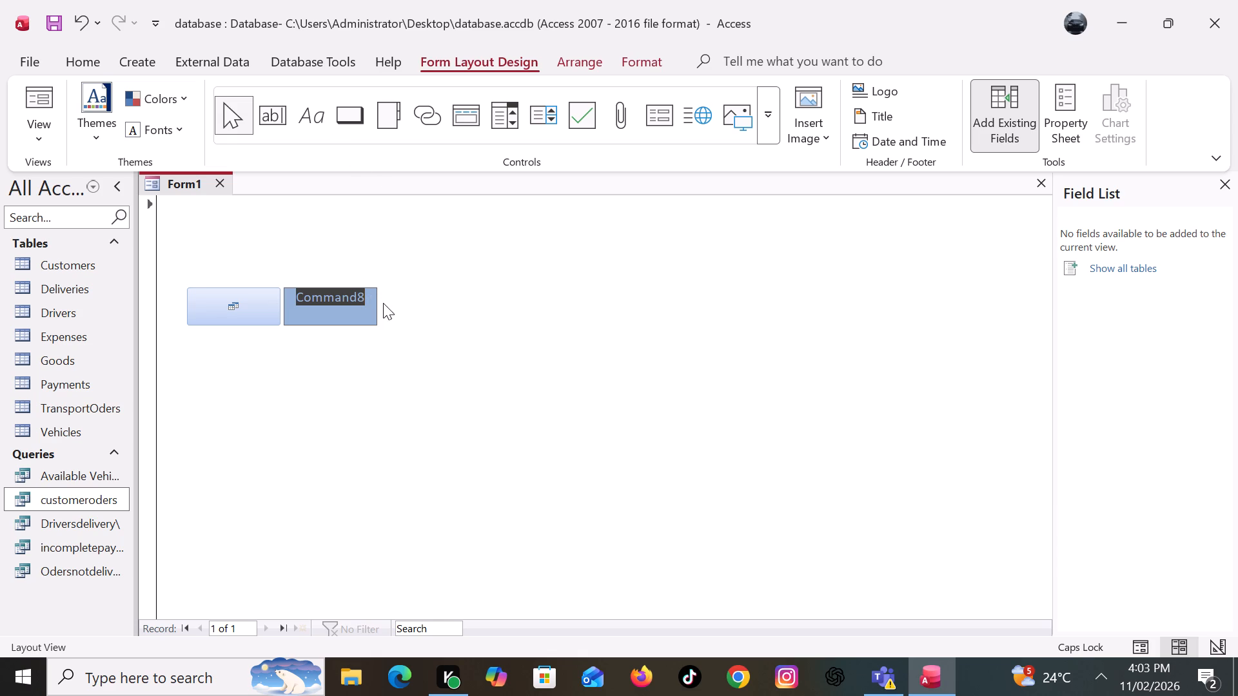
{"action": "left_click", "coordinate": [368, 295]}
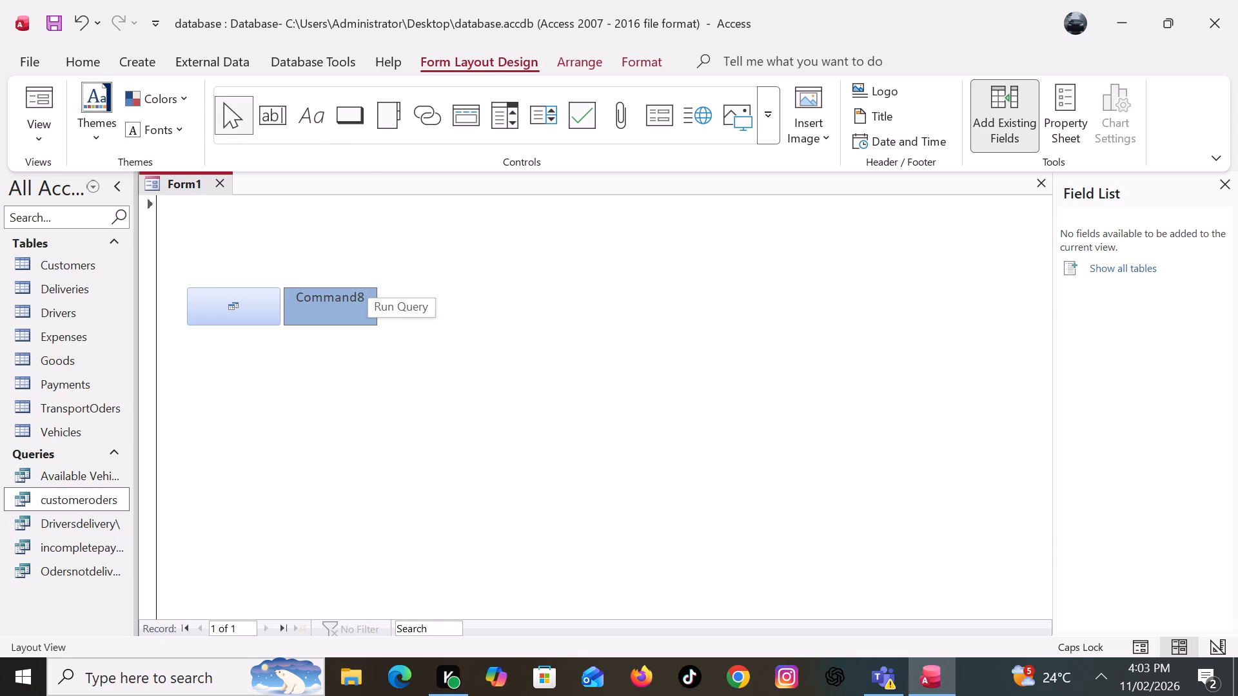
{"action": "key", "text": "BackSpace"}
{"action": "key", "text": "BackSpace"}
{"action": "key", "text": "BackSpace"}
{"action": "key", "text": "BackSpace"}
{"action": "key", "text": "BackSpace"}
{"action": "key", "text": "BackSpace"}
{"action": "key", "text": "BackSpace"}
{"action": "key", "text": "BackSpace"}
{"action": "type", "text": "CUSTOMERS"}
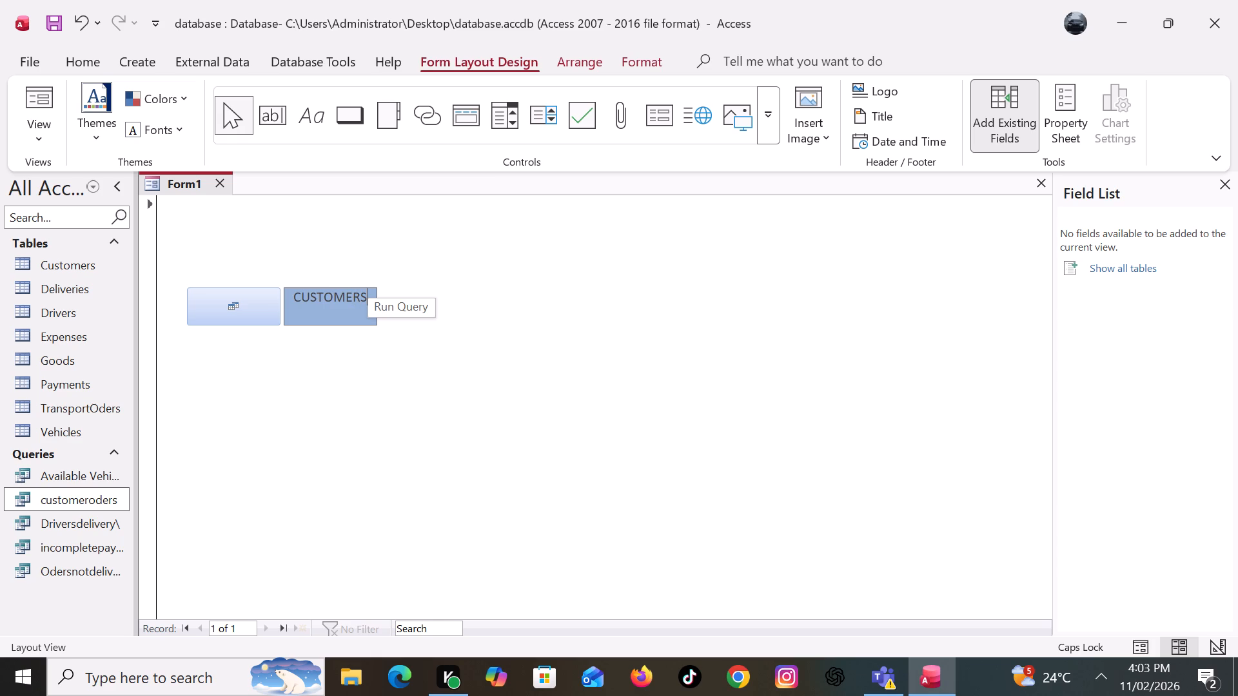
{"action": "type", "text": "ODERS"}
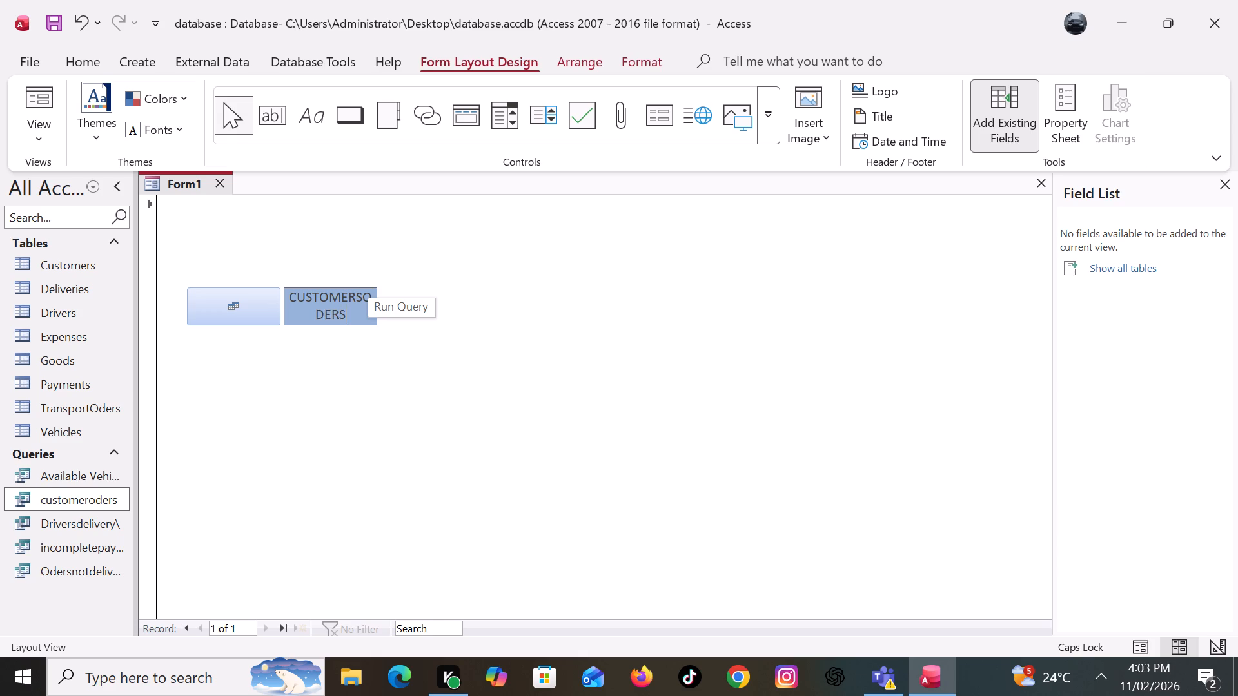
{"action": "key", "text": "Return"}
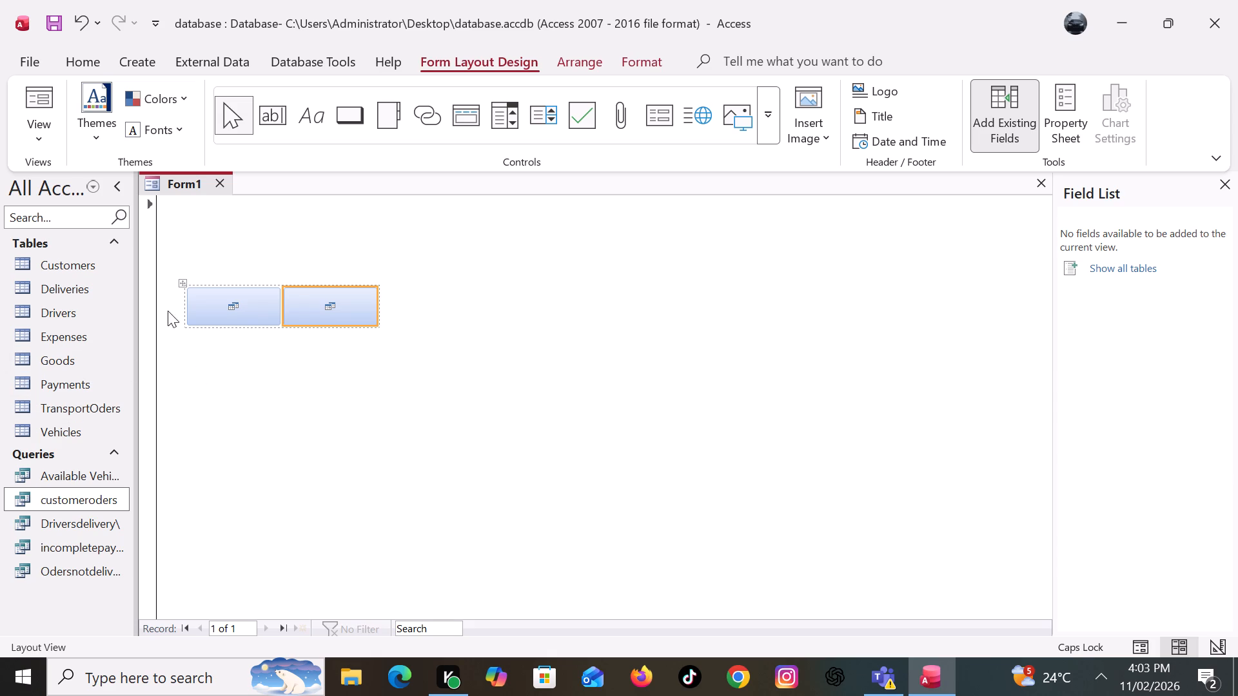
Insert a third command button below the customer orders button and set it to run the Driversdelivery\ query.
{"action": "left_click", "coordinate": [364, 115]}
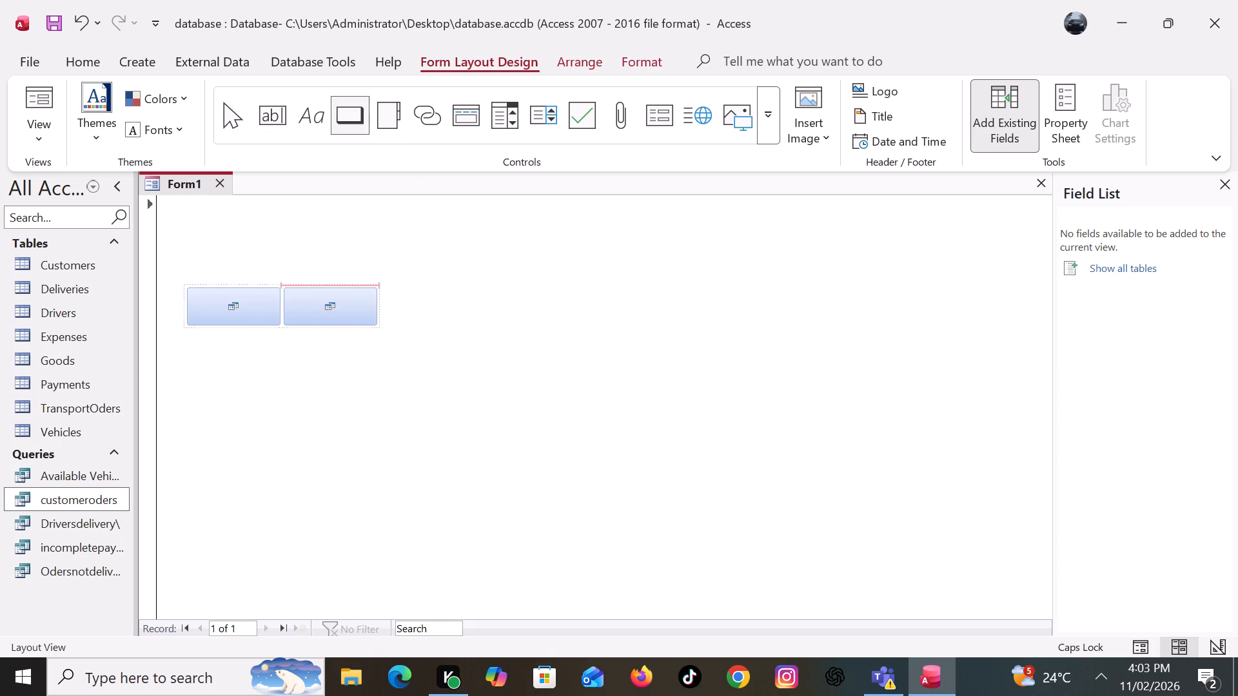
{"action": "left_click_drag", "start_coordinate": [444, 298], "coordinate": [501, 365]}
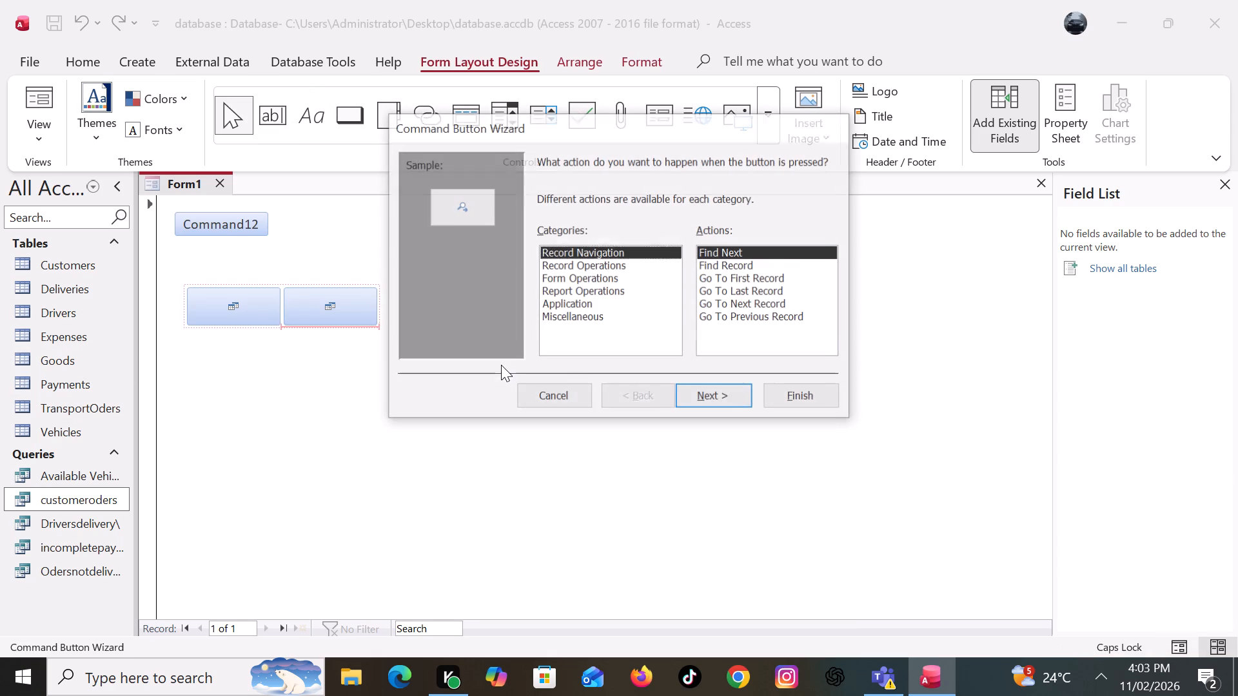
{"action": "left_click", "coordinate": [560, 321]}
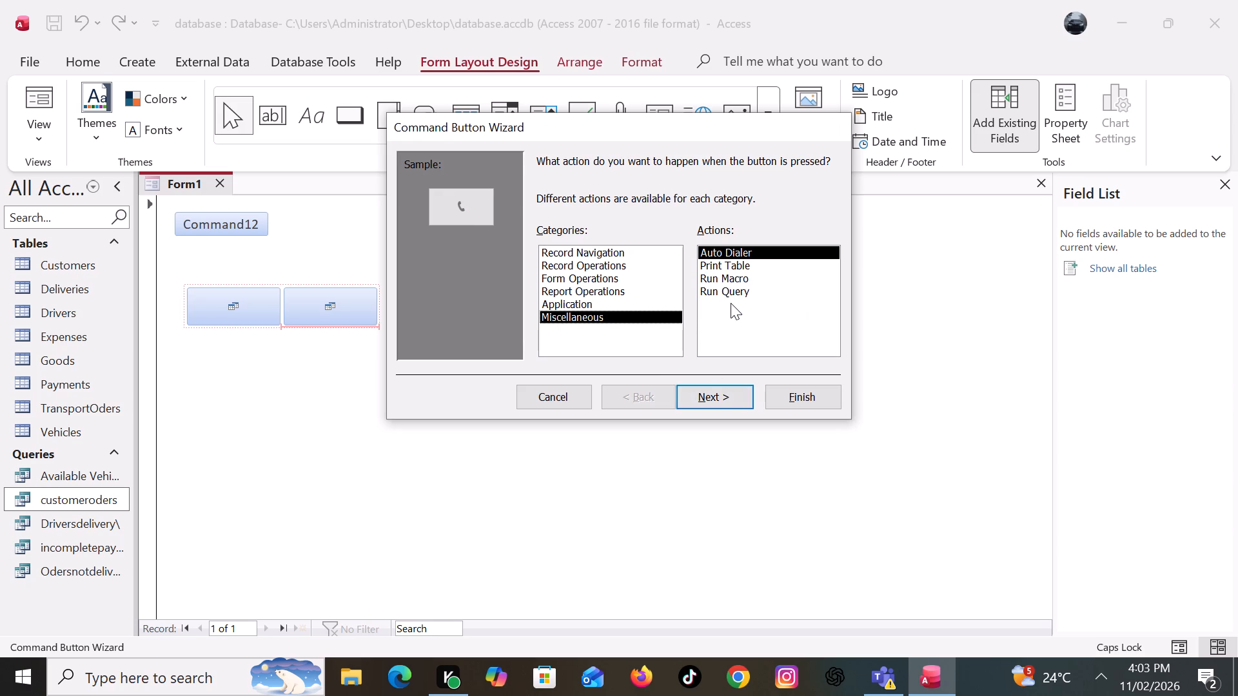
{"action": "left_click", "coordinate": [731, 298]}
{"action": "left_click", "coordinate": [731, 292]}
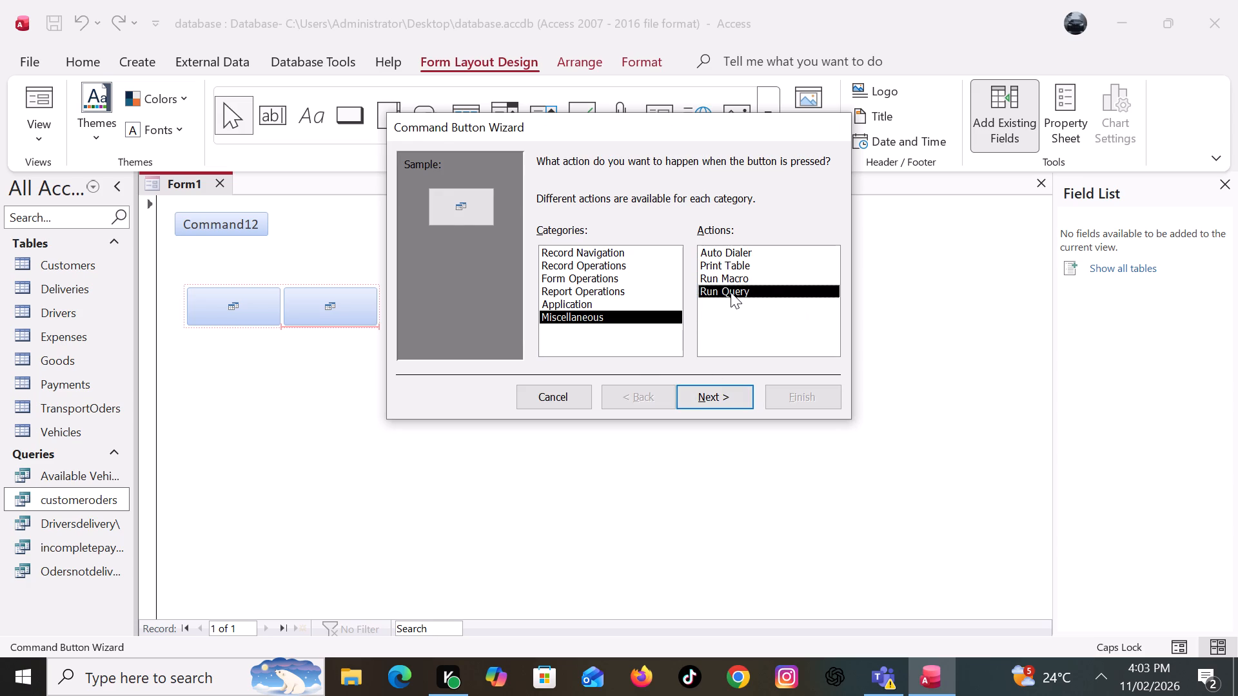
{"action": "left_click", "coordinate": [708, 400]}
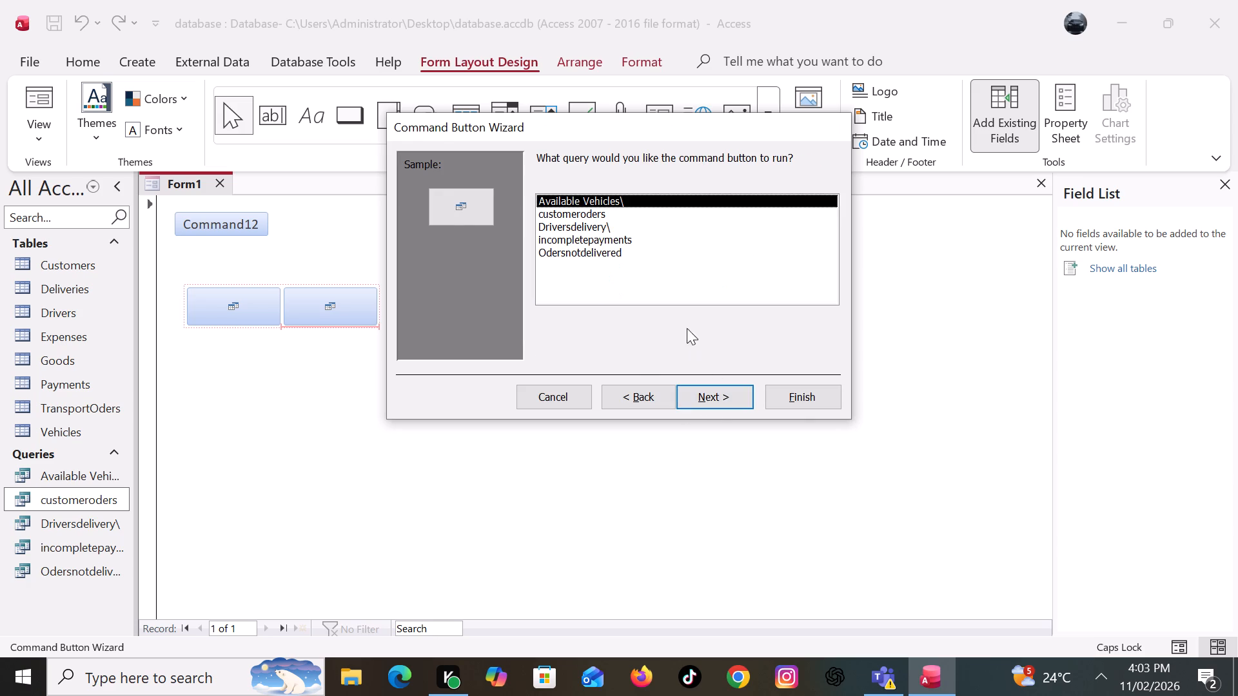
{"action": "left_click", "coordinate": [572, 227]}
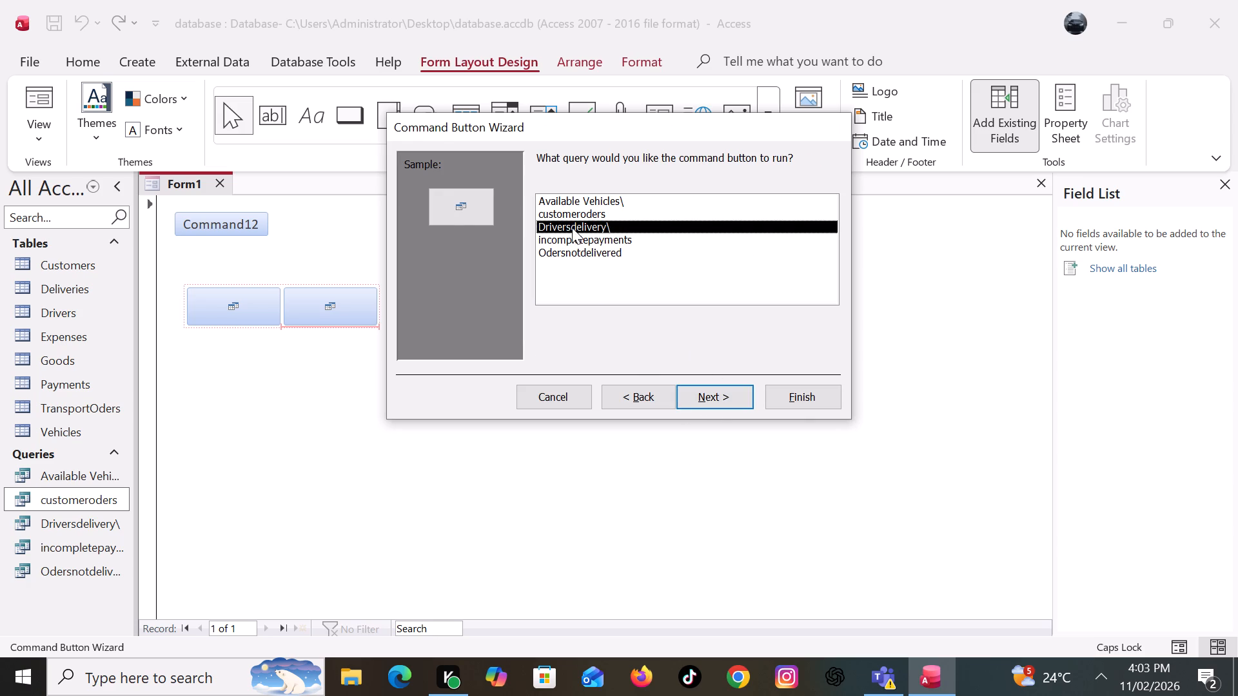
{"action": "left_click", "coordinate": [702, 396]}
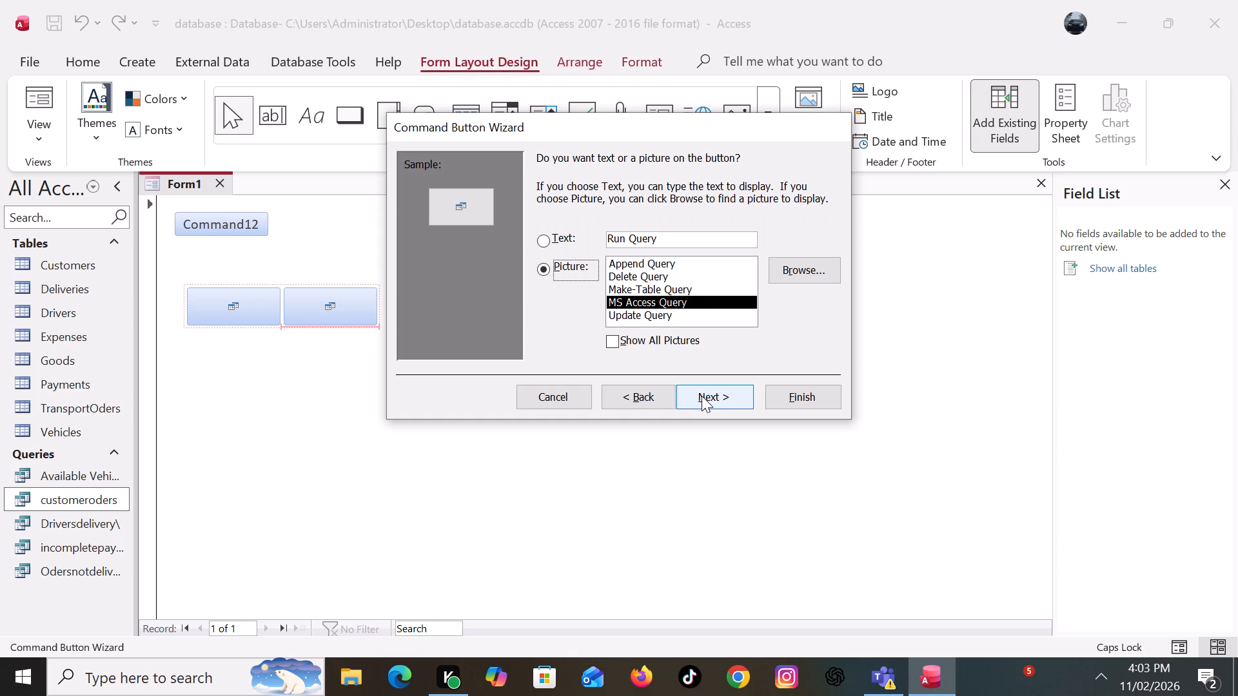
Give the new button the text DRIVERS DELIVERY instead of a picture, and finish it with the default button name.
{"action": "left_click", "coordinate": [549, 237]}
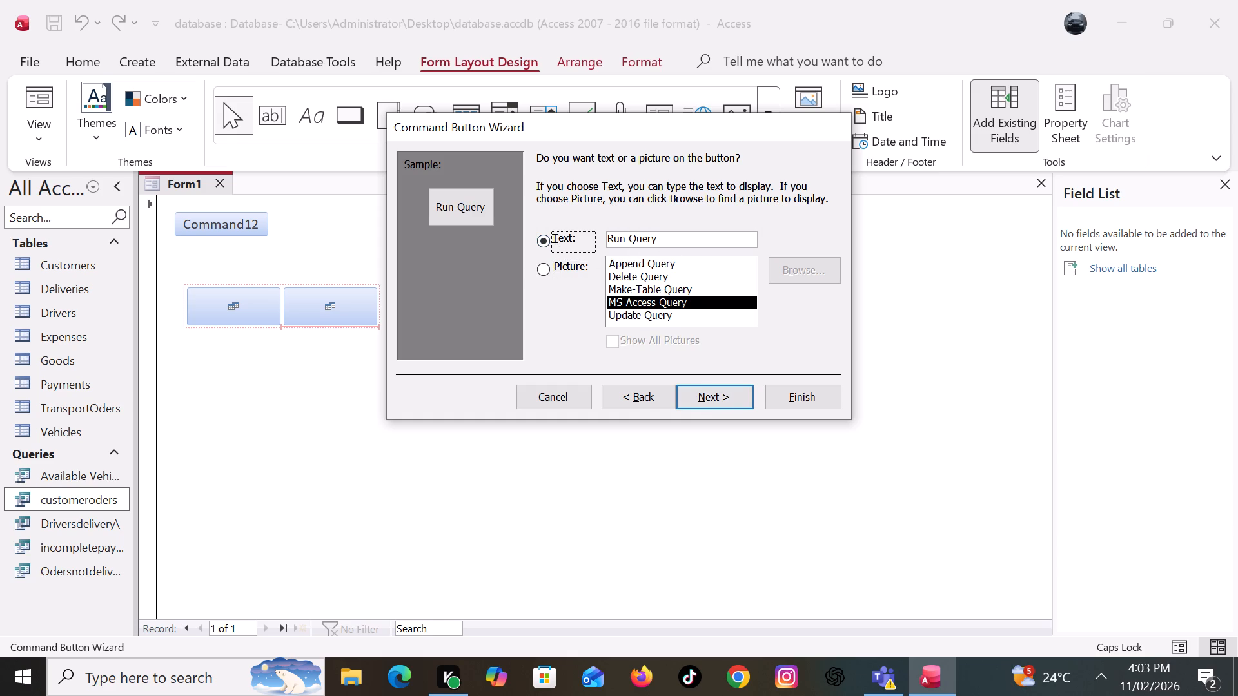
{"action": "left_click", "coordinate": [669, 239]}
{"action": "key", "text": "BackSpace"}
{"action": "key", "text": "BackSpace"}
{"action": "key", "text": "BackSpace"}
{"action": "key", "text": "BackSpace"}
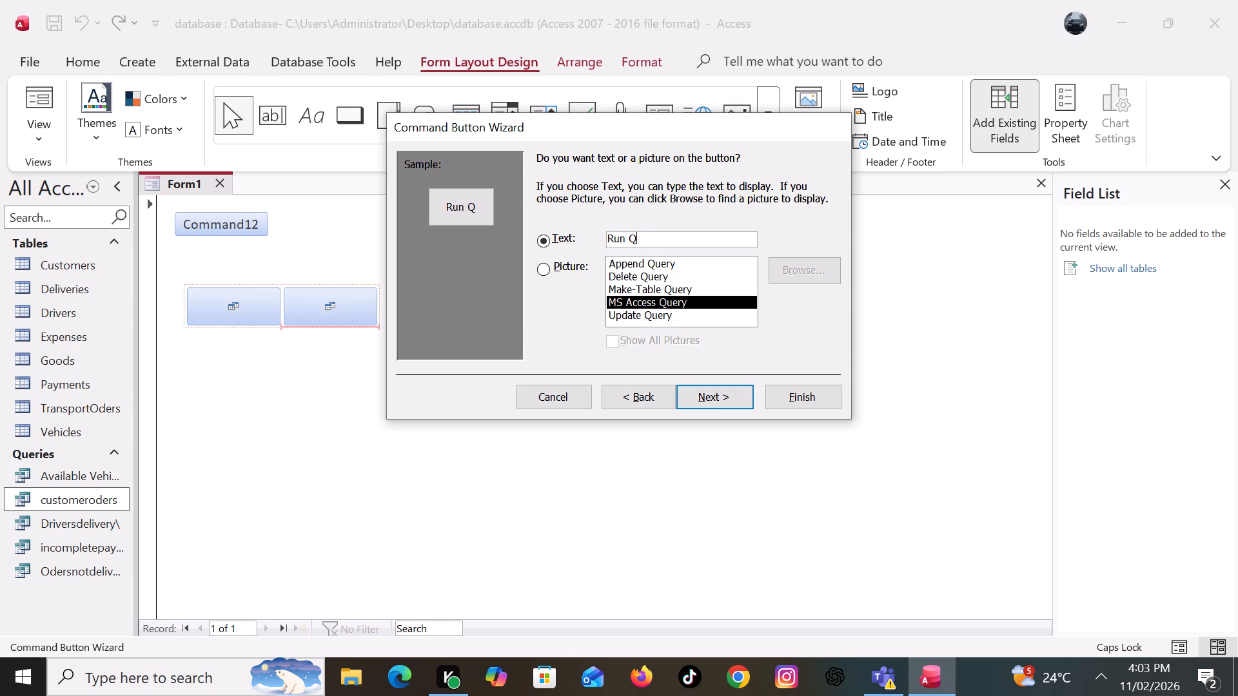
{"action": "key", "text": "BackSpace"}
{"action": "key", "text": "BackSpace"}
{"action": "key", "text": "BackSpace"}
{"action": "key", "text": "BackSpace"}
{"action": "key", "text": "BackSpace"}
{"action": "type", "text": "DR"}
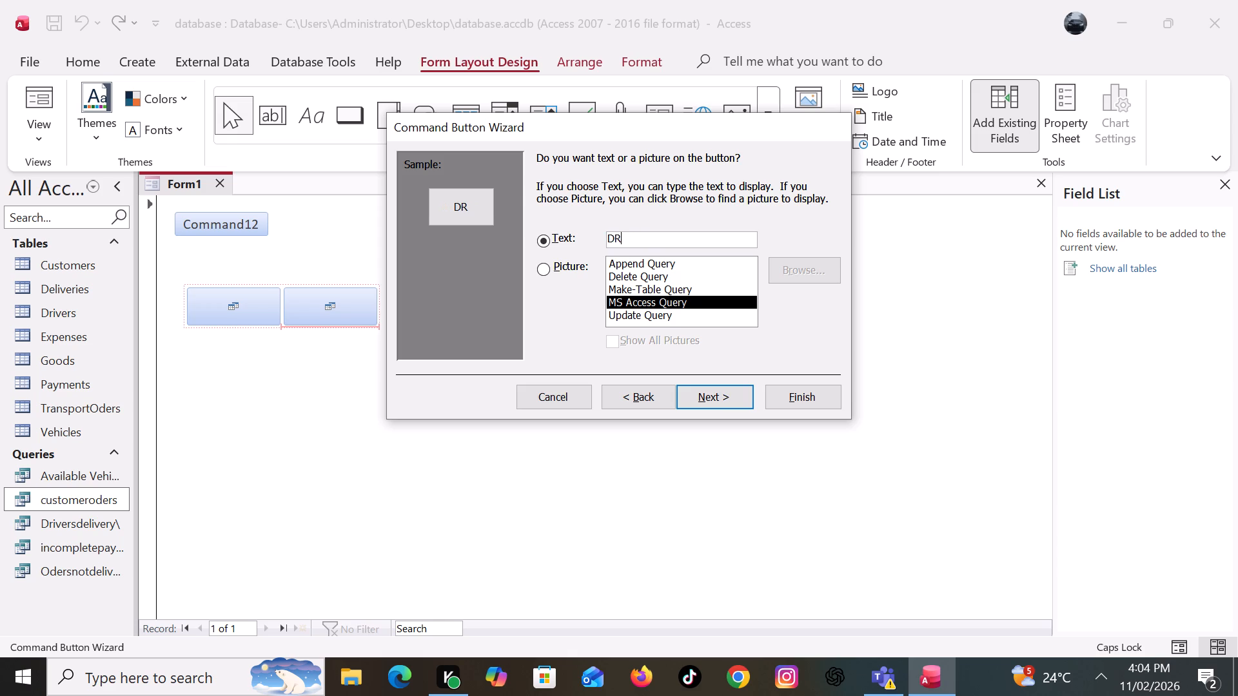
{"action": "type", "text": "IVERS DELIVERY"}
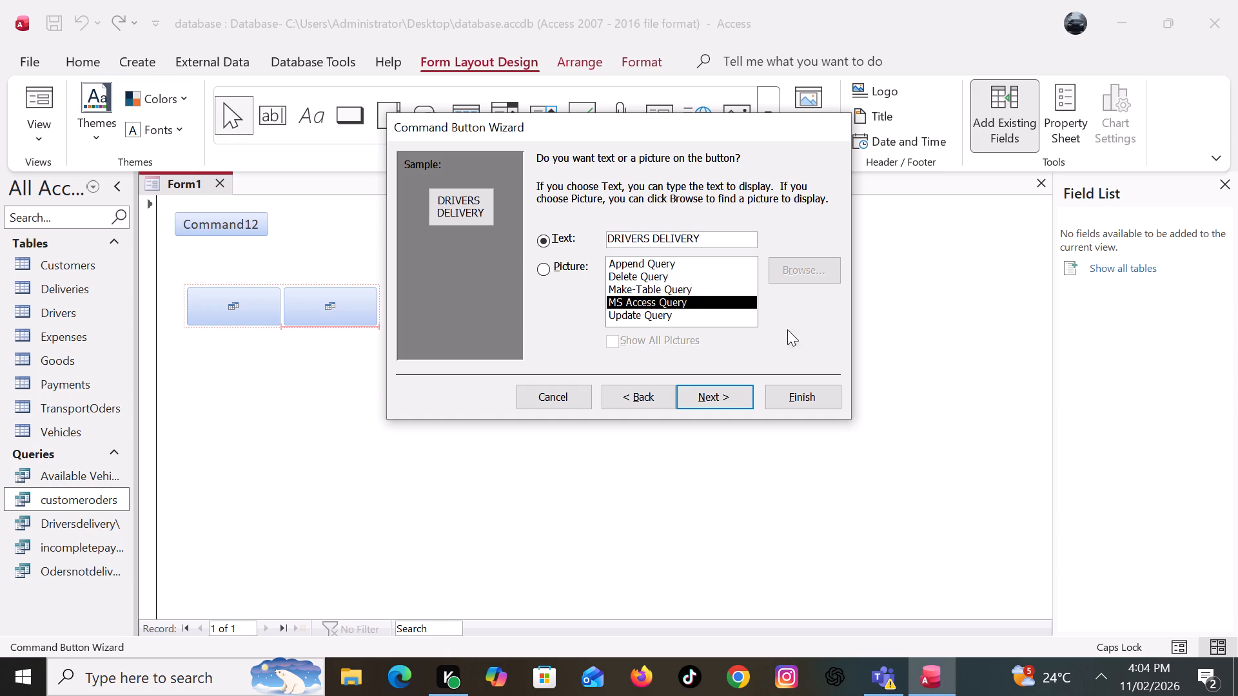
{"action": "left_click", "coordinate": [709, 398]}
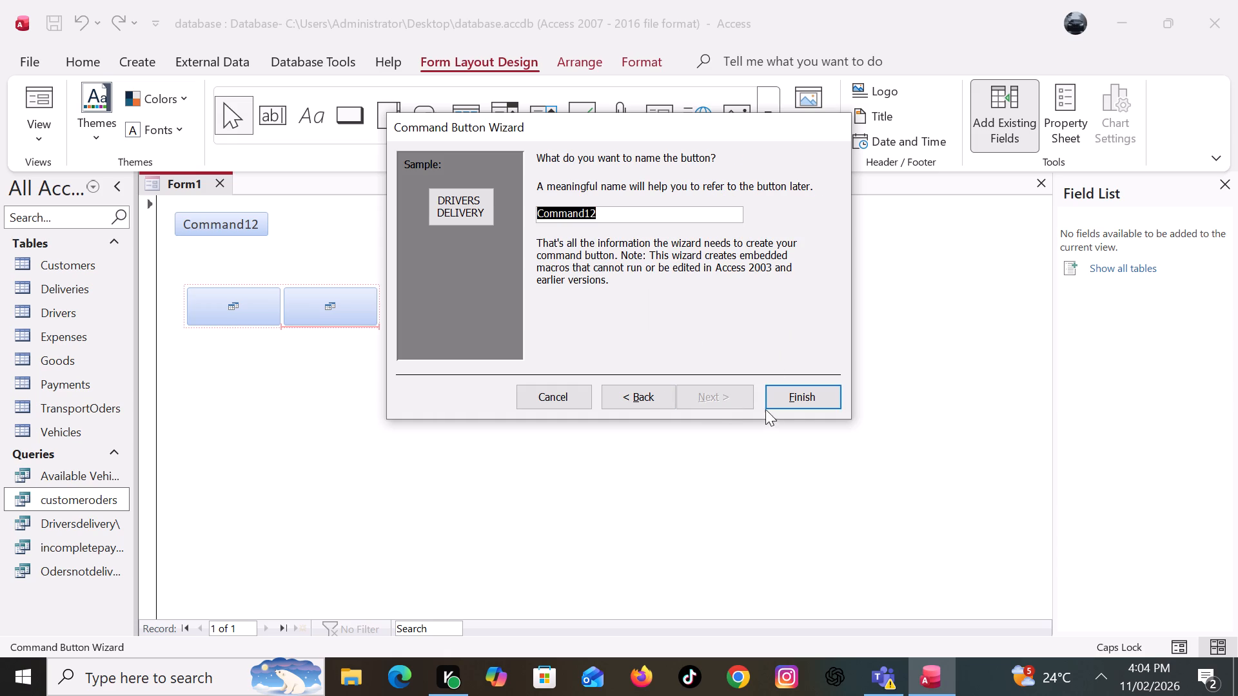
{"action": "left_click", "coordinate": [803, 395]}
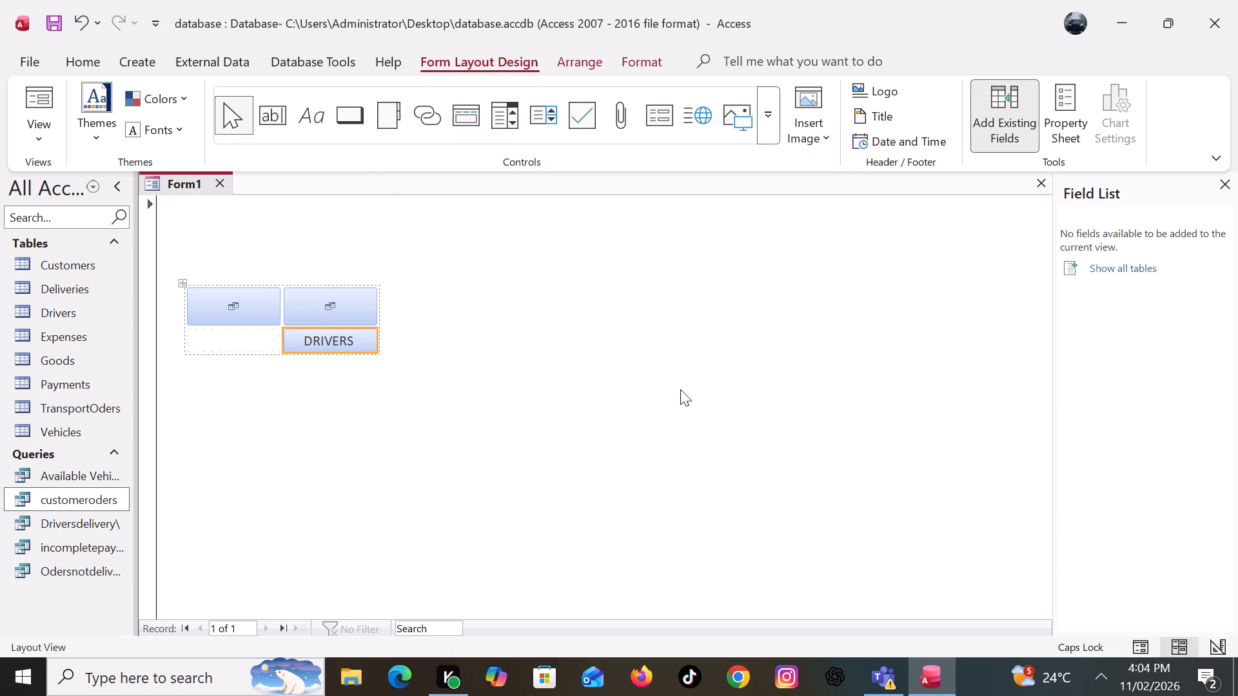
Widen the DRIVERS DELIVERY button to about three times its width so its whole caption fits on one line.
{"action": "left_click_drag", "start_coordinate": [376, 350], "coordinate": [559, 389]}
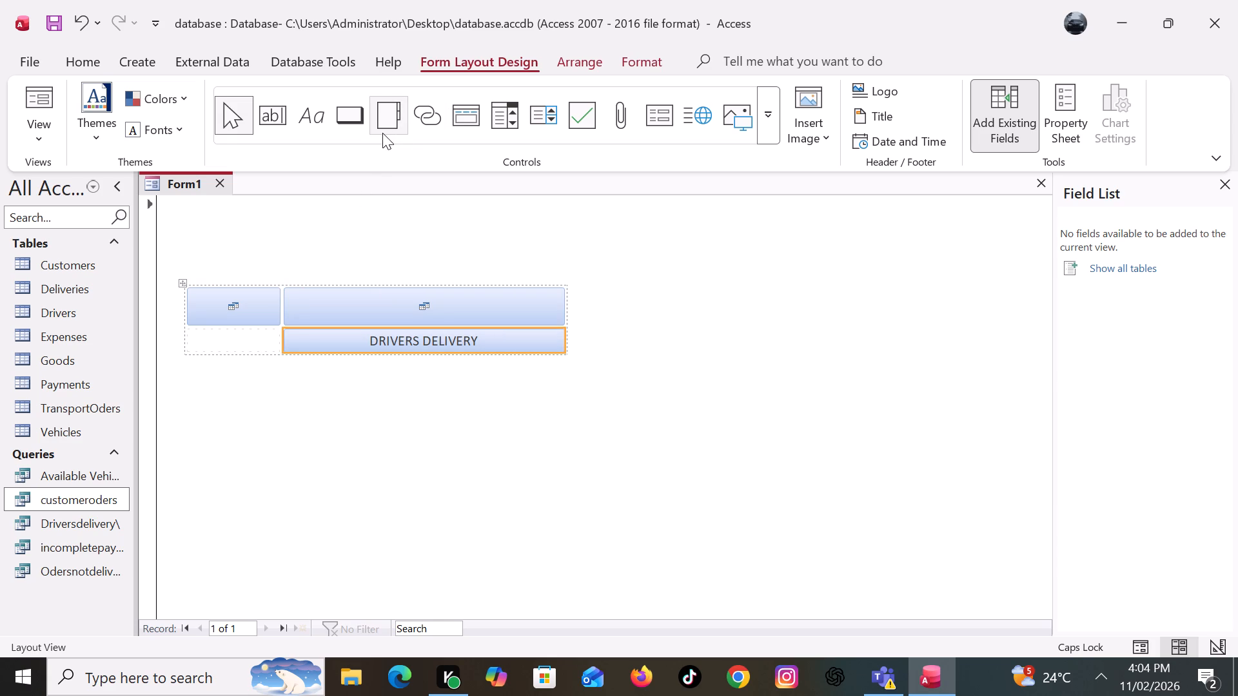
Insert a fourth command button below the DRIVERS DELIVERY button and set it to run the incompletepayments query.
{"action": "left_click", "coordinate": [355, 110]}
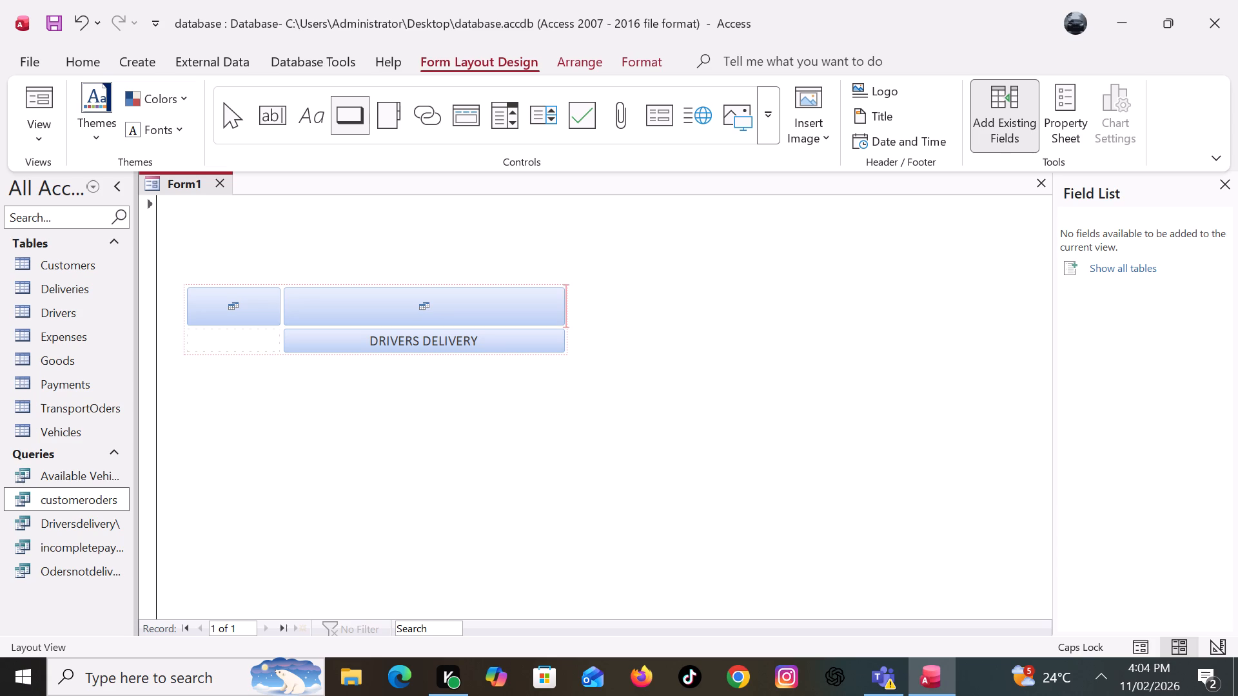
{"action": "left_click_drag", "start_coordinate": [630, 304], "coordinate": [634, 492]}
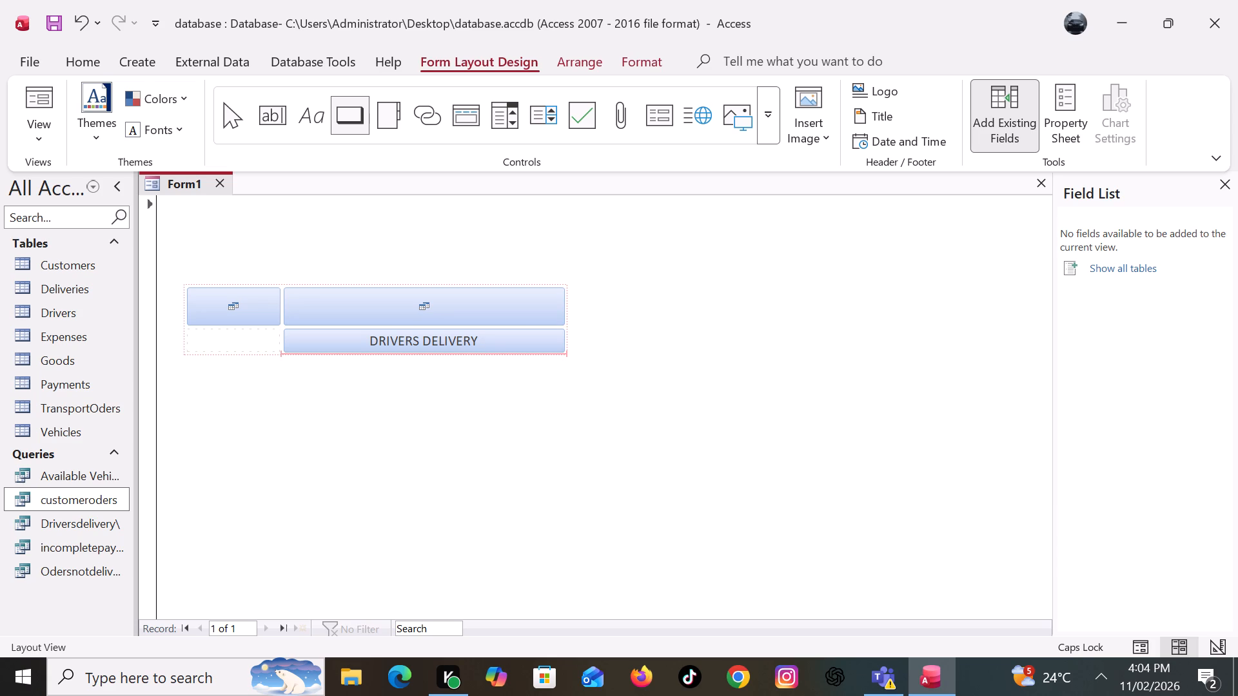
{"action": "left_click_drag", "start_coordinate": [634, 492], "coordinate": [618, 434]}
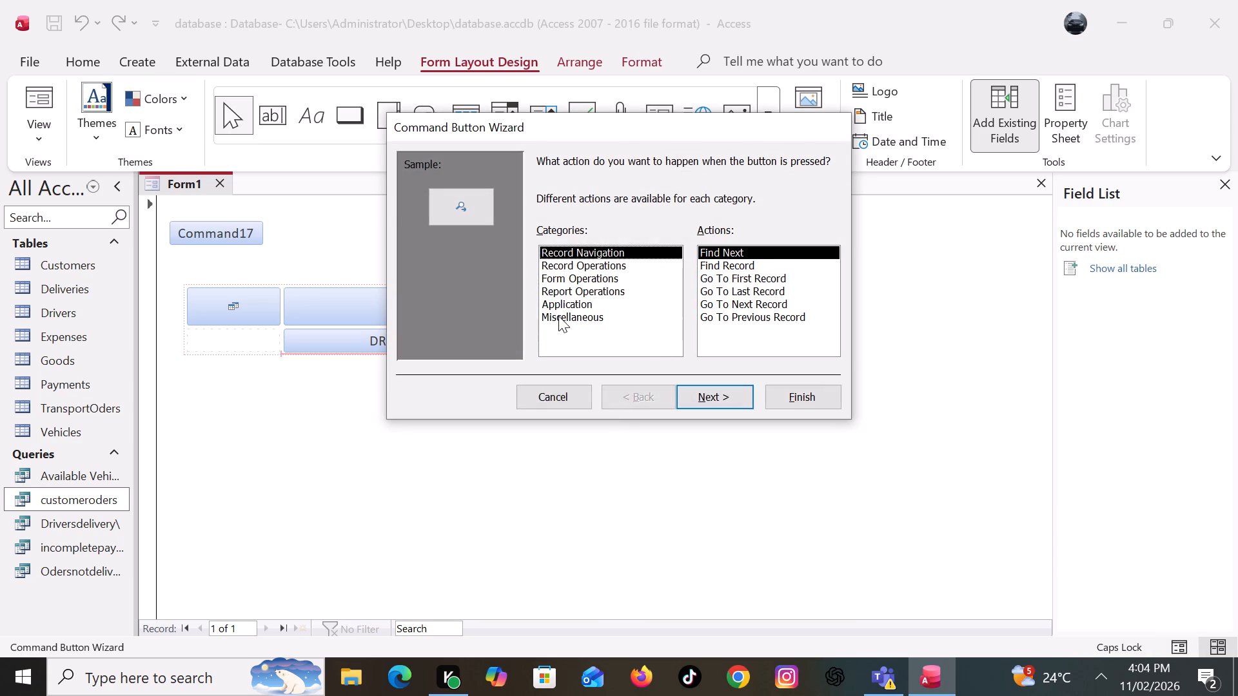
{"action": "left_click", "coordinate": [561, 316]}
{"action": "left_click", "coordinate": [734, 289]}
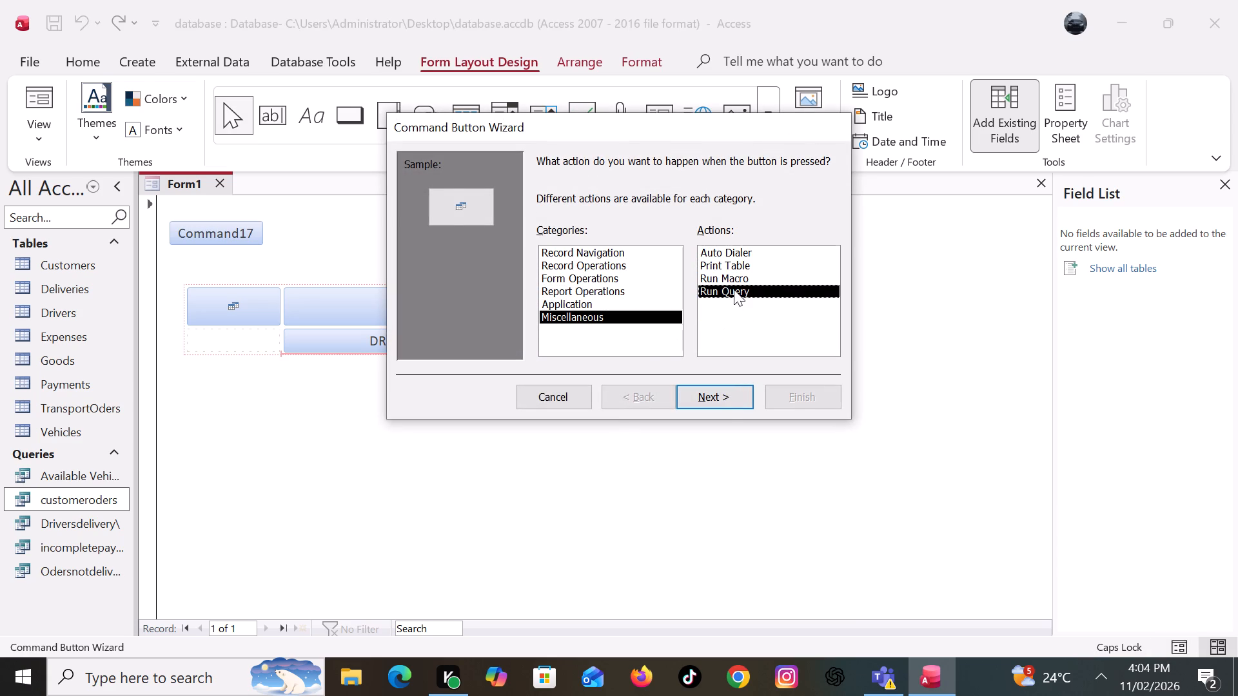
{"action": "left_click", "coordinate": [721, 399]}
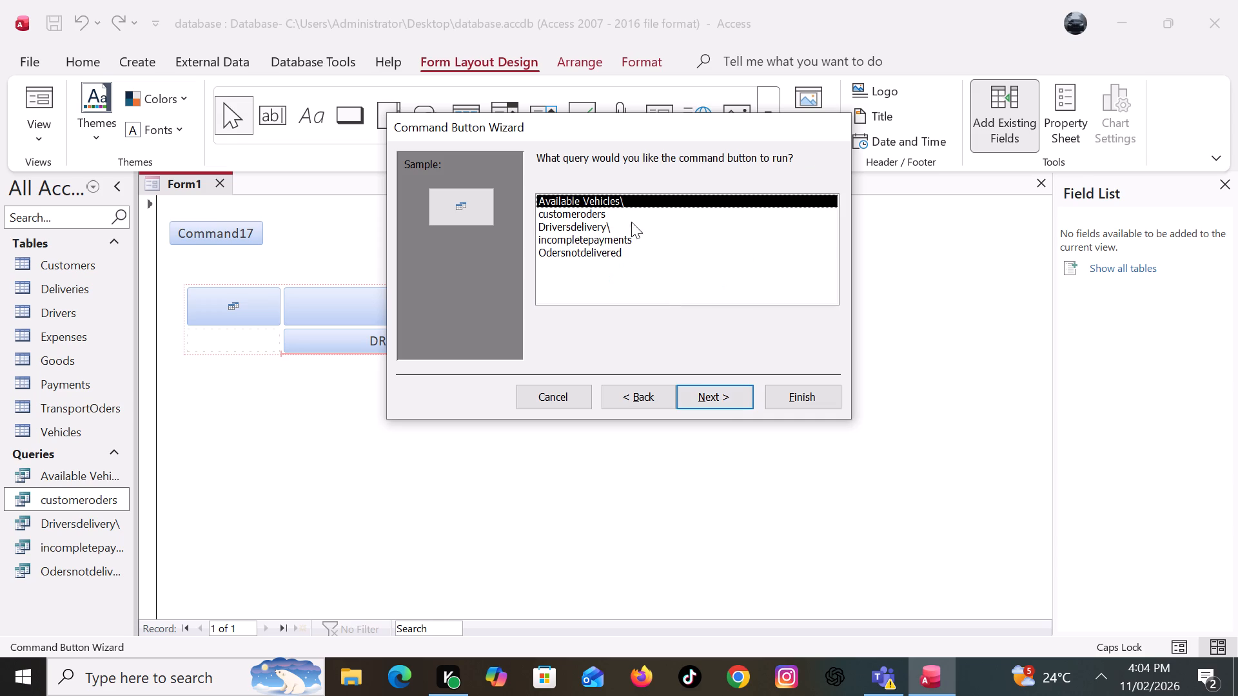
{"action": "left_click", "coordinate": [603, 244]}
{"action": "left_click", "coordinate": [713, 393]}
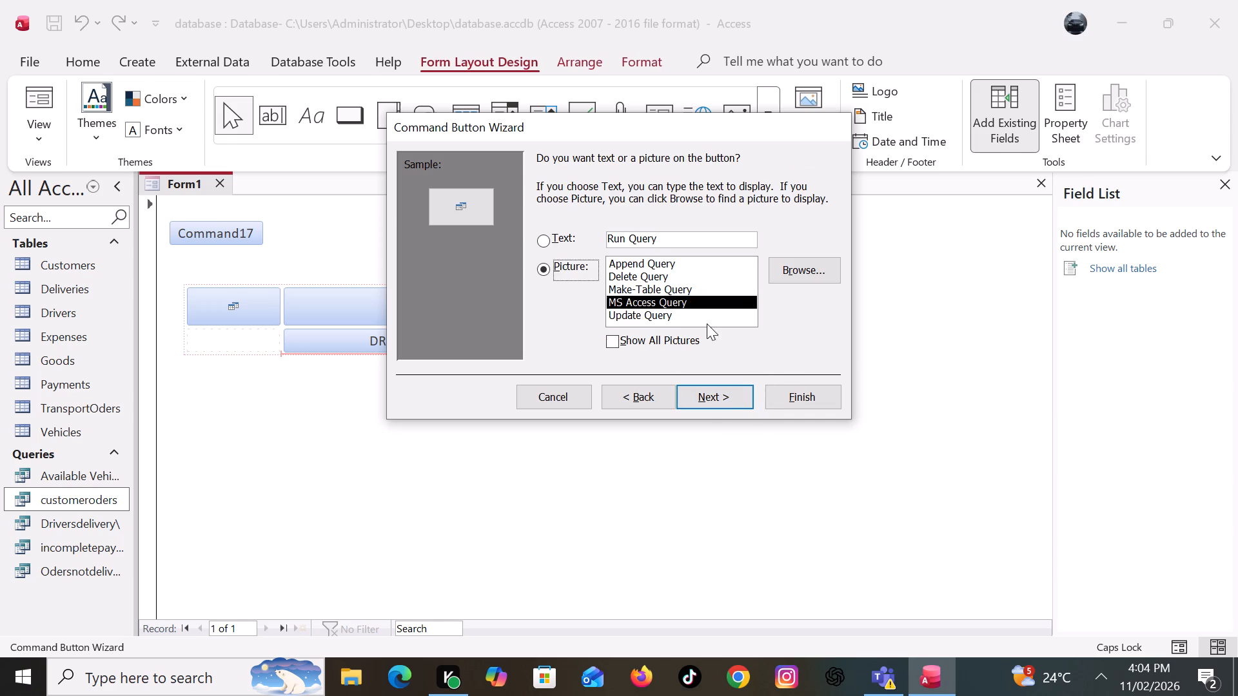
Give the new button the text INCOMPLETE PAYMENTS instead of a picture, and finish it with the default button name.
{"action": "left_click", "coordinate": [542, 238]}
{"action": "left_click", "coordinate": [676, 240]}
{"action": "key", "text": "BackSpace"}
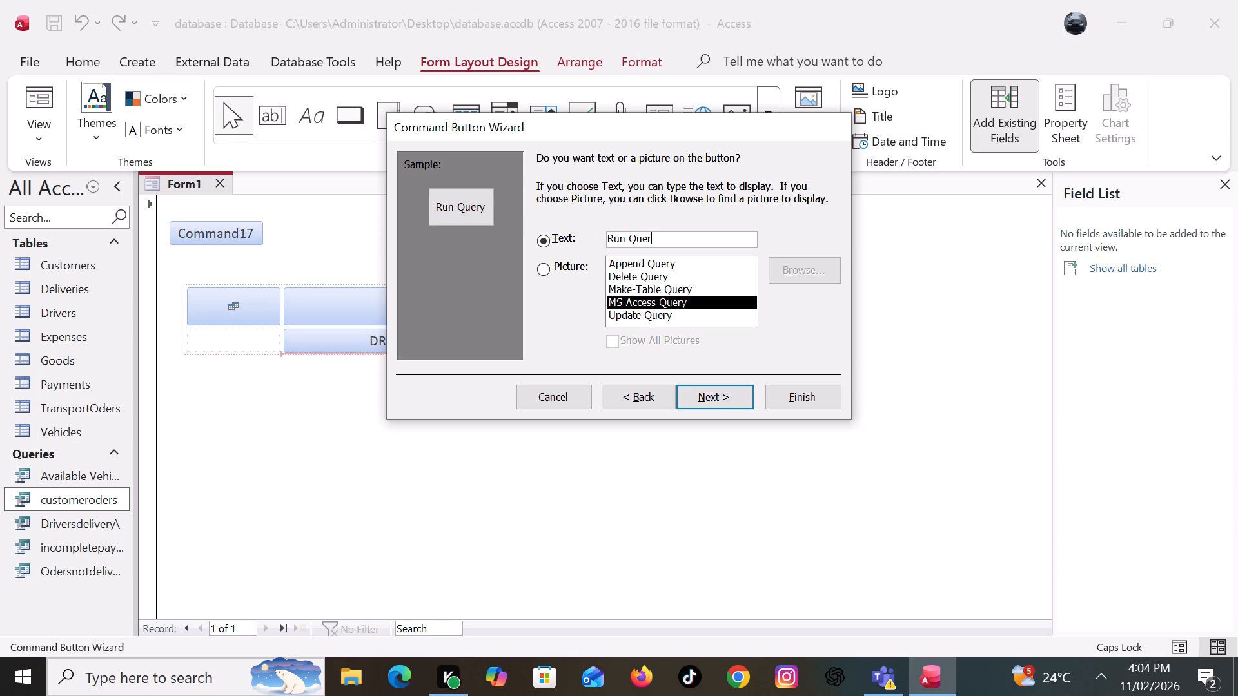
{"action": "key", "text": "BackSpace"}
{"action": "key", "text": "BackSpace"}
{"action": "key", "text": "BackSpace"}
{"action": "key", "text": "BackSpace"}
{"action": "key", "text": "BackSpace"}
{"action": "key", "text": "BackSpace"}
{"action": "key", "text": "BackSpace"}
{"action": "key", "text": "BackSpace"}
{"action": "key", "text": "BackSpace"}
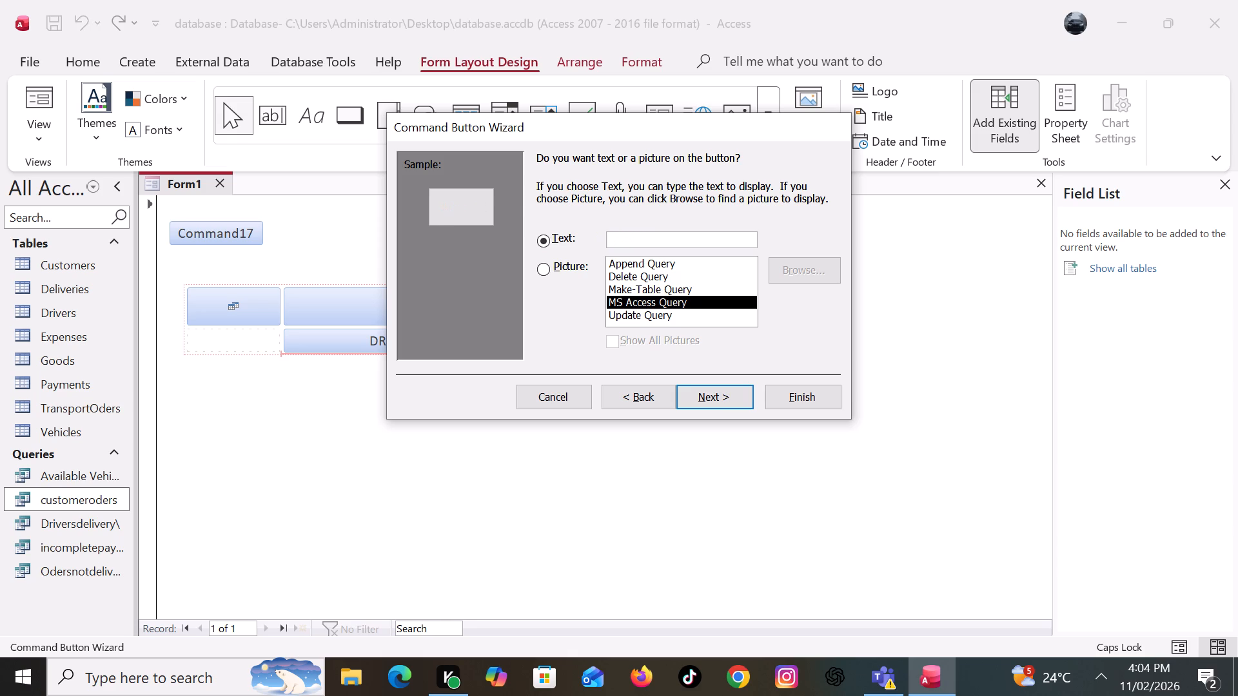
{"action": "type", "text": "INCOMPLETE"}
{"action": "key", "text": "space"}
{"action": "type", "text": "PAYMENTS"}
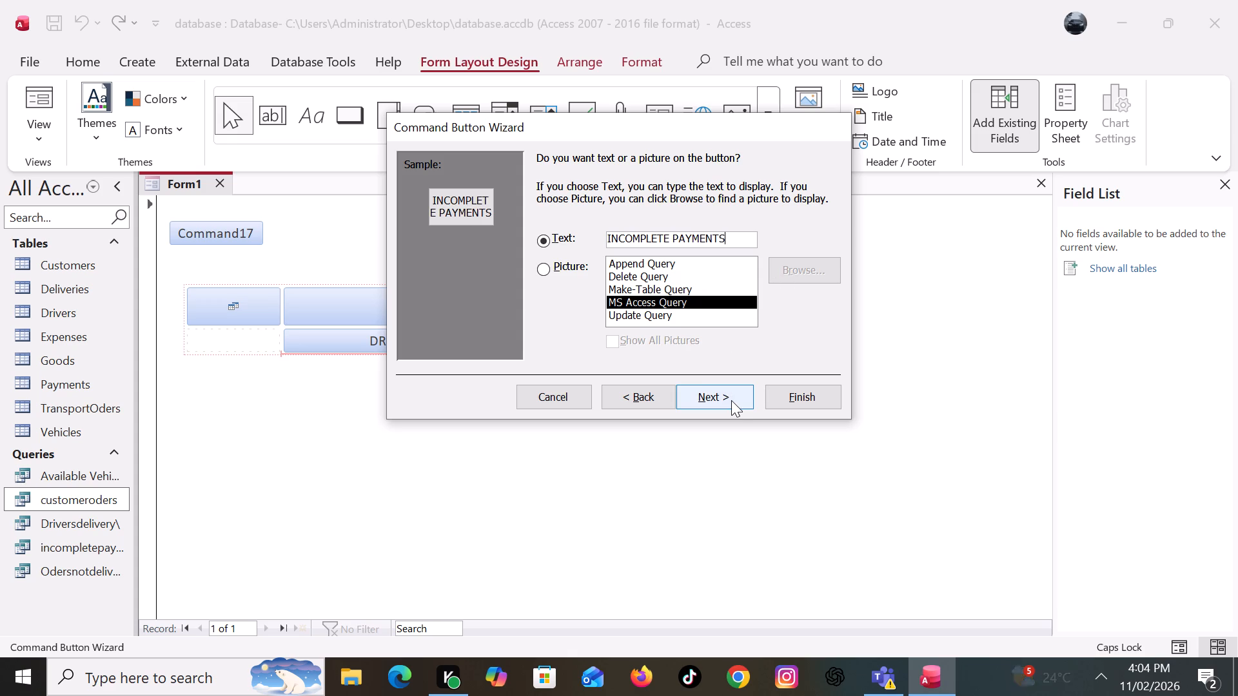
{"action": "left_click", "coordinate": [731, 400]}
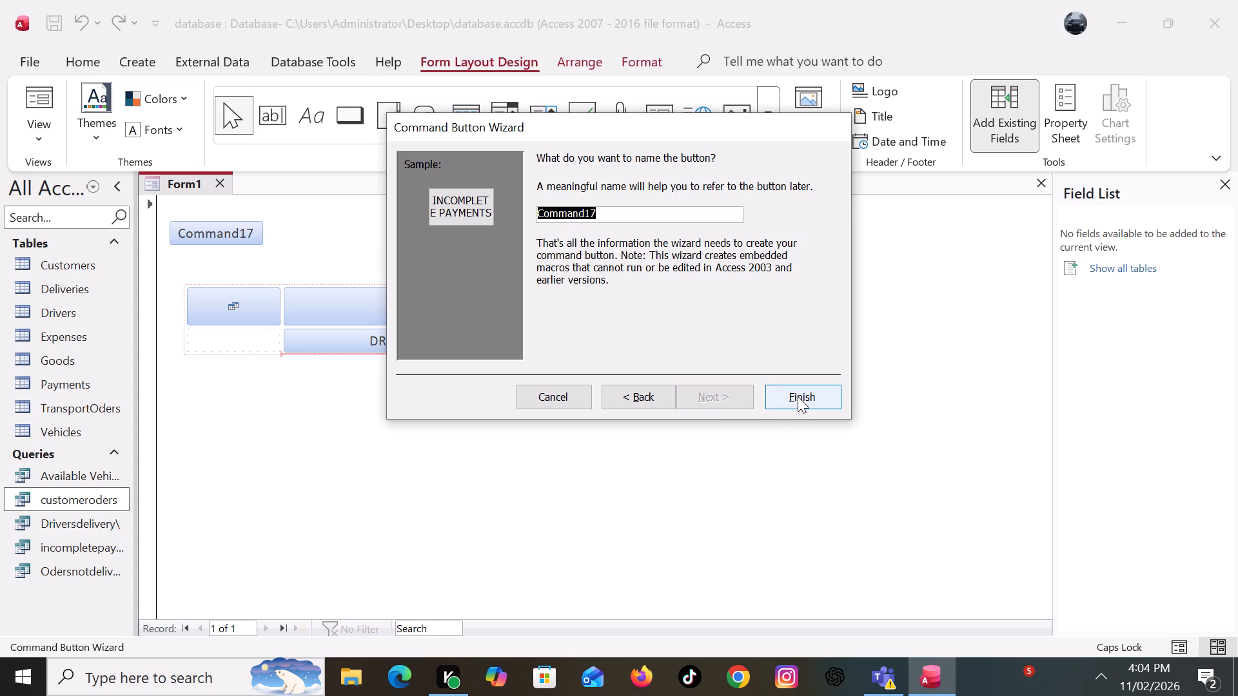
{"action": "left_click", "coordinate": [798, 396]}
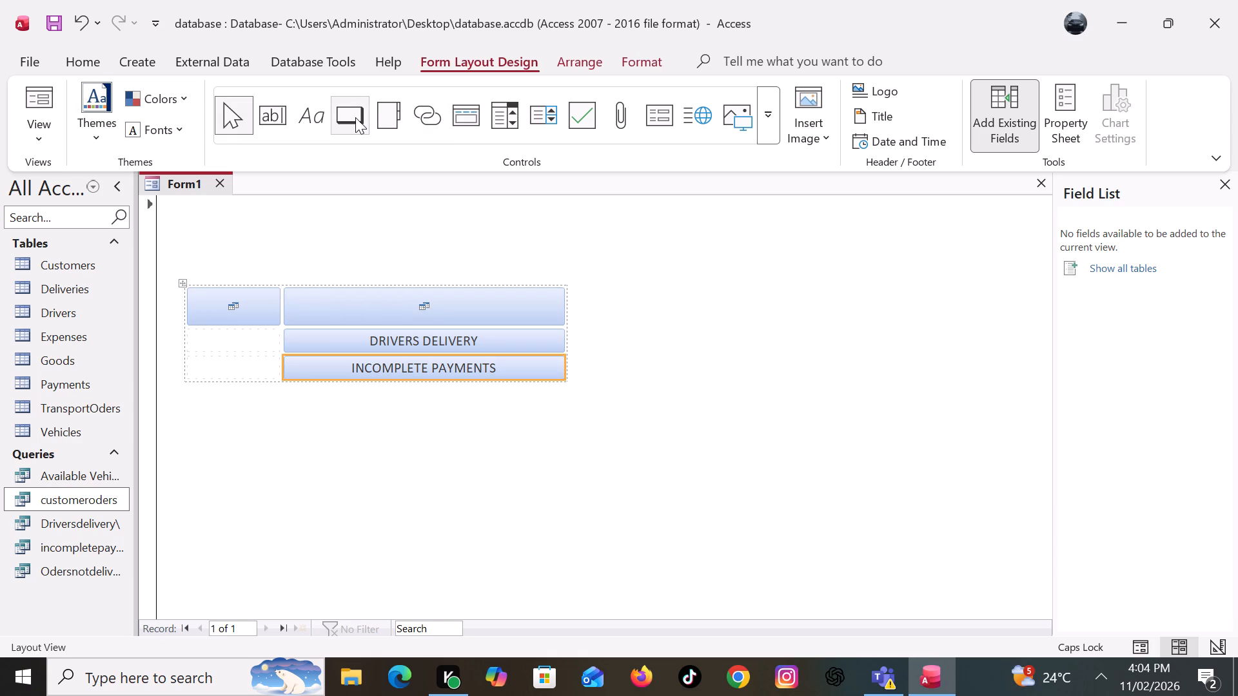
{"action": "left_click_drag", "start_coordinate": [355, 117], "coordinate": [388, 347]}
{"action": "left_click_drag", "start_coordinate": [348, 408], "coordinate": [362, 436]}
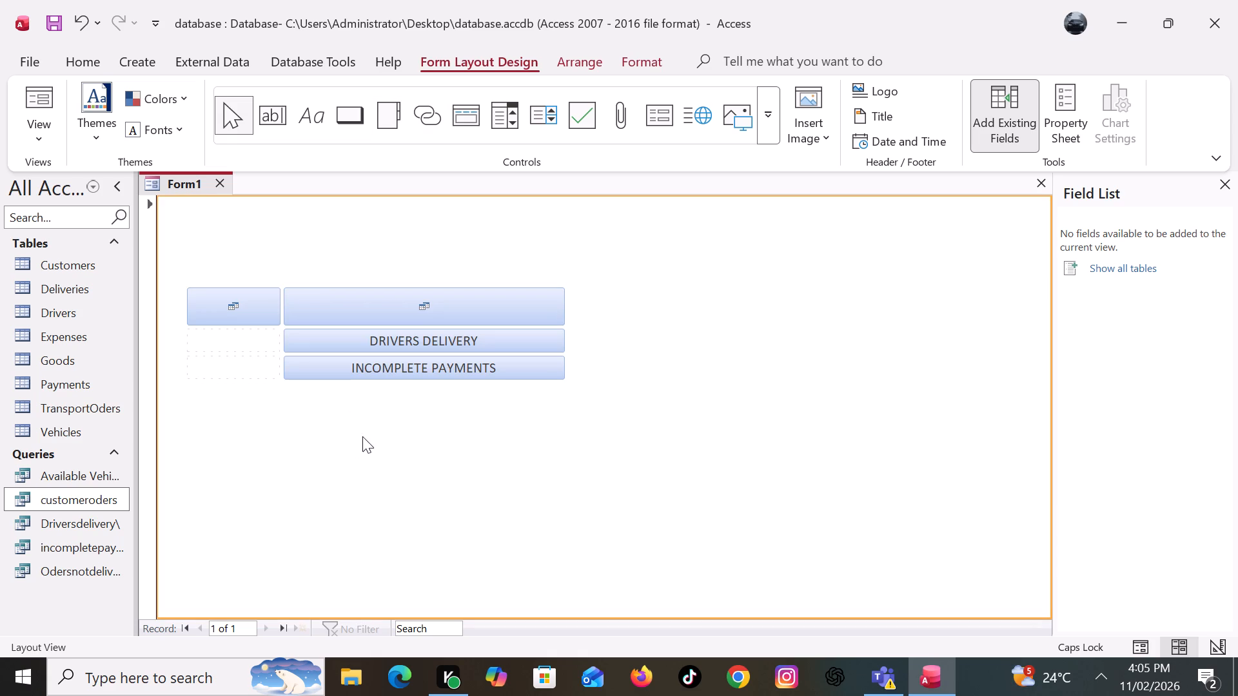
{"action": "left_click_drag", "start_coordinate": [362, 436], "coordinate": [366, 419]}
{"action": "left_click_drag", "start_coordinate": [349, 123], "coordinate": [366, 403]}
Insert a fifth command button beside the DRIVERS DELIVERY button and set it to run the Odersnotdelivered query.
{"action": "left_click", "coordinate": [352, 110]}
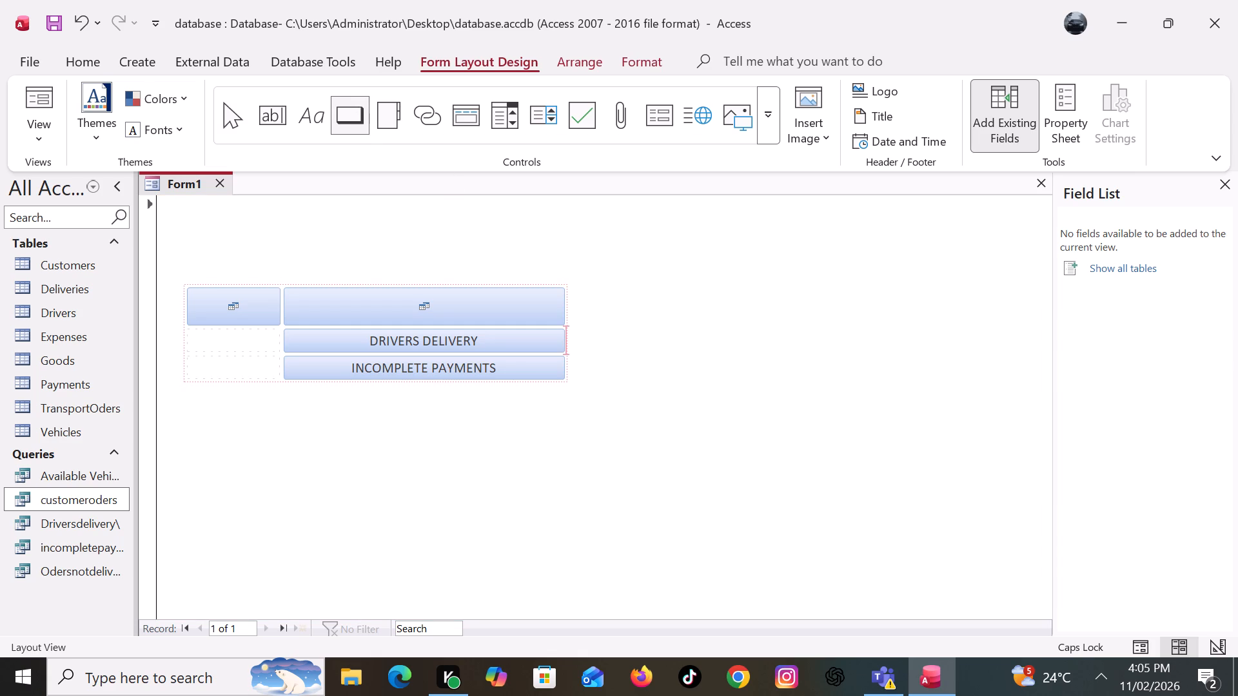
{"action": "left_click_drag", "start_coordinate": [617, 299], "coordinate": [705, 331]}
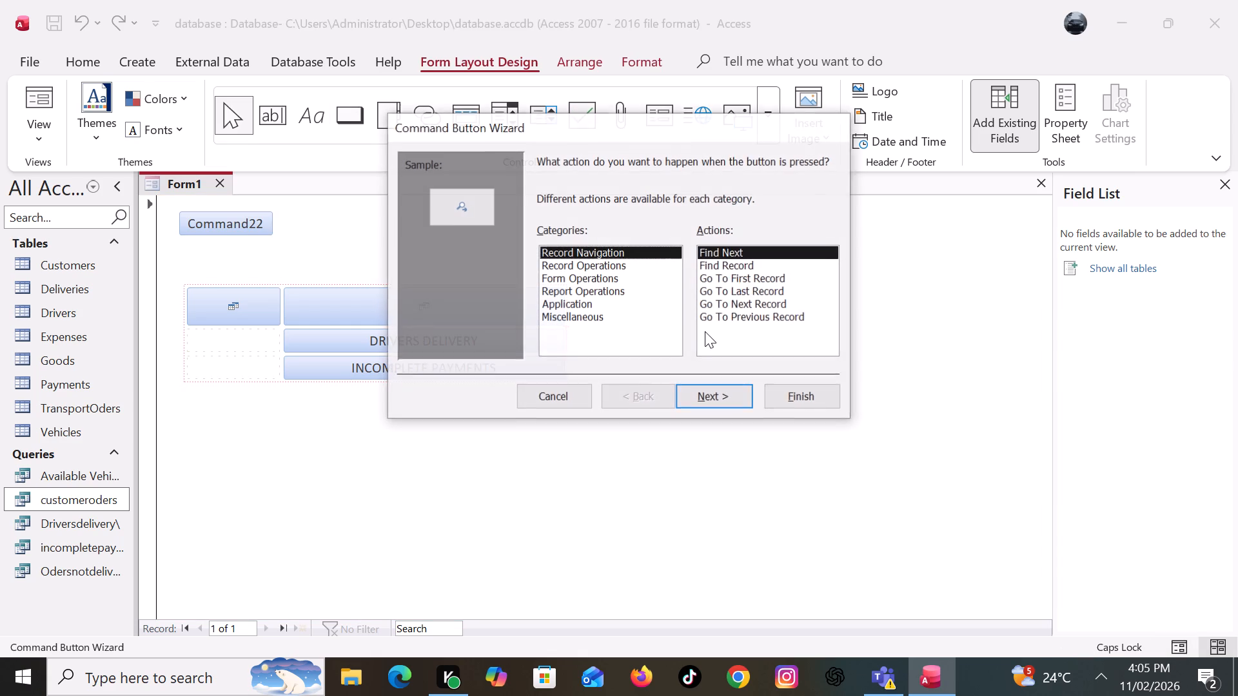
{"action": "left_click", "coordinate": [567, 320]}
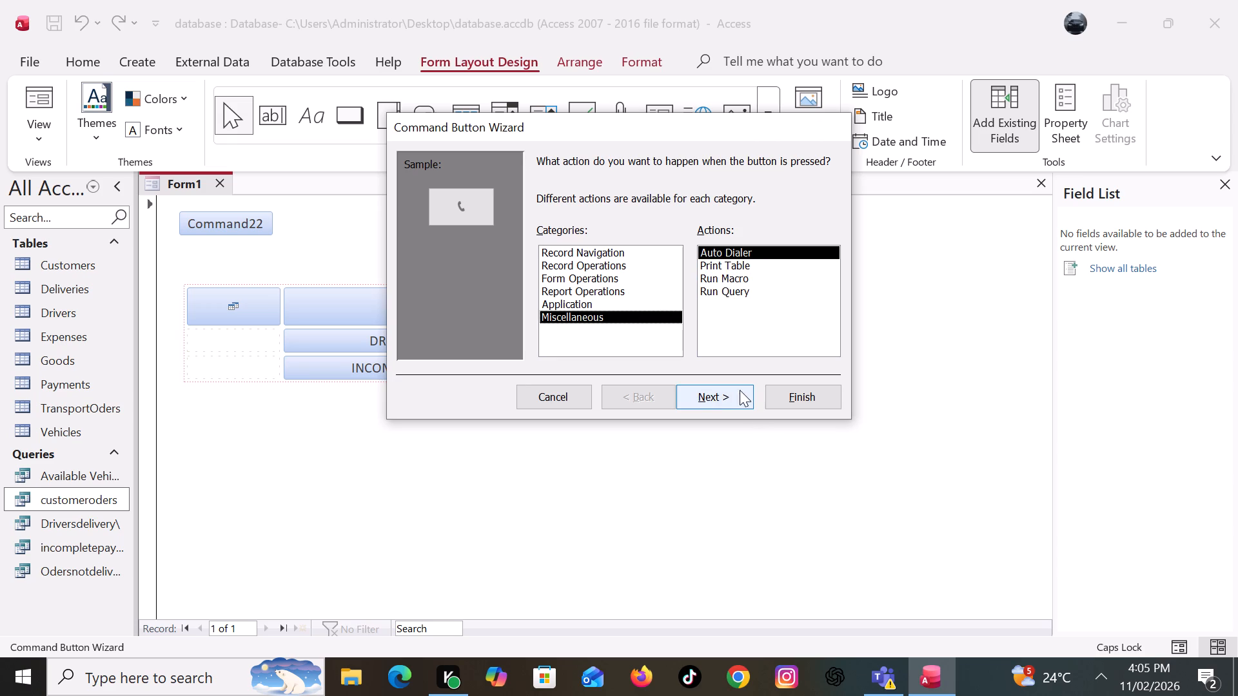
{"action": "left_click", "coordinate": [712, 296]}
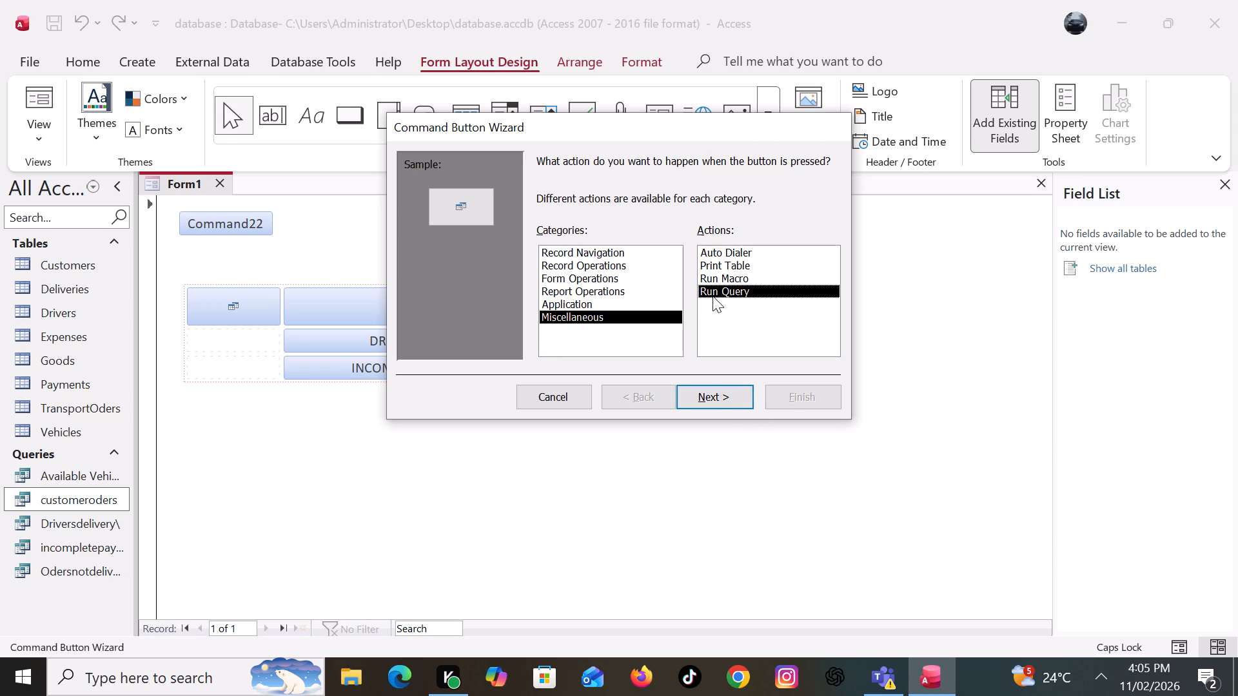
{"action": "left_click", "coordinate": [711, 399]}
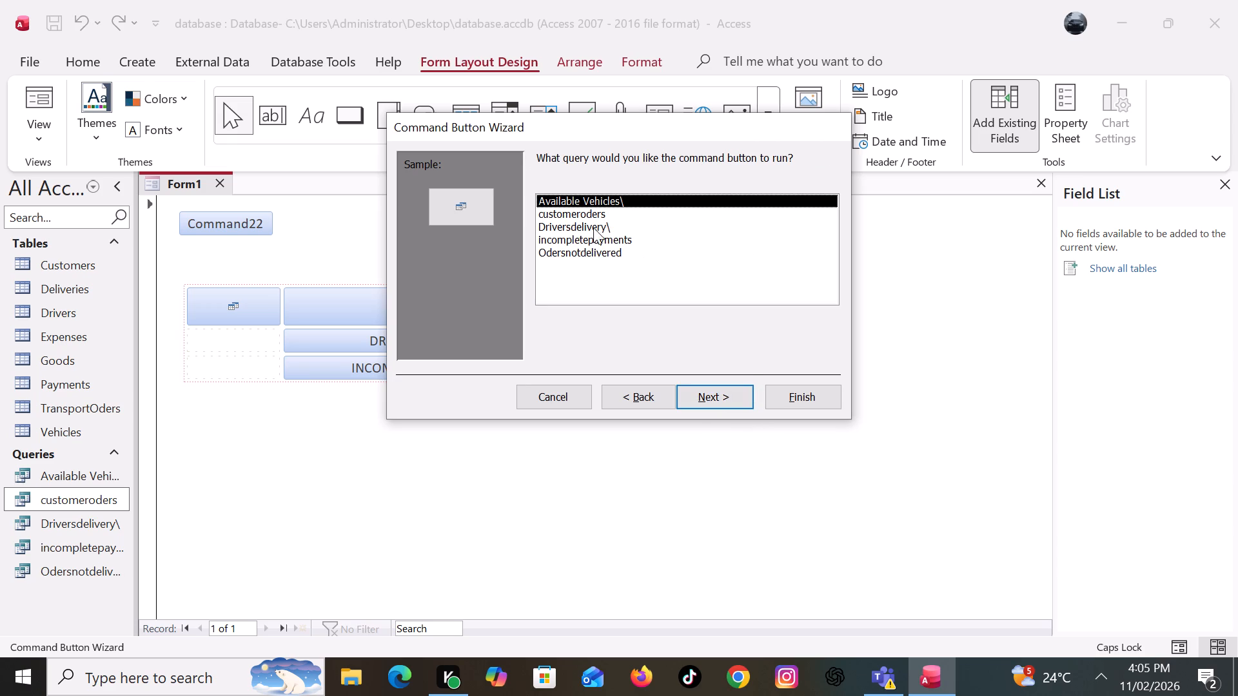
{"action": "left_click", "coordinate": [589, 254]}
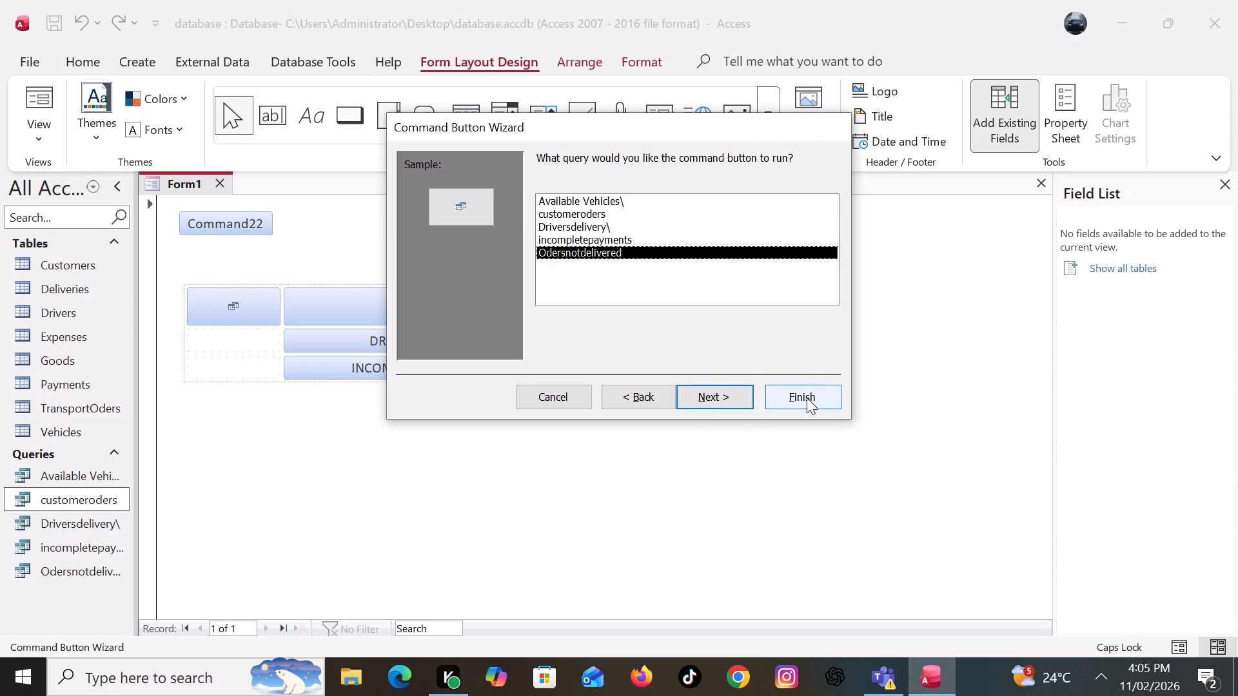
{"action": "left_click", "coordinate": [712, 394]}
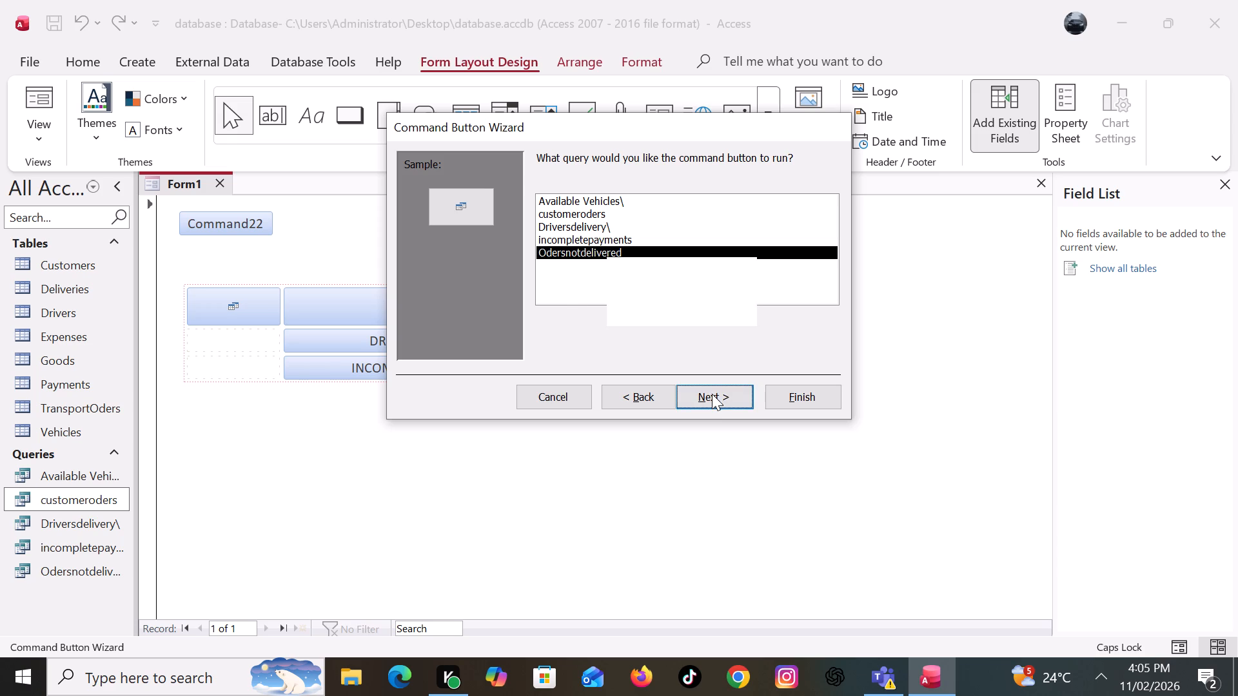
Give the new button the text ODERS NOT DELIVERED instead of a picture, and finish it with the default button name.
{"action": "left_click", "coordinate": [676, 235]}
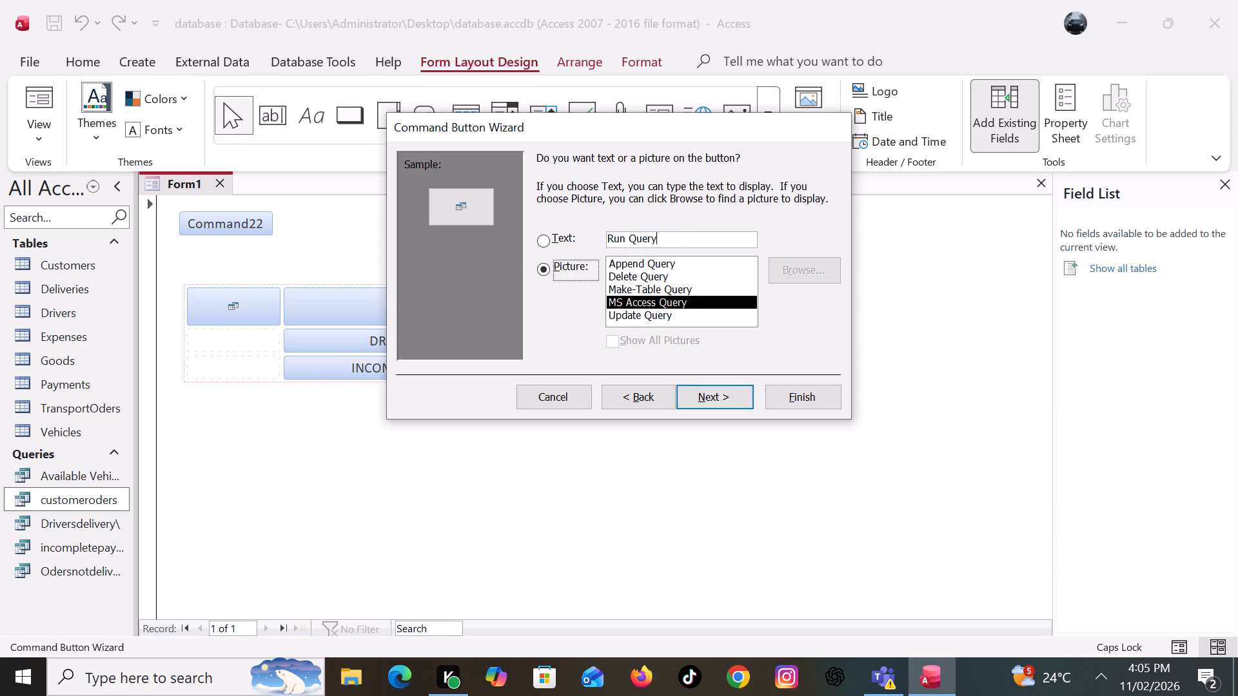
{"action": "key", "text": "BackSpace"}
{"action": "key", "text": "BackSpace"}
{"action": "key", "text": "BackSpace"}
{"action": "key", "text": "BackSpace"}
{"action": "key", "text": "BackSpace"}
{"action": "key", "text": "BackSpace"}
{"action": "key", "text": "BackSpace"}
{"action": "key", "text": "BackSpace"}
{"action": "key", "text": "BackSpace"}
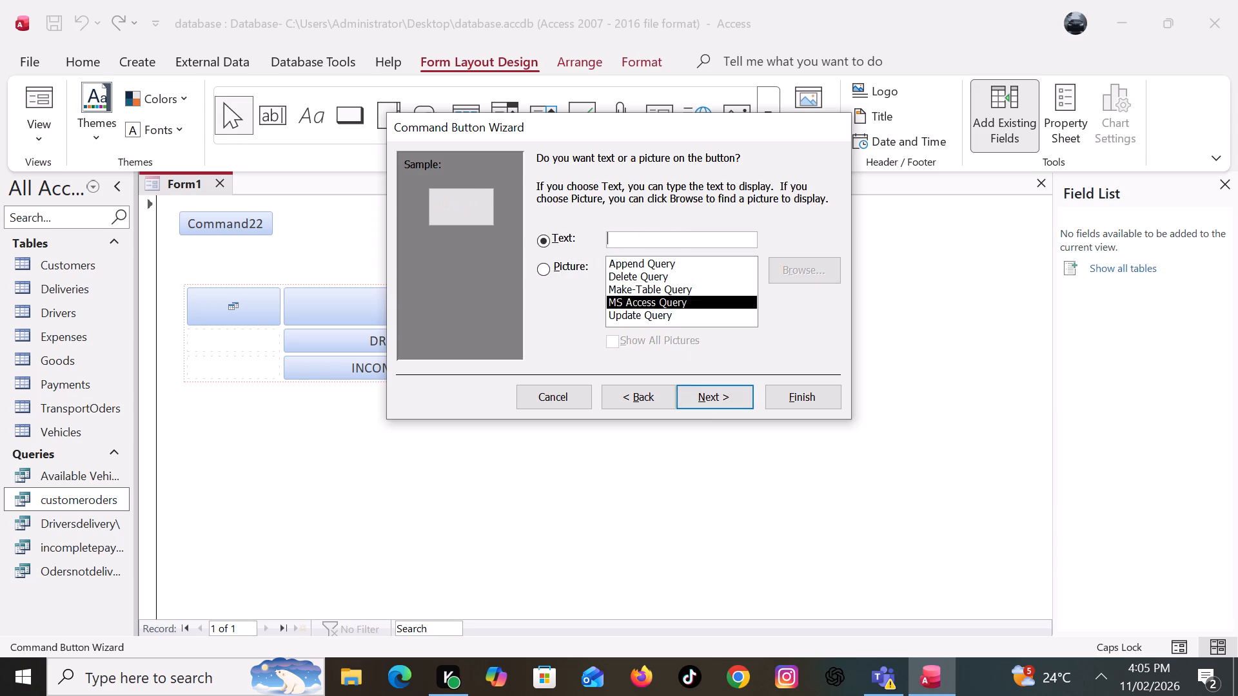
{"action": "type", "text": "ODERS NOT DELIVERED"}
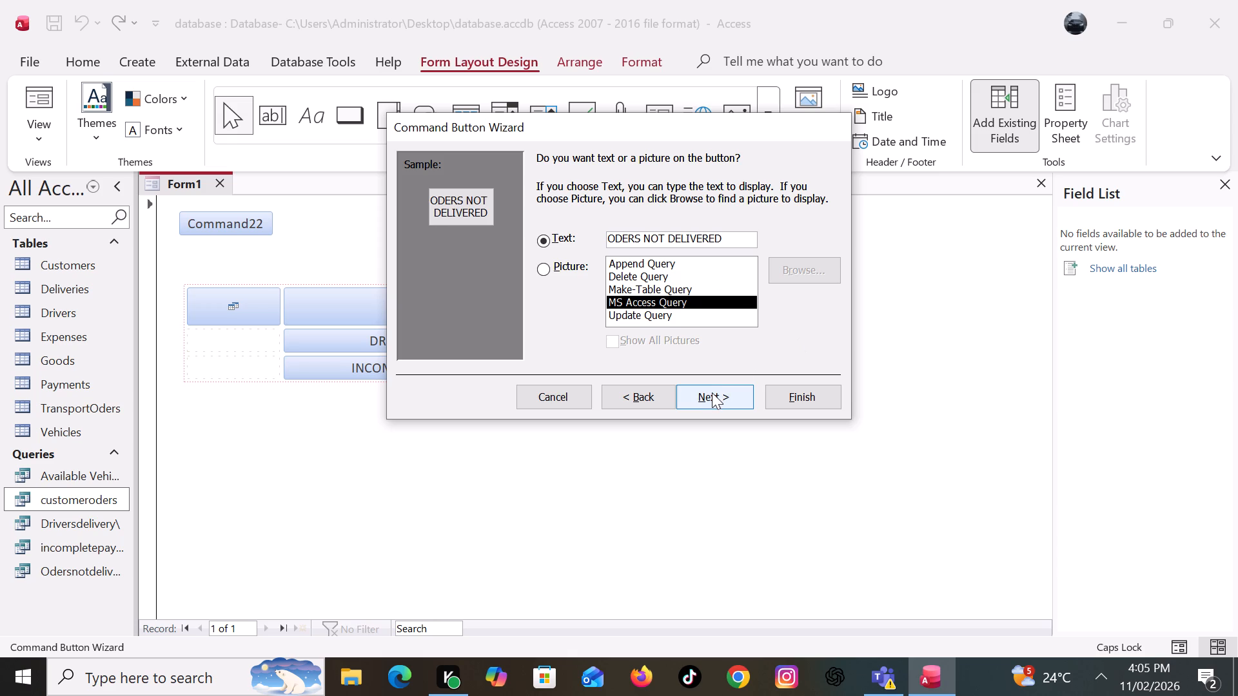
{"action": "left_click", "coordinate": [795, 396]}
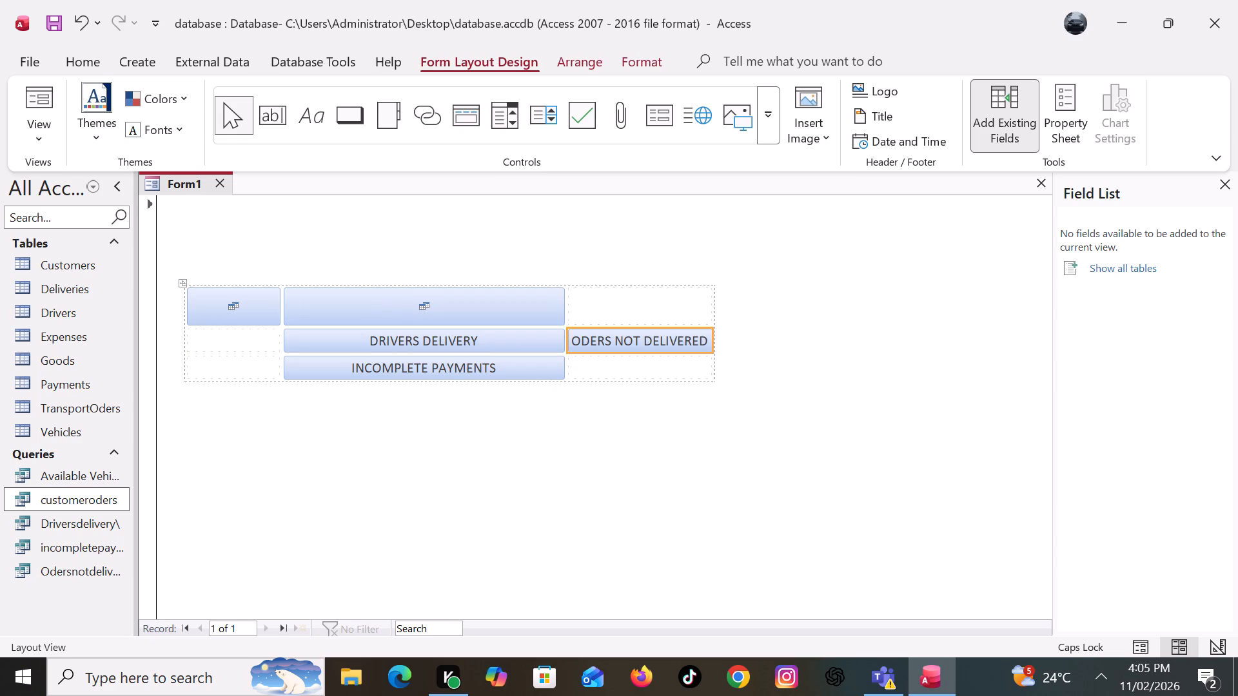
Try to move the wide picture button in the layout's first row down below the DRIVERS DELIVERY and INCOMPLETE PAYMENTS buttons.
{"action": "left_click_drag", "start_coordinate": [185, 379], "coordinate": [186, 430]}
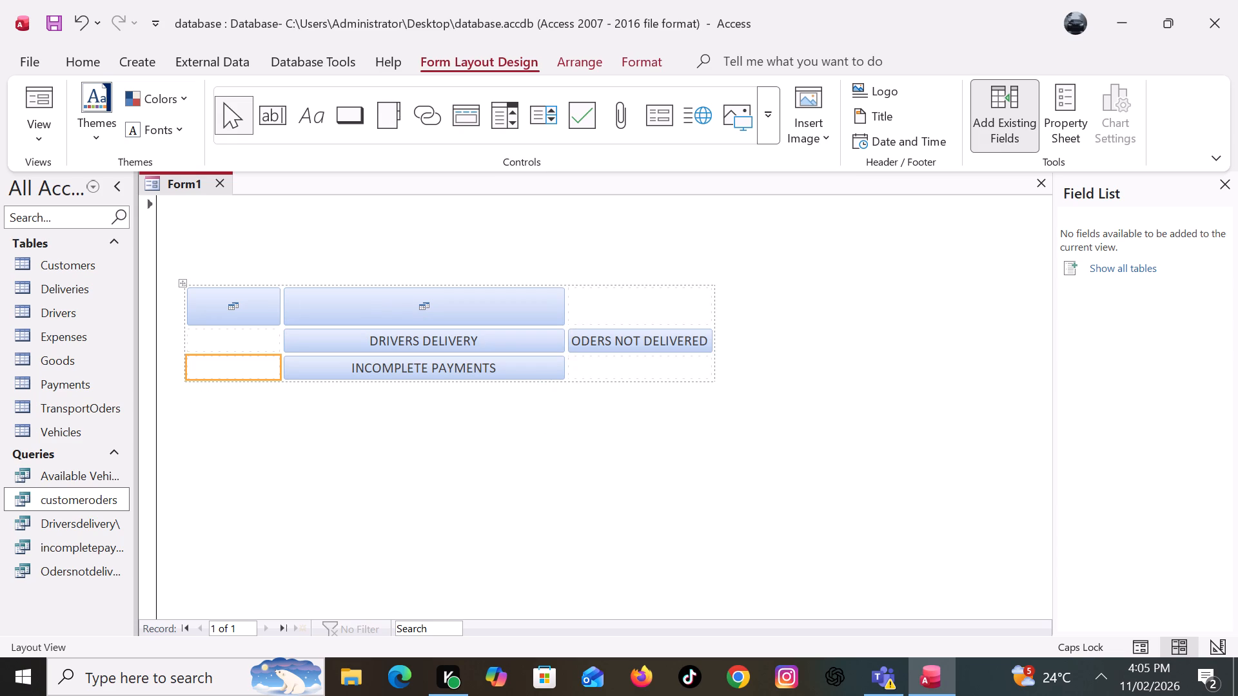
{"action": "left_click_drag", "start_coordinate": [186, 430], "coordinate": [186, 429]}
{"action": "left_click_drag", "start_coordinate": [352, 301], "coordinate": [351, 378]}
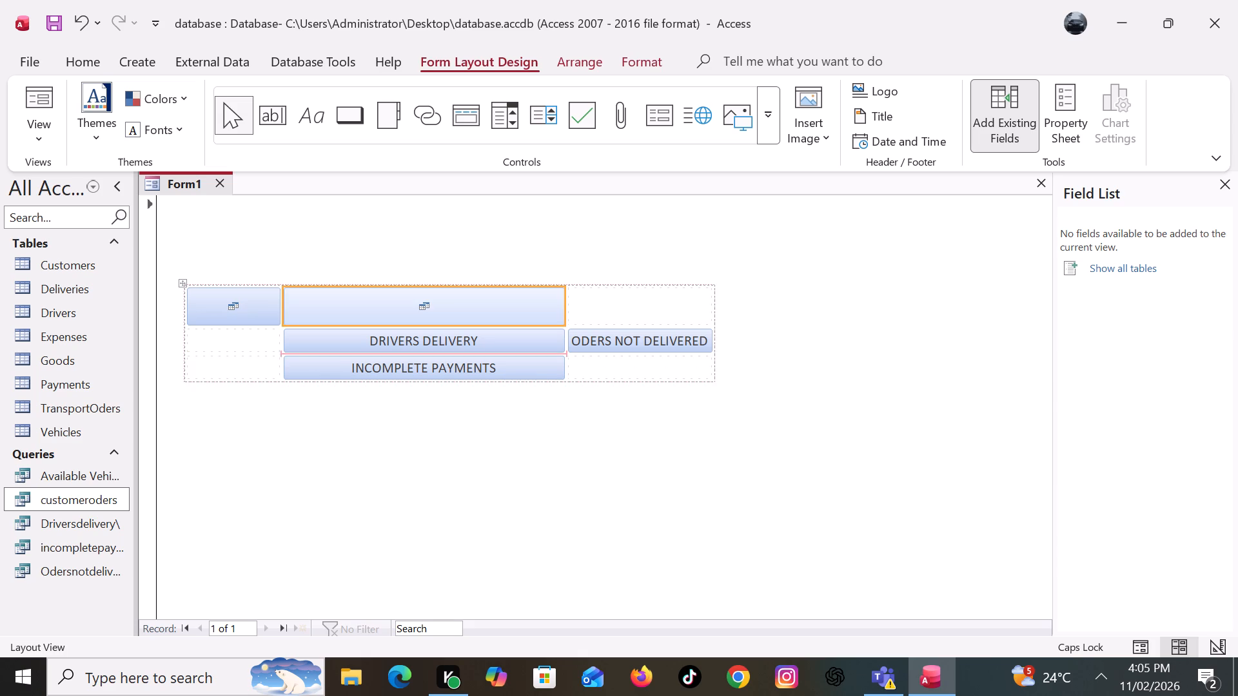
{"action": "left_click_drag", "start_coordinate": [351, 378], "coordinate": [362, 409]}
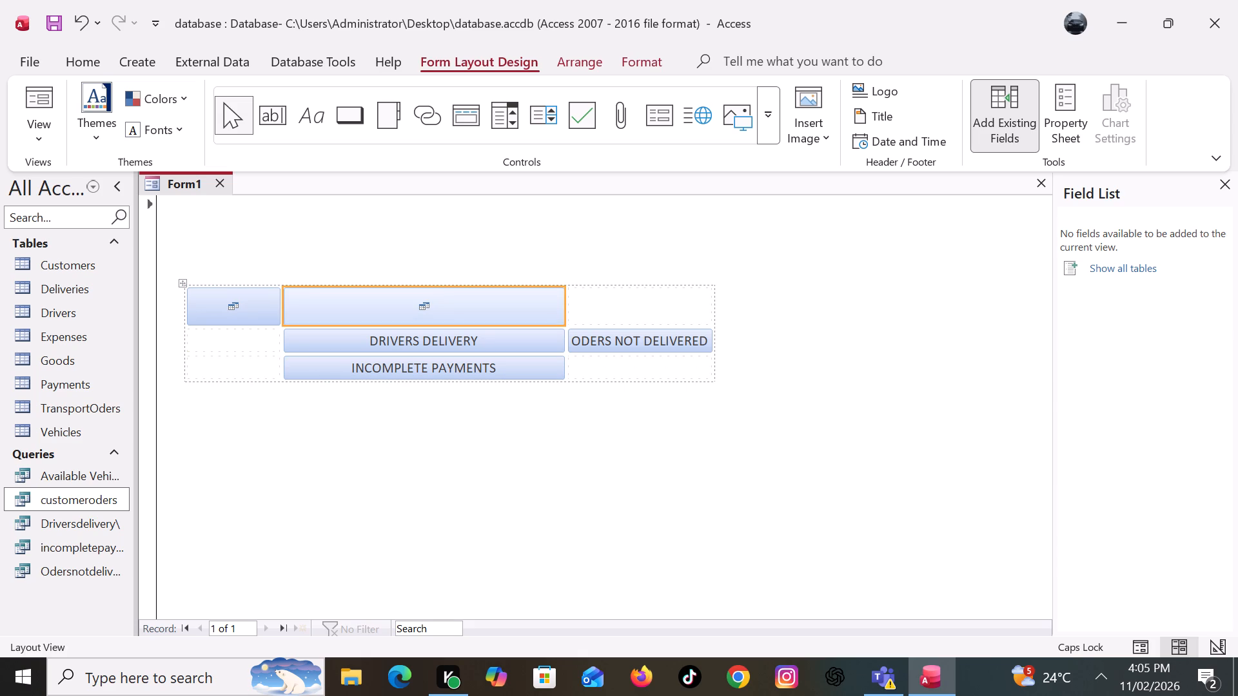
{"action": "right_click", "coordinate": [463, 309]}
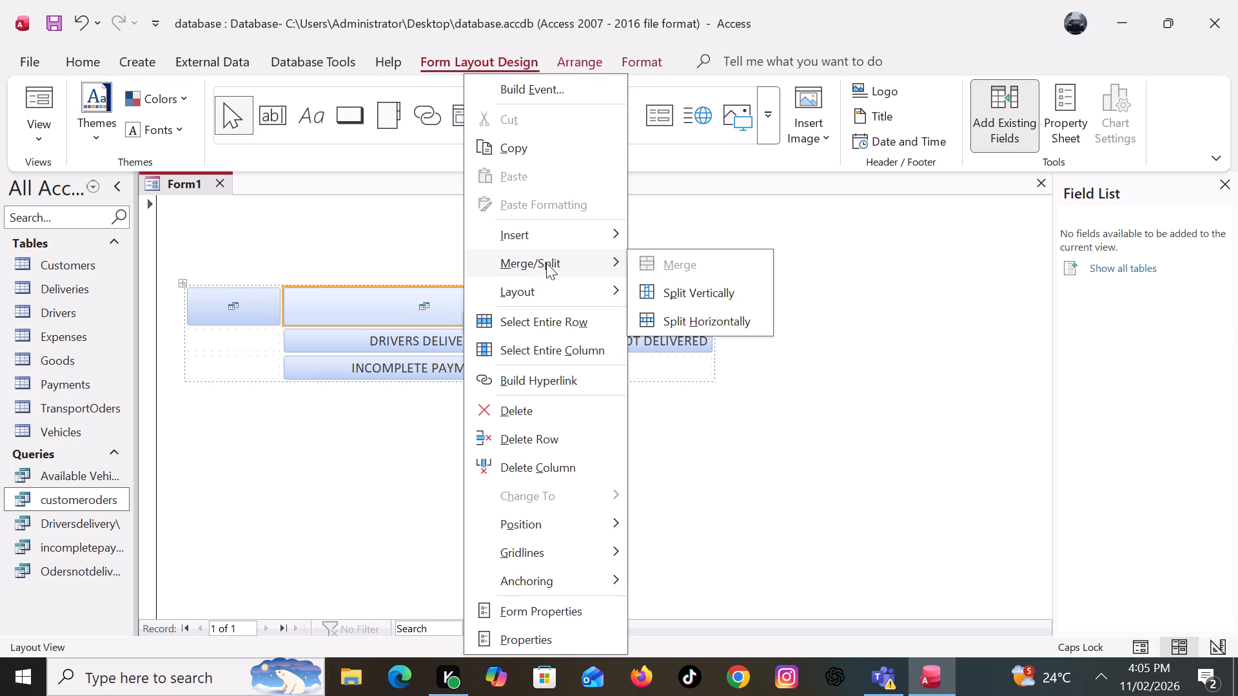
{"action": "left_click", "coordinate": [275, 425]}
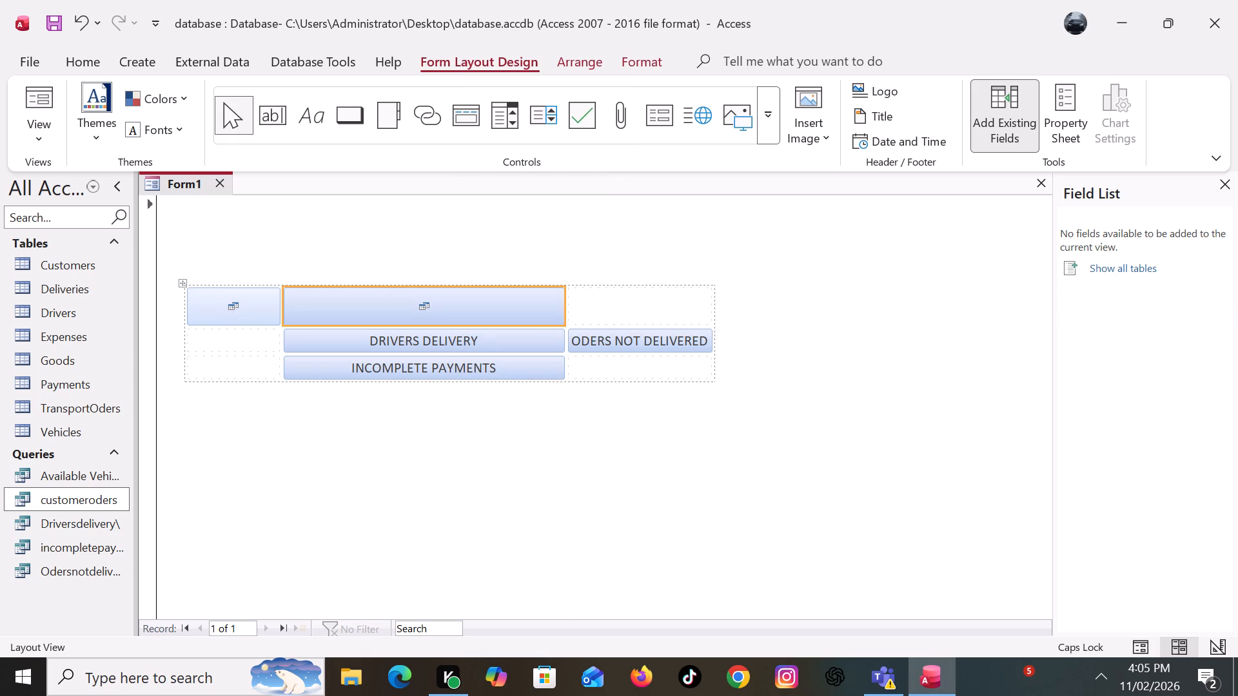
Move the whole button layout up to just below the top edge of the form.
{"action": "left_click_drag", "start_coordinate": [182, 279], "coordinate": [176, 220]}
{"action": "left_click", "coordinate": [176, 220]}
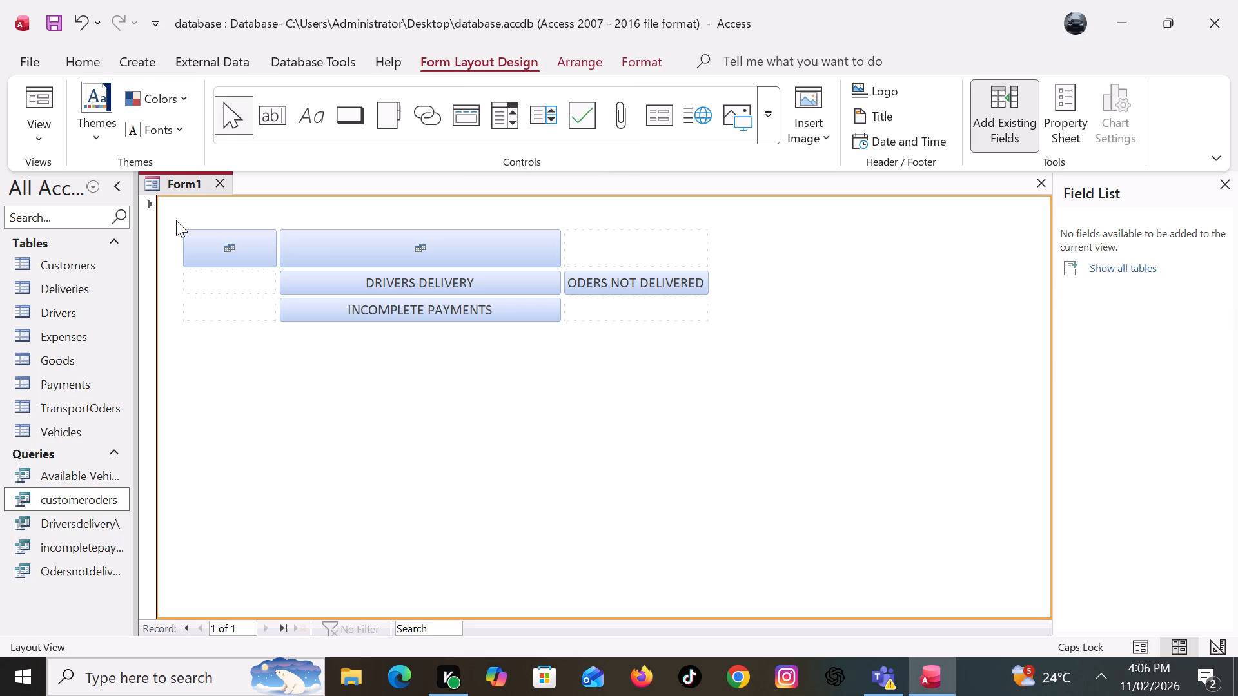
Move the whole button layout down to about 3.2 inches below the form's top edge.
{"action": "left_click", "coordinate": [222, 259]}
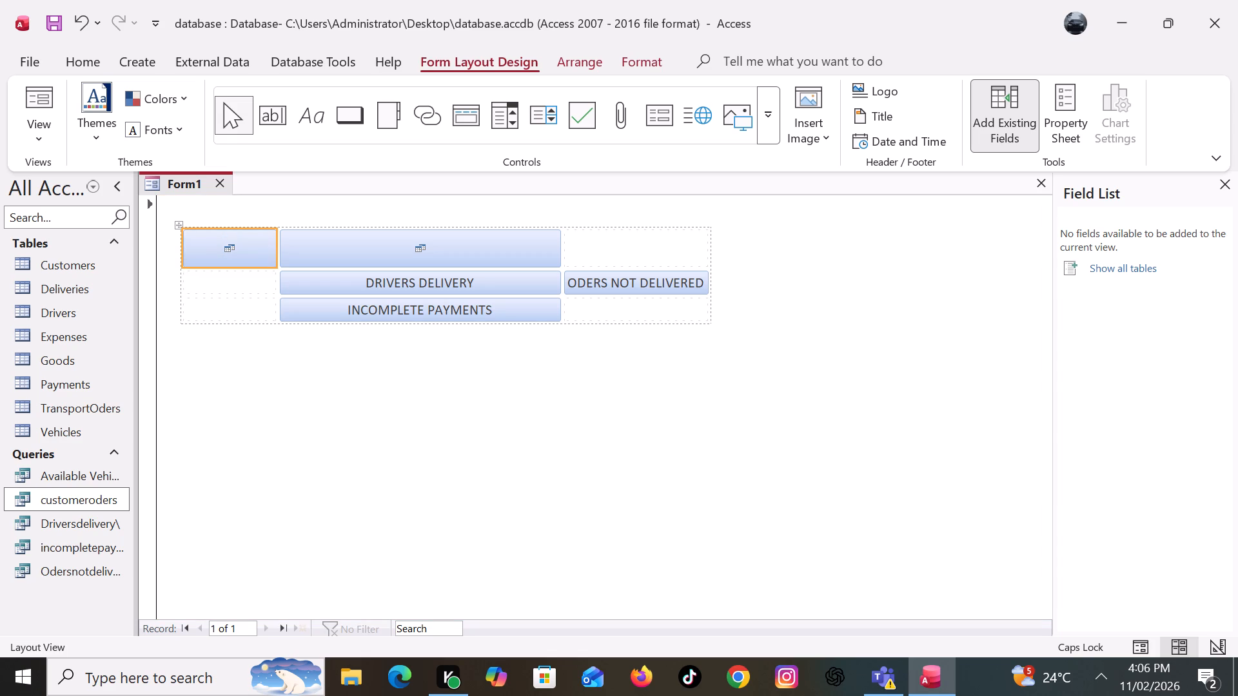
{"action": "left_click_drag", "start_coordinate": [176, 222], "coordinate": [196, 396]}
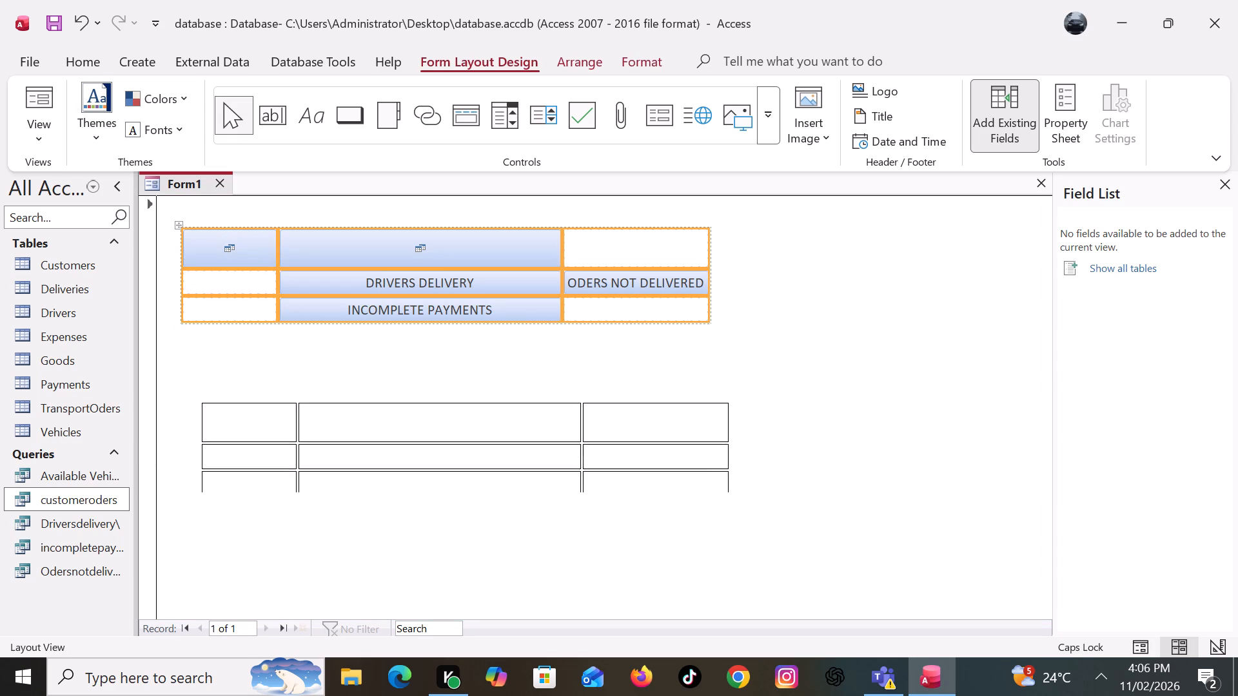
{"action": "left_click_drag", "start_coordinate": [196, 396], "coordinate": [201, 491]}
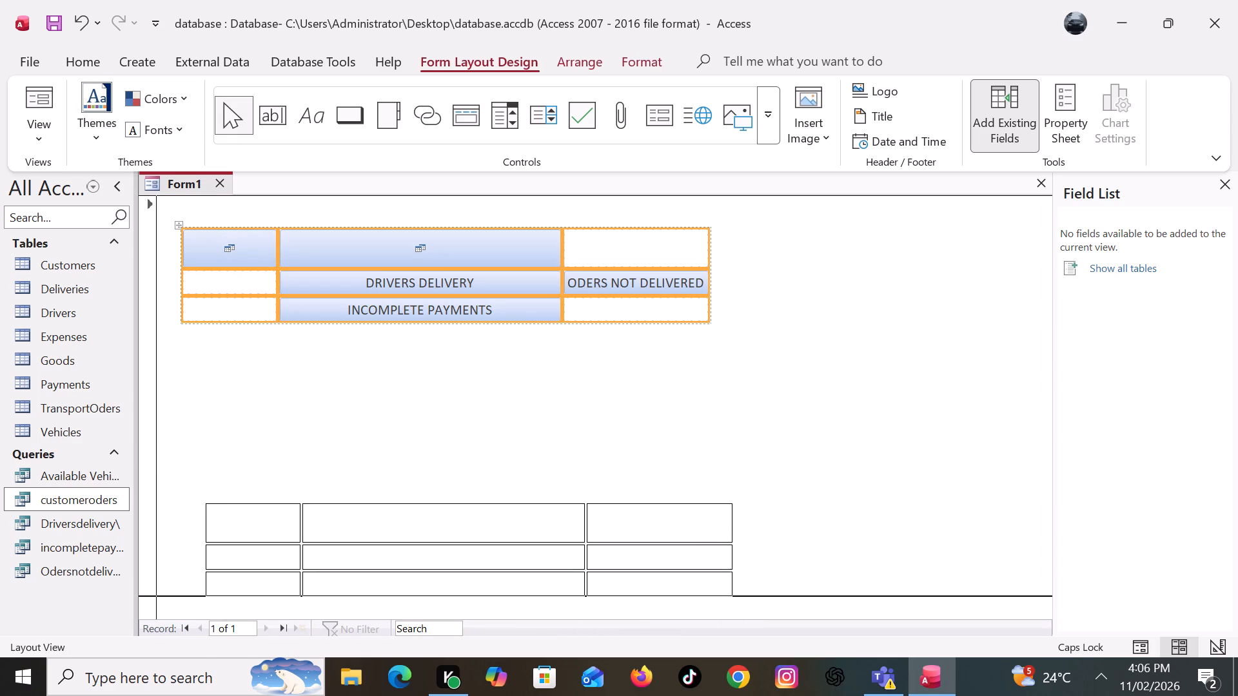
{"action": "left_click_drag", "start_coordinate": [201, 491], "coordinate": [201, 485]}
{"action": "left_click", "coordinate": [311, 392]}
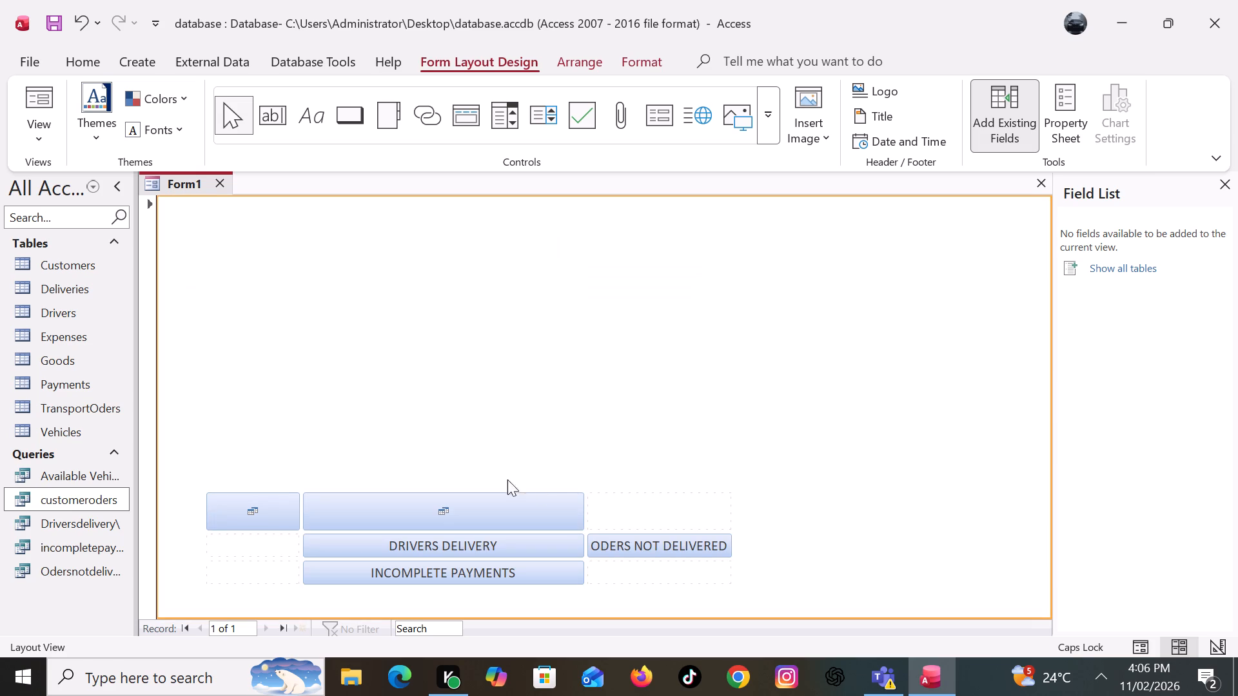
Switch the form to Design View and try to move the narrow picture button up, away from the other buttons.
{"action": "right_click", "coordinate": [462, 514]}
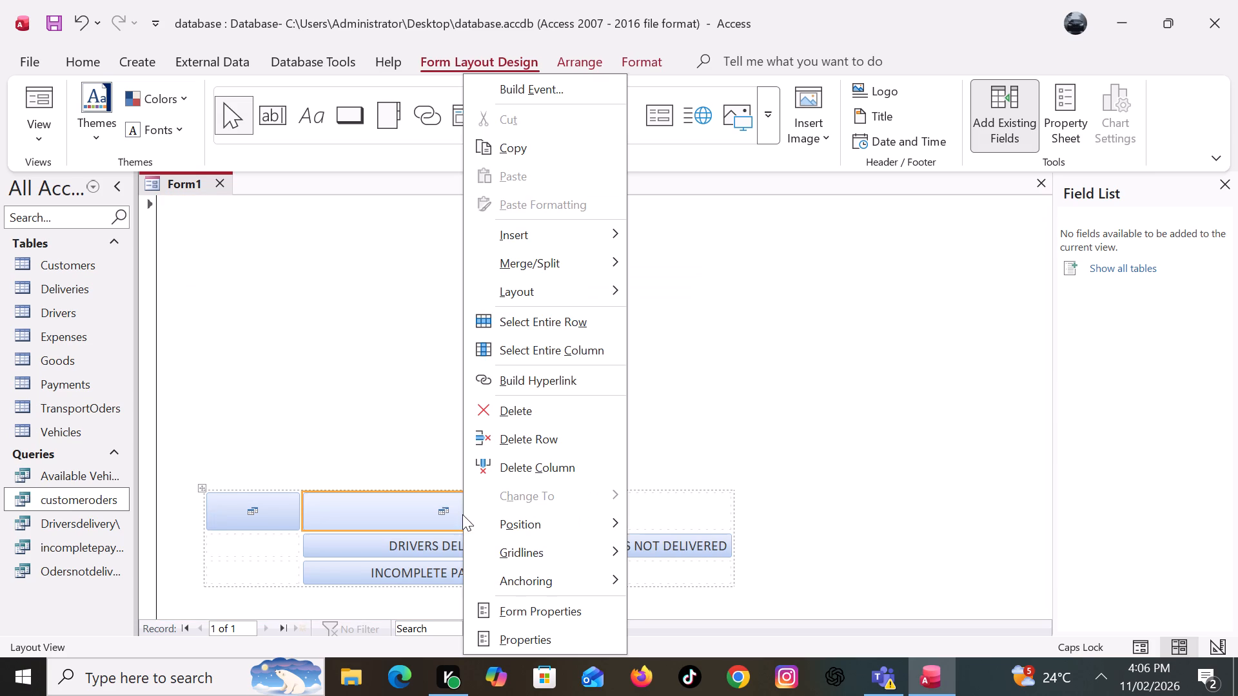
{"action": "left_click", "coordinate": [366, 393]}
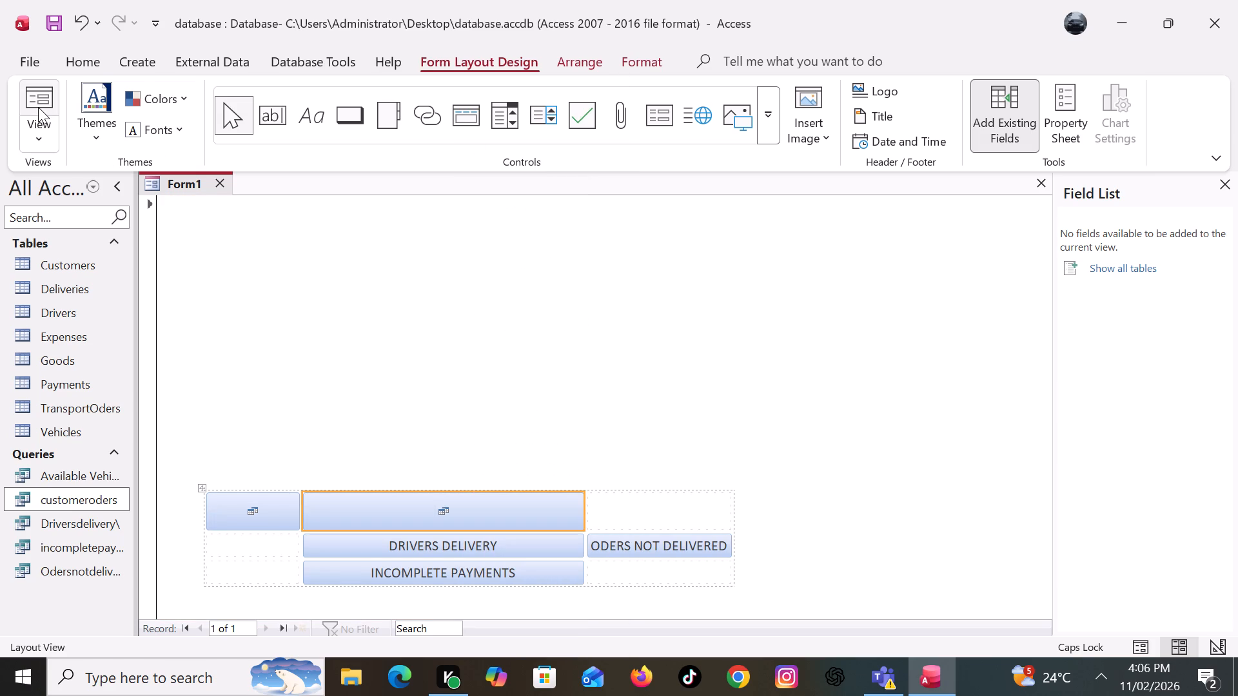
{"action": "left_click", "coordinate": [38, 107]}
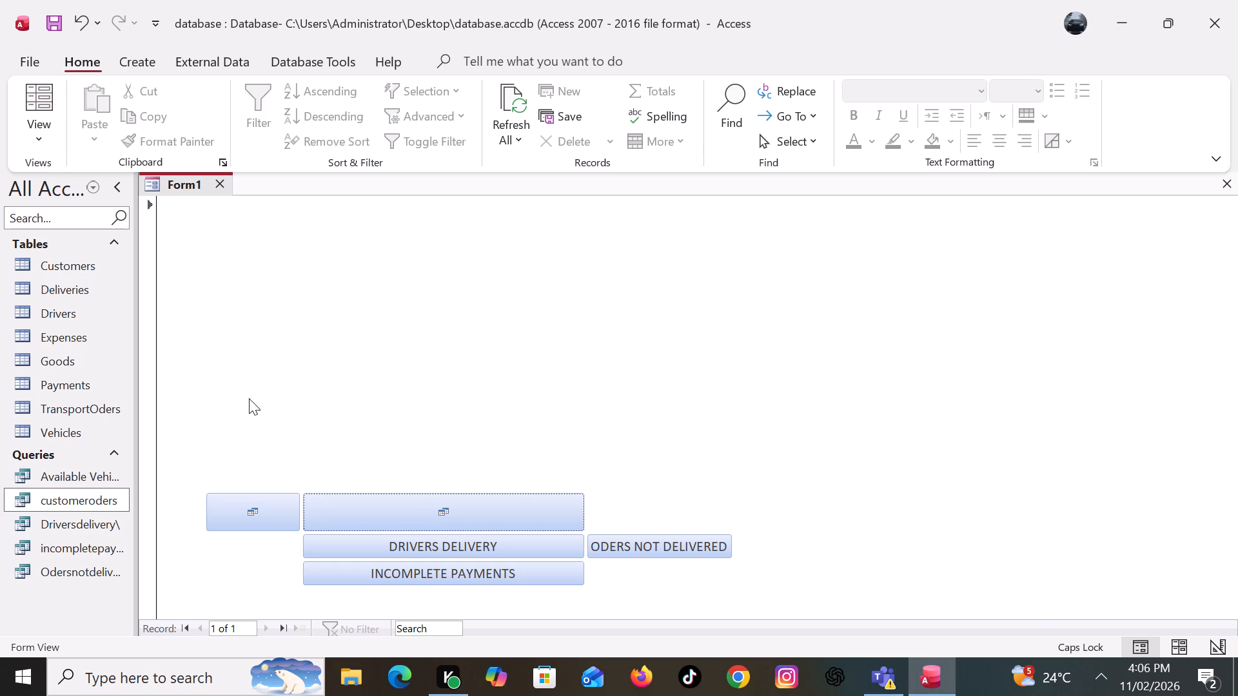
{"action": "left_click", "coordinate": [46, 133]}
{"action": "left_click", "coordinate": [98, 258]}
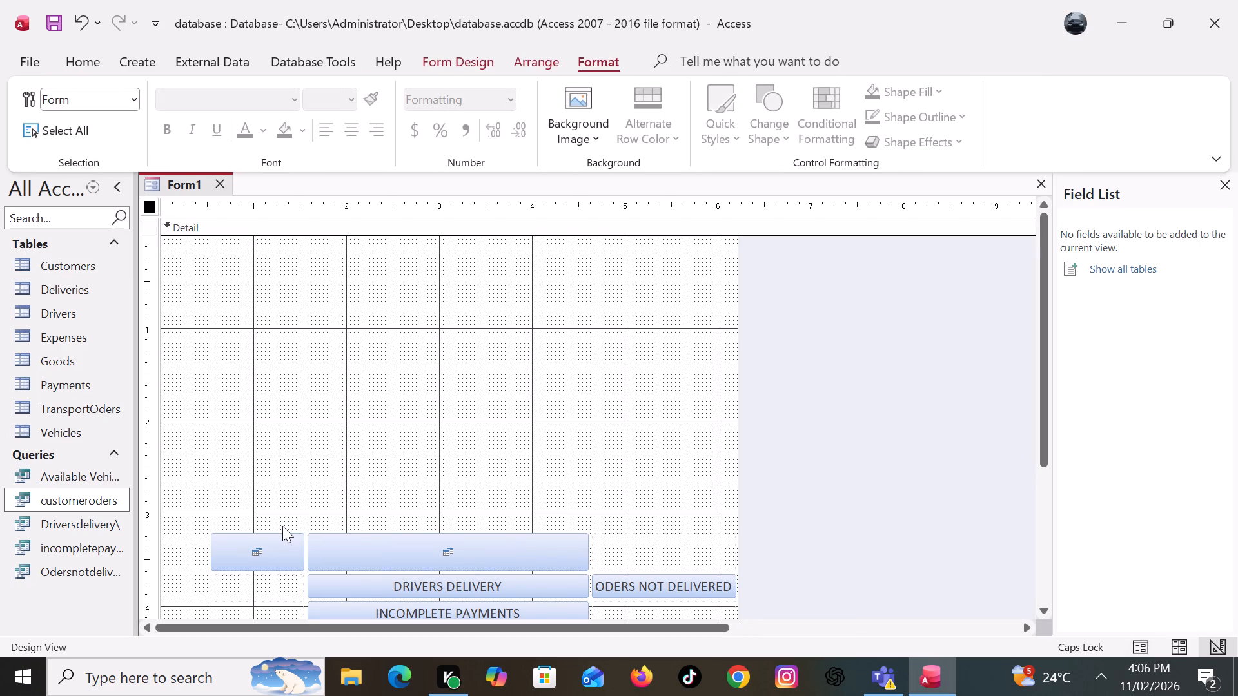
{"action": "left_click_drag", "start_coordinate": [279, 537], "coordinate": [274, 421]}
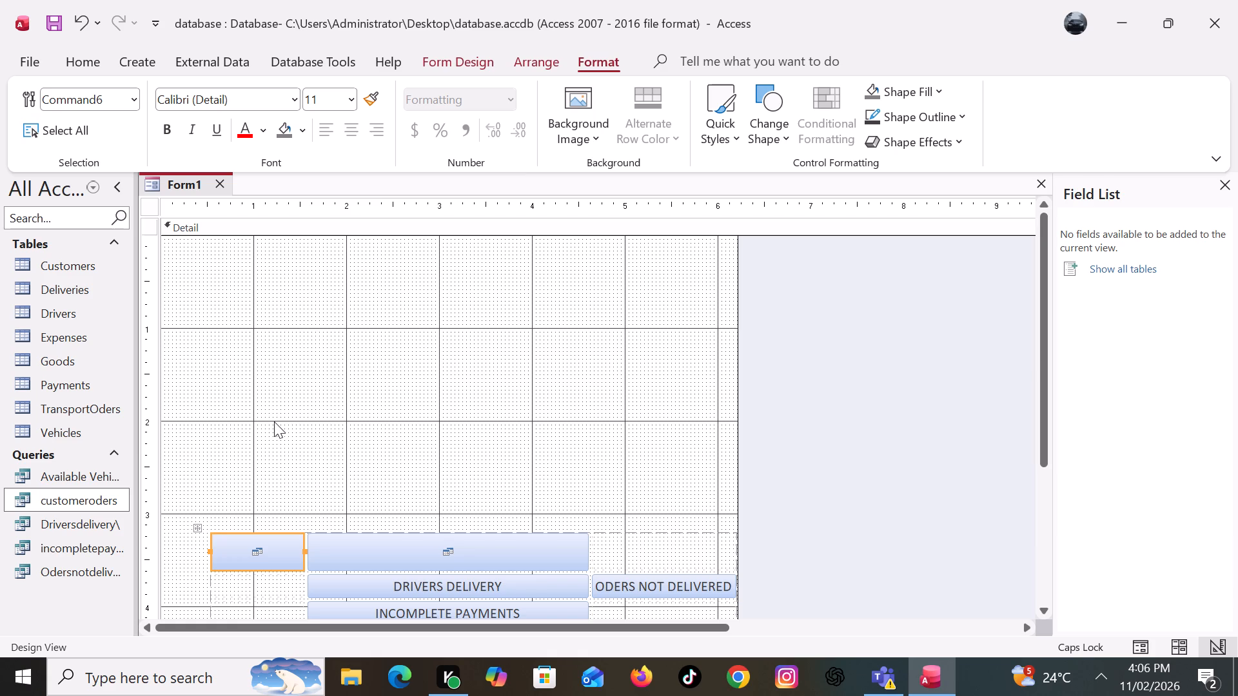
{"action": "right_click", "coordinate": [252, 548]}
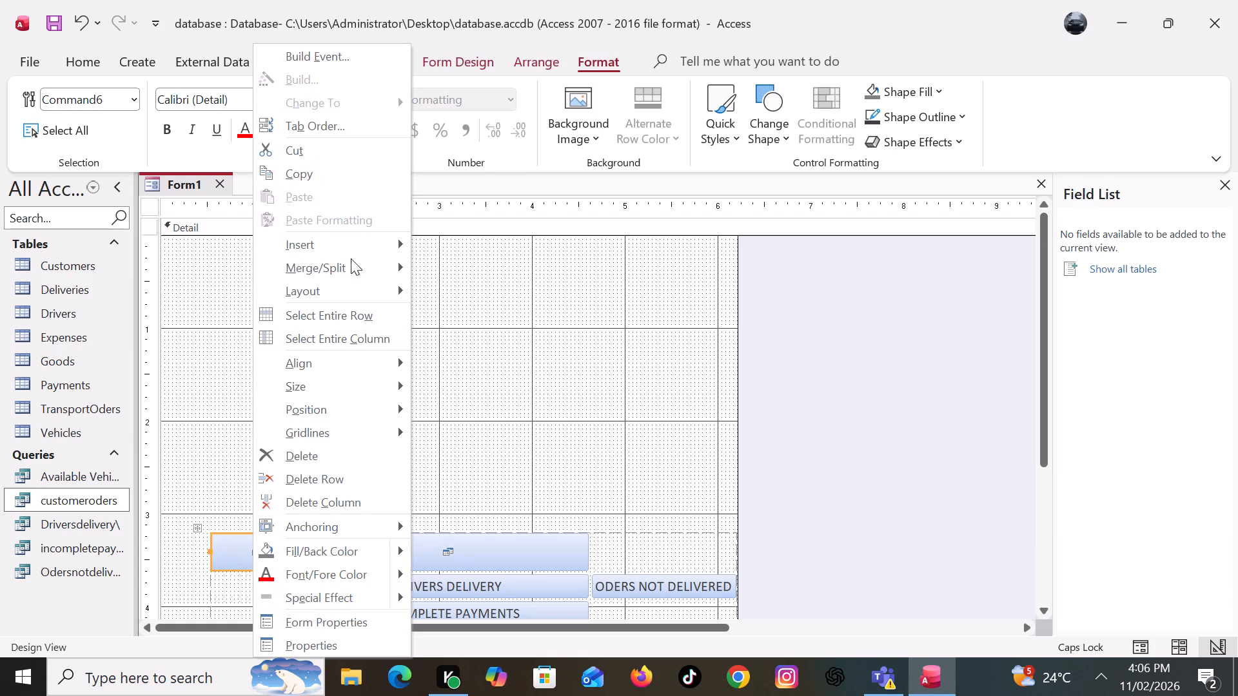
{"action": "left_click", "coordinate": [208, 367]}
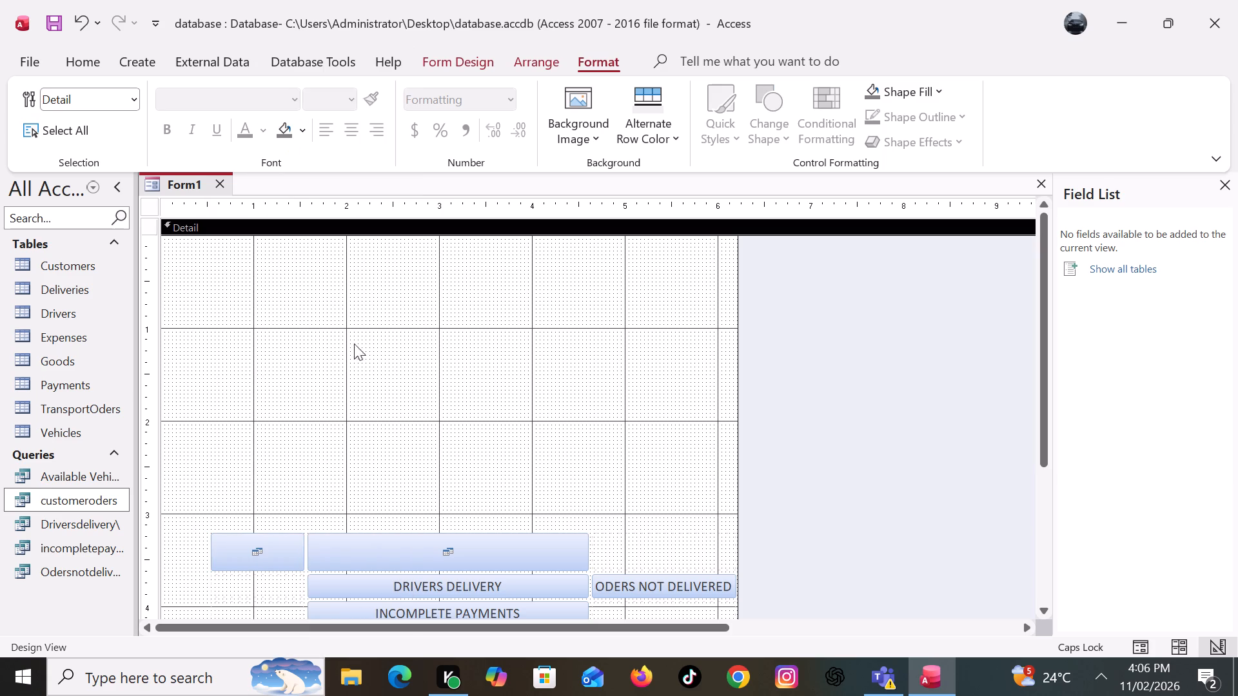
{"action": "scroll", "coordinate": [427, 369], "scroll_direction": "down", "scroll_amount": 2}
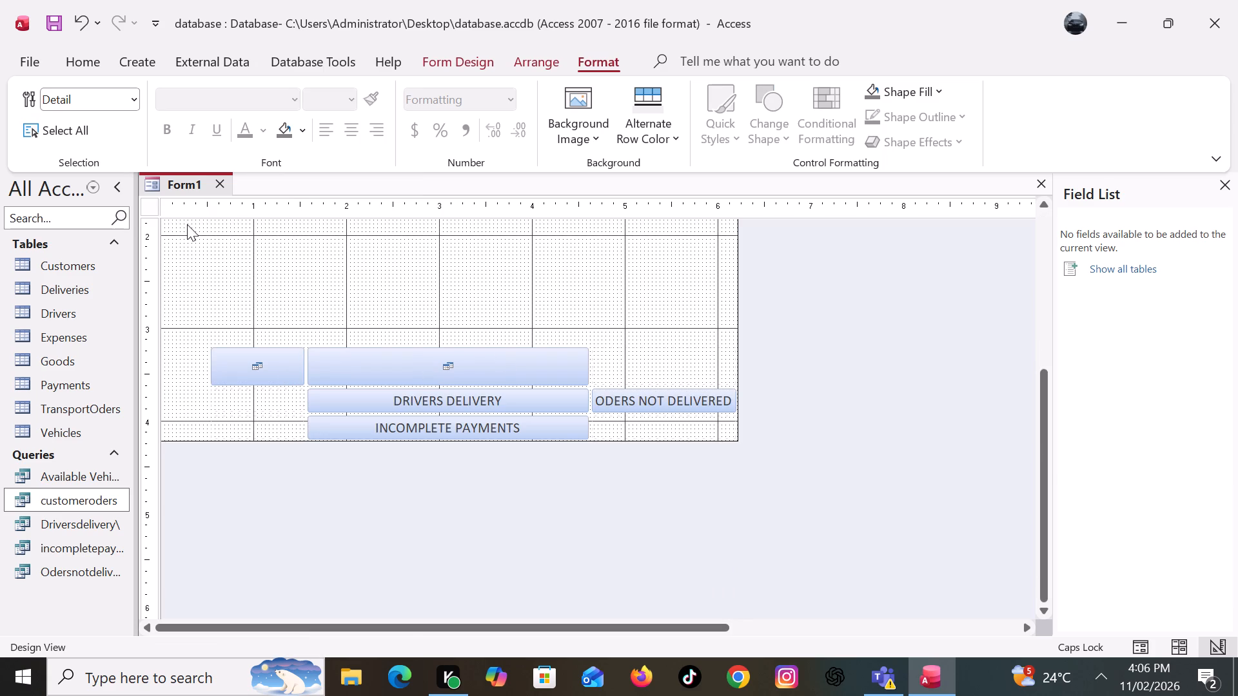
Close the form and save its design under the name sWITCHBOARD.
{"action": "left_click", "coordinate": [1045, 186]}
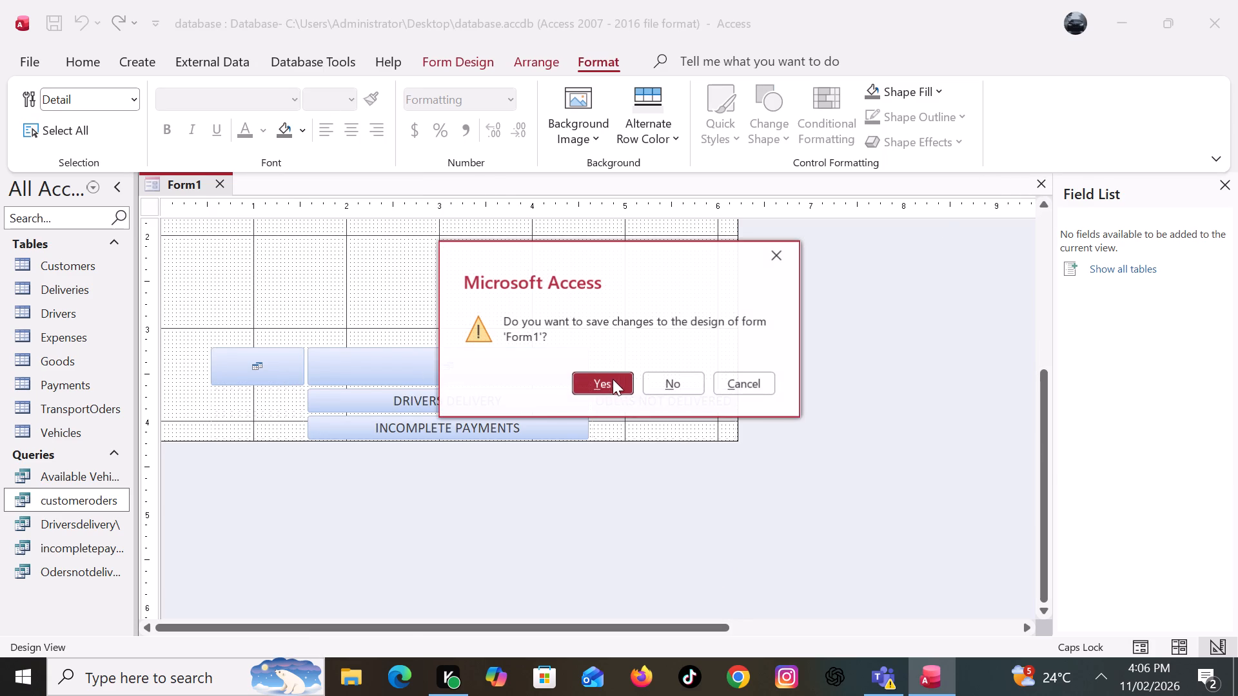
{"action": "left_click", "coordinate": [612, 380]}
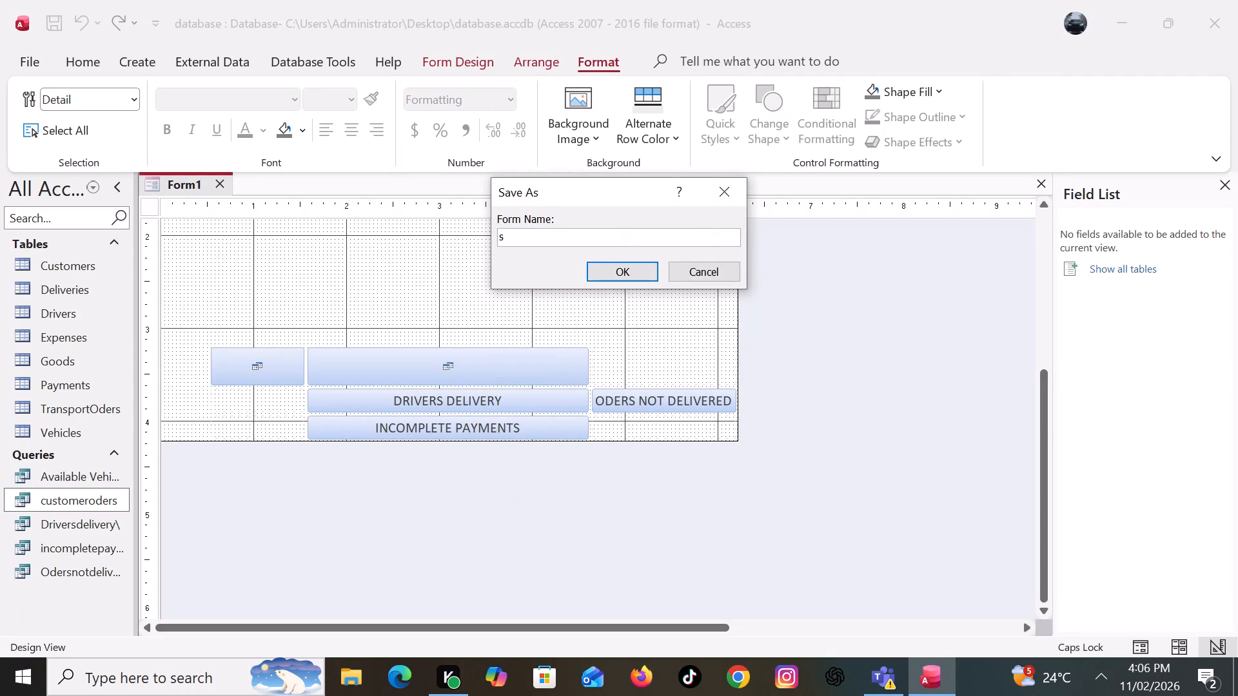
{"action": "type", "text": "WITCHBOARD"}
{"action": "key", "text": "Return"}
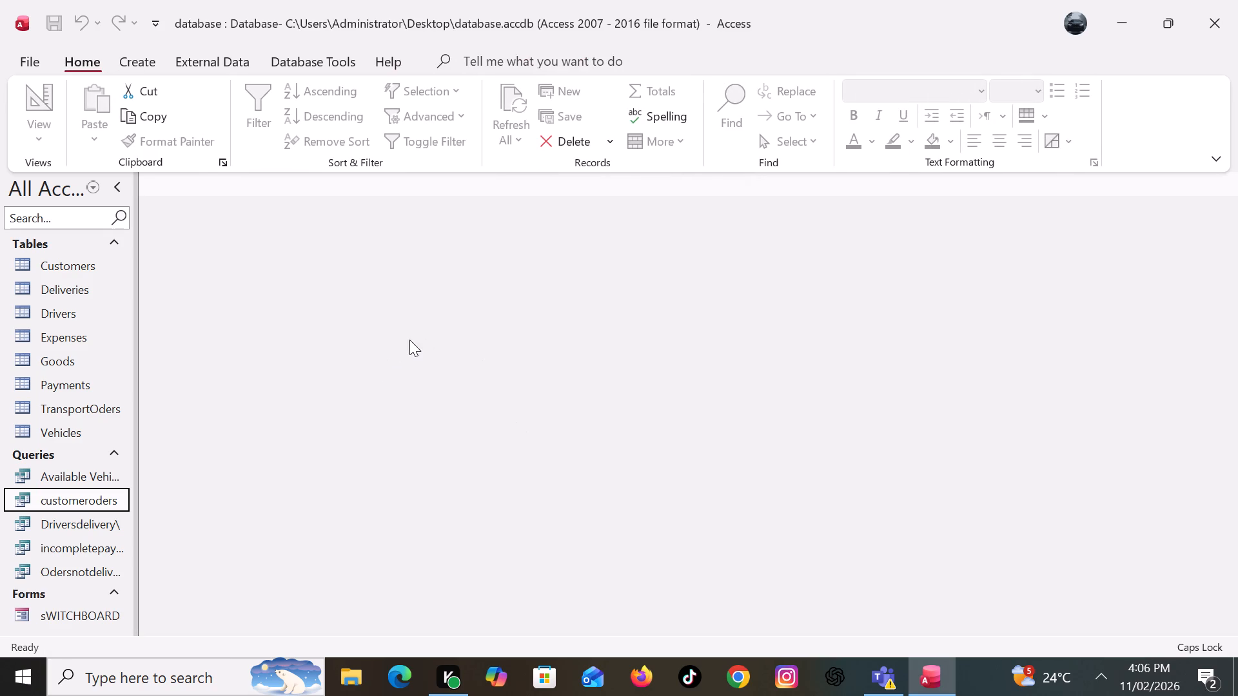
Open the sWITCHBOARD form and test the narrow picture button that runs the available vehicles query.
{"action": "double_click", "coordinate": [54, 617]}
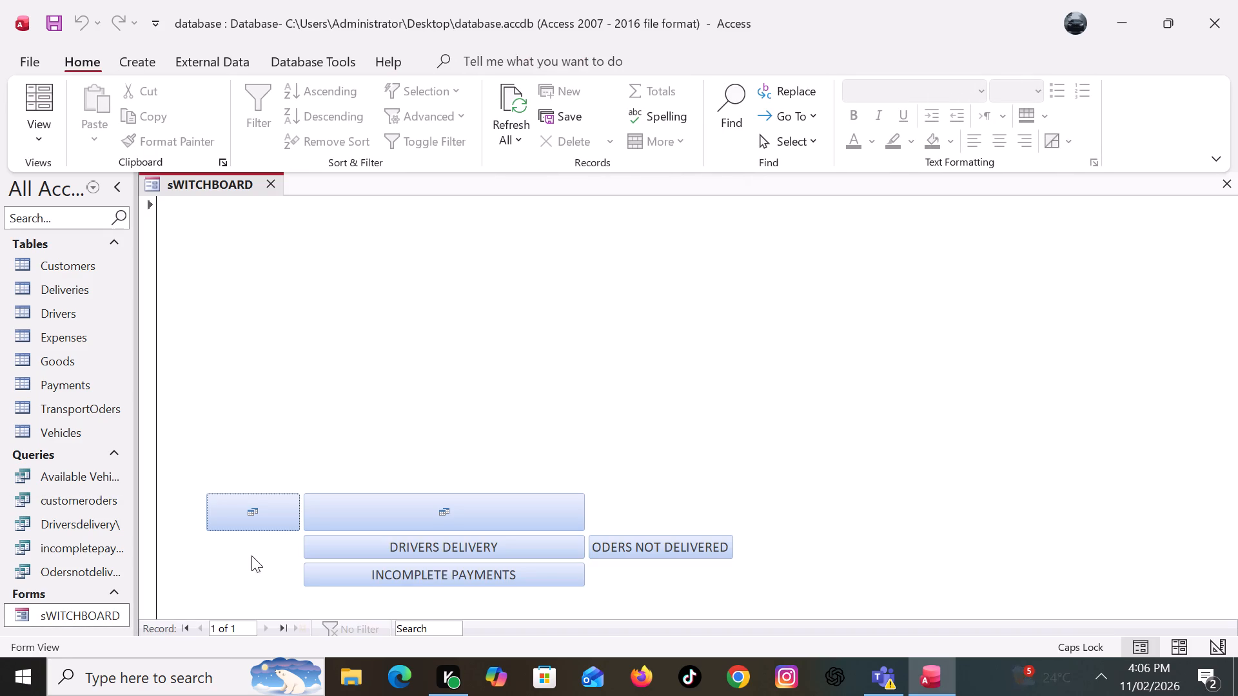
{"action": "double_click", "coordinate": [248, 524]}
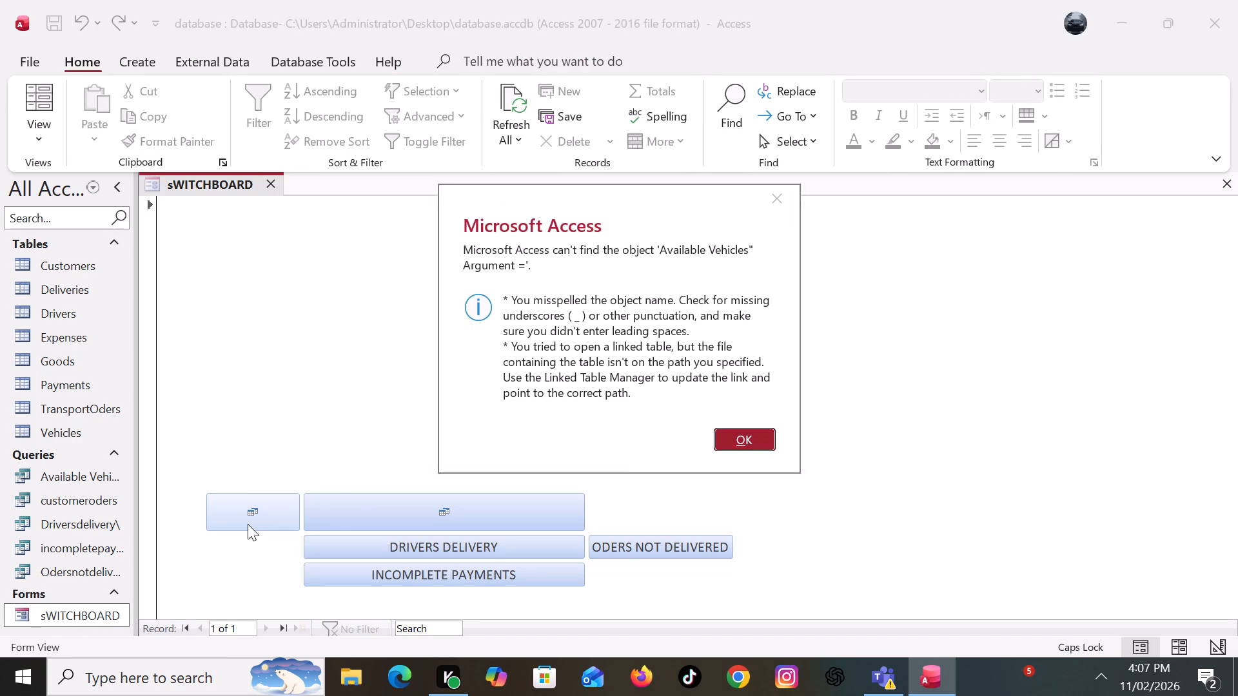
{"action": "left_click", "coordinate": [745, 443]}
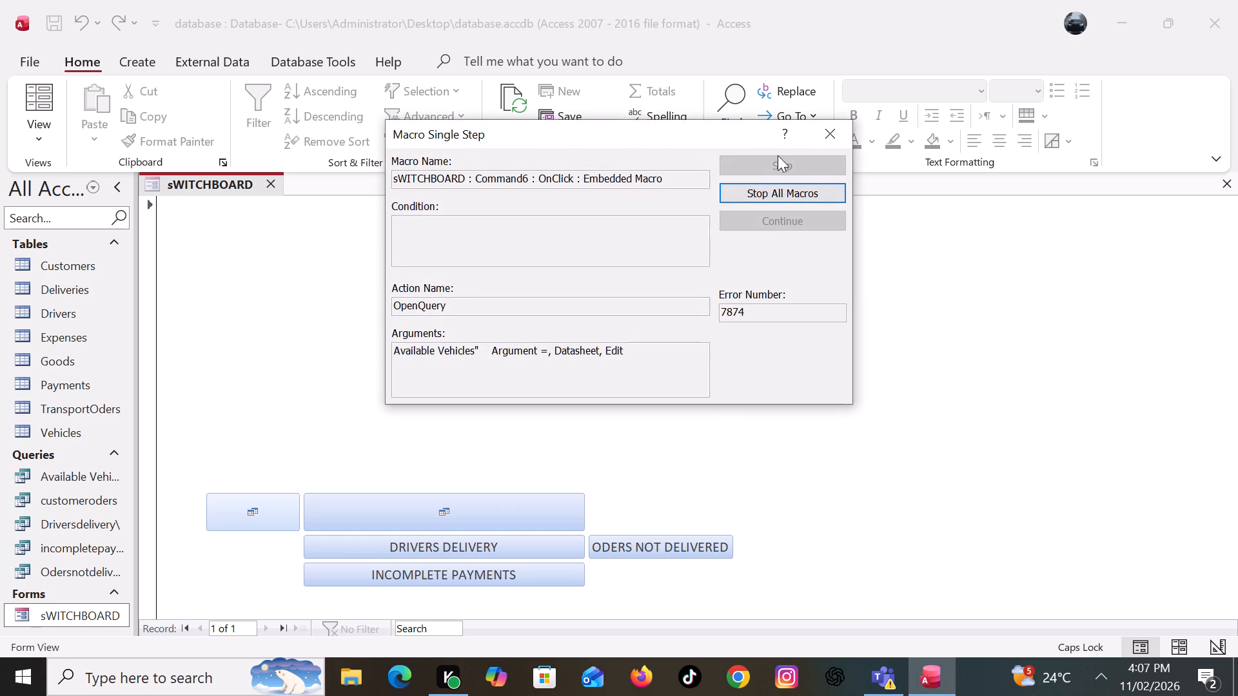
{"action": "left_click", "coordinate": [829, 135]}
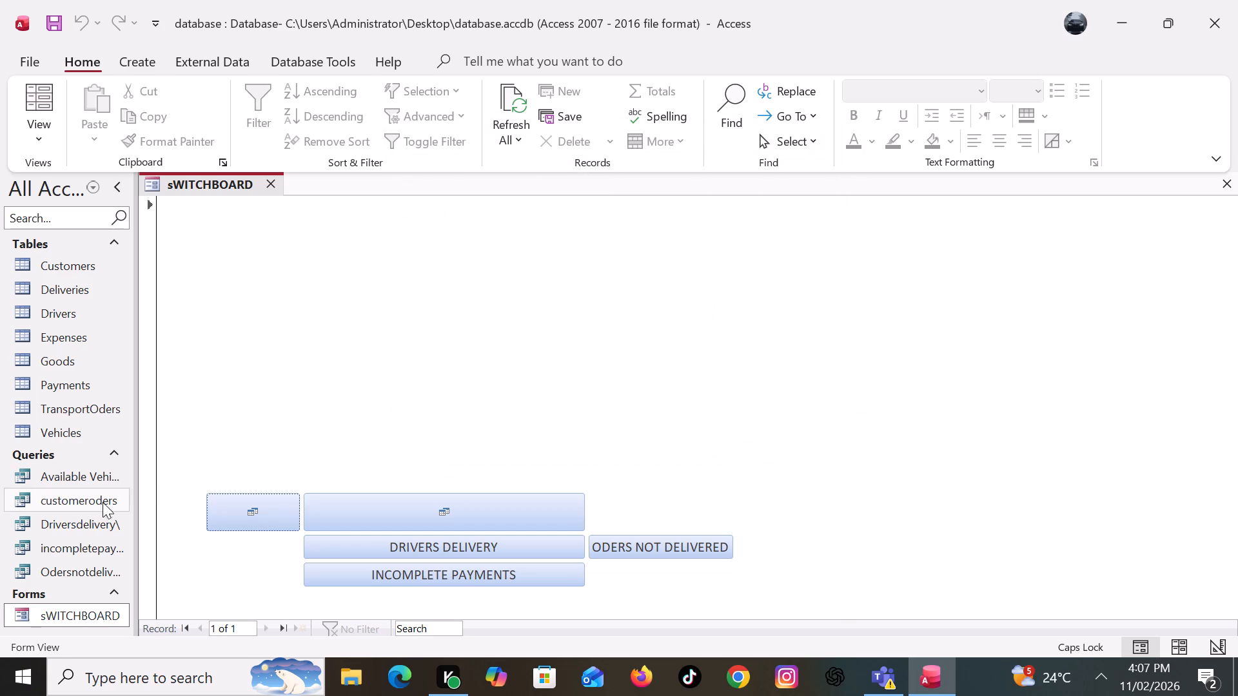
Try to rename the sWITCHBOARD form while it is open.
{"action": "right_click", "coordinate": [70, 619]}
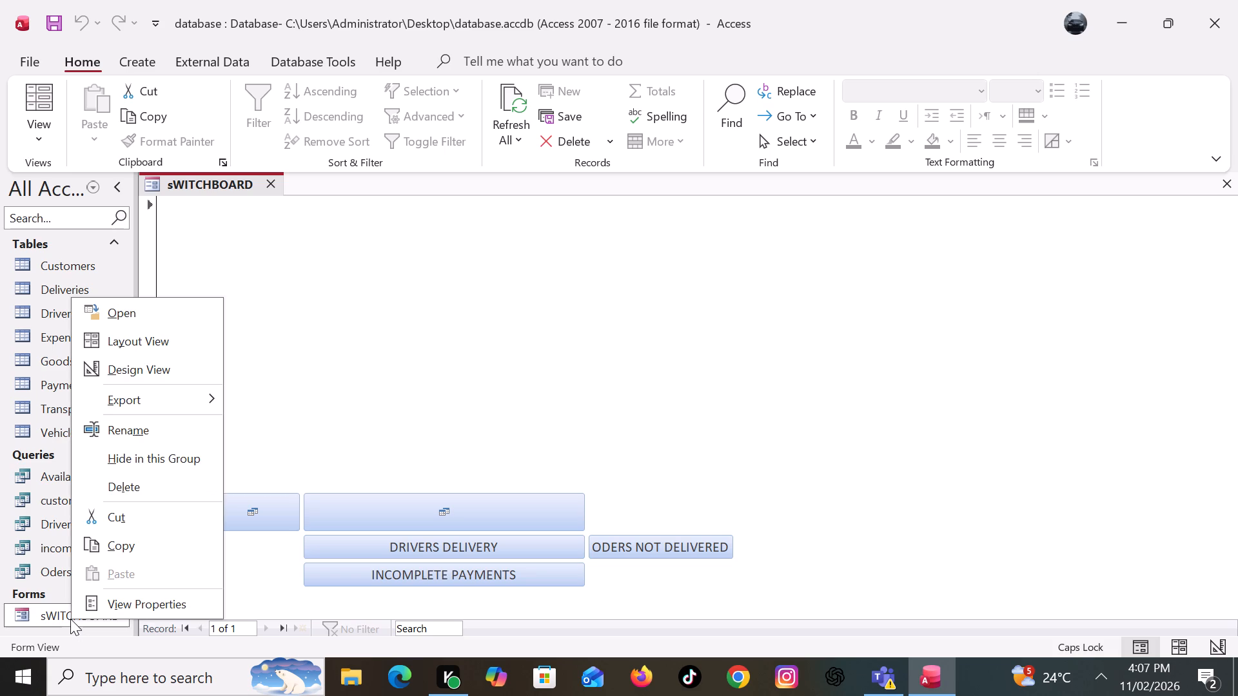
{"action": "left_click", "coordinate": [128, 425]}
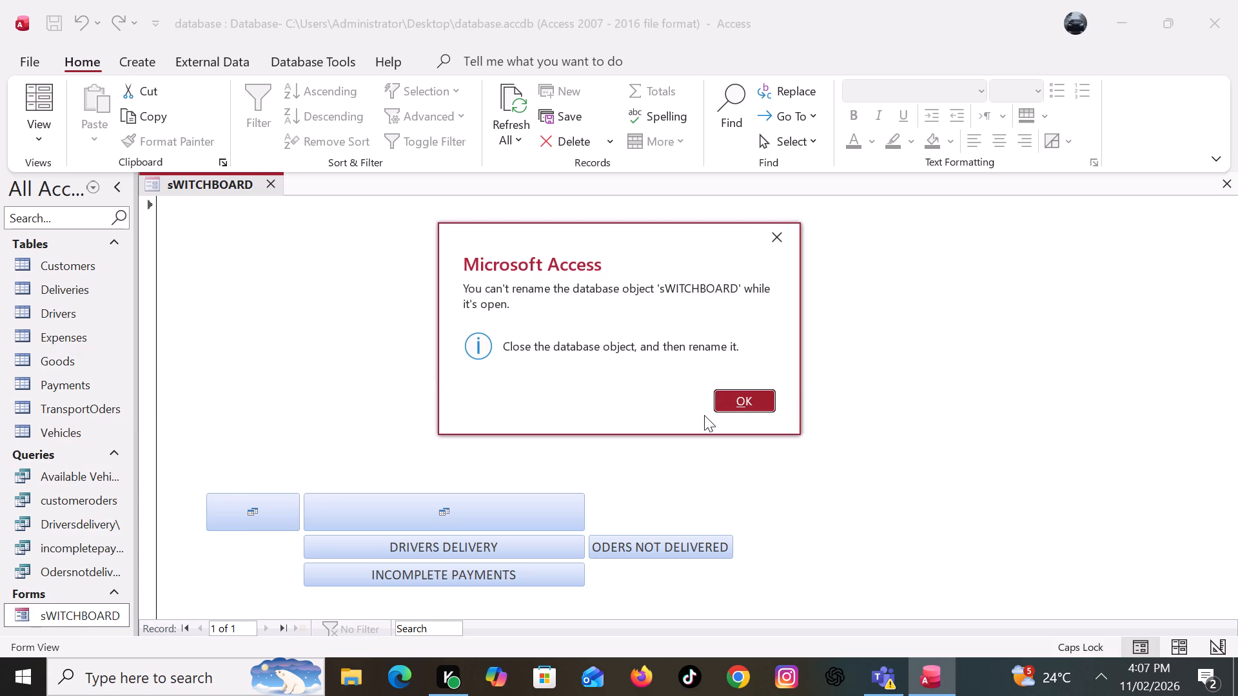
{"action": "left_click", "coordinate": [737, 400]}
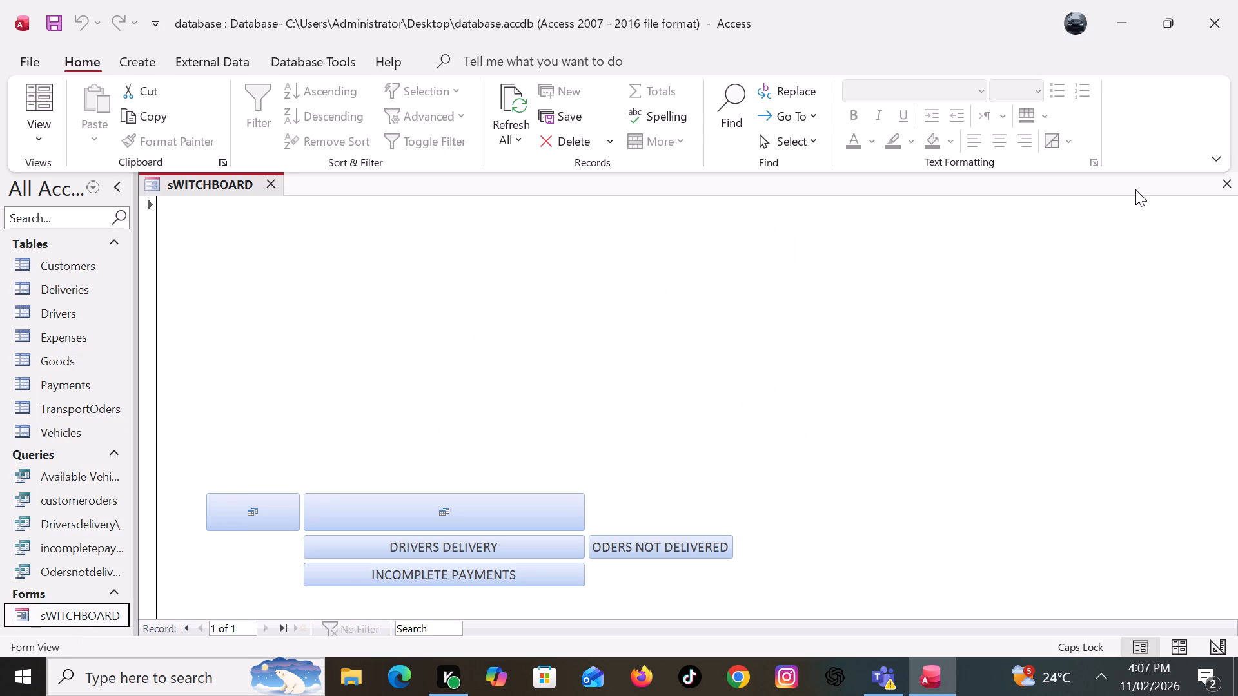
Close the sWITCHBOARD form and rename it SSWITCHBOARD.
{"action": "left_click", "coordinate": [1224, 184]}
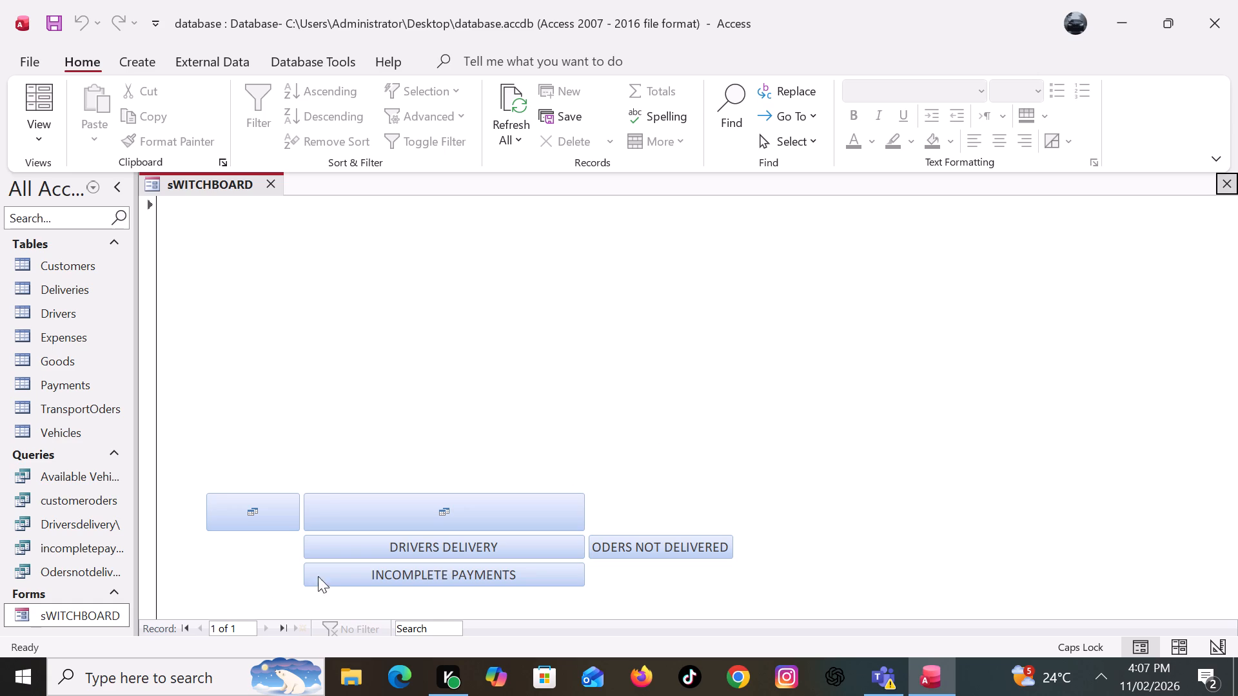
{"action": "right_click", "coordinate": [93, 618]}
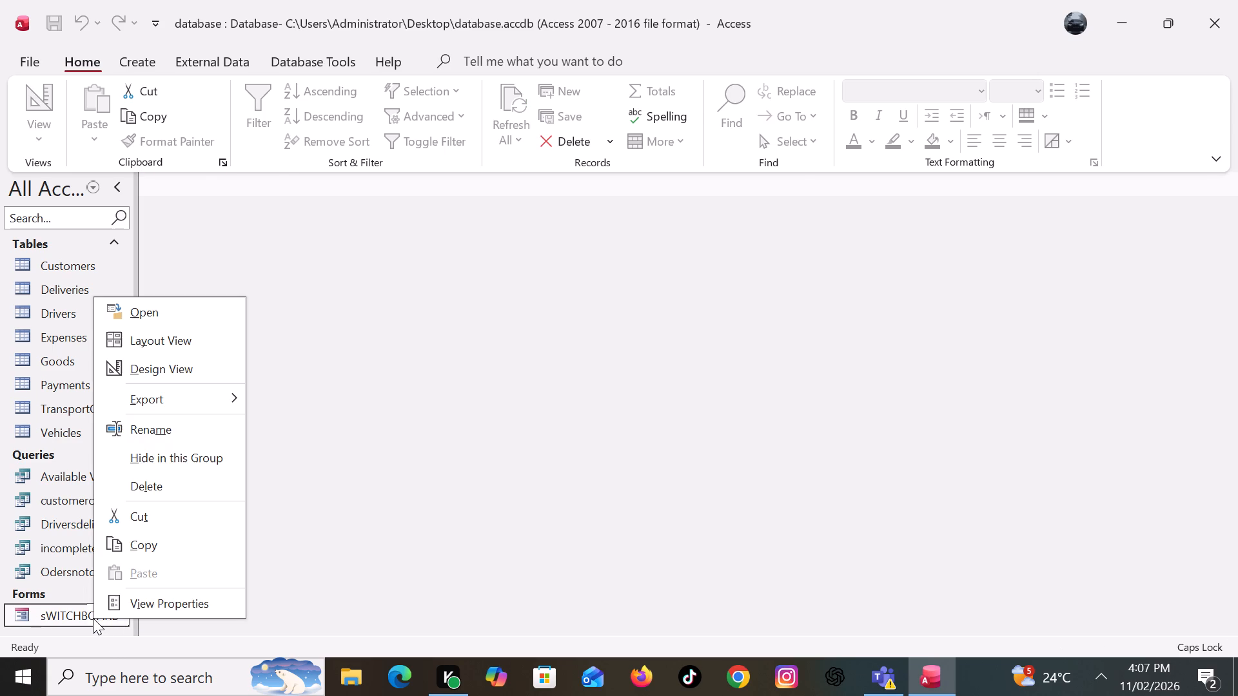
{"action": "left_click", "coordinate": [168, 423]}
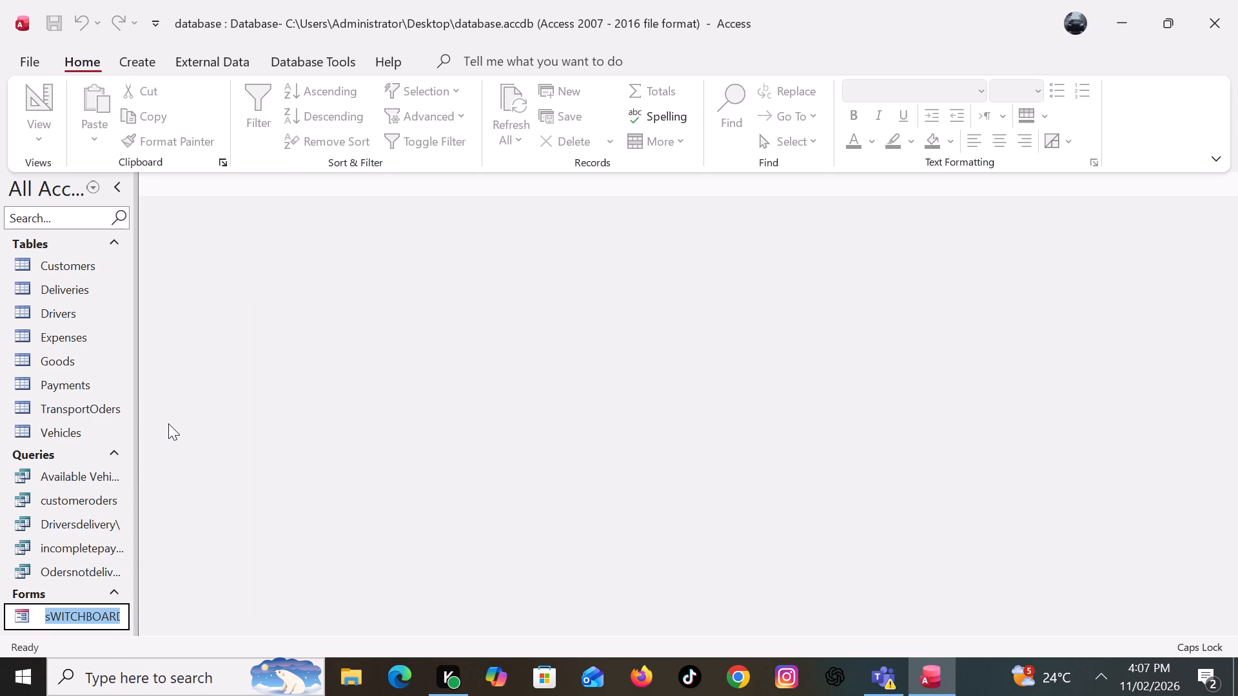
{"action": "type", "text": "SWITCHBOARD"}
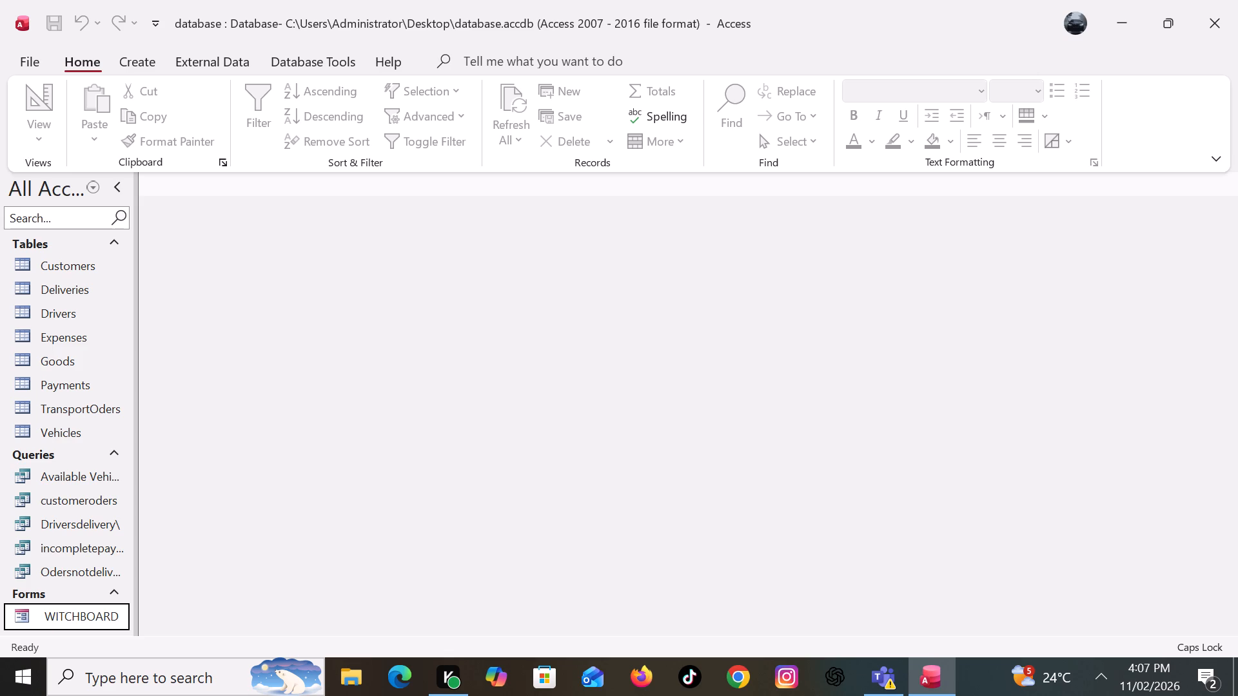
{"action": "key", "text": "Left"}
{"action": "key", "text": "Left"}
{"action": "key", "text": "Left"}
{"action": "key", "text": "Left"}
{"action": "key", "text": "Left"}
{"action": "key", "text": "Left"}
{"action": "key", "text": "Left"}
{"action": "key", "text": "Left"}
{"action": "key", "text": "Left"}
{"action": "key", "text": "Left"}
{"action": "key", "text": "s"}
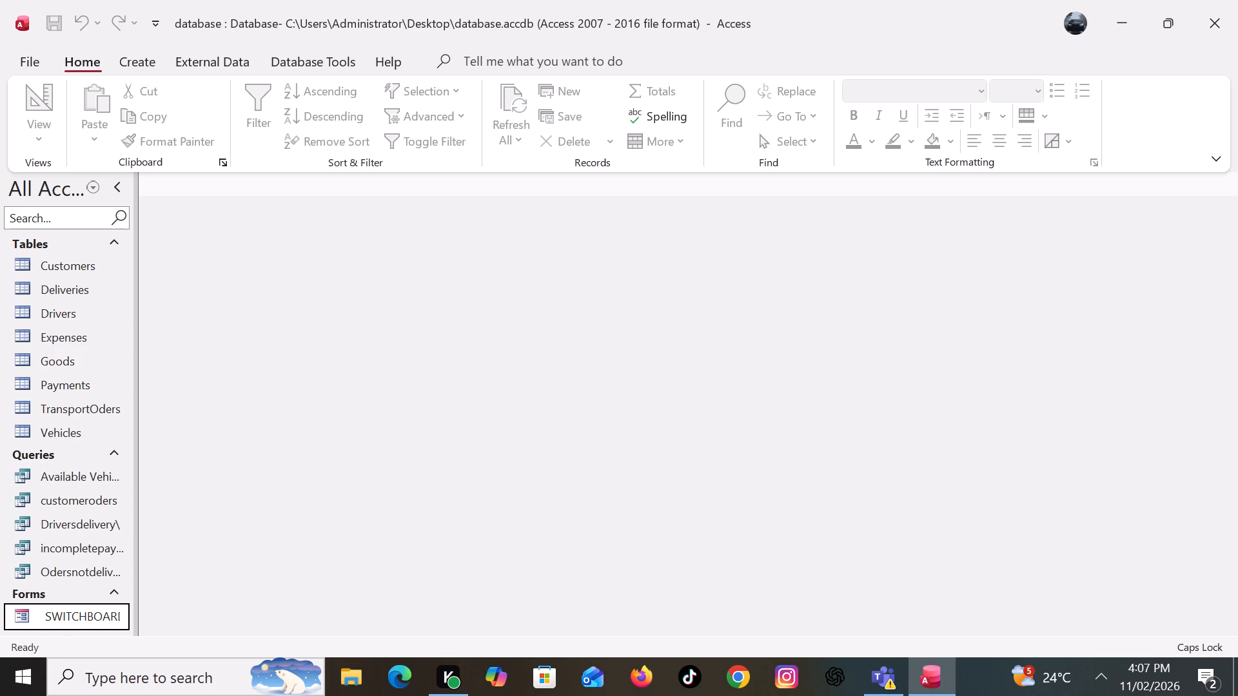
{"action": "key", "text": "Return"}
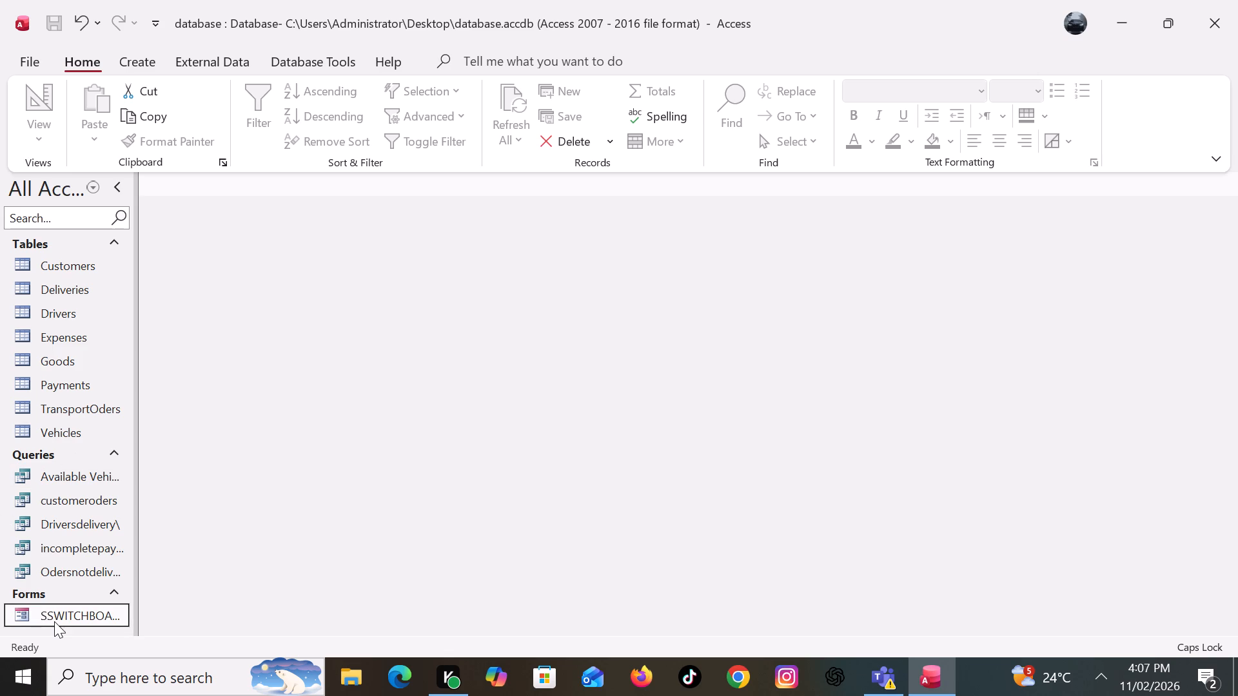
Reopen the SSWITCHBOARD form, test the narrow picture button again, stop its macro, and close the form.
{"action": "double_click", "coordinate": [63, 610]}
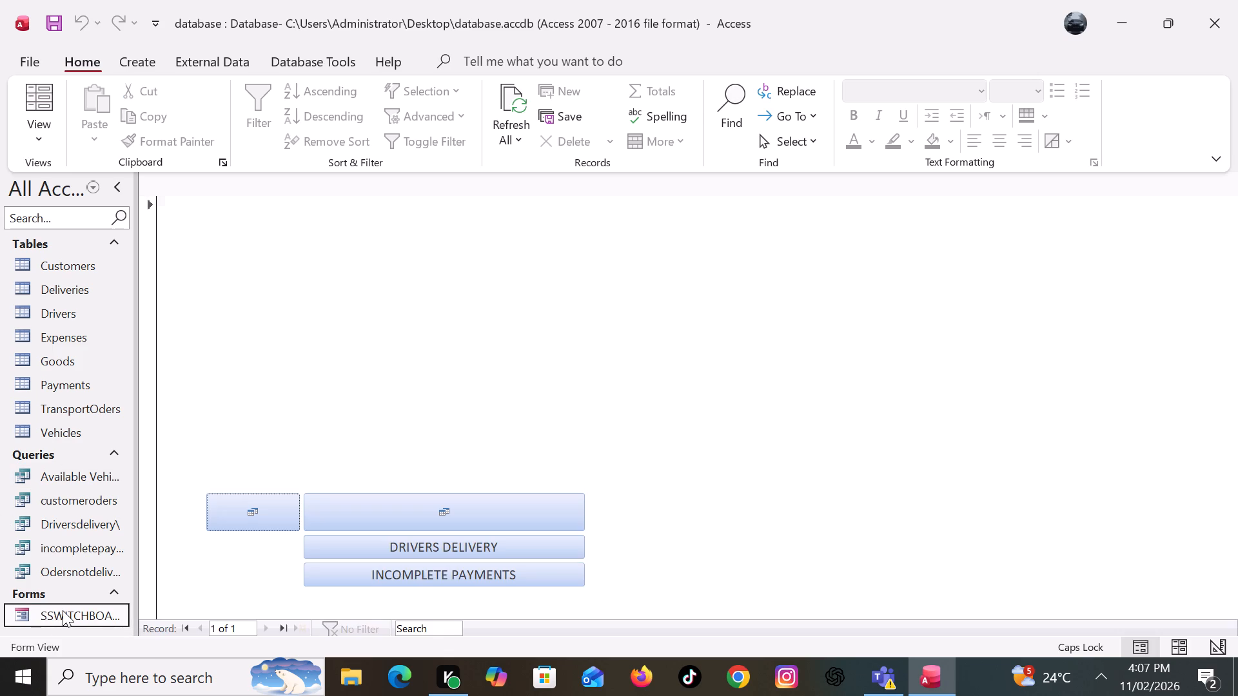
{"action": "double_click", "coordinate": [246, 519]}
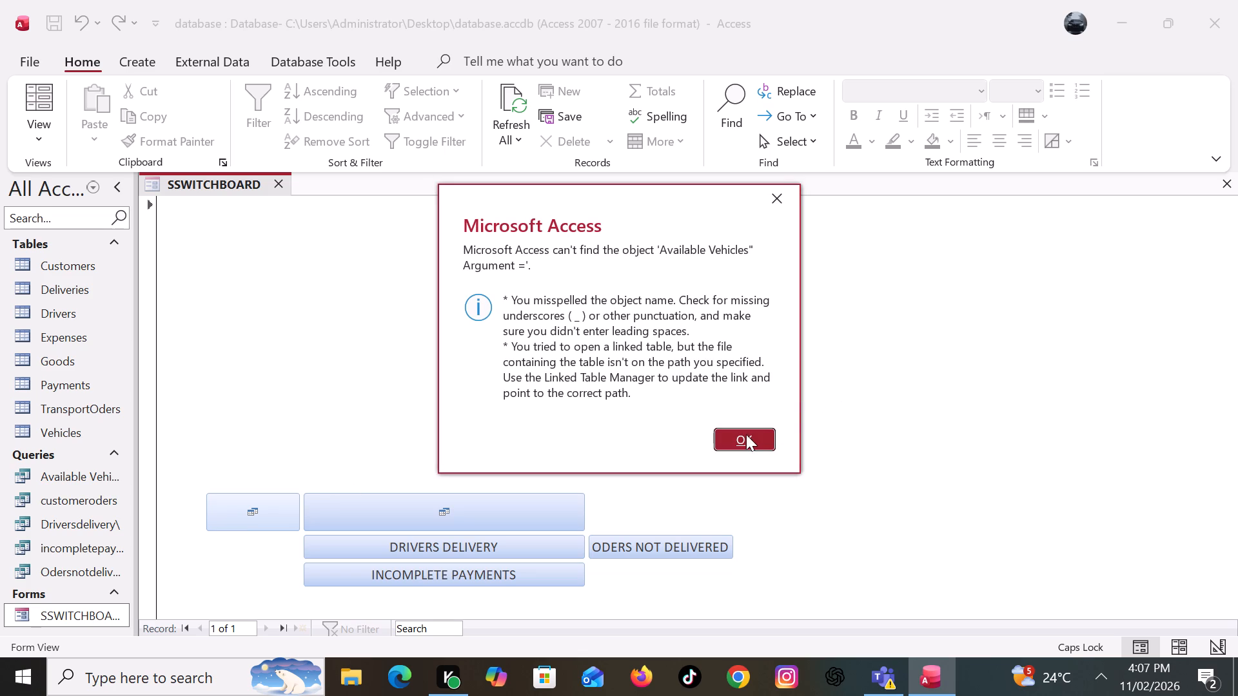
{"action": "left_click", "coordinate": [742, 434]}
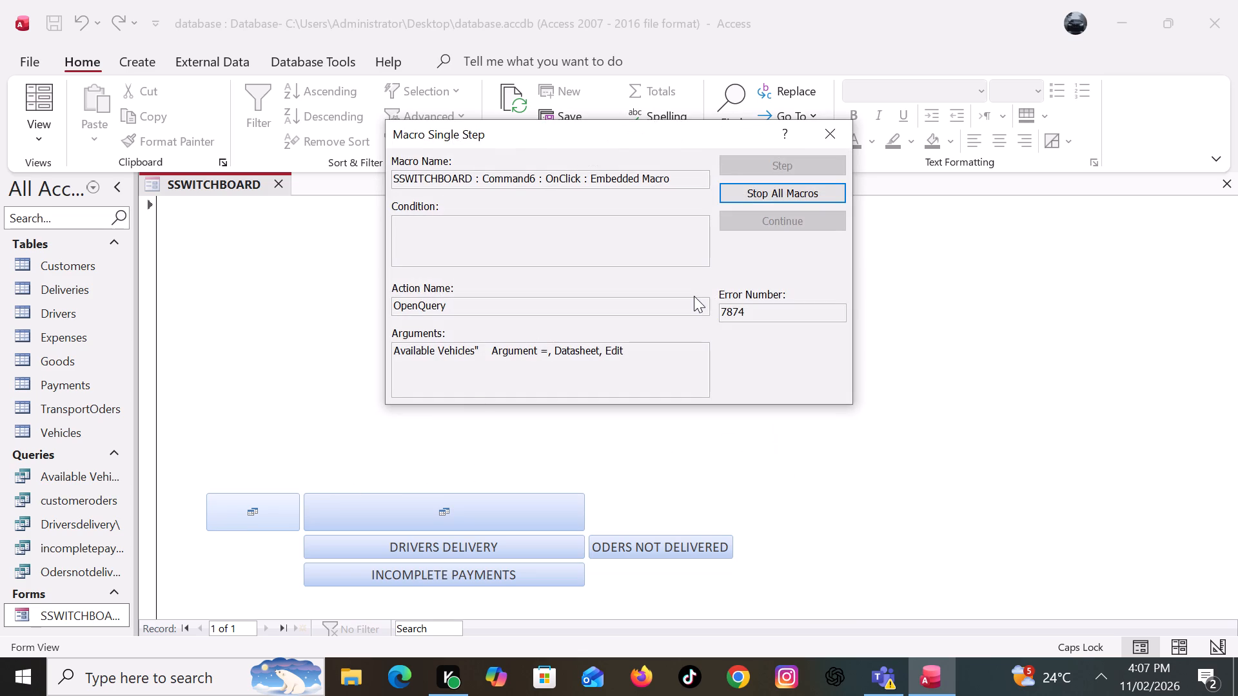
{"action": "left_click", "coordinate": [771, 192]}
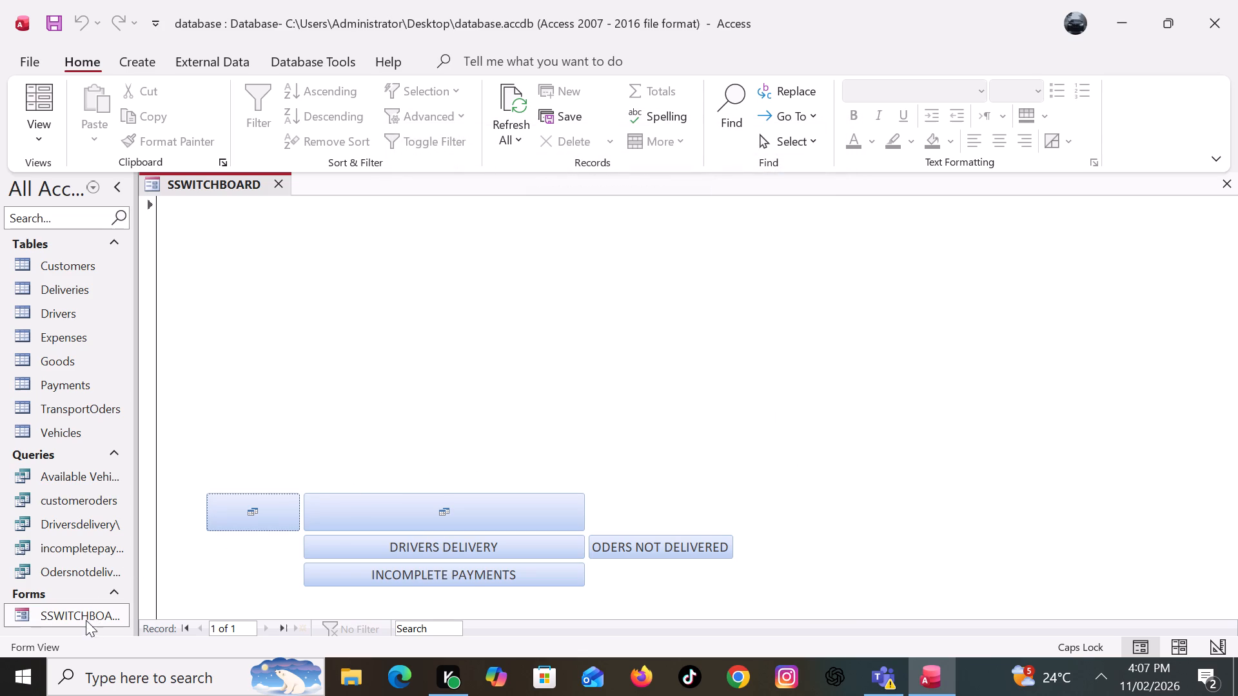
{"action": "left_click", "coordinate": [1234, 188]}
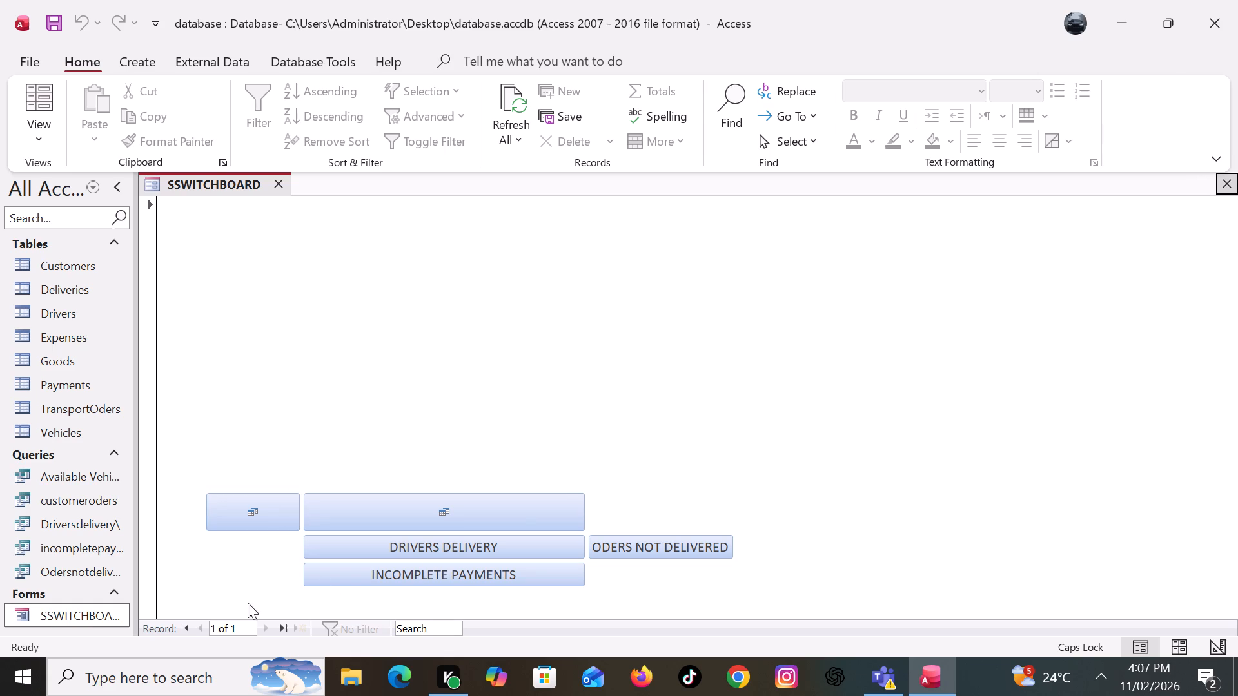
Rename the SSWITCHBOARD form as SWITCHBOARD.
{"action": "right_click", "coordinate": [70, 609]}
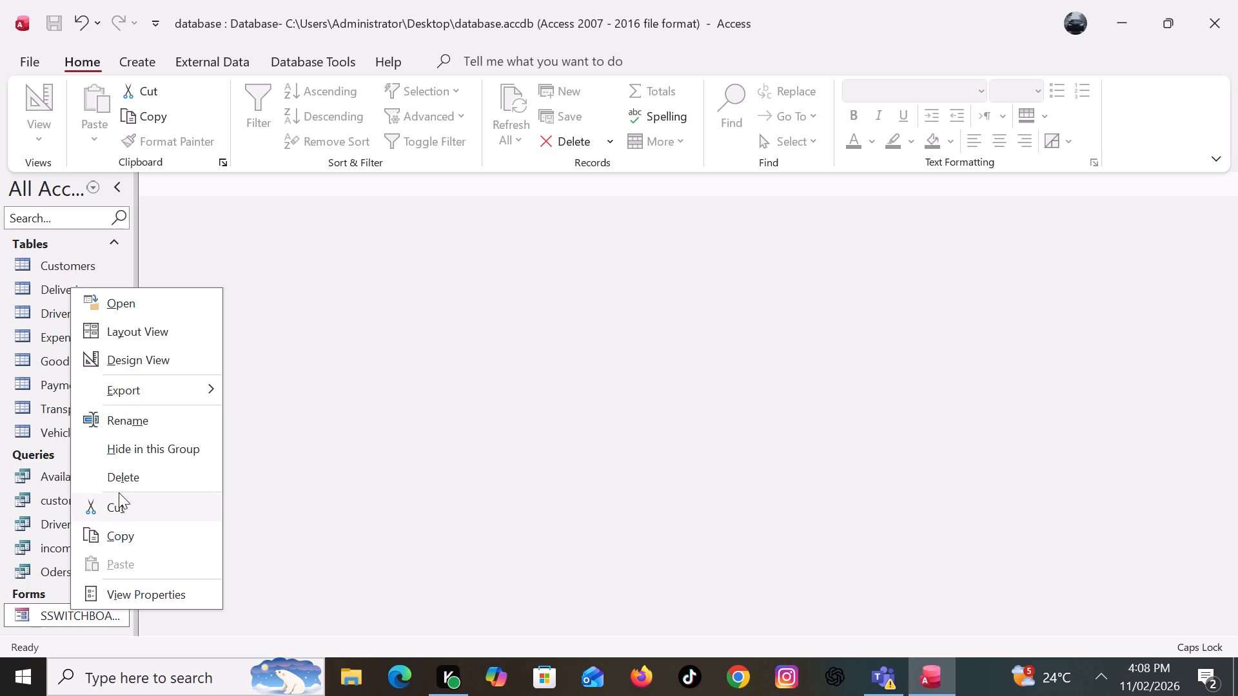
{"action": "left_click", "coordinate": [127, 425]}
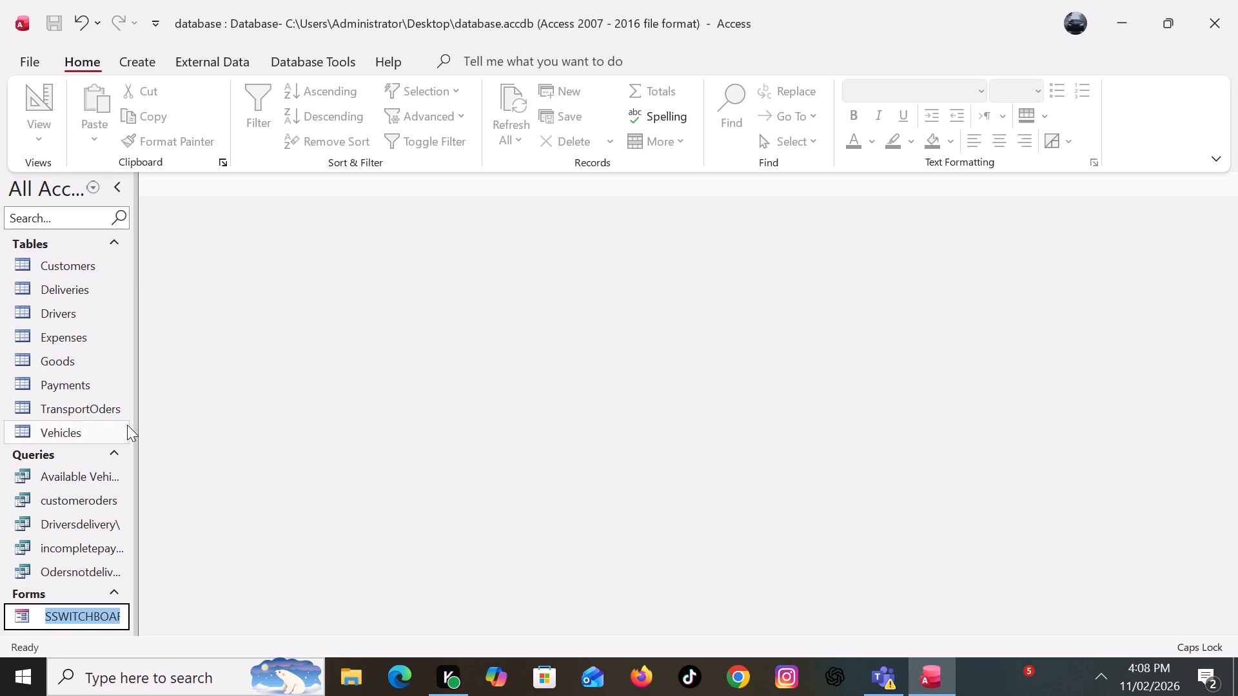
{"action": "left_click", "coordinate": [54, 611]}
{"action": "key", "text": "BackSpace"}
{"action": "key", "text": "Return"}
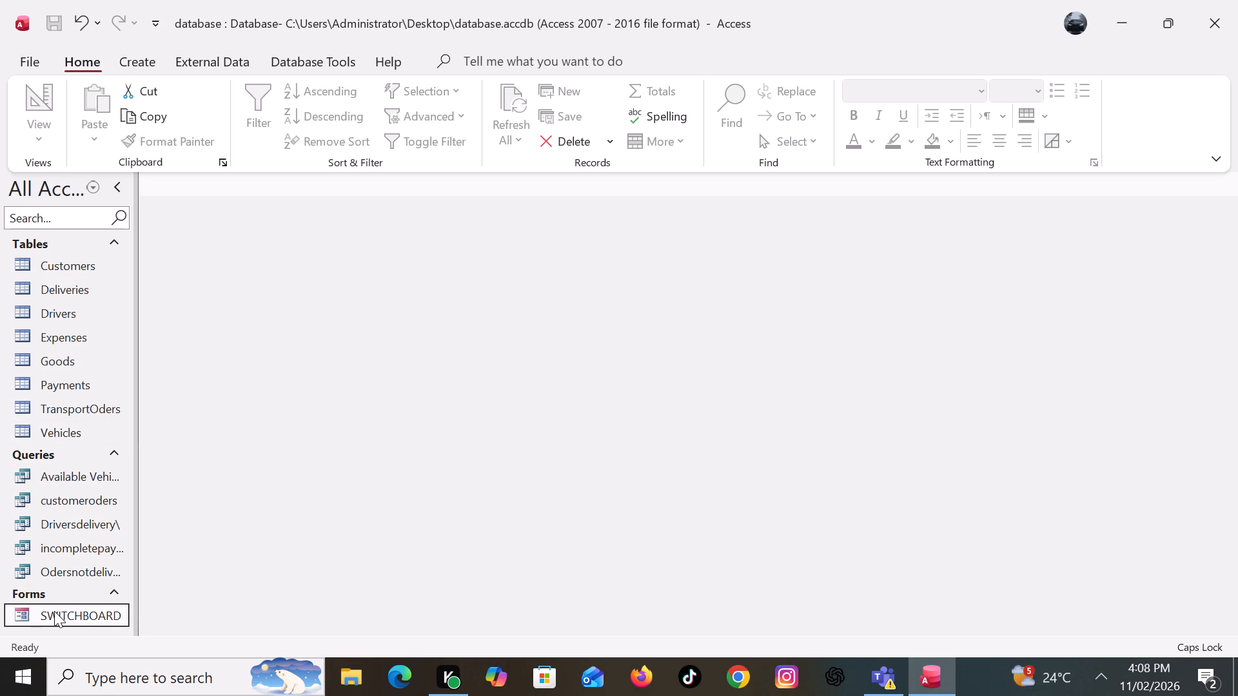
Open the SWITCHBOARD form, test the narrow picture button, stop its macro, and close the form.
{"action": "double_click", "coordinate": [93, 612]}
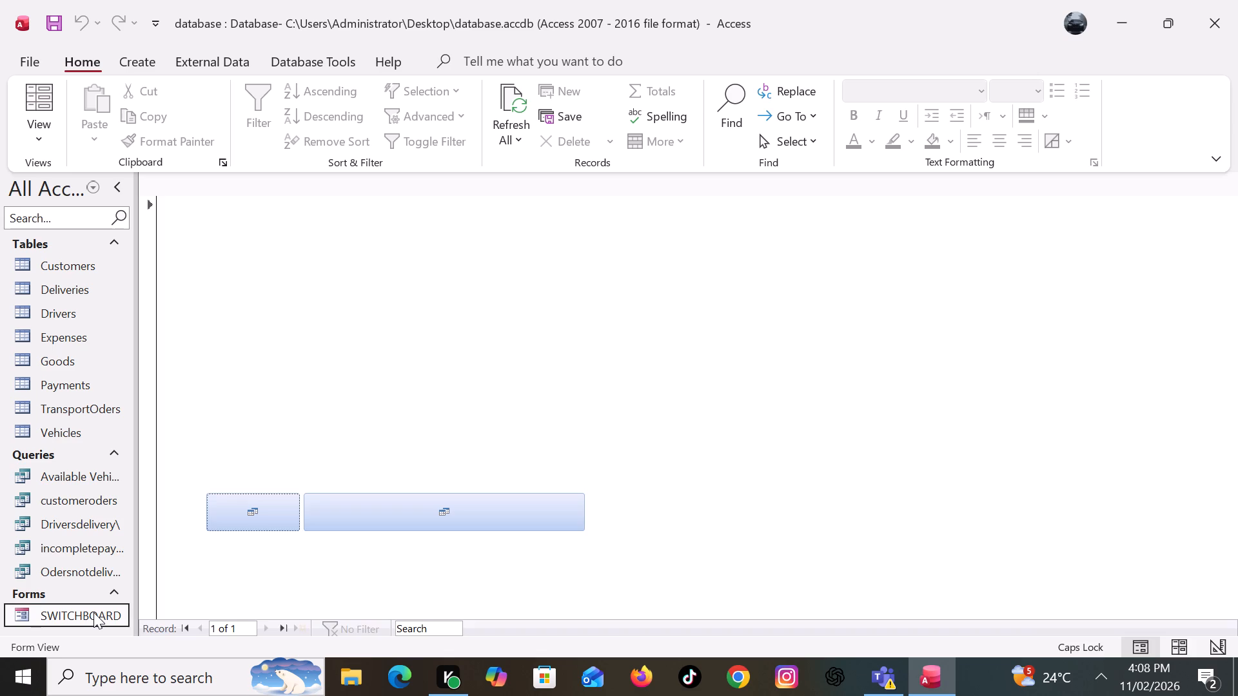
{"action": "double_click", "coordinate": [268, 518]}
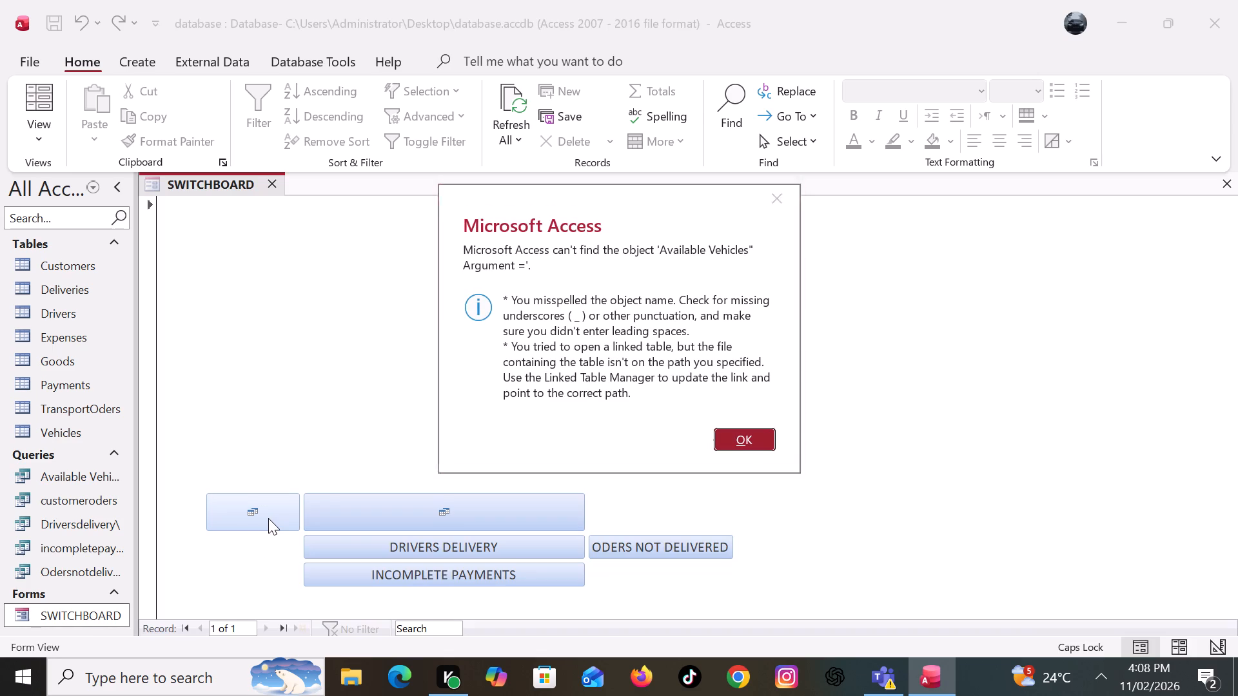
{"action": "left_click", "coordinate": [762, 449]}
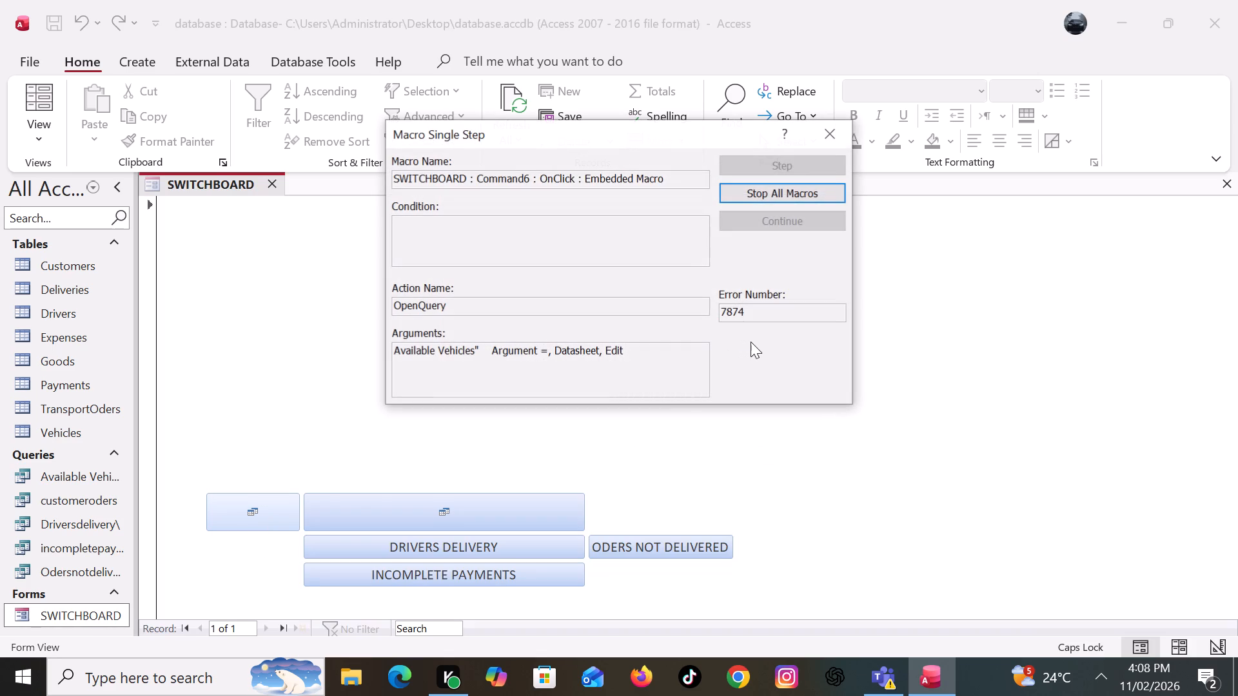
{"action": "left_click", "coordinate": [843, 133]}
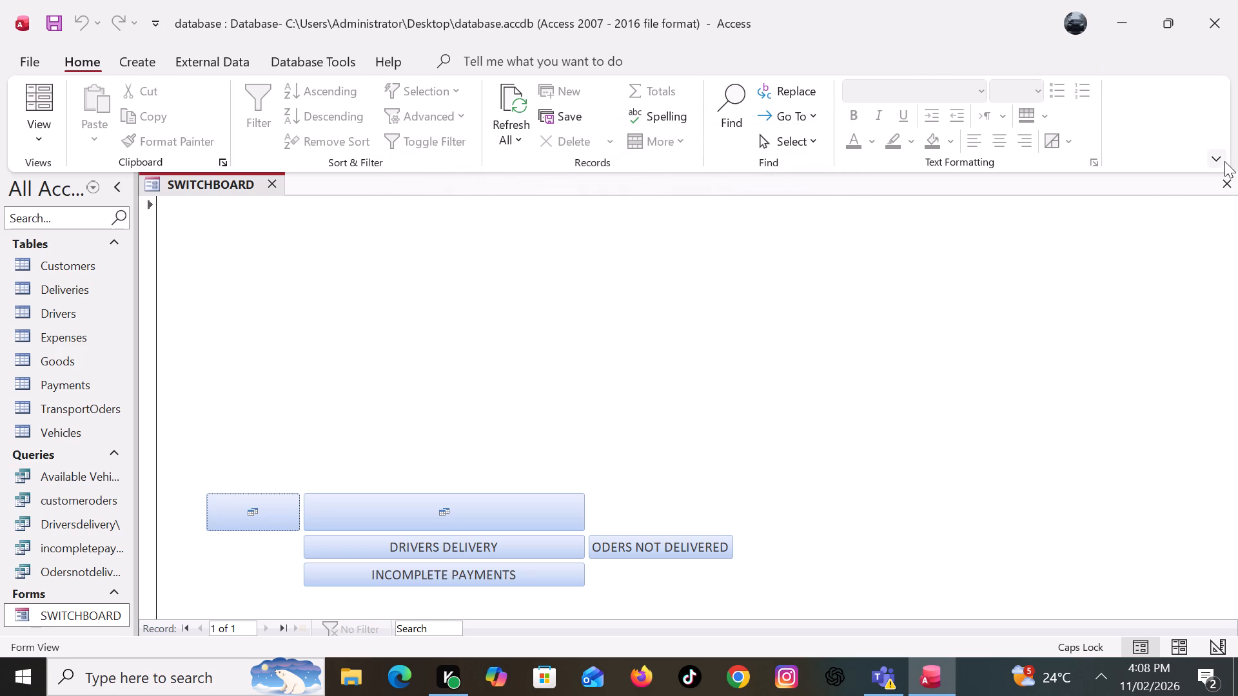
{"action": "left_click", "coordinate": [1235, 180]}
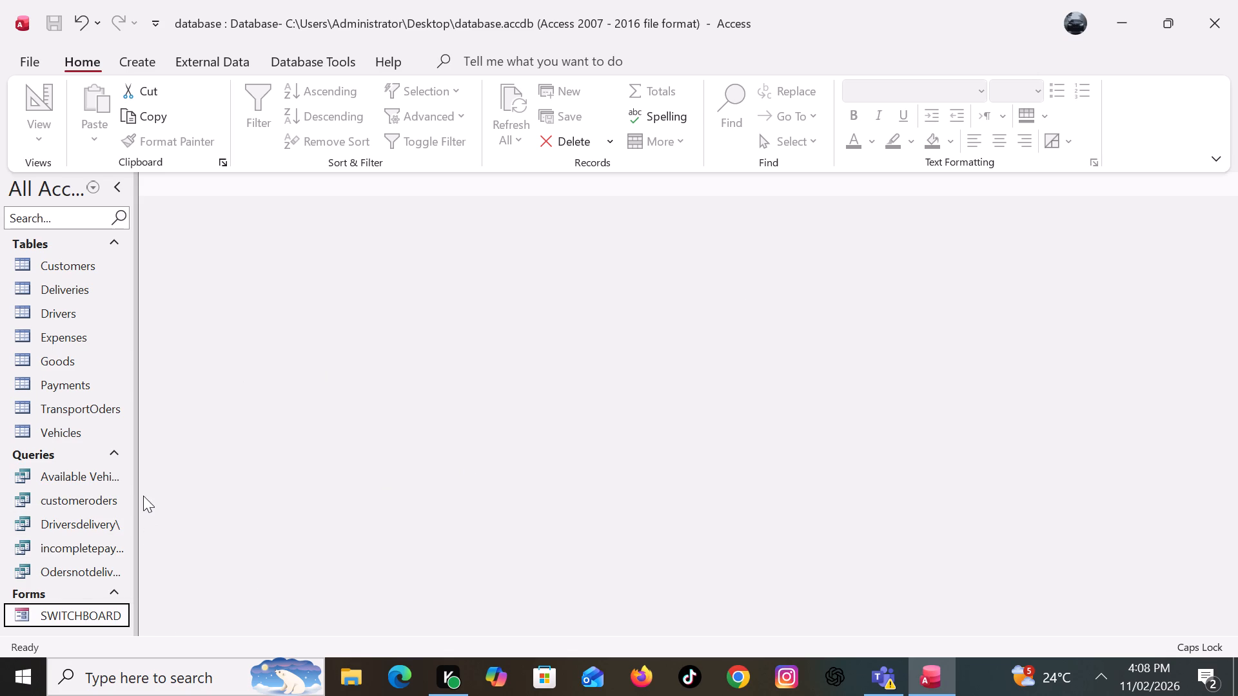
Reopen the SWITCHBOARD form and test the INCOMPLETE PAYMENTS button and the wide picture button that runs the customer orders query.
{"action": "double_click", "coordinate": [77, 616]}
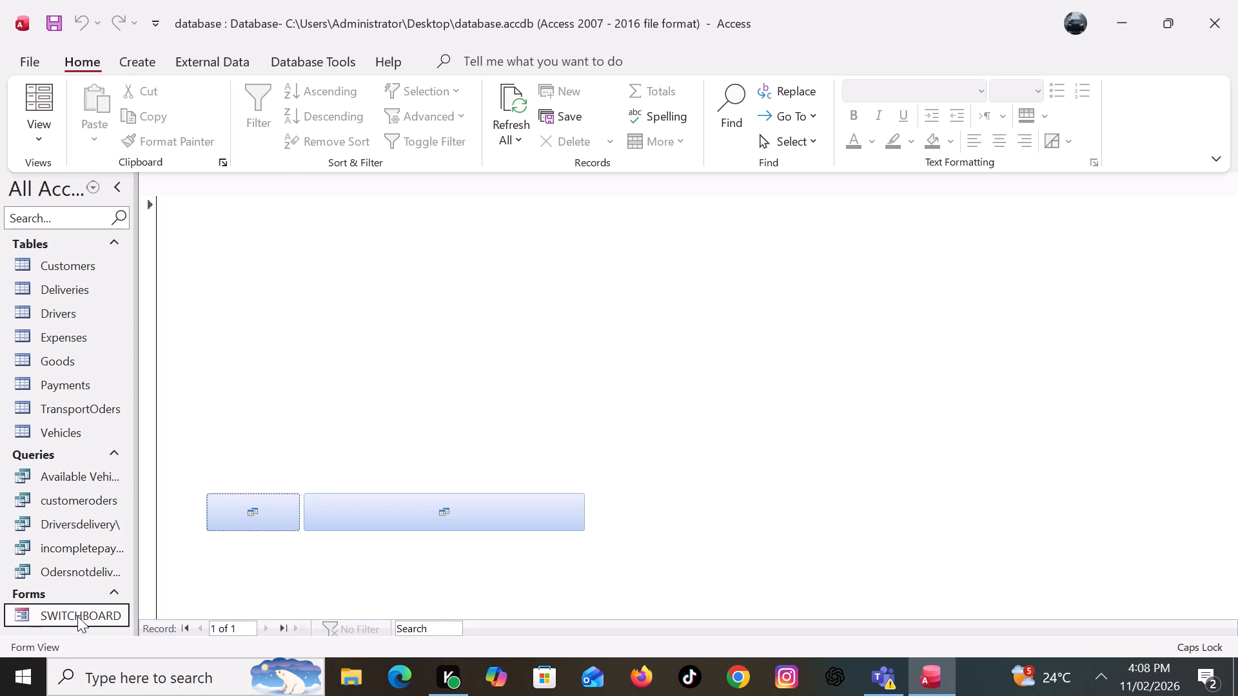
{"action": "double_click", "coordinate": [492, 571]}
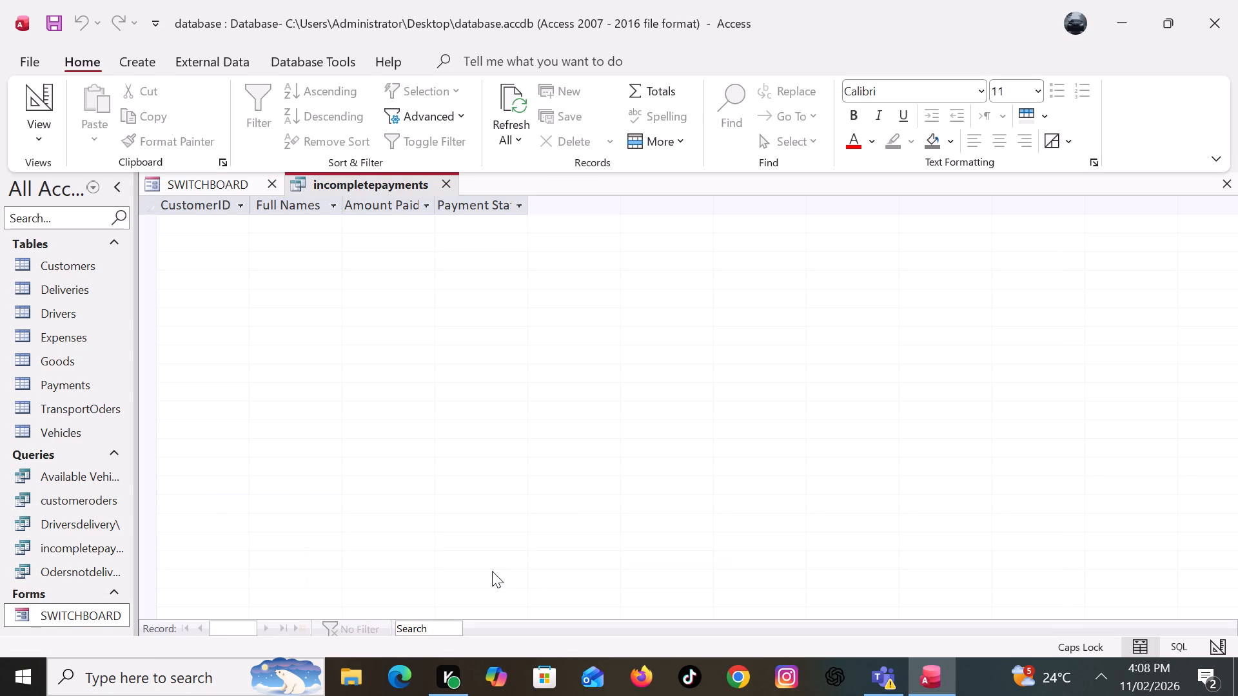
{"action": "double_click", "coordinate": [91, 616]}
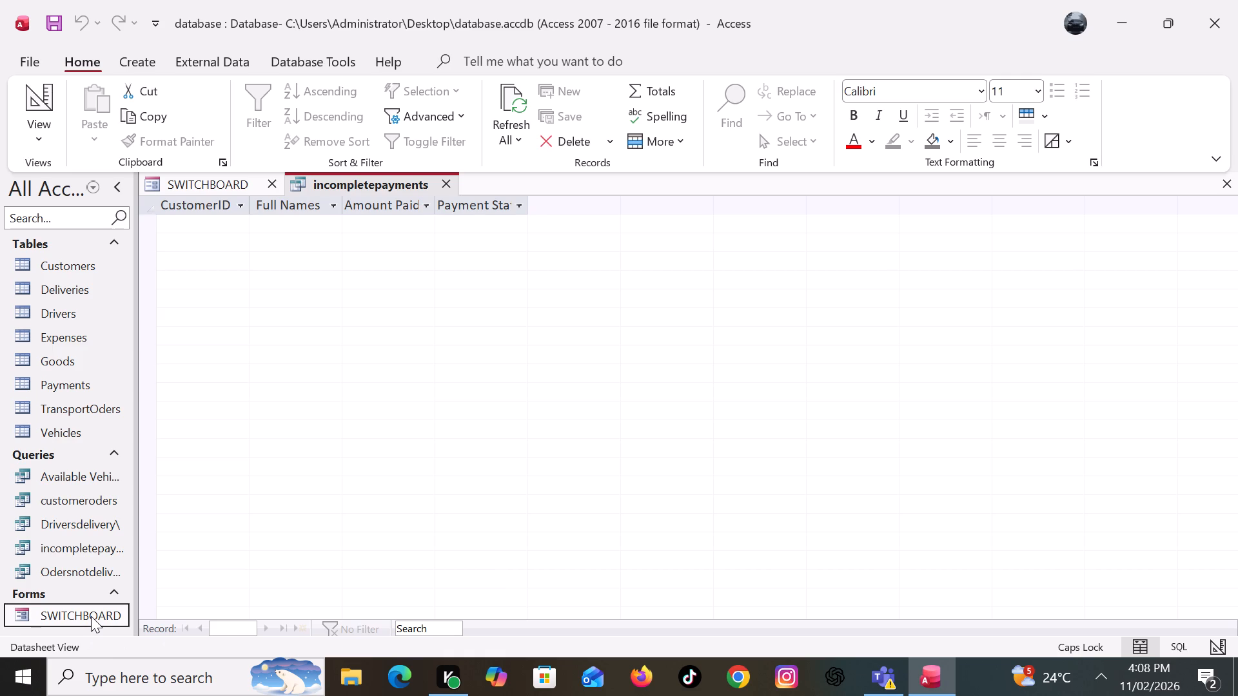
{"action": "double_click", "coordinate": [428, 516]}
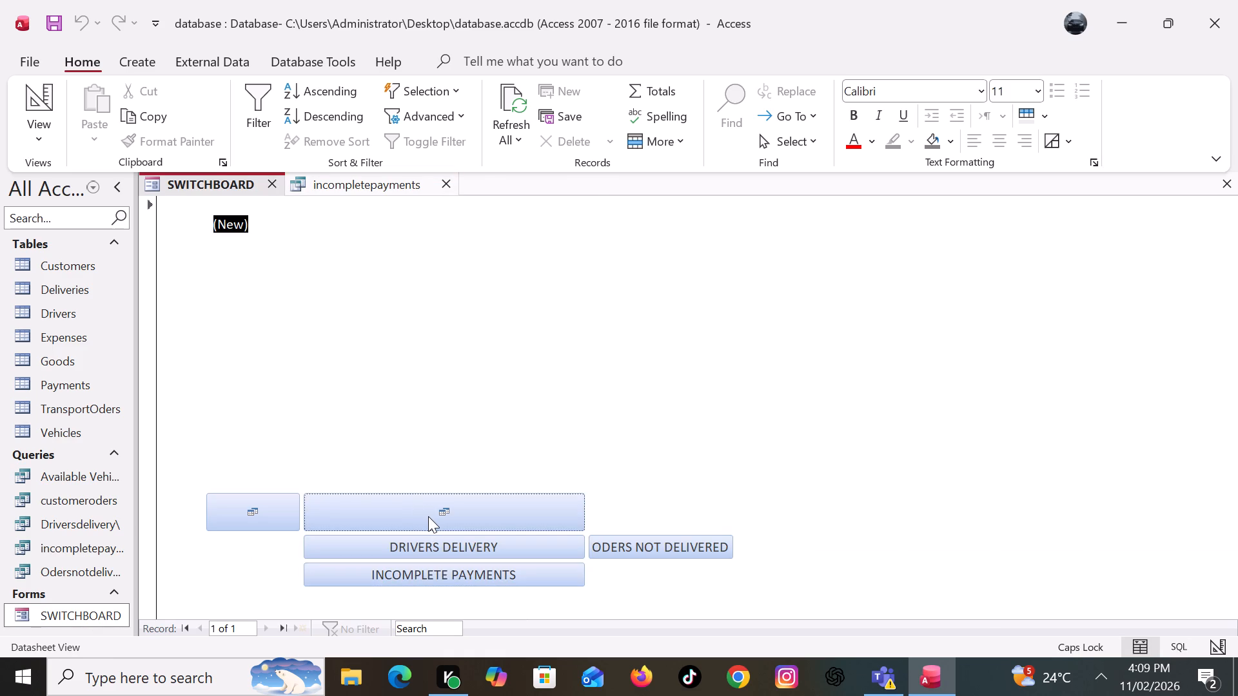
Return to the SWITCHBOARD form and test the narrow picture button and the ODERS NOT DELIVERED button.
{"action": "double_click", "coordinate": [106, 613]}
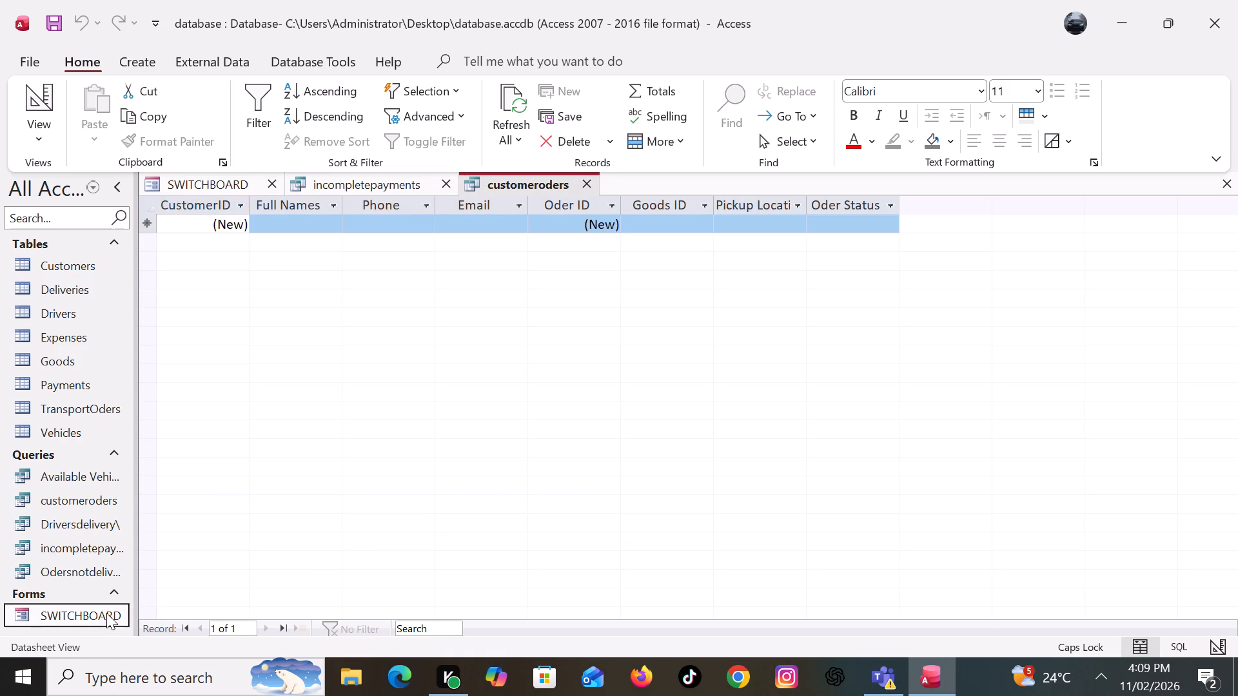
{"action": "double_click", "coordinate": [253, 530]}
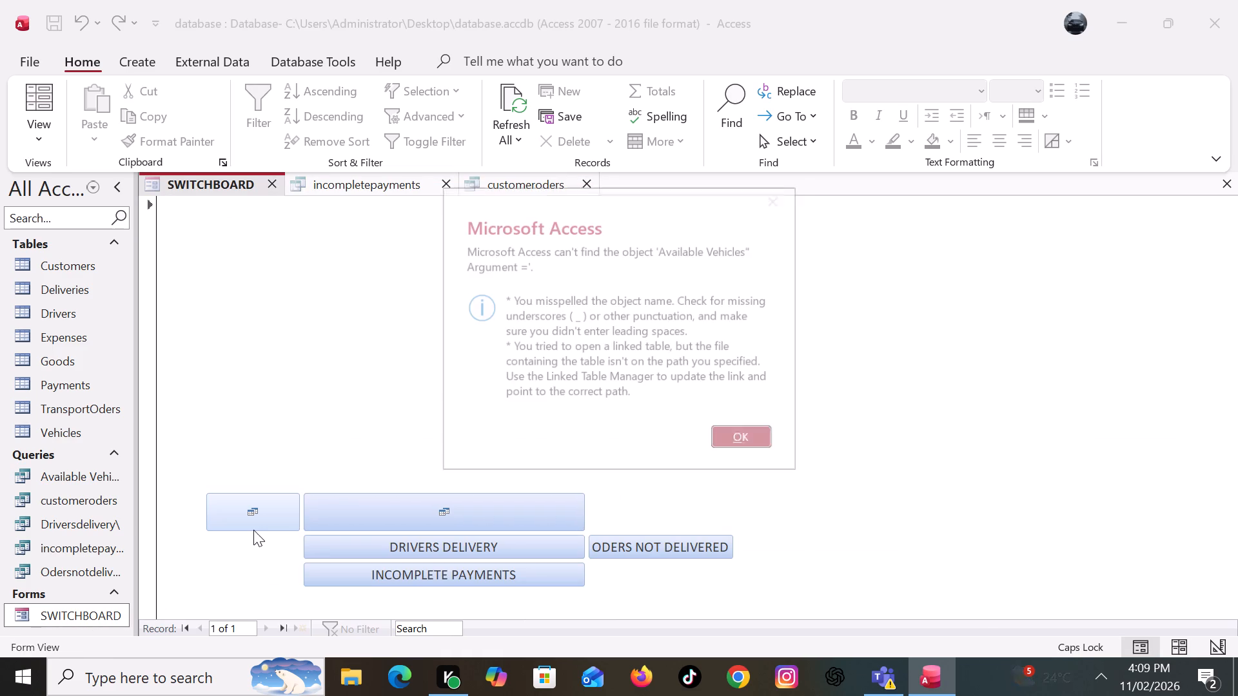
{"action": "left_click", "coordinate": [755, 438]}
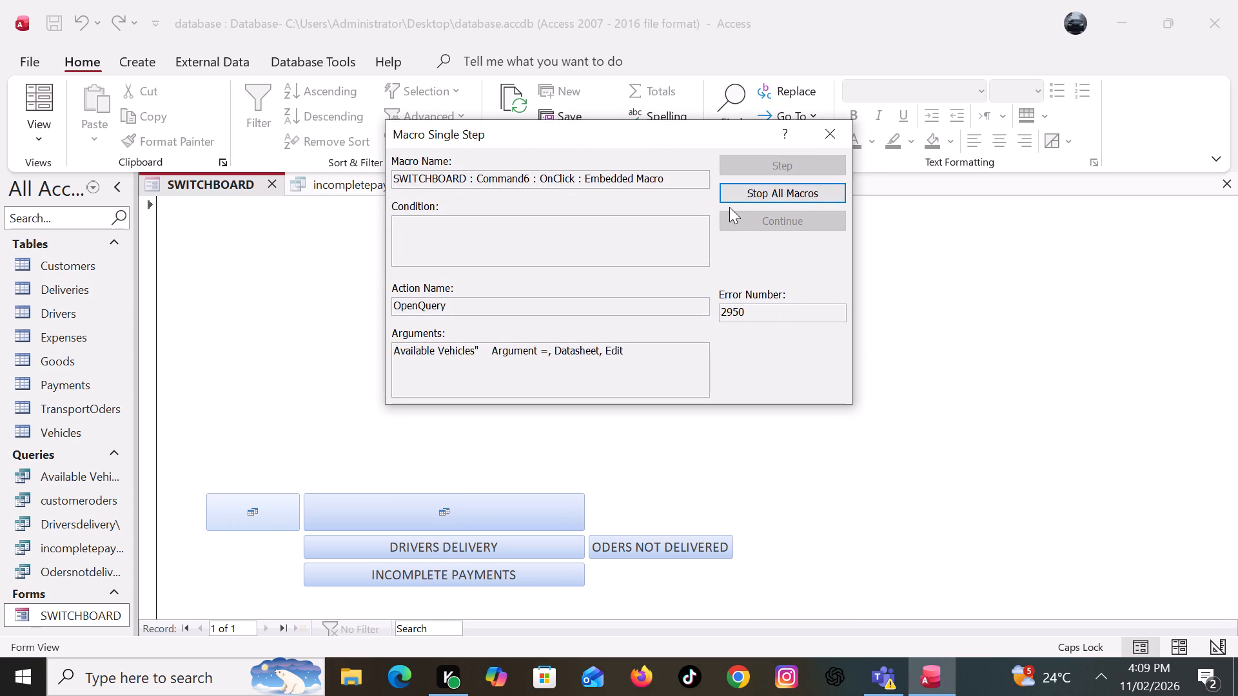
{"action": "left_click", "coordinate": [820, 123]}
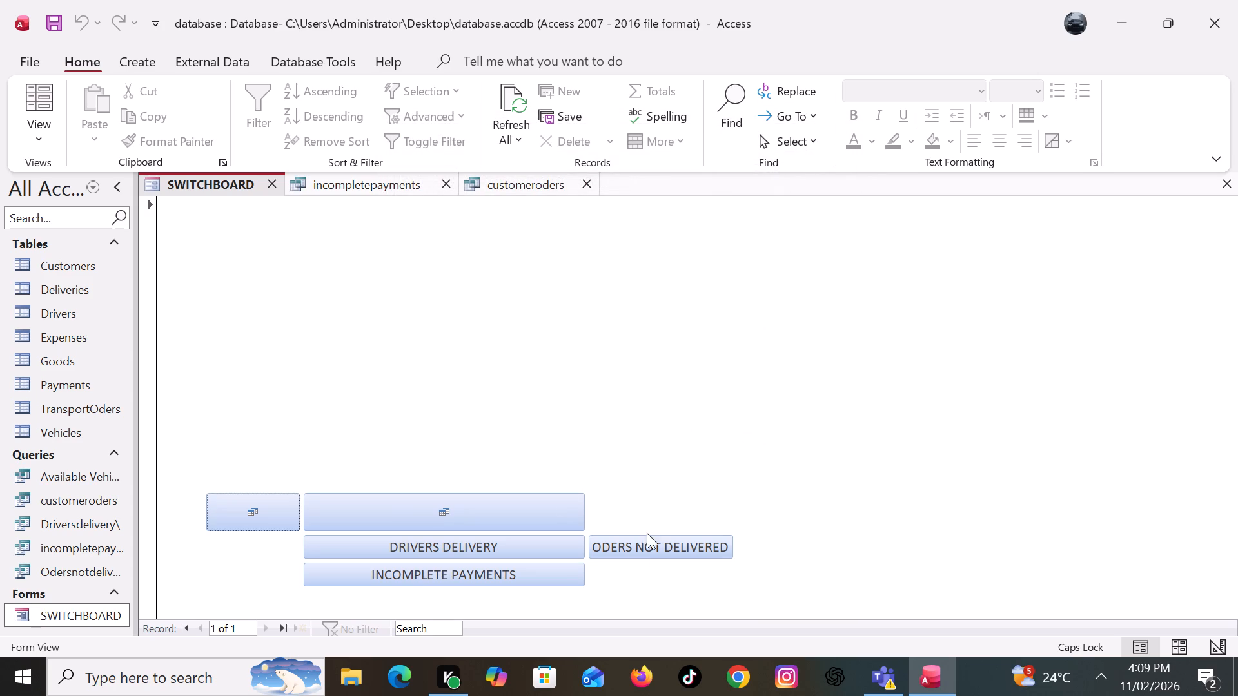
{"action": "double_click", "coordinate": [651, 556]}
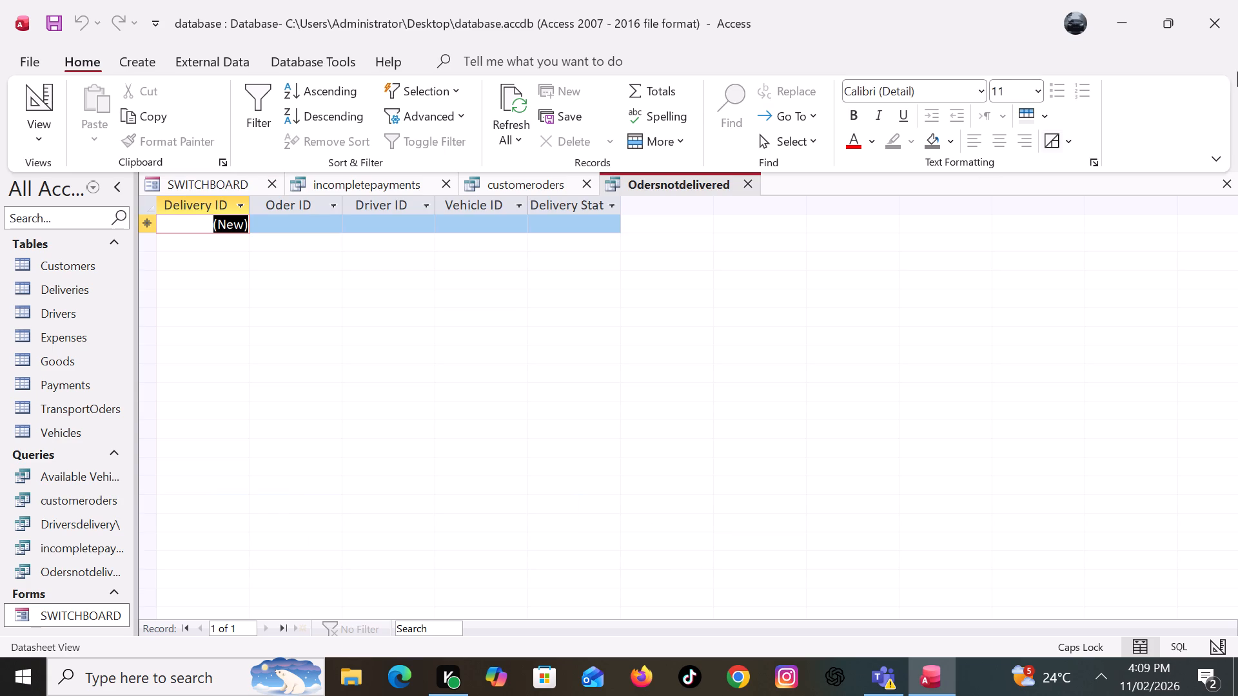